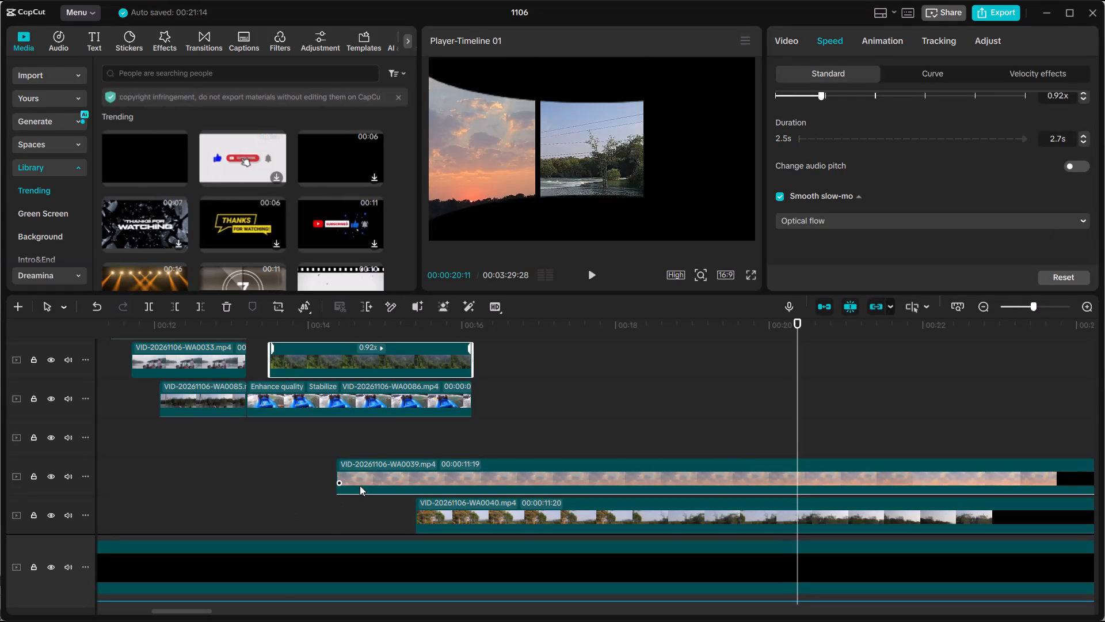
Shift the 0.92x forest clip towards the right edge of the frame, viewed at 00:00:14:08.
{"action": "left_click_drag", "start_coordinate": [518, 334], "coordinate": [510, 335]}
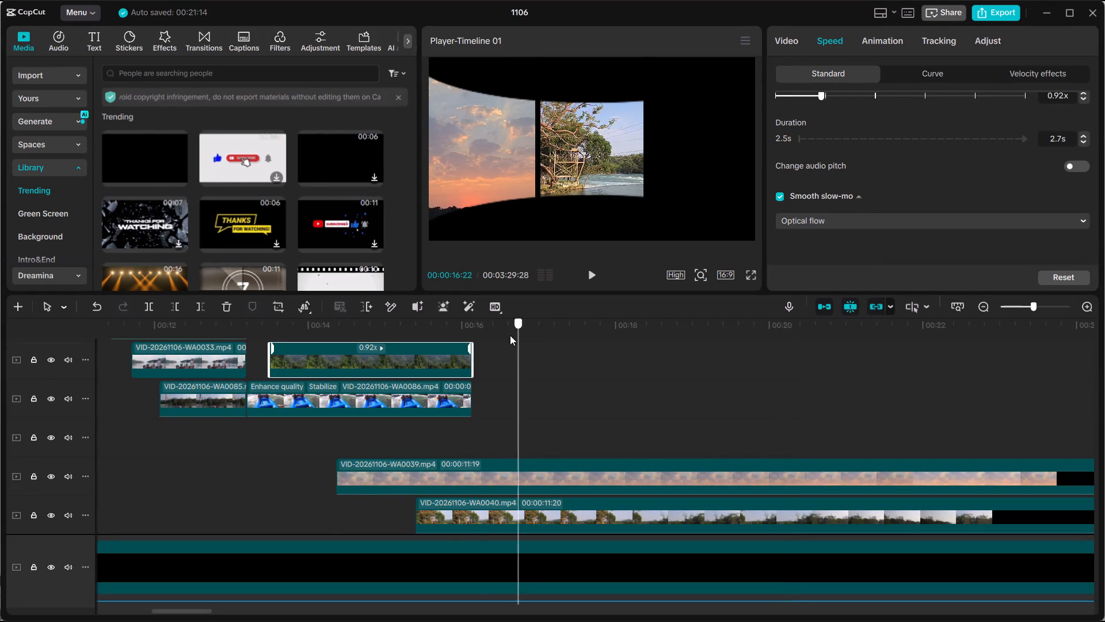
{"action": "left_click_drag", "start_coordinate": [510, 335], "coordinate": [419, 354]}
{"action": "scroll", "coordinate": [353, 404], "scroll_direction": "up", "scroll_amount": 5}
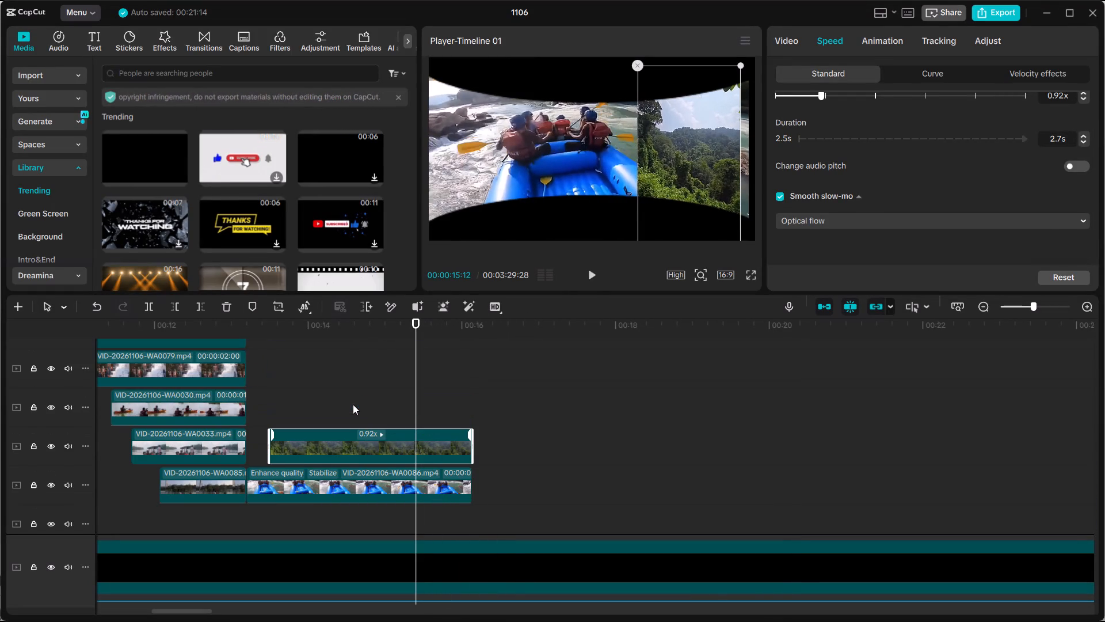
{"action": "scroll", "coordinate": [353, 404], "scroll_direction": "down", "scroll_amount": 3}
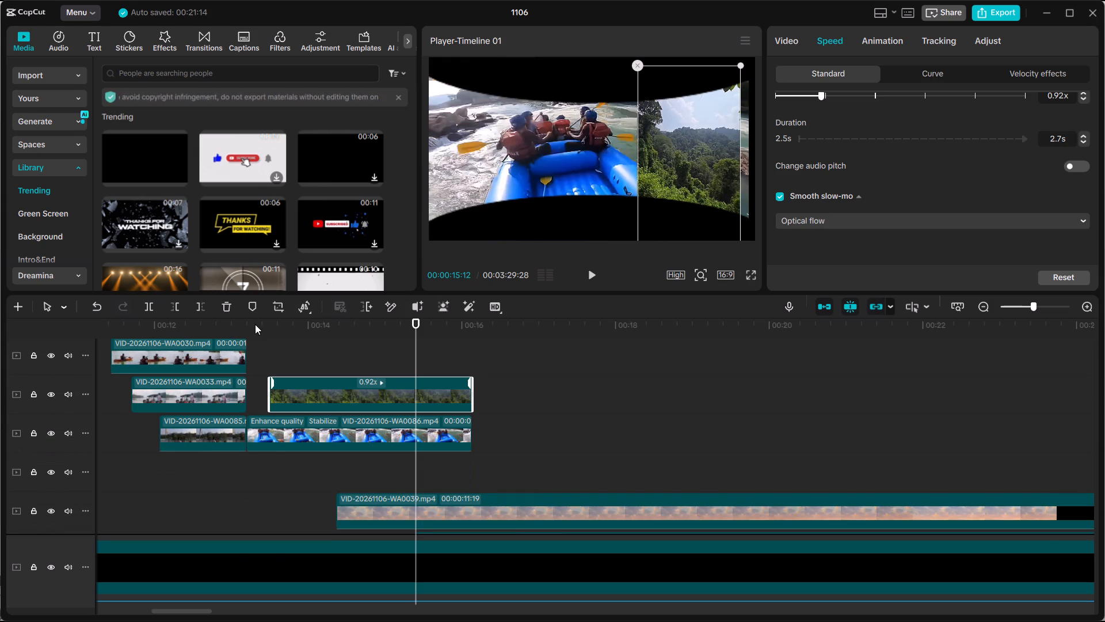
{"action": "left_click_drag", "start_coordinate": [255, 324], "coordinate": [329, 327]}
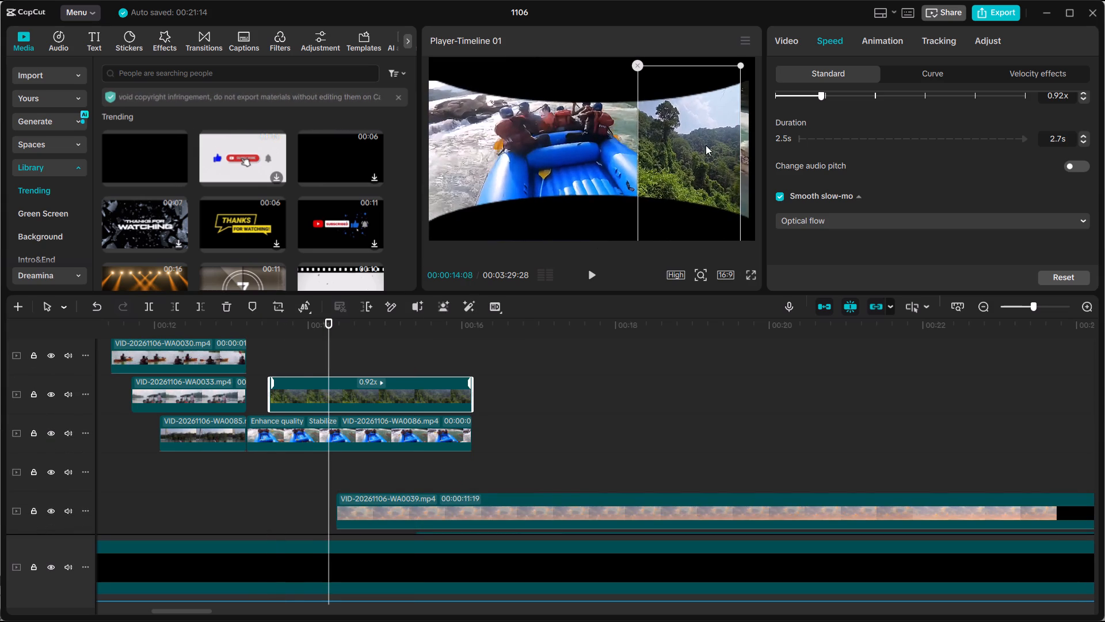
{"action": "left_click_drag", "start_coordinate": [703, 146], "coordinate": [736, 147]}
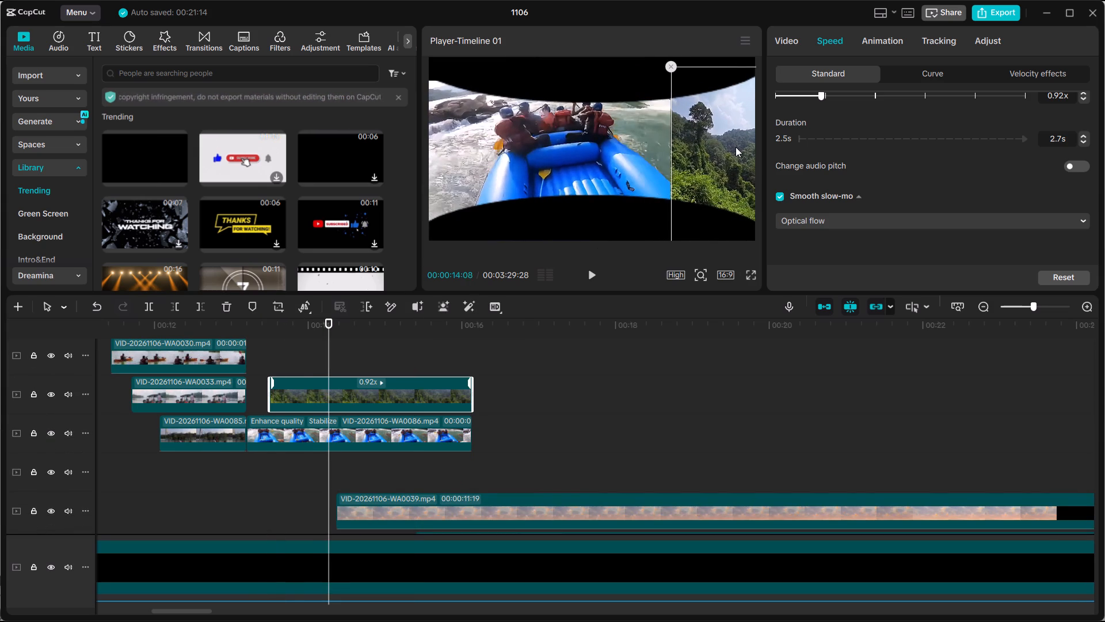
{"action": "left_click_drag", "start_coordinate": [736, 147], "coordinate": [729, 147]}
Review the clips further along the timeline, around 01:03 and from about 01:18 to 01:27, for footage to add next.
{"action": "scroll", "coordinate": [741, 371], "scroll_direction": "down", "scroll_amount": 6}
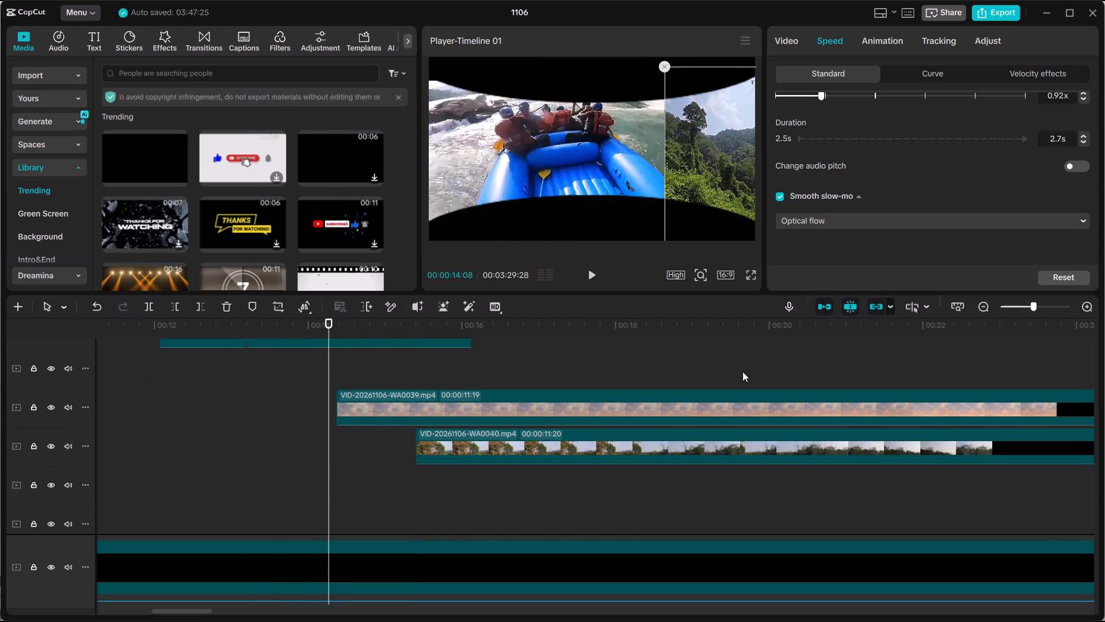
{"action": "scroll", "coordinate": [752, 380], "scroll_direction": "up", "scroll_amount": 5}
{"action": "scroll", "coordinate": [801, 393], "scroll_direction": "up", "scroll_amount": 2}
{"action": "scroll", "coordinate": [801, 393], "scroll_direction": "down", "scroll_amount": 1}
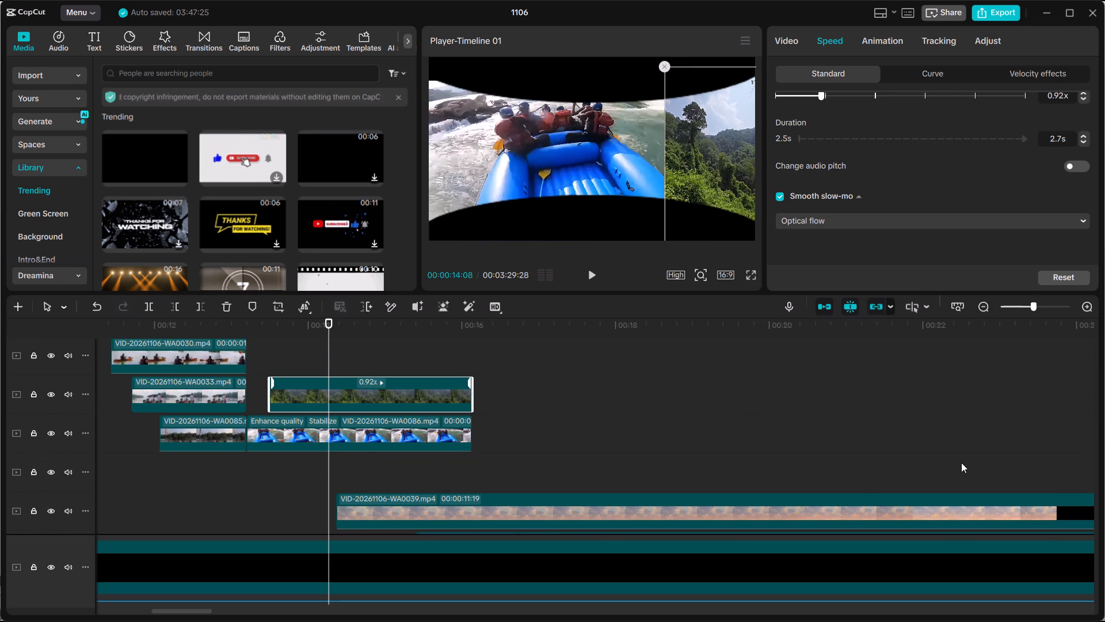
{"action": "scroll", "coordinate": [961, 462], "scroll_direction": "down", "scroll_amount": 11, "text": "ctrl"}
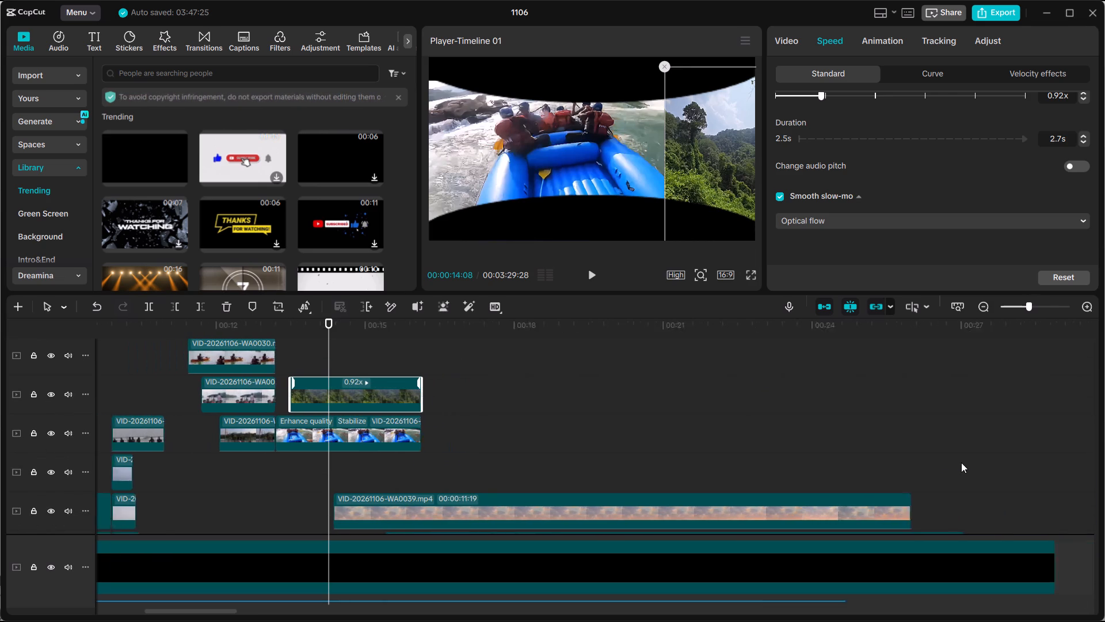
{"action": "scroll", "coordinate": [961, 462], "scroll_direction": "down", "scroll_amount": 5, "text": "ctrl"}
{"action": "scroll", "coordinate": [840, 495], "scroll_direction": "up", "scroll_amount": 13}
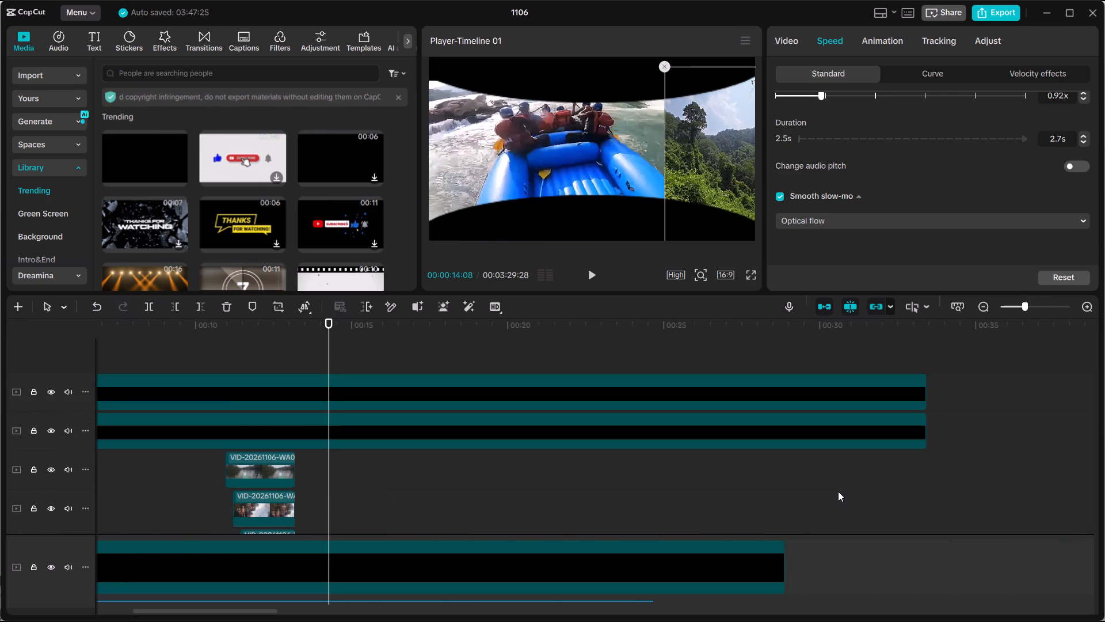
{"action": "scroll", "coordinate": [838, 491], "scroll_direction": "down", "scroll_amount": 6}
{"action": "double_click", "coordinate": [838, 490]}
{"action": "left_click_drag", "start_coordinate": [854, 499], "coordinate": [869, 511]}
{"action": "left_click_drag", "start_coordinate": [838, 491], "coordinate": [829, 484]}
{"action": "left_click", "coordinate": [829, 484]}
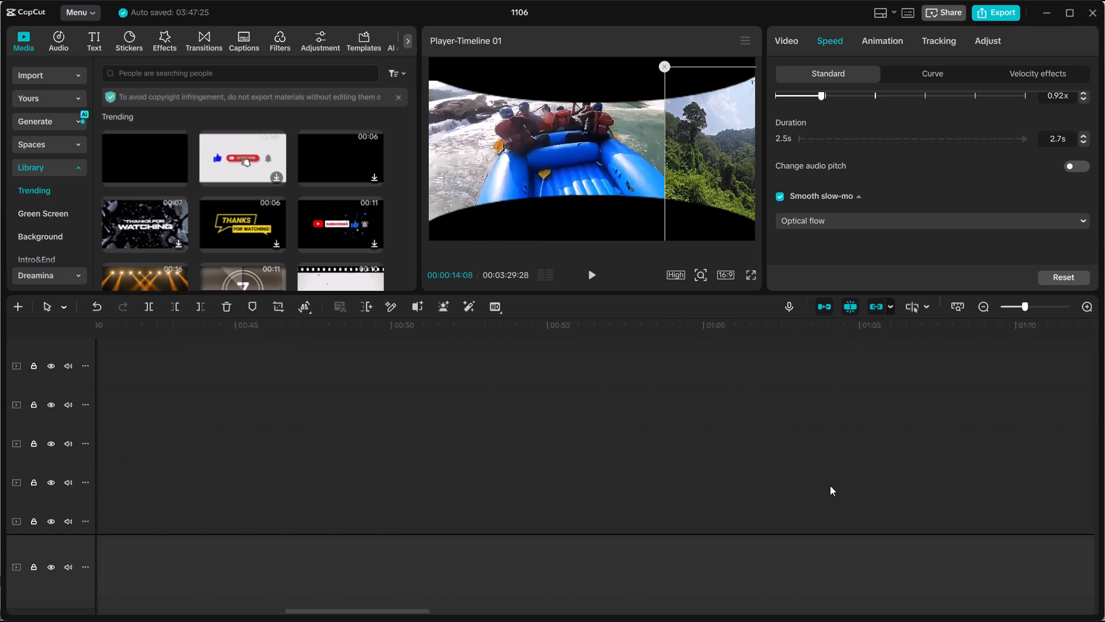
{"action": "scroll", "coordinate": [805, 481], "scroll_direction": "down", "scroll_amount": 6}
{"action": "scroll", "coordinate": [805, 481], "scroll_direction": "up", "scroll_amount": 1}
{"action": "scroll", "coordinate": [805, 481], "scroll_direction": "down", "scroll_amount": 16}
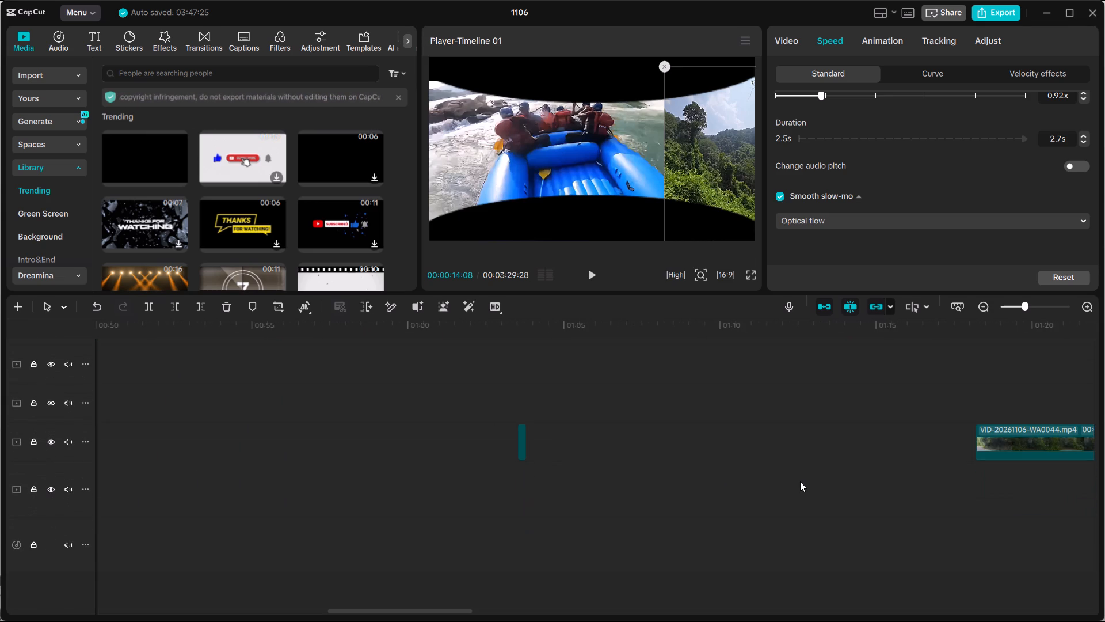
{"action": "left_click", "coordinate": [530, 437]}
{"action": "left_click", "coordinate": [515, 344]}
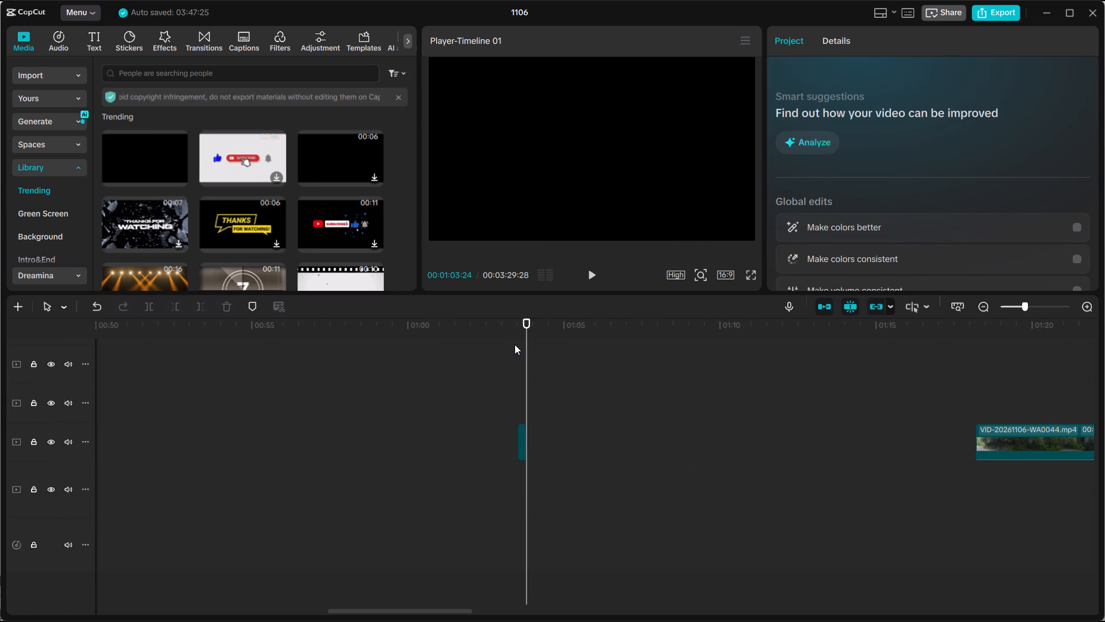
{"action": "left_click_drag", "start_coordinate": [517, 326], "coordinate": [517, 331]}
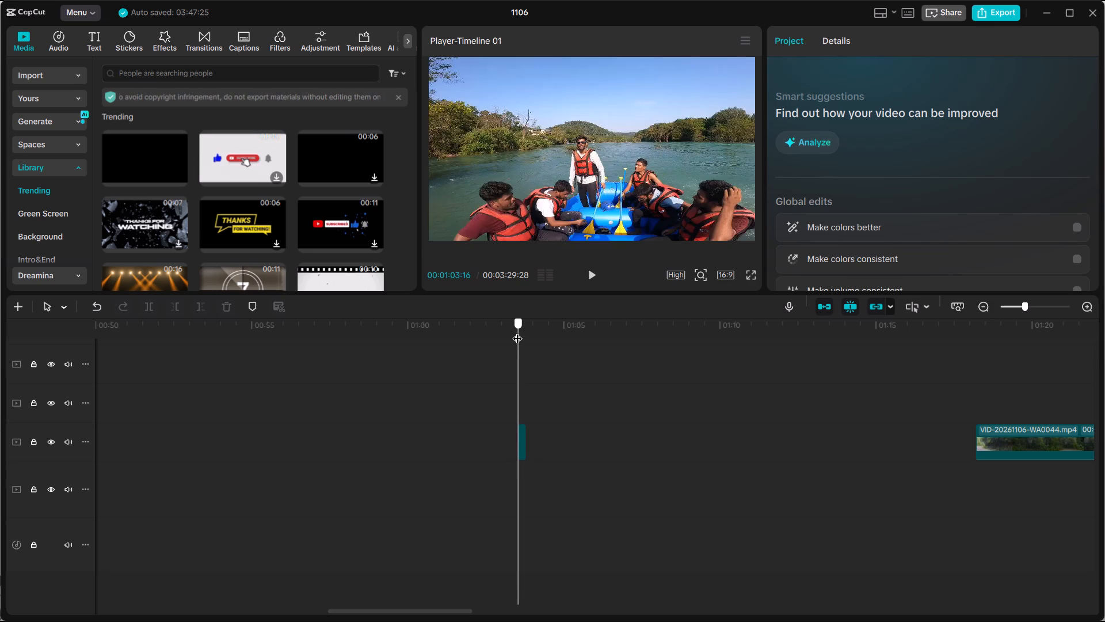
{"action": "left_click_drag", "start_coordinate": [517, 331], "coordinate": [524, 333]}
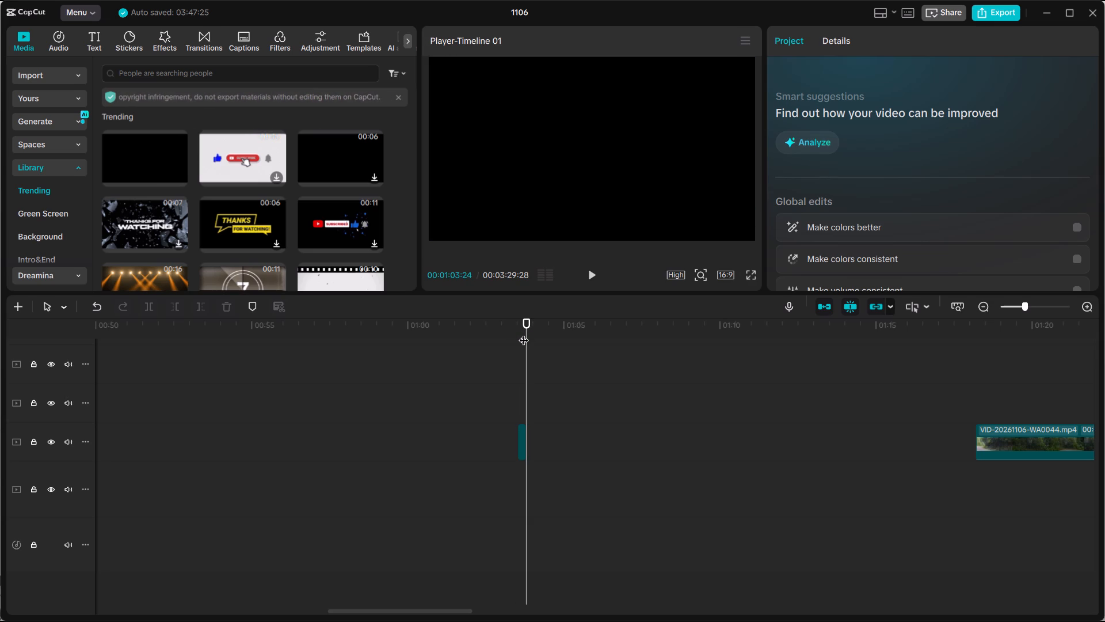
{"action": "scroll", "coordinate": [573, 399], "scroll_direction": "down", "scroll_amount": 10, "text": "ctrl"}
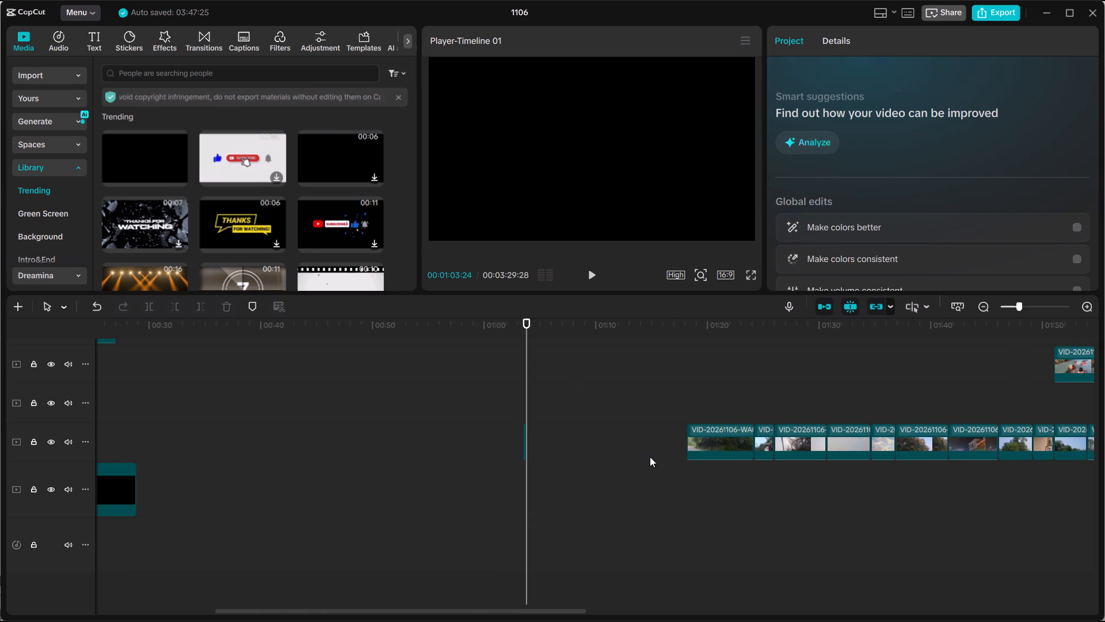
{"action": "left_click", "coordinate": [698, 437]}
{"action": "left_click", "coordinate": [683, 349]}
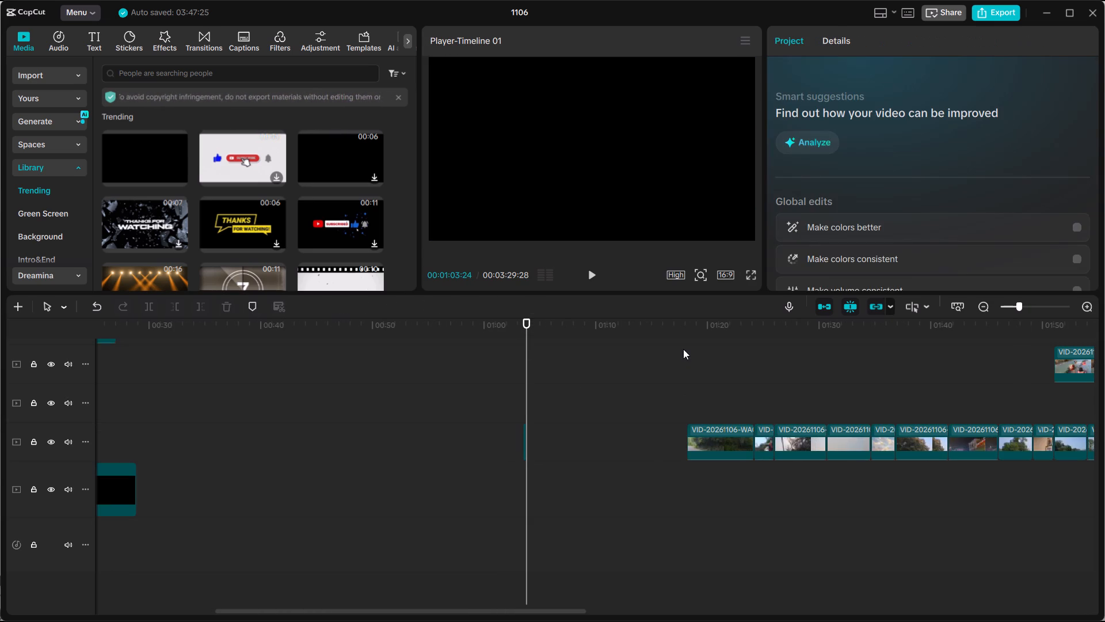
{"action": "left_click_drag", "start_coordinate": [680, 327], "coordinate": [768, 354]}
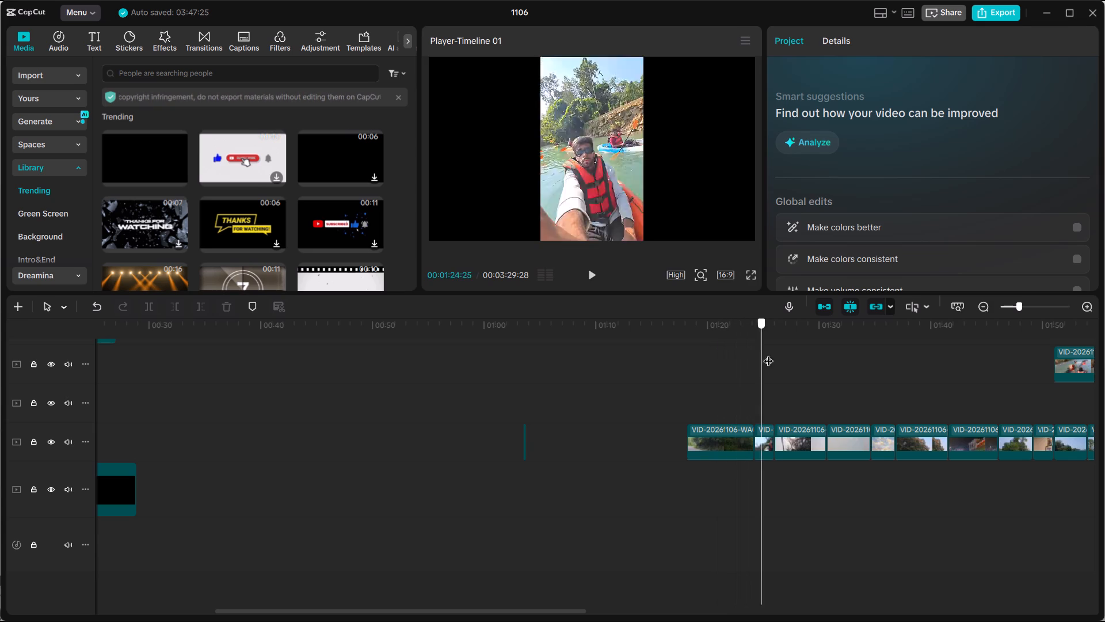
{"action": "left_click_drag", "start_coordinate": [768, 354], "coordinate": [784, 361]}
Move clip VID-20261106-WA0044.mp4 from about 01:18 to start at about 00:14, on the track above the 0.92x forest clip.
{"action": "left_click_drag", "start_coordinate": [723, 448], "coordinate": [550, 408]}
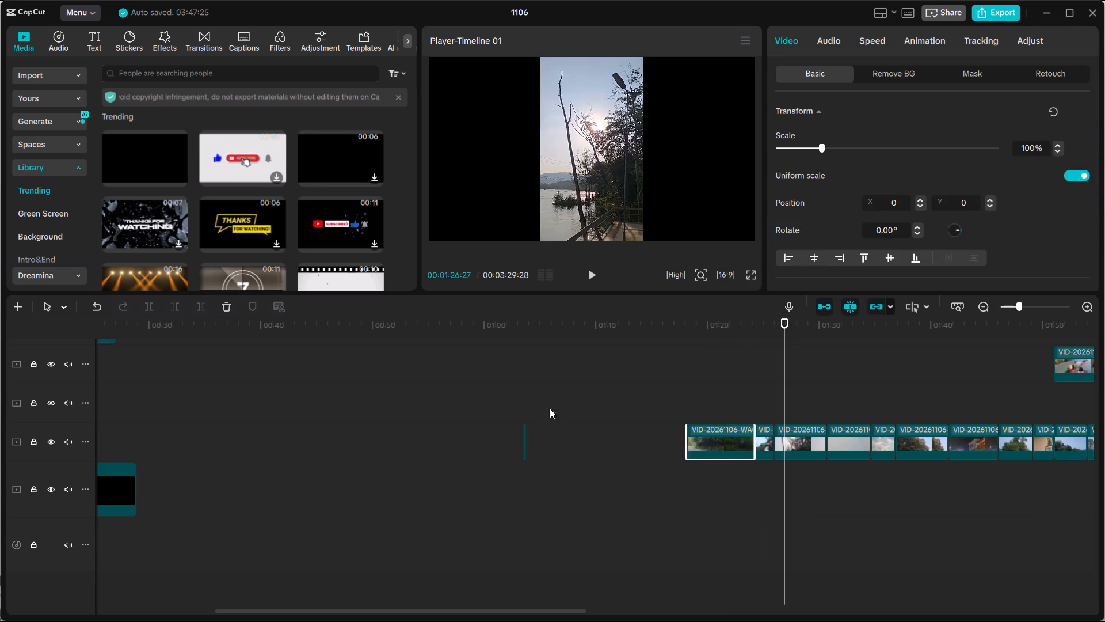
{"action": "left_click_drag", "start_coordinate": [550, 408], "coordinate": [170, 372]}
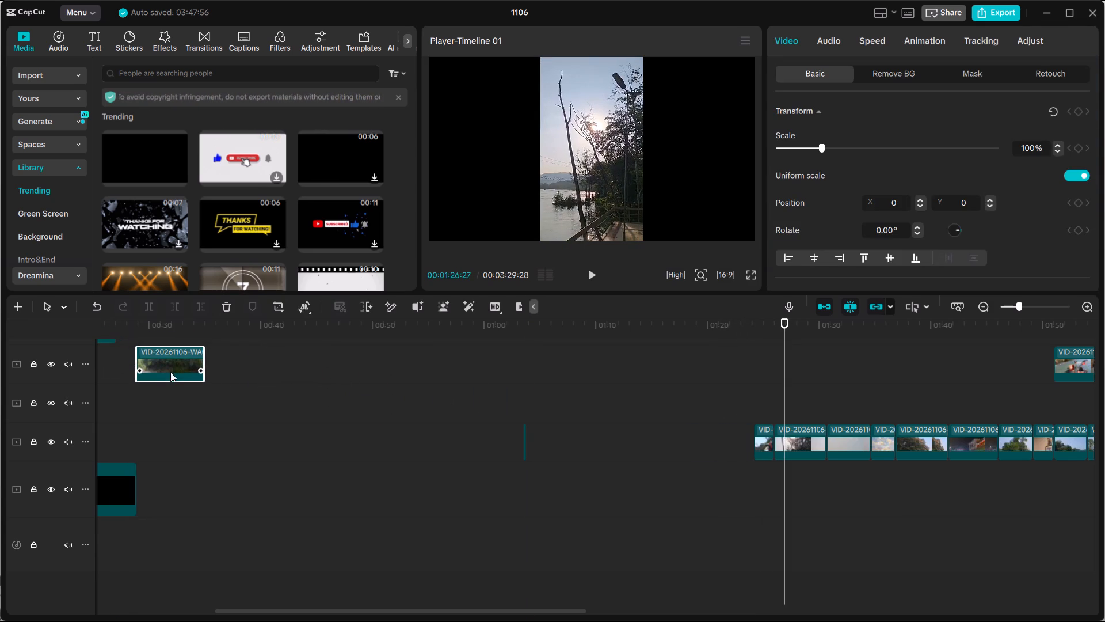
{"action": "scroll", "coordinate": [170, 373], "scroll_direction": "up", "scroll_amount": 7}
{"action": "left_click_drag", "start_coordinate": [186, 486], "coordinate": [130, 356]}
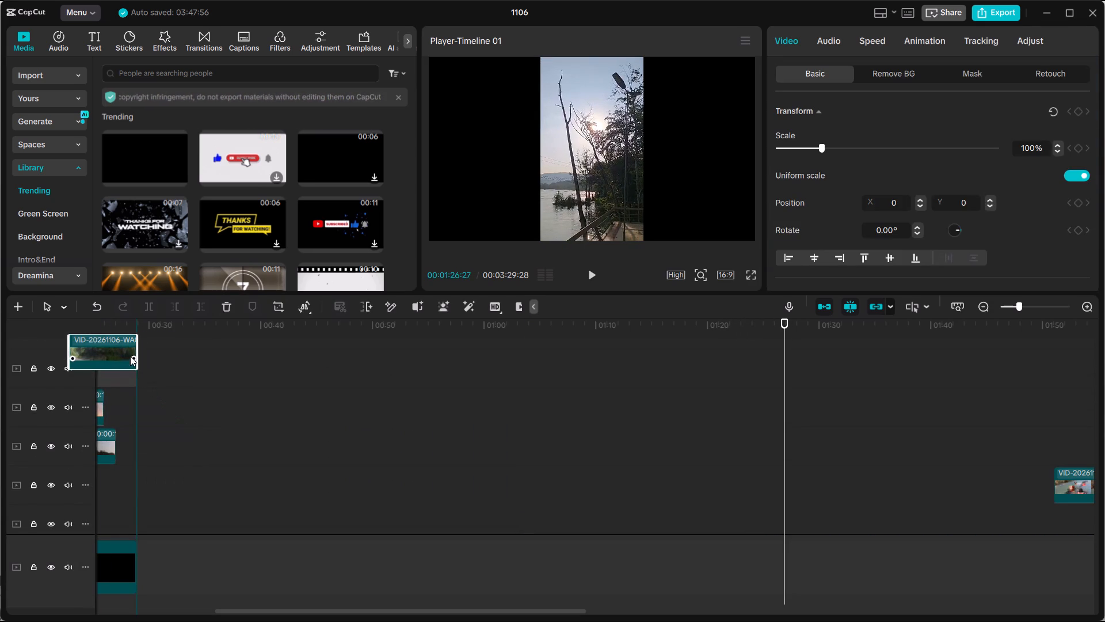
{"action": "left_click_drag", "start_coordinate": [130, 356], "coordinate": [135, 358]}
{"action": "scroll", "coordinate": [150, 392], "scroll_direction": "up", "scroll_amount": 4, "text": "ctrl"}
{"action": "left_click_drag", "start_coordinate": [148, 386], "coordinate": [209, 392]}
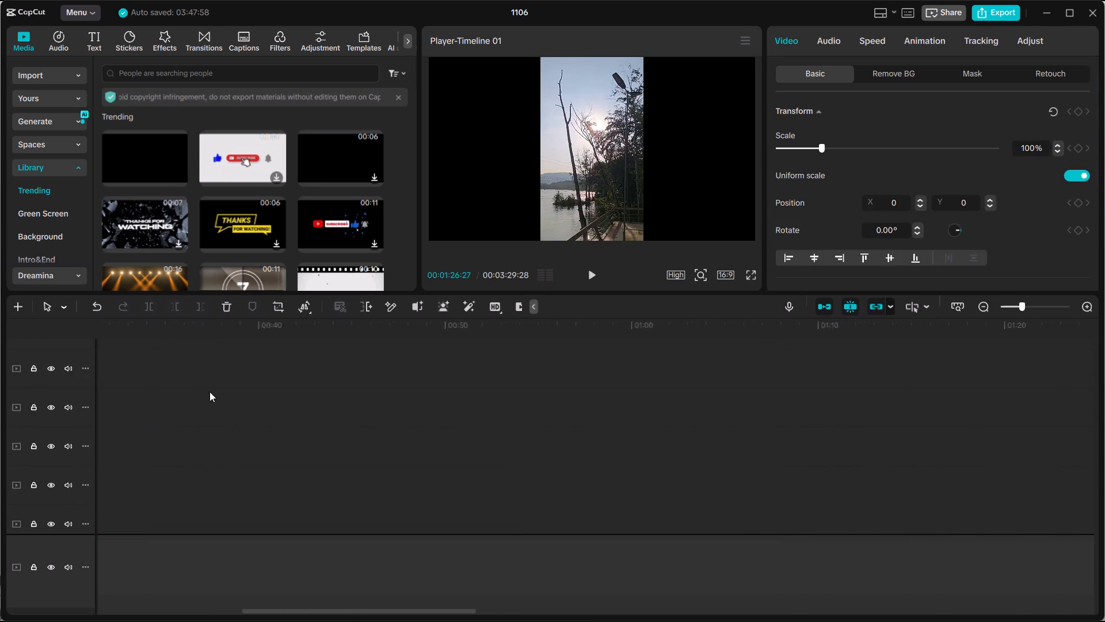
{"action": "left_click_drag", "start_coordinate": [209, 392], "coordinate": [213, 392]}
{"action": "scroll", "coordinate": [380, 414], "scroll_direction": "up", "scroll_amount": 3}
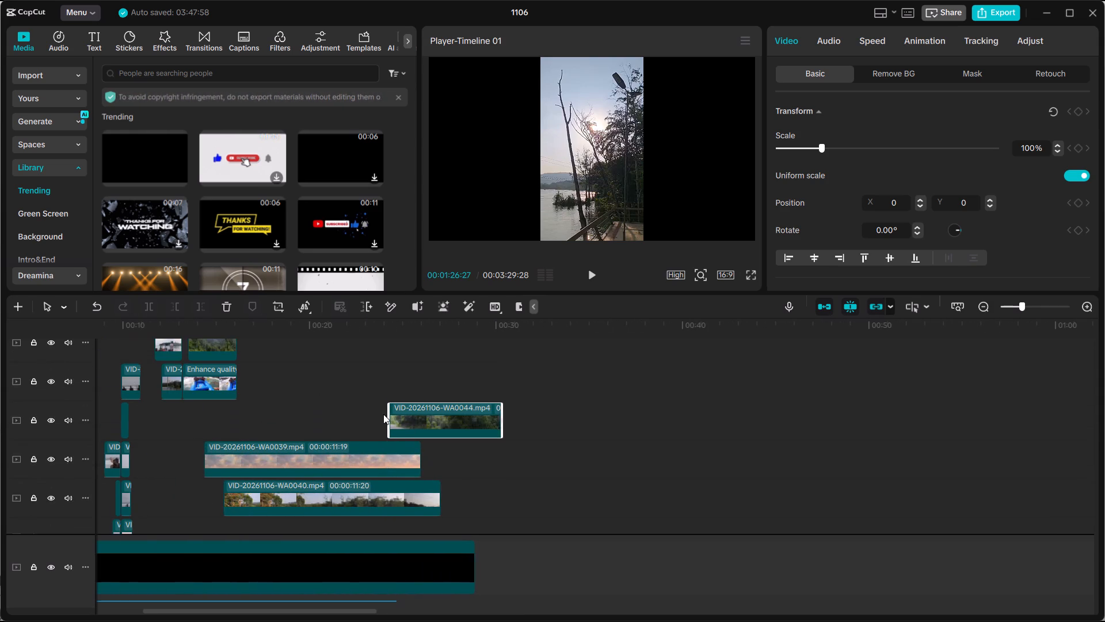
{"action": "scroll", "coordinate": [391, 426], "scroll_direction": "up", "scroll_amount": 5}
{"action": "scroll", "coordinate": [444, 494], "scroll_direction": "down", "scroll_amount": 6}
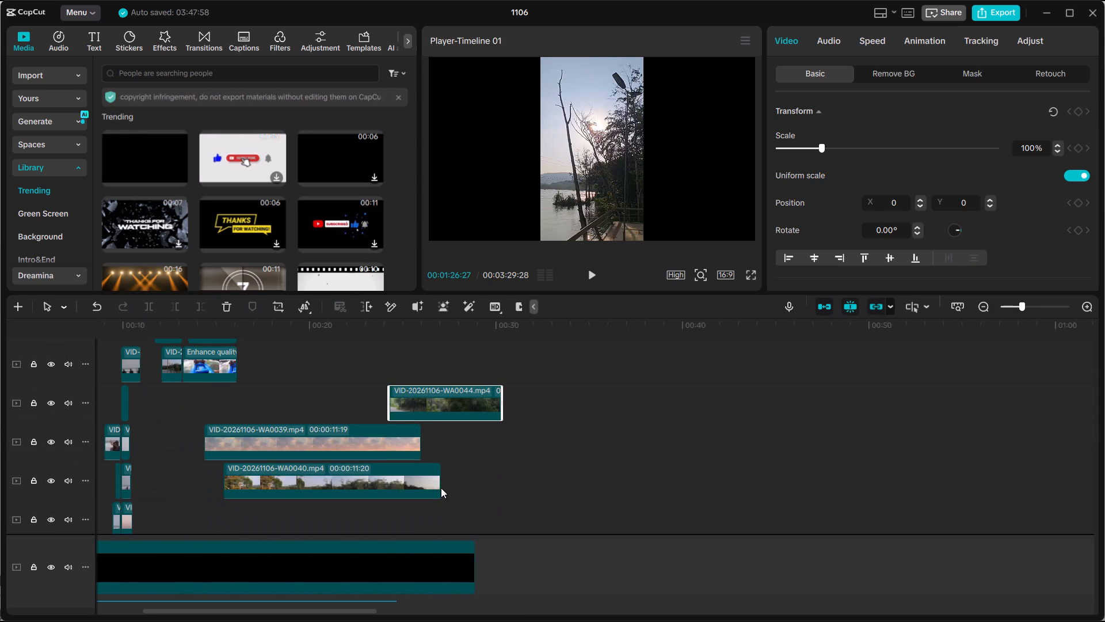
{"action": "scroll", "coordinate": [424, 439], "scroll_direction": "up", "scroll_amount": 3}
{"action": "left_click_drag", "start_coordinate": [435, 458], "coordinate": [274, 357]}
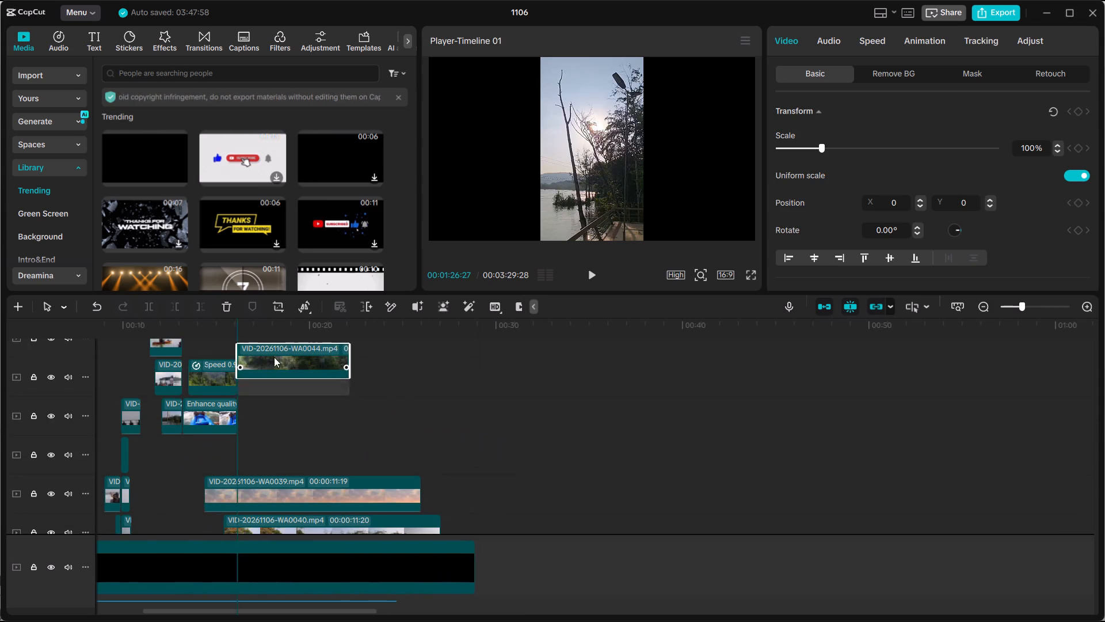
{"action": "left_click_drag", "start_coordinate": [274, 357], "coordinate": [246, 346]}
Position the WA0044 road clip at the left side of the curved frame, at X -1680, Y -80.
{"action": "scroll", "coordinate": [238, 396], "scroll_direction": "up", "scroll_amount": 5, "text": "ctrl"}
{"action": "scroll", "coordinate": [250, 410], "scroll_direction": "down", "scroll_amount": 3}
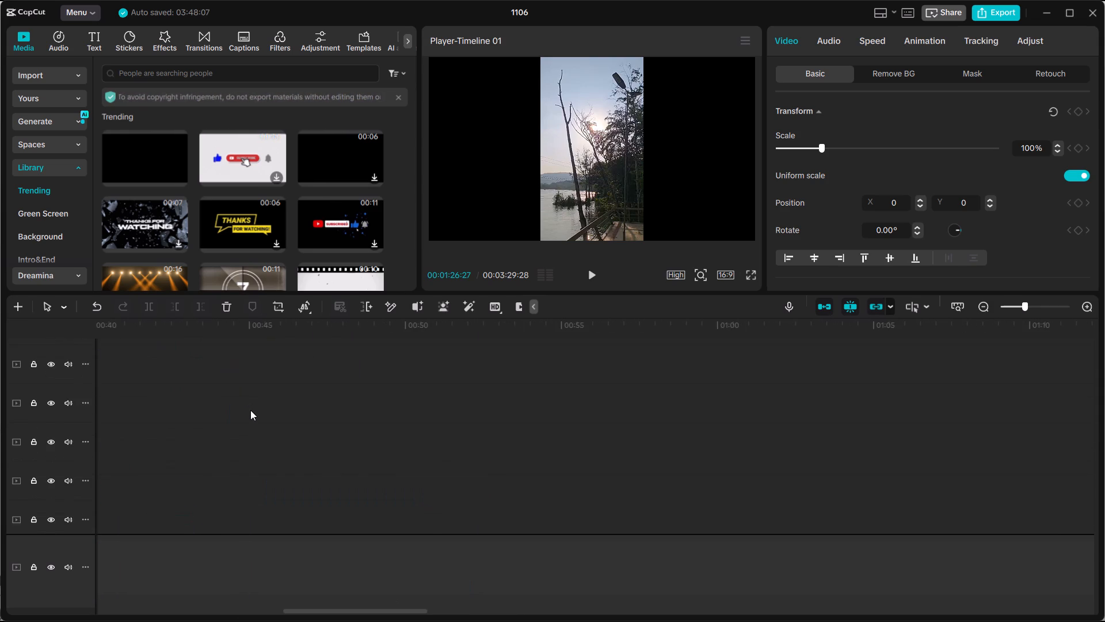
{"action": "scroll", "coordinate": [250, 410], "scroll_direction": "down", "scroll_amount": 12, "text": "ctrl"}
{"action": "scroll", "coordinate": [304, 409], "scroll_direction": "up", "scroll_amount": 7}
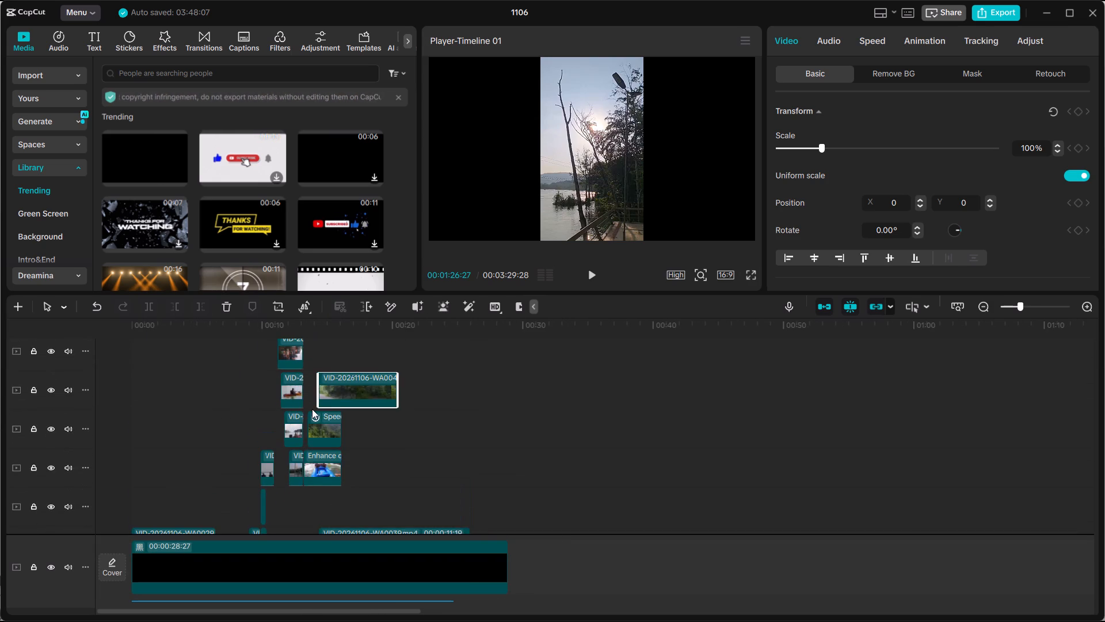
{"action": "scroll", "coordinate": [314, 416], "scroll_direction": "up", "scroll_amount": 4}
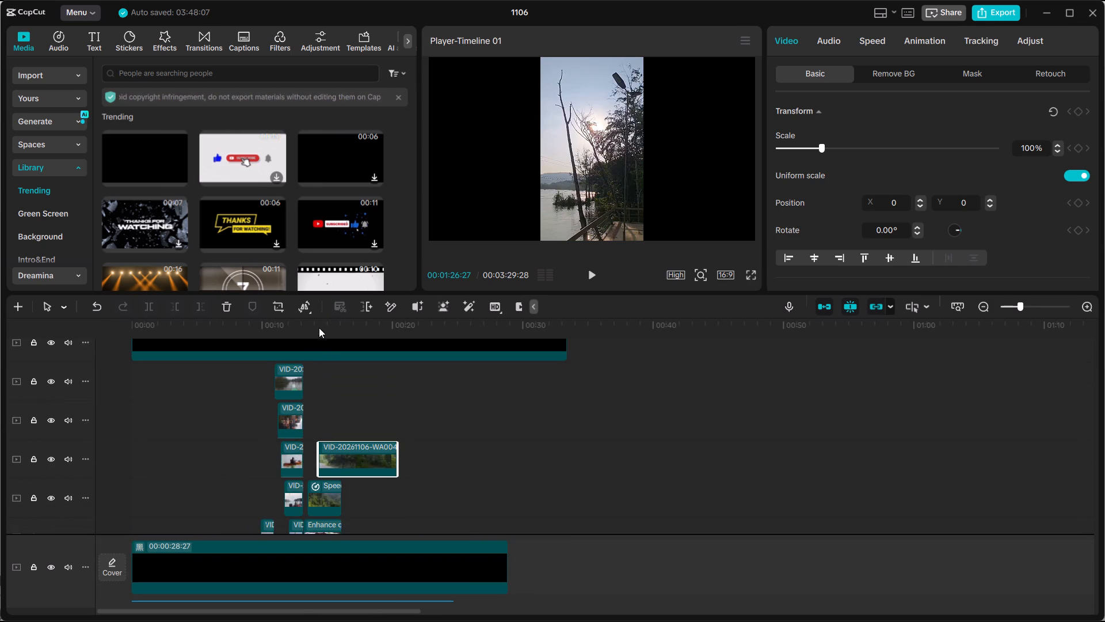
{"action": "left_click_drag", "start_coordinate": [318, 323], "coordinate": [323, 323]}
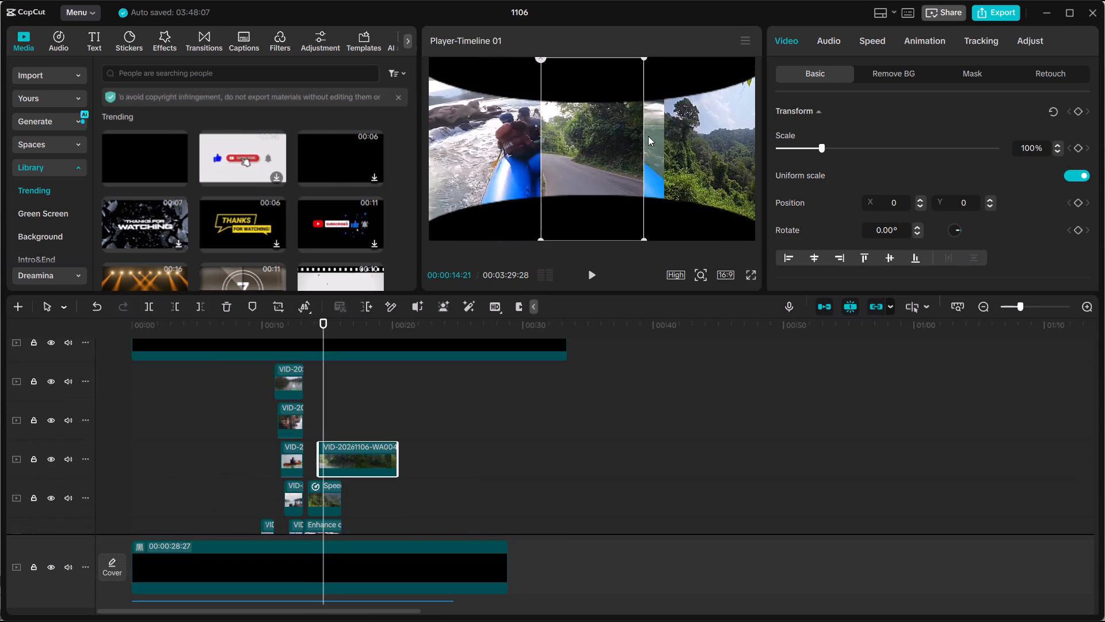
{"action": "left_click_drag", "start_coordinate": [618, 144], "coordinate": [632, 149]}
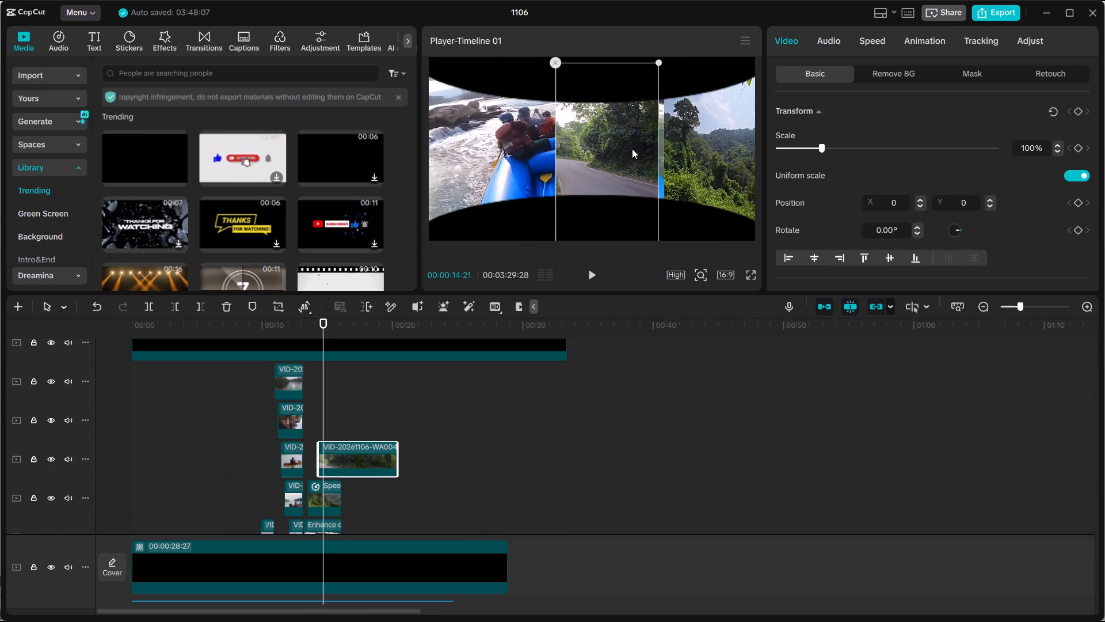
{"action": "left_click_drag", "start_coordinate": [632, 149], "coordinate": [498, 148]}
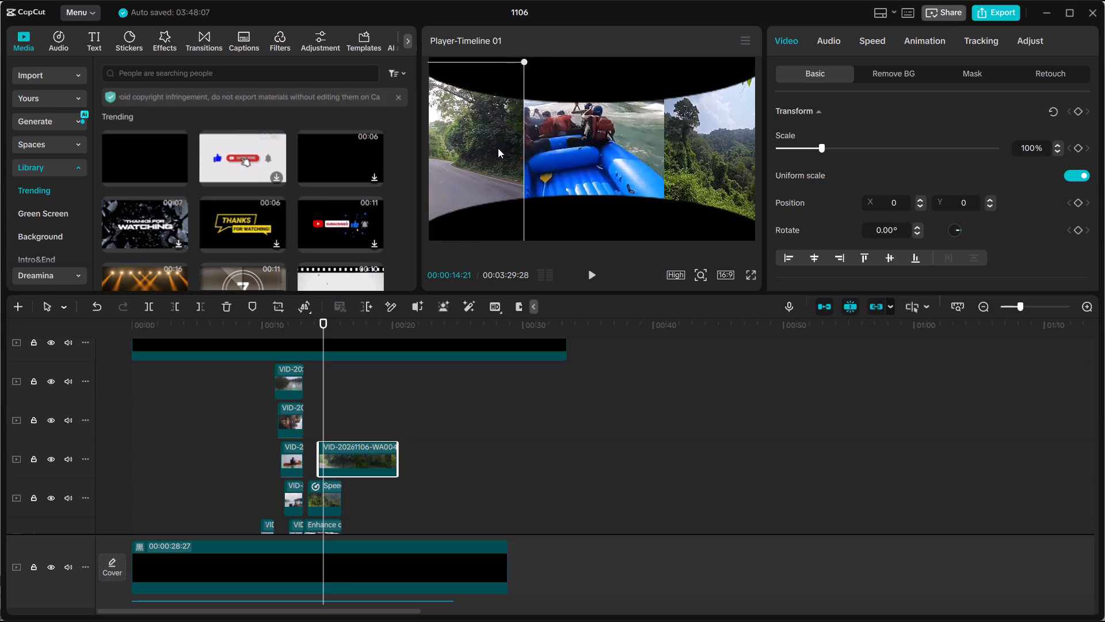
{"action": "left_click_drag", "start_coordinate": [498, 148], "coordinate": [498, 149]}
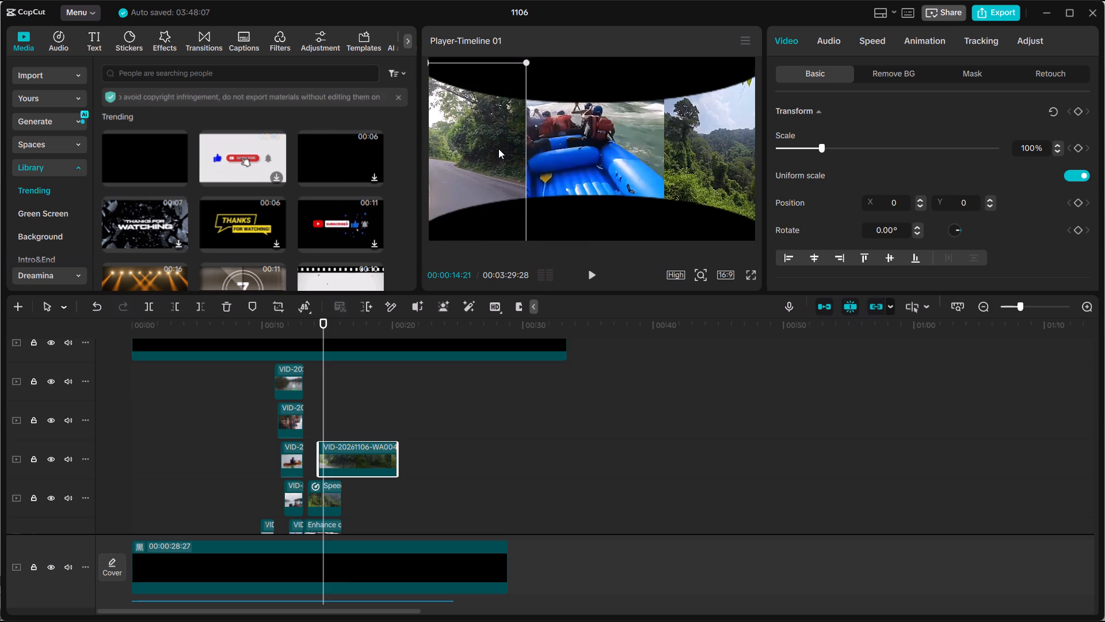
{"action": "left_click_drag", "start_coordinate": [498, 149], "coordinate": [475, 150]}
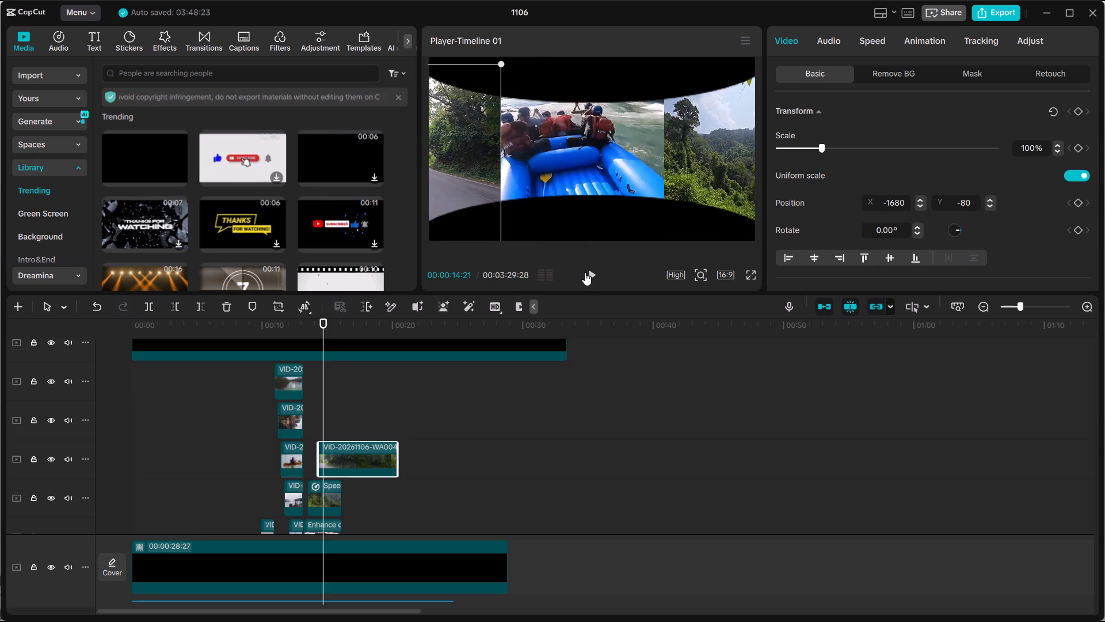
Play back the three-part composition from 00:00:14:21 to check the WA0044 clip's placement.
{"action": "left_click", "coordinate": [590, 275]}
{"action": "left_click", "coordinate": [590, 275]}
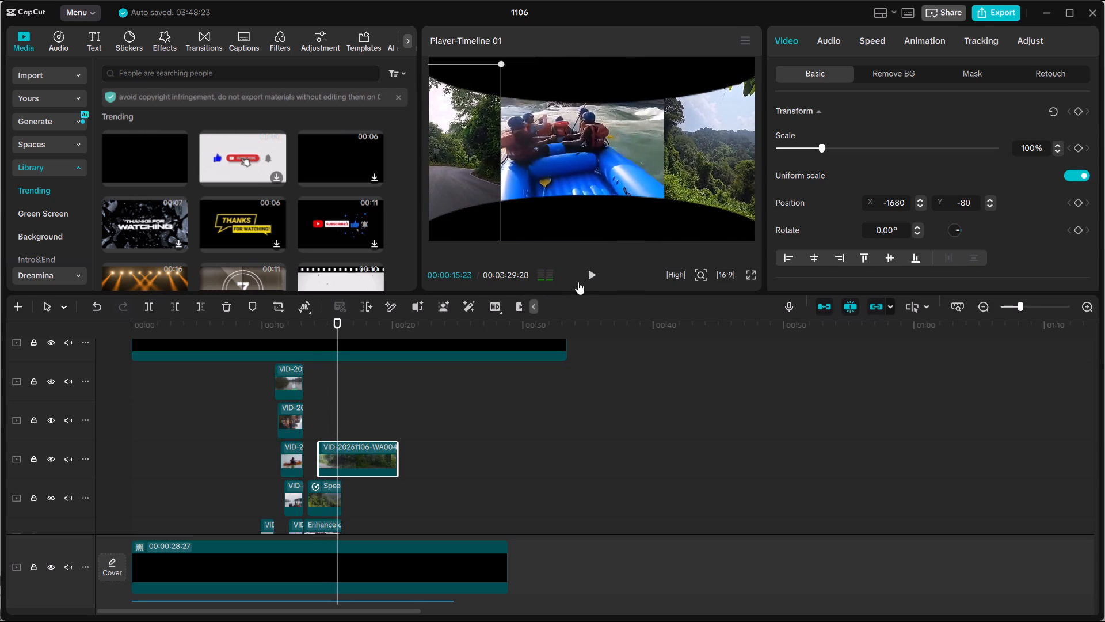
{"action": "scroll", "coordinate": [384, 451], "scroll_direction": "down", "scroll_amount": 3}
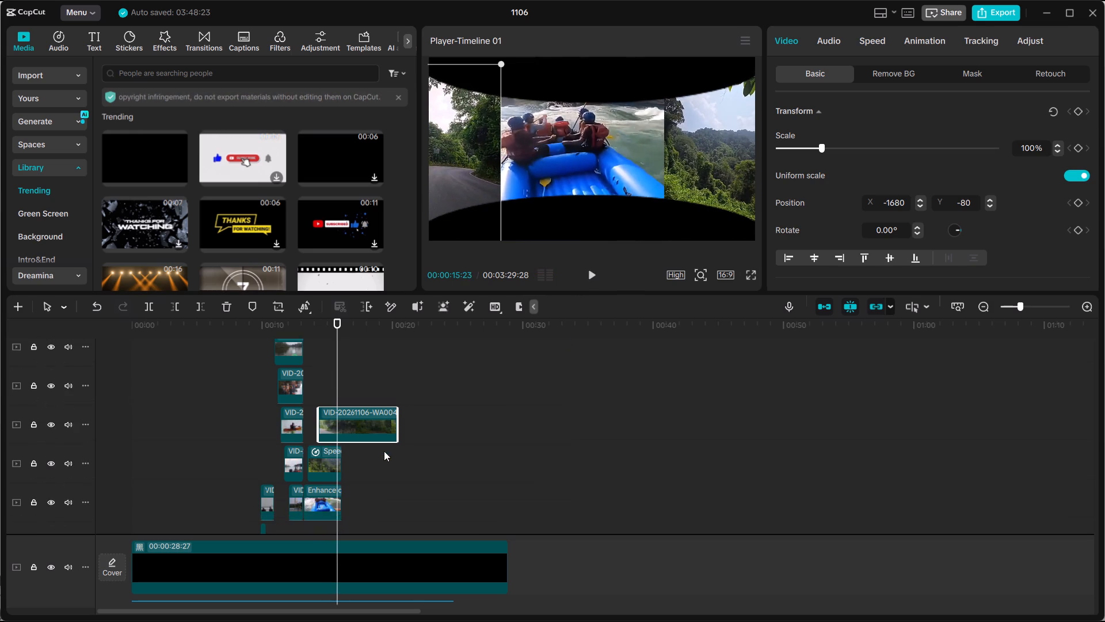
{"action": "scroll", "coordinate": [384, 451], "scroll_direction": "down", "scroll_amount": 1}
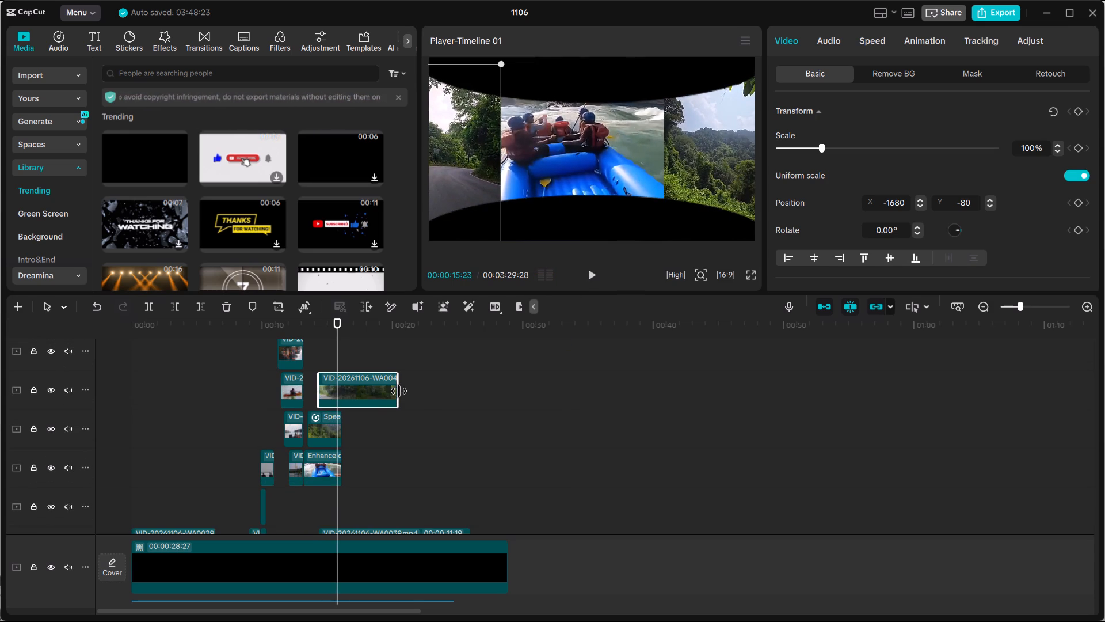
Trim the end of the WA0044 road clip to about 00:16, in line with the clips on the tracks below.
{"action": "left_click_drag", "start_coordinate": [399, 391], "coordinate": [340, 387]}
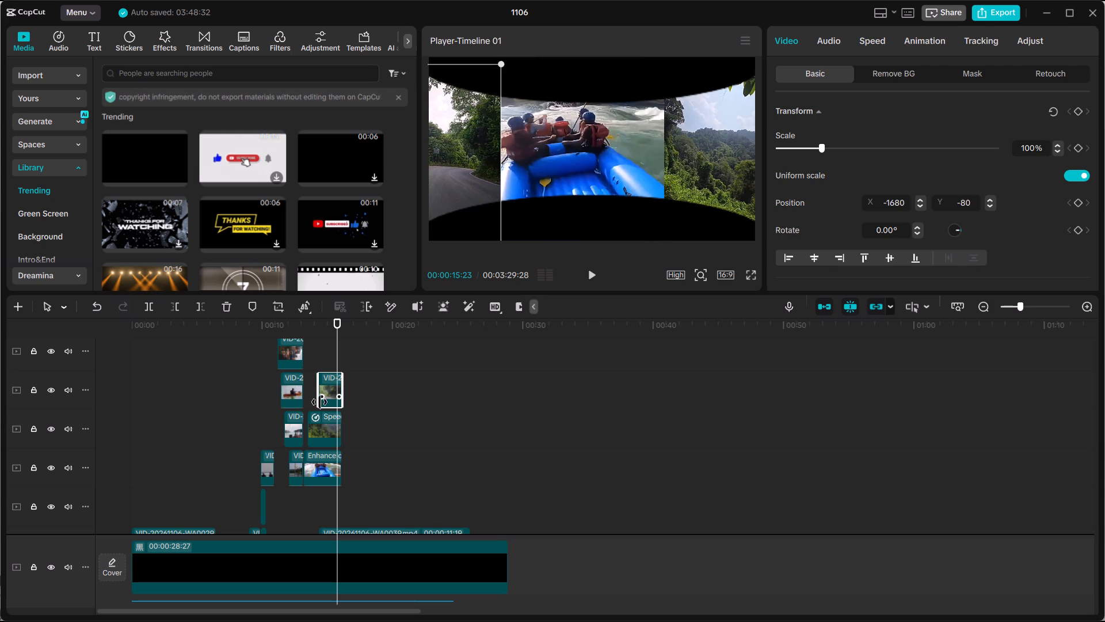
{"action": "left_click_drag", "start_coordinate": [318, 401], "coordinate": [311, 401]}
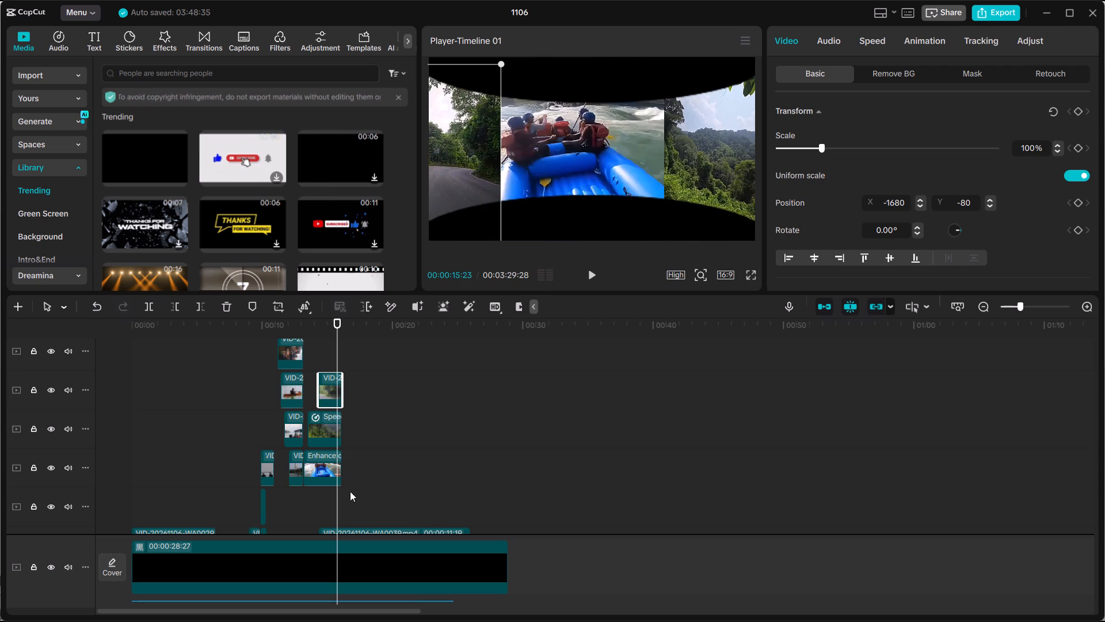
Move clip VID-20261106-WA0039.mp4 to the track above the WA0044 clip and trim its start to about 00:15.
{"action": "scroll", "coordinate": [350, 491], "scroll_direction": "down", "scroll_amount": 2}
{"action": "left_click", "coordinate": [361, 505]}
{"action": "left_click_drag", "start_coordinate": [360, 508], "coordinate": [351, 344]}
{"action": "scroll", "coordinate": [356, 371], "scroll_direction": "up", "scroll_amount": 1}
{"action": "scroll", "coordinate": [365, 468], "scroll_direction": "down", "scroll_amount": 2}
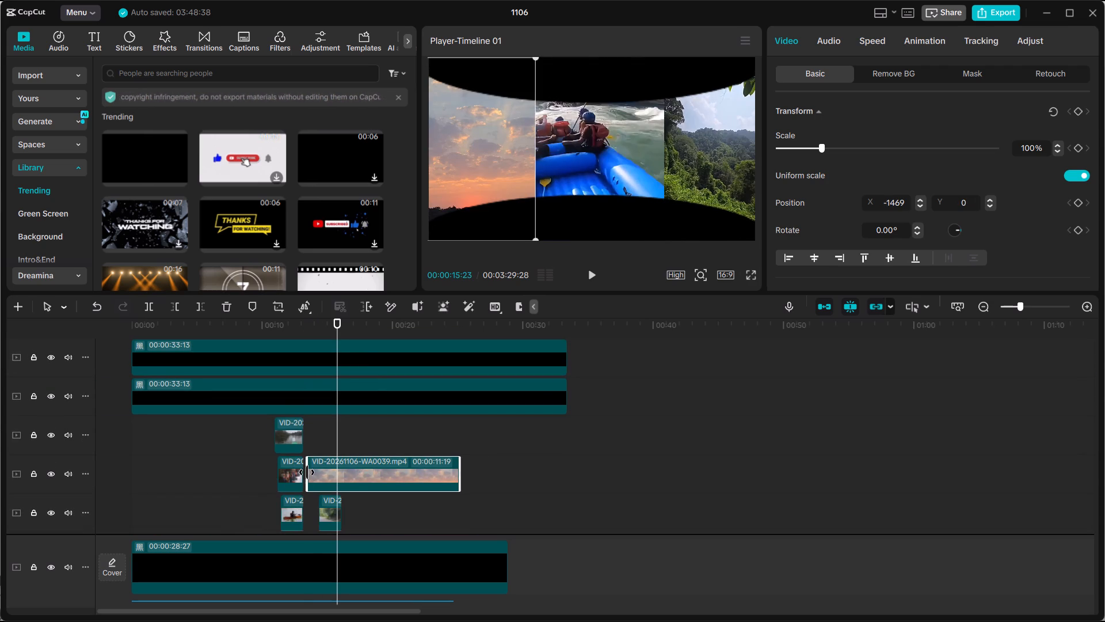
{"action": "left_click_drag", "start_coordinate": [307, 472], "coordinate": [327, 476]}
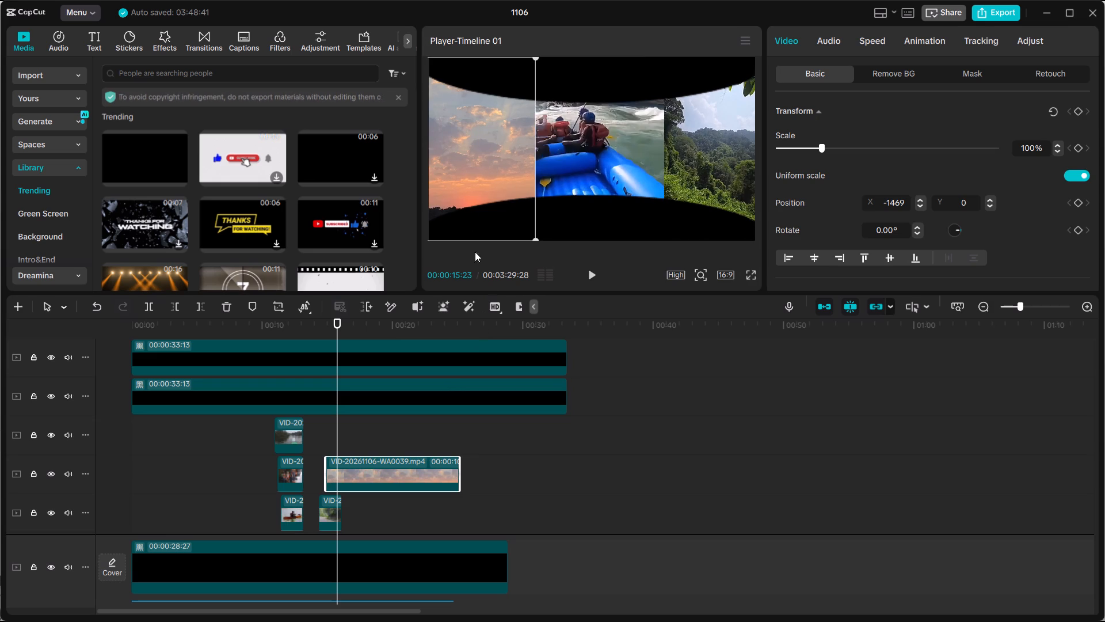
Position the WA0039 sunset-sky clip between the road and raft clips in the curved frame, at X -821, Y 0.
{"action": "left_click_drag", "start_coordinate": [468, 196], "coordinate": [523, 196]}
Swap the track order so the WA0044 clip sits directly above the WA0039 clip, both starting at about 00:15.
{"action": "scroll", "coordinate": [414, 461], "scroll_direction": "down", "scroll_amount": 3}
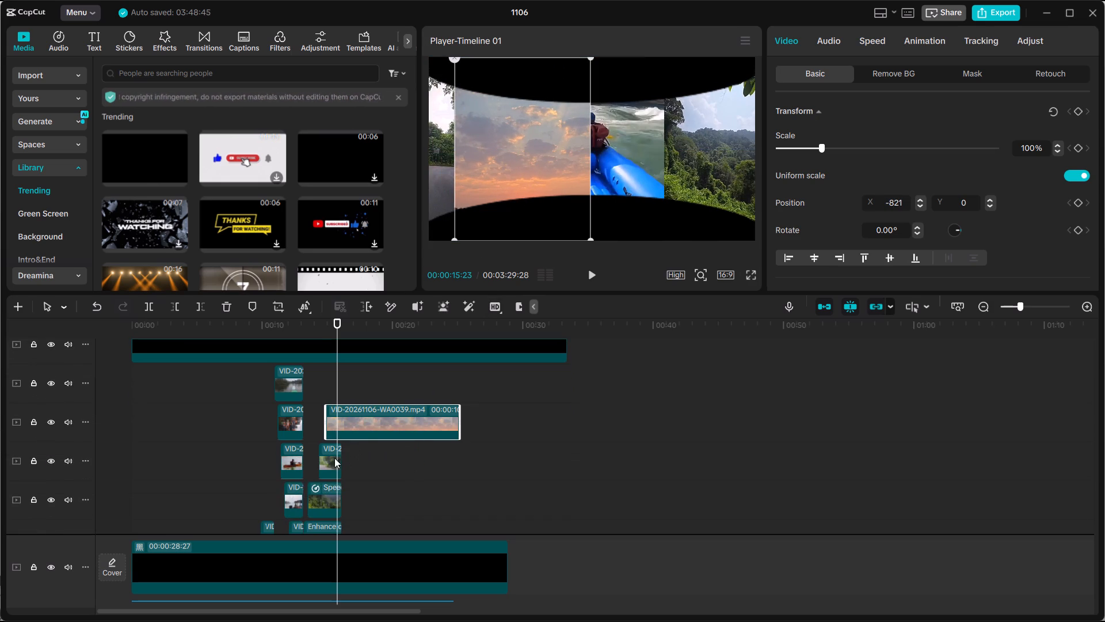
{"action": "left_click_drag", "start_coordinate": [333, 458], "coordinate": [342, 385]}
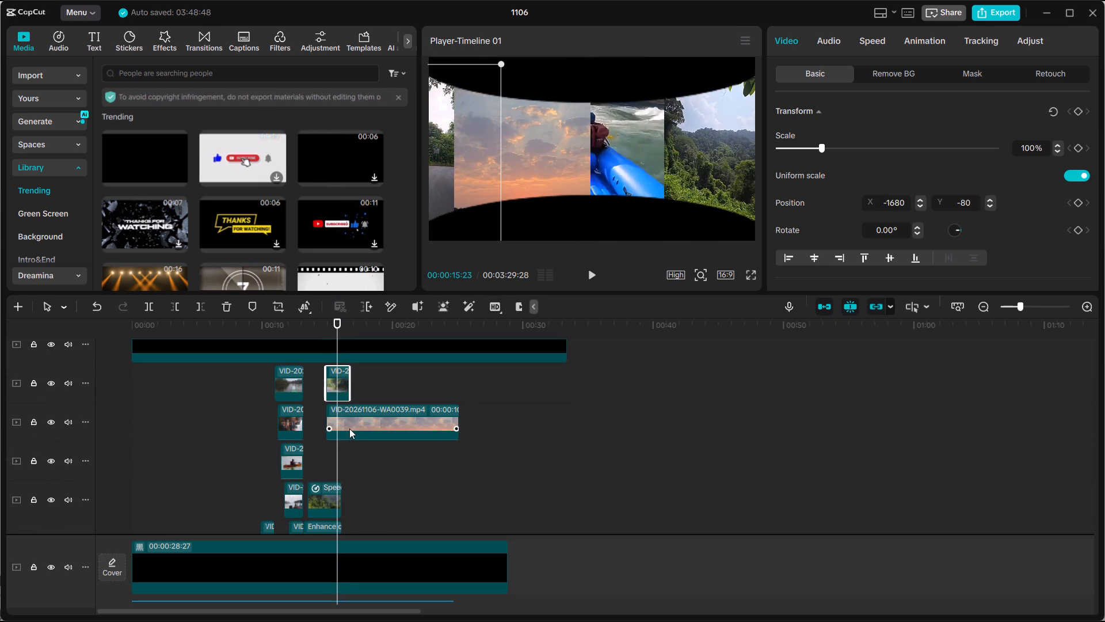
{"action": "left_click_drag", "start_coordinate": [349, 429], "coordinate": [352, 472]}
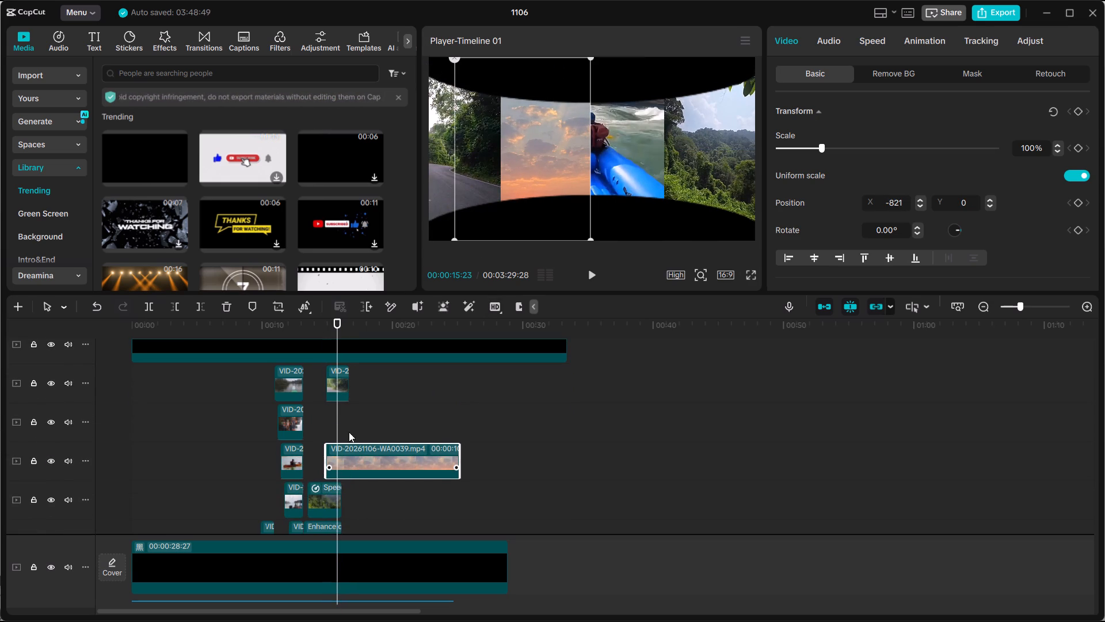
{"action": "left_click_drag", "start_coordinate": [340, 379], "coordinate": [343, 418]}
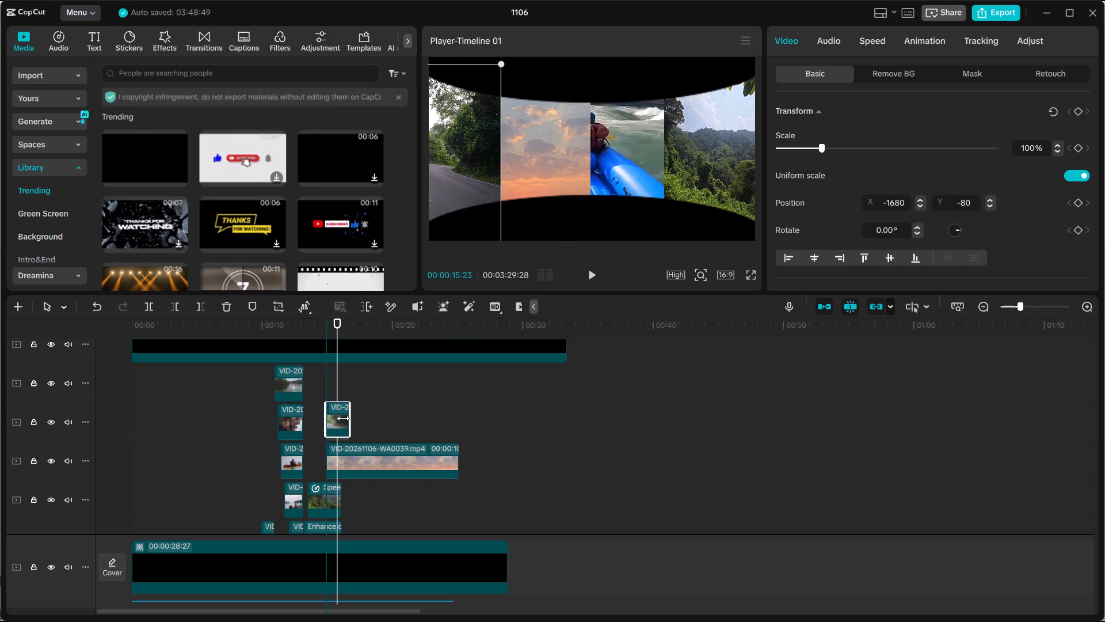
{"action": "left_click_drag", "start_coordinate": [343, 418], "coordinate": [343, 419]}
{"action": "left_click", "coordinate": [344, 457]}
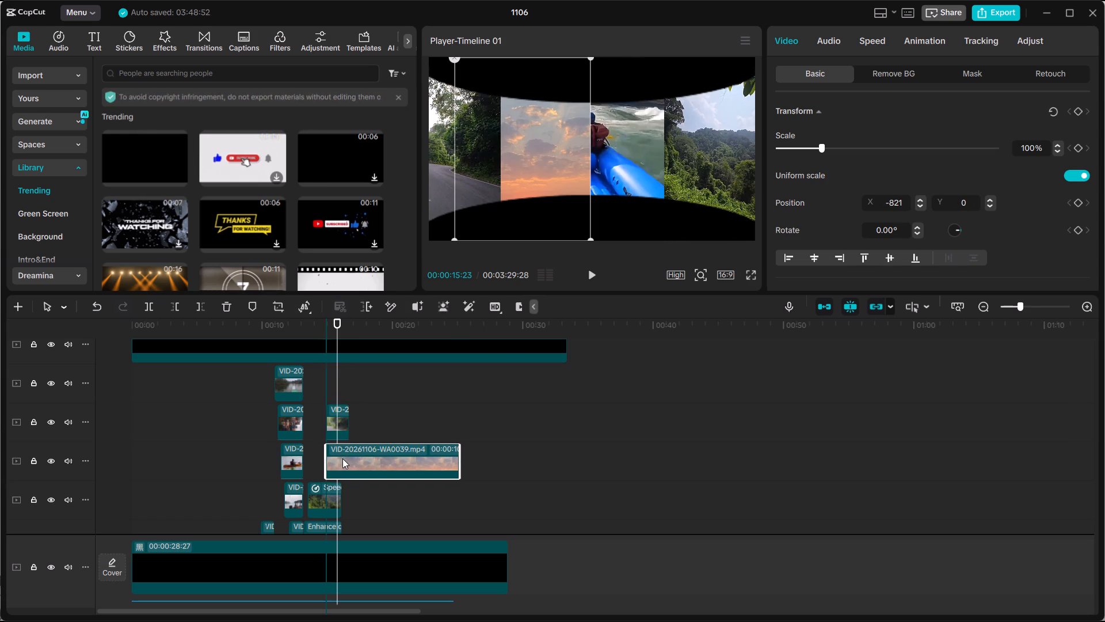
Trim the end of the WA0039 clip to match the end of the WA0044 clip above it.
{"action": "scroll", "coordinate": [344, 460], "scroll_direction": "down", "scroll_amount": 4}
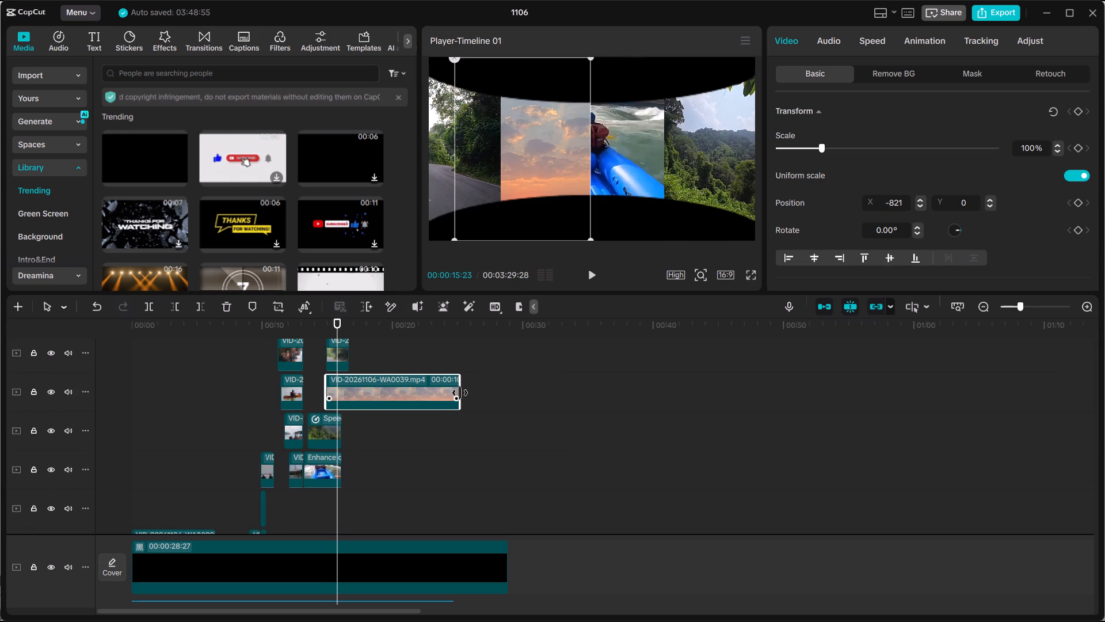
{"action": "left_click_drag", "start_coordinate": [461, 393], "coordinate": [346, 403]}
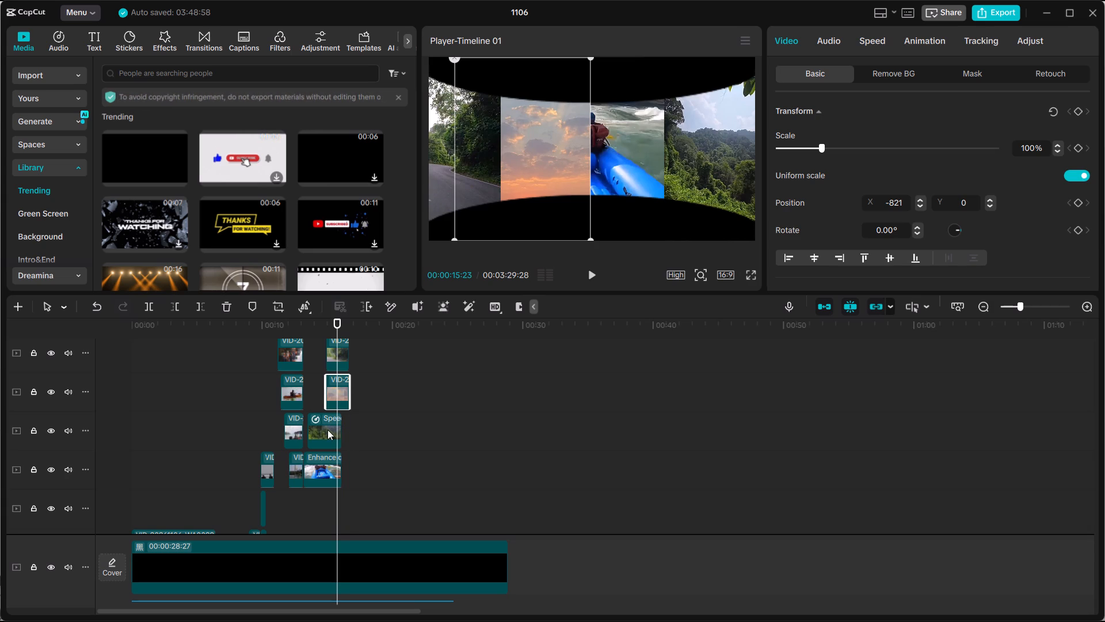
{"action": "left_click", "coordinate": [354, 397]}
Move the WA0039 and WA0044 clips earlier to start at 00:14:11, aligning their ends with the clips below.
{"action": "left_click", "coordinate": [341, 396]}
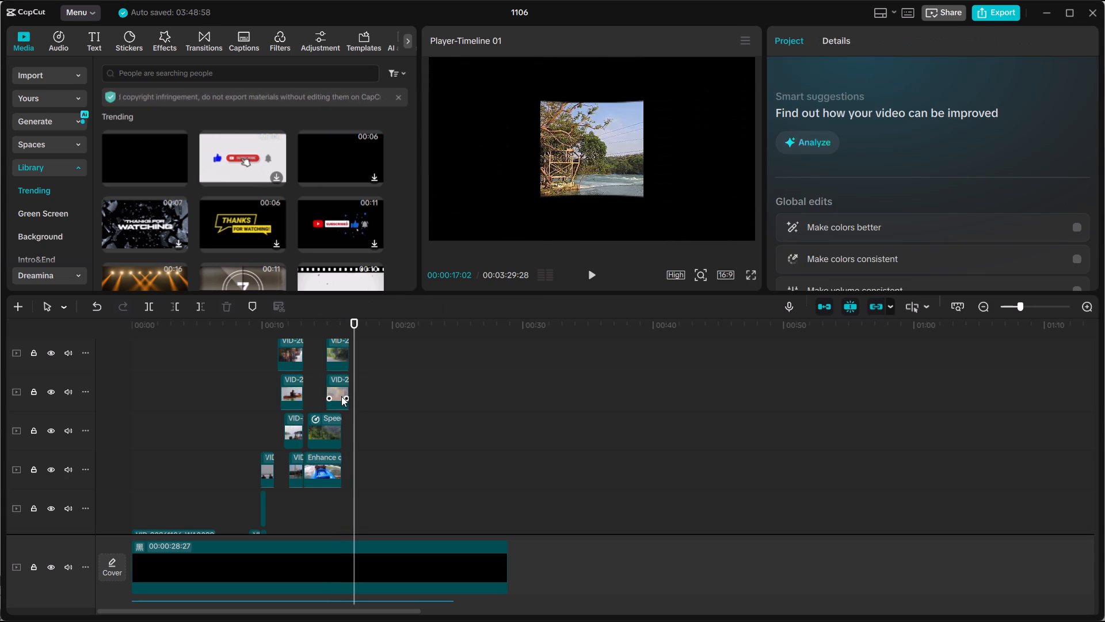
{"action": "left_click_drag", "start_coordinate": [334, 391], "coordinate": [327, 391]}
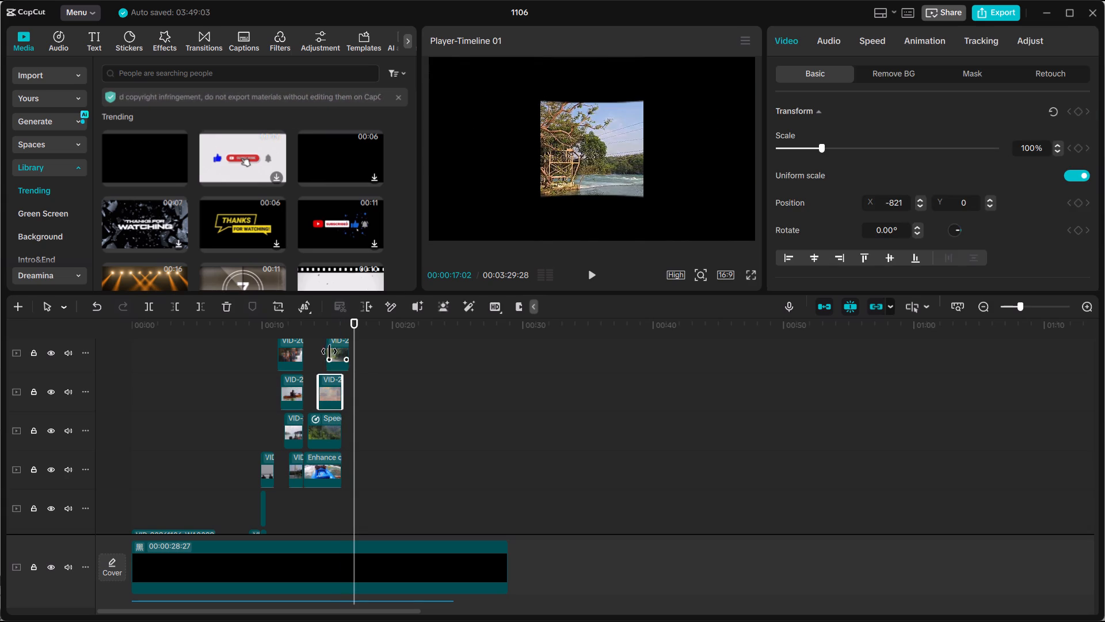
{"action": "left_click", "coordinate": [337, 351]}
{"action": "left_click_drag", "start_coordinate": [337, 351], "coordinate": [329, 353]}
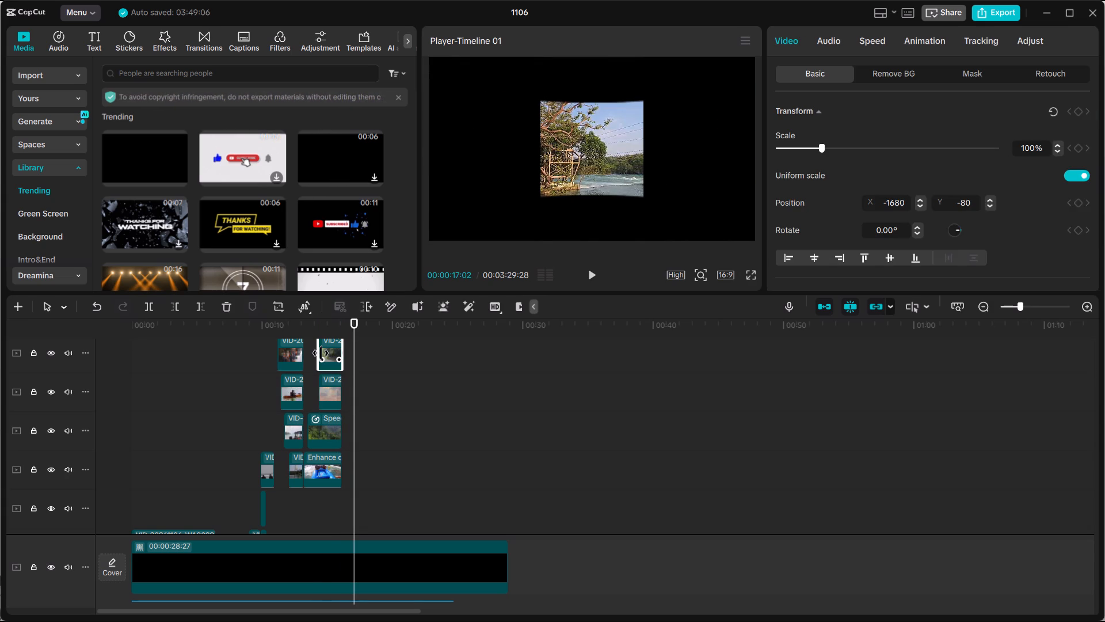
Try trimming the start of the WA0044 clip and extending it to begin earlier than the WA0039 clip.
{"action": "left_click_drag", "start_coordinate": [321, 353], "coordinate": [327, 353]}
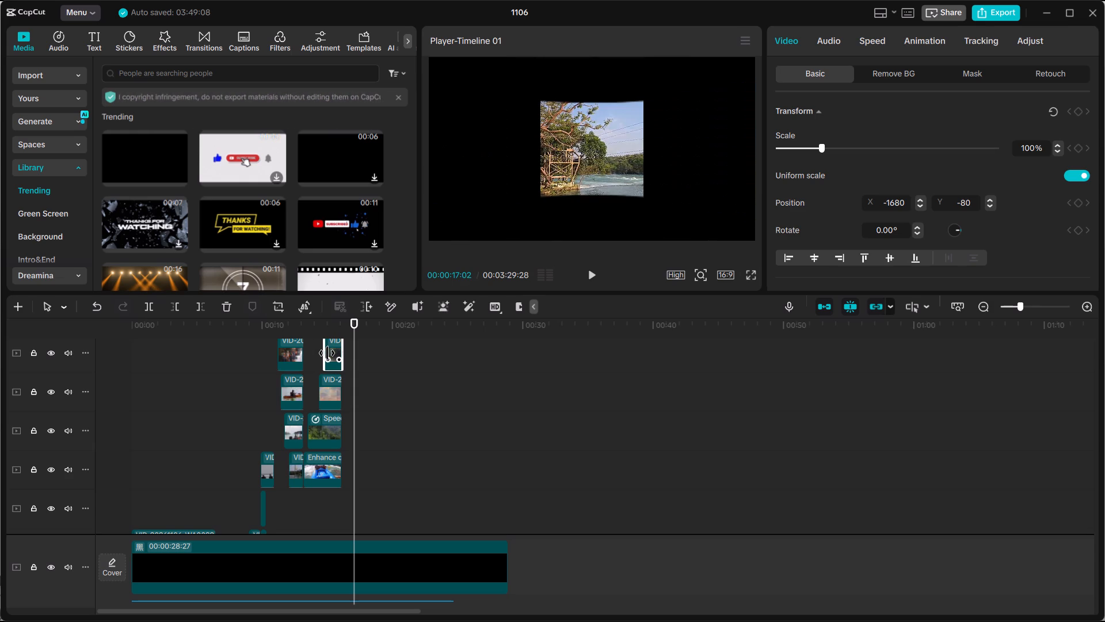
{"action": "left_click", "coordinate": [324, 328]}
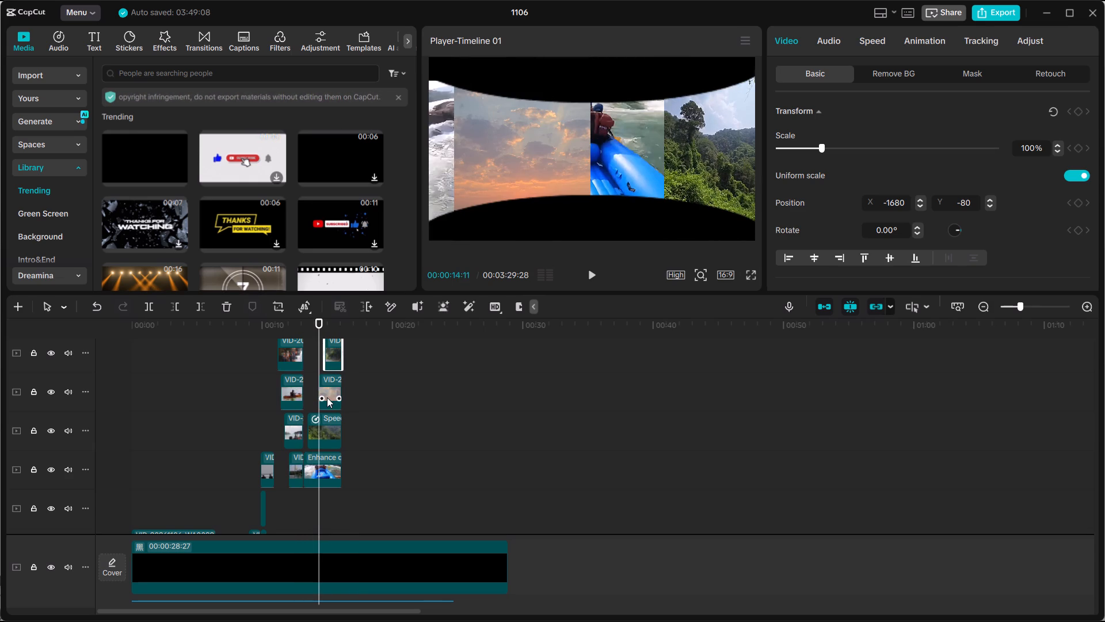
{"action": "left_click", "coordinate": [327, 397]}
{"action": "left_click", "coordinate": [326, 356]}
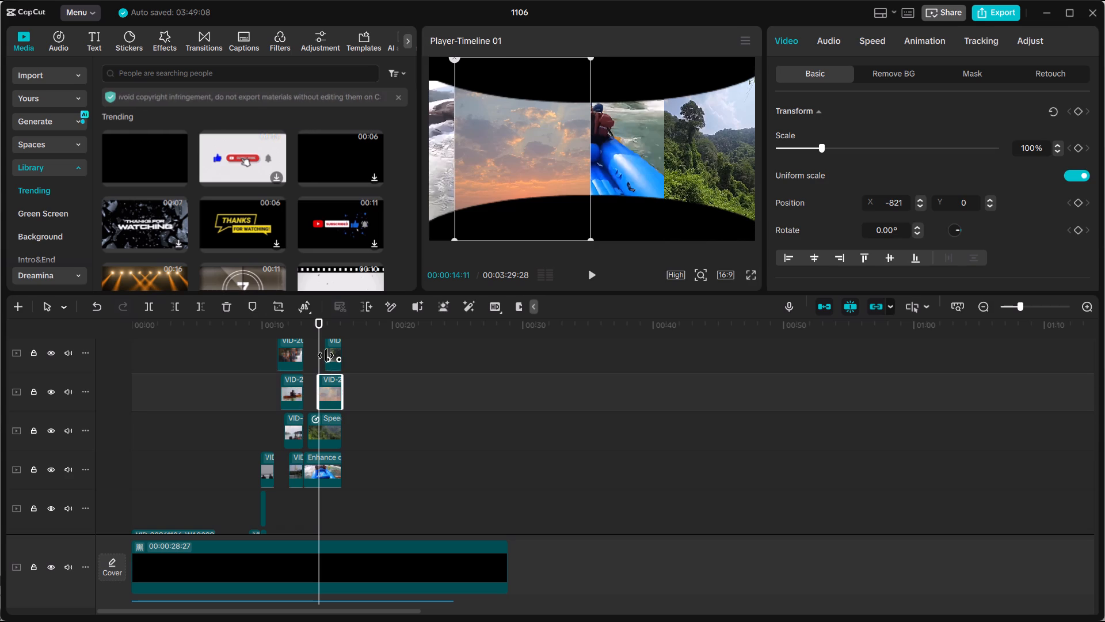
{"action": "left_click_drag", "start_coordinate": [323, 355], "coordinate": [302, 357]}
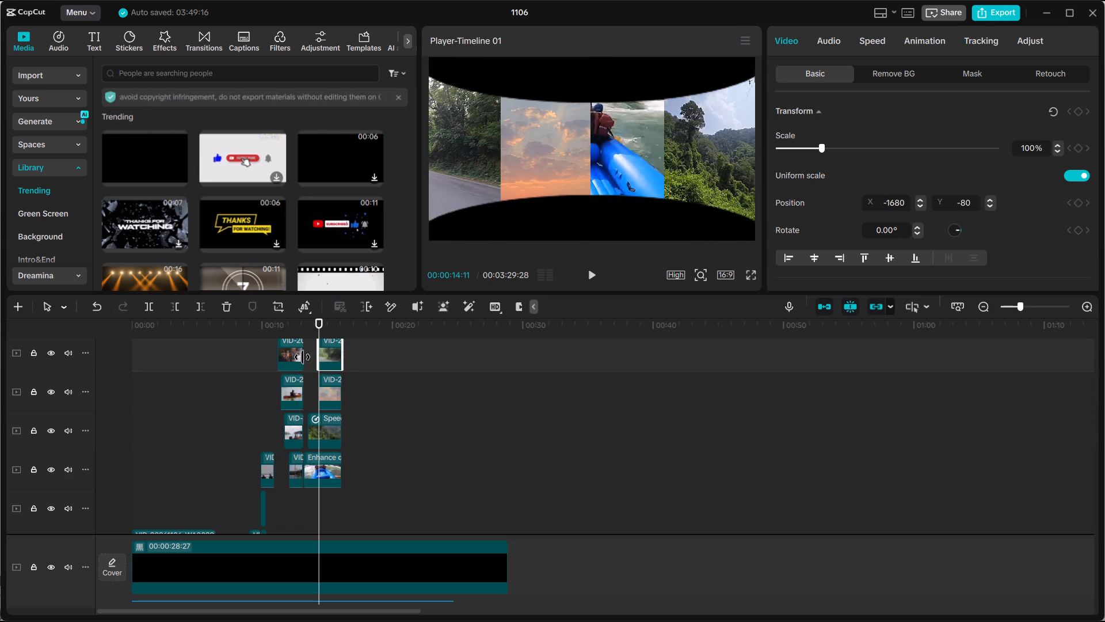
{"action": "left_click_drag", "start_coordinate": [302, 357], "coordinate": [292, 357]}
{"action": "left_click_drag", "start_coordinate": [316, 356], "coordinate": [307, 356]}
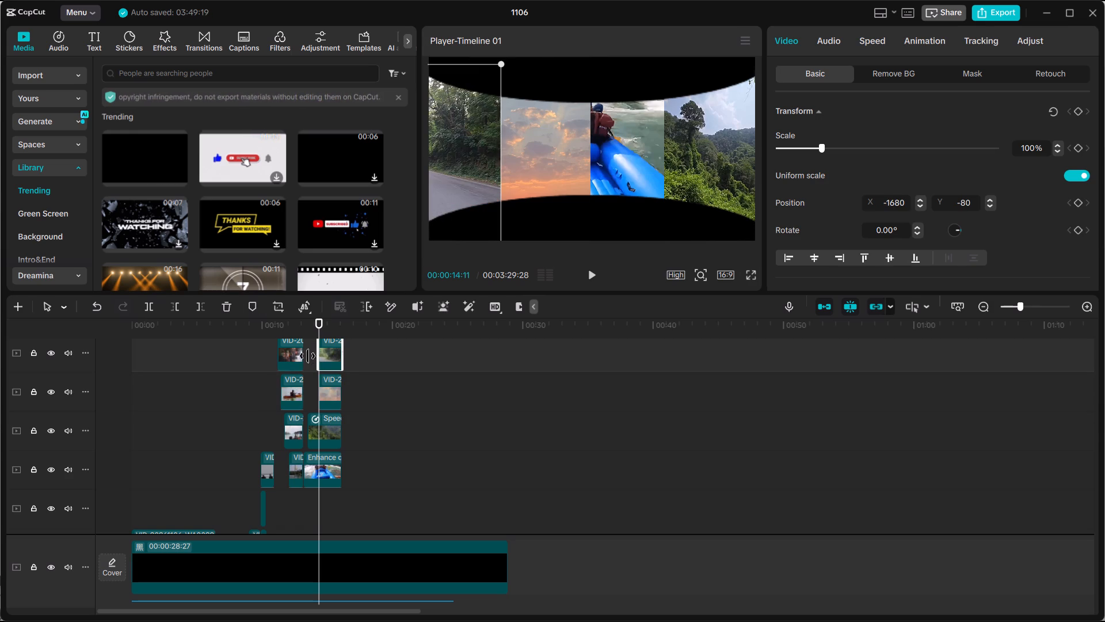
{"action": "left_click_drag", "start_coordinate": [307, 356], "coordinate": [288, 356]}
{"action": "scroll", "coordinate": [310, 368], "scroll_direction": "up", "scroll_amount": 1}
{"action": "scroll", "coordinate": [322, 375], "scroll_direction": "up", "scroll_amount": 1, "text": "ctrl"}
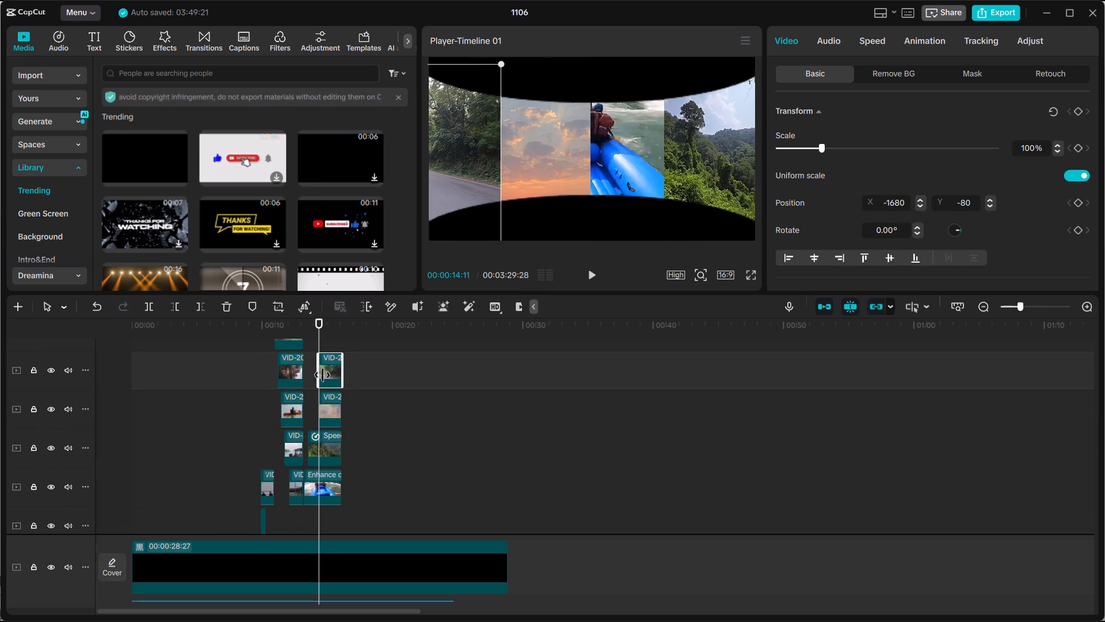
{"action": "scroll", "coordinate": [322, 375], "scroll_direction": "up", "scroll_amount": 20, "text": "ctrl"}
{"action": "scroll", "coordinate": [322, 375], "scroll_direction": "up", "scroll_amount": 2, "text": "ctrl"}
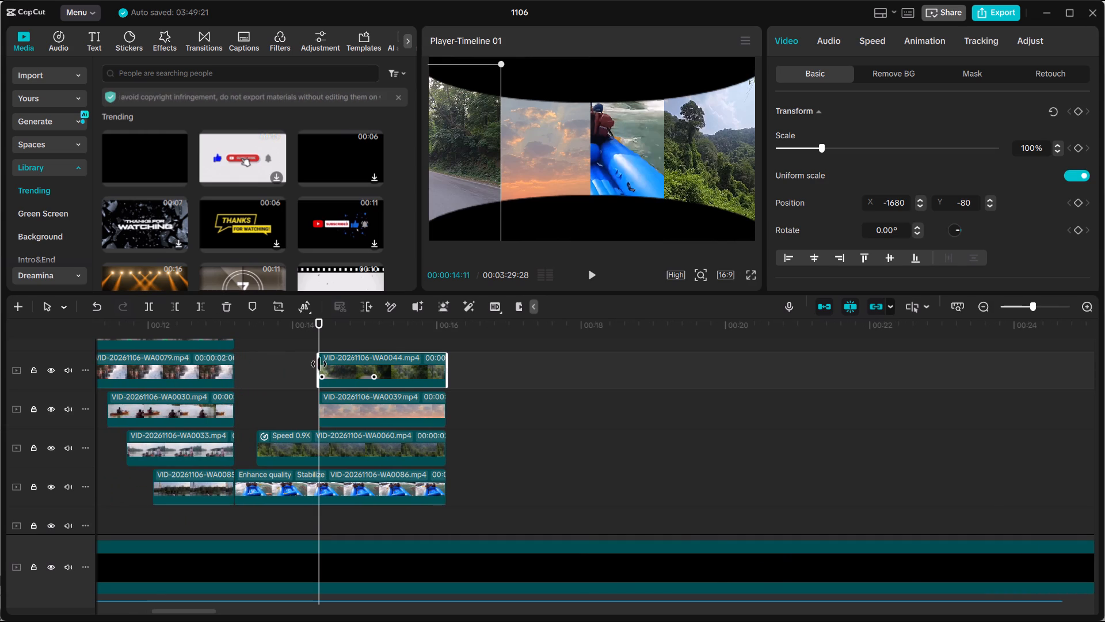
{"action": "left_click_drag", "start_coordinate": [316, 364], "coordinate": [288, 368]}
Move the WA0044 clip to start at about 00:14 and extend its end to match the clips below, for a 2:02 duration.
{"action": "left_click_drag", "start_coordinate": [338, 365], "coordinate": [332, 365]}
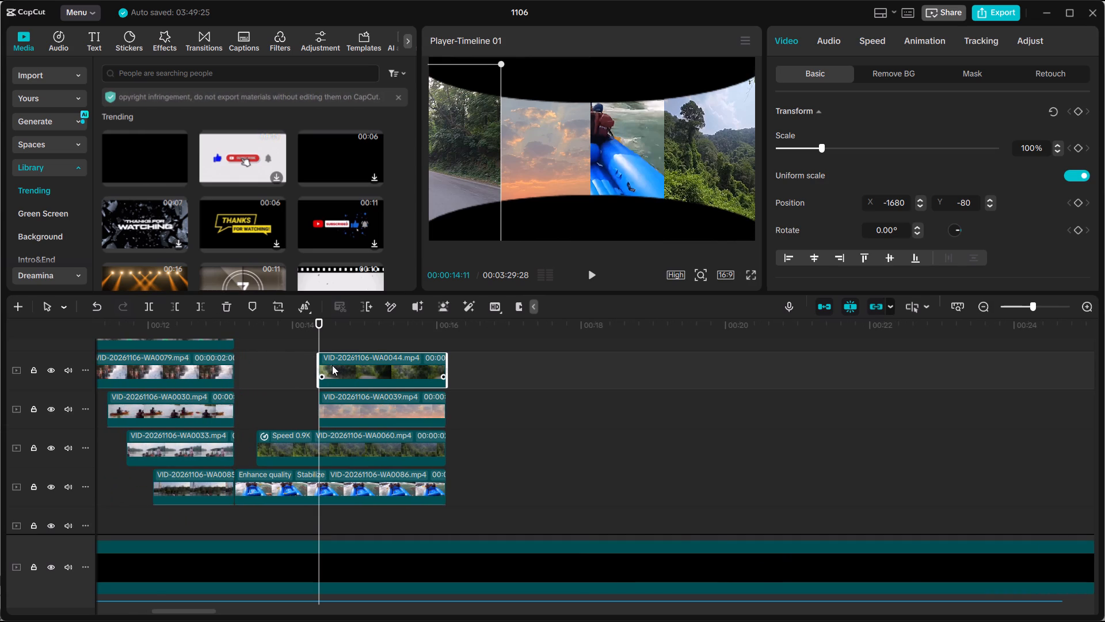
{"action": "left_click_drag", "start_coordinate": [332, 365], "coordinate": [315, 365]}
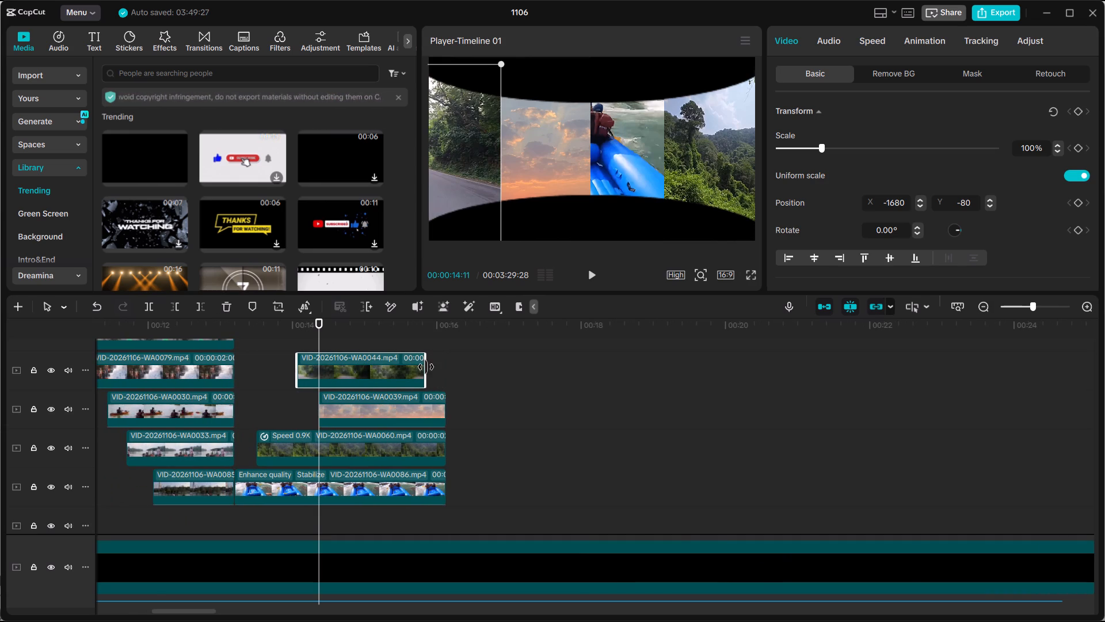
{"action": "left_click_drag", "start_coordinate": [426, 367], "coordinate": [442, 362]}
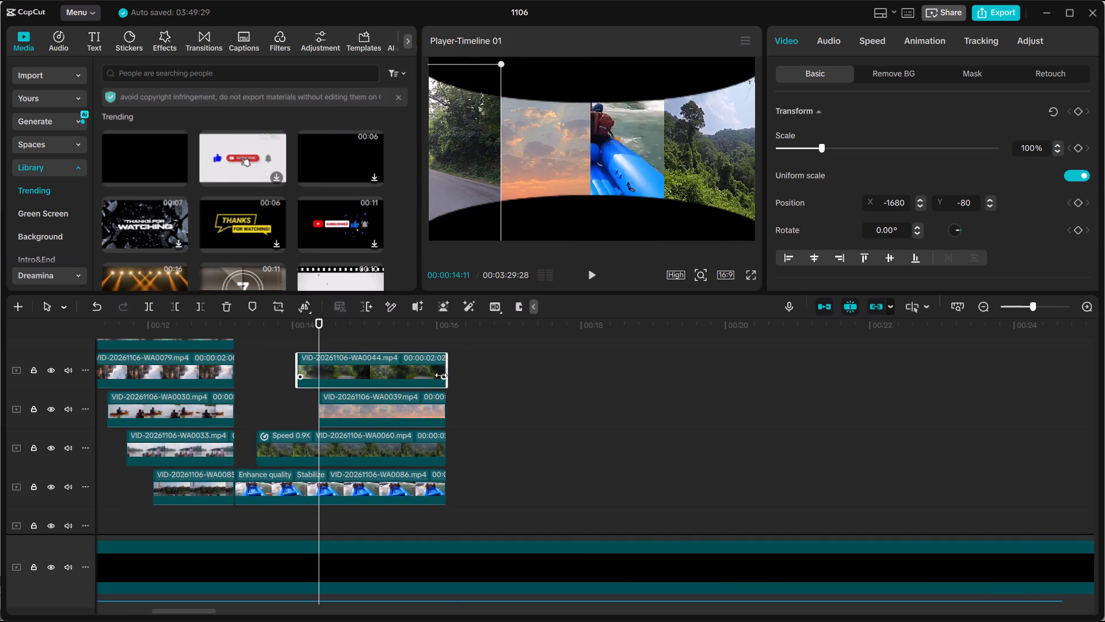
Play back the four-part composition from 00:00:14:11 to check the combined clips.
{"action": "left_click", "coordinate": [590, 276]}
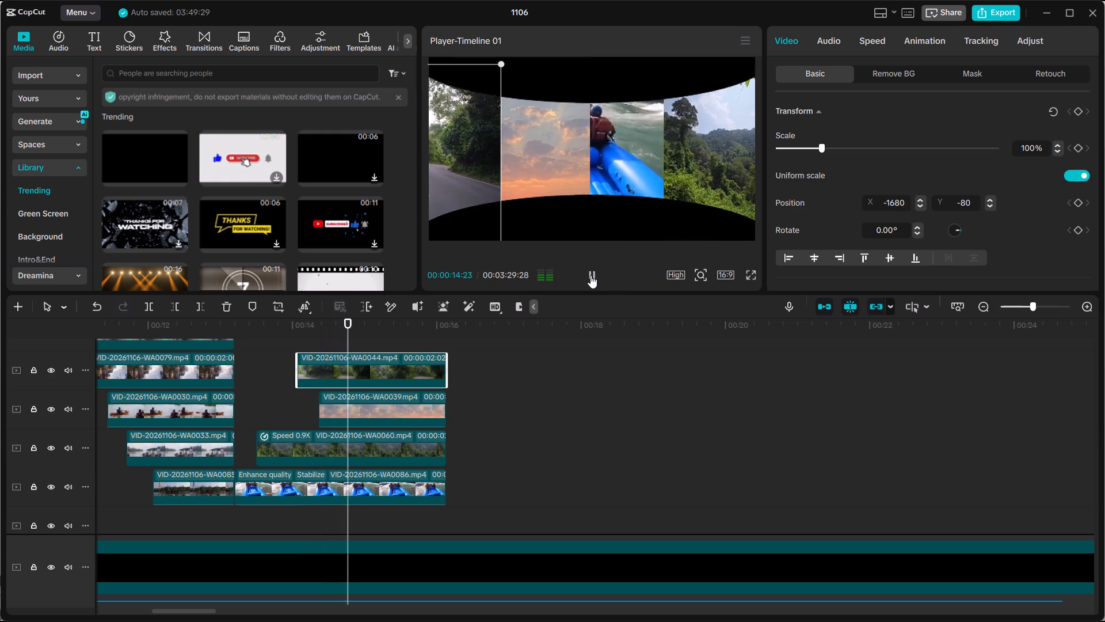
{"action": "left_click", "coordinate": [590, 275]}
Move clip VID-20261106-WA0040.mp4 to the track between the WA0039 and WA0060 clips, starting just after 00:14.
{"action": "scroll", "coordinate": [502, 432], "scroll_direction": "down", "scroll_amount": 7}
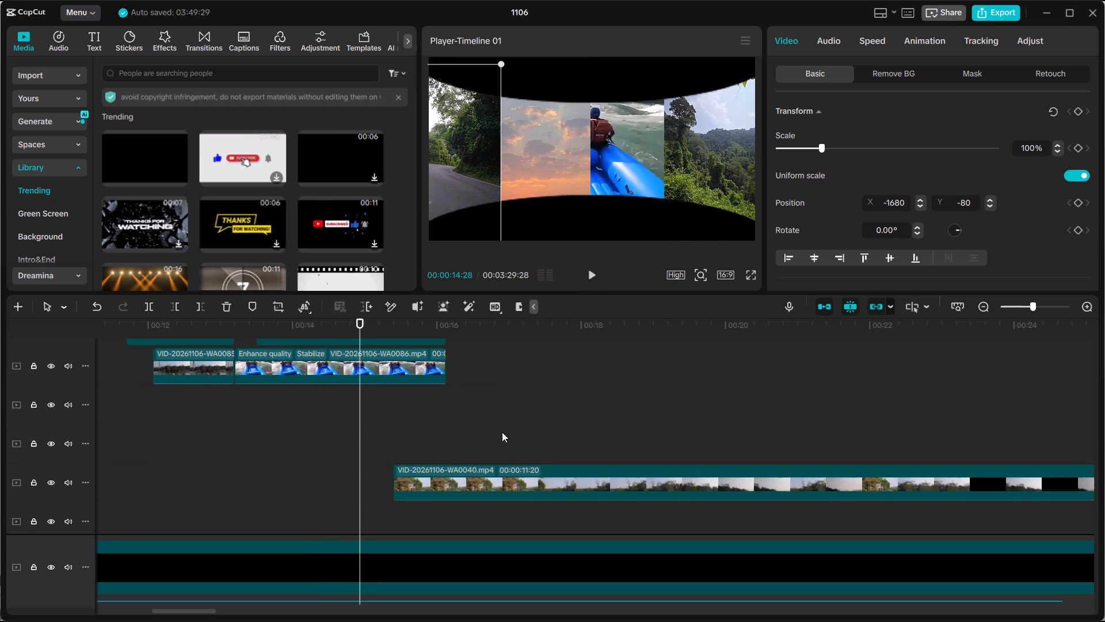
{"action": "scroll", "coordinate": [502, 432], "scroll_direction": "down", "scroll_amount": 3}
{"action": "left_click", "coordinate": [498, 432]}
{"action": "left_click_drag", "start_coordinate": [497, 432], "coordinate": [417, 363]}
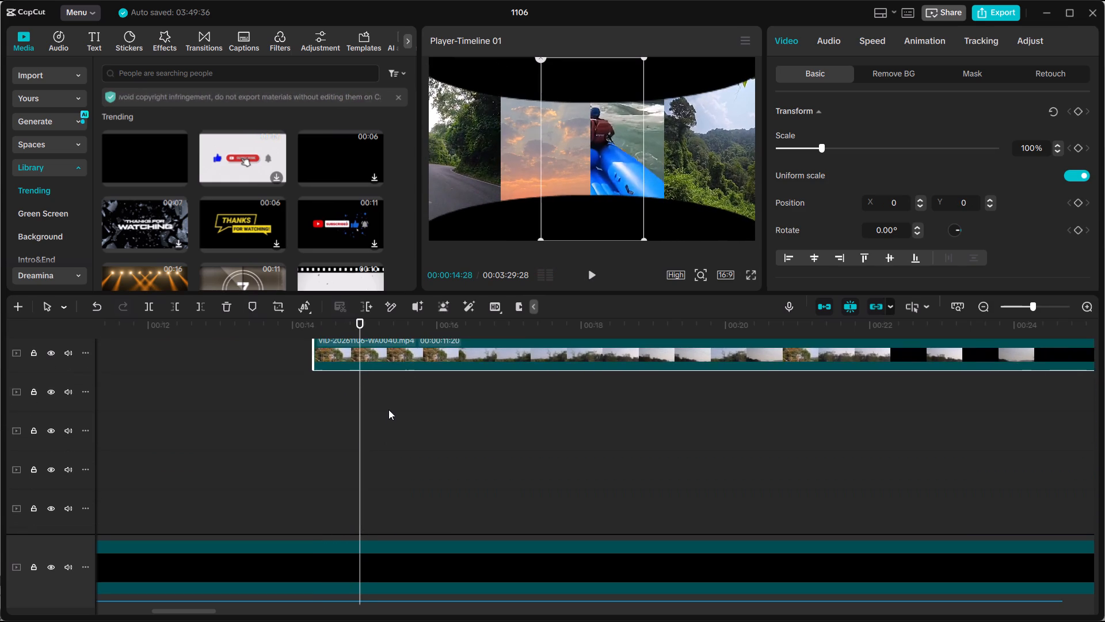
{"action": "scroll", "coordinate": [387, 414], "scroll_direction": "up", "scroll_amount": 5}
{"action": "left_click_drag", "start_coordinate": [399, 447], "coordinate": [393, 362]}
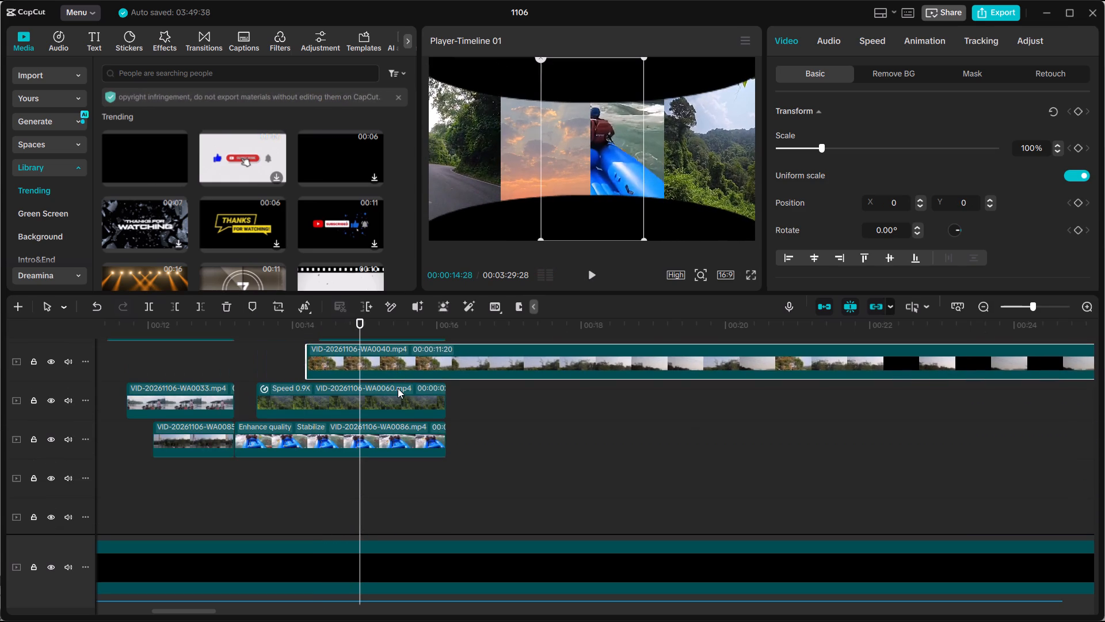
Position the WA0040 riverside tree clip between the raft and forest clips in the curved frame, at X 732, Y 0.
{"action": "scroll", "coordinate": [398, 388], "scroll_direction": "up", "scroll_amount": 3}
{"action": "left_click_drag", "start_coordinate": [573, 161], "coordinate": [611, 160]}
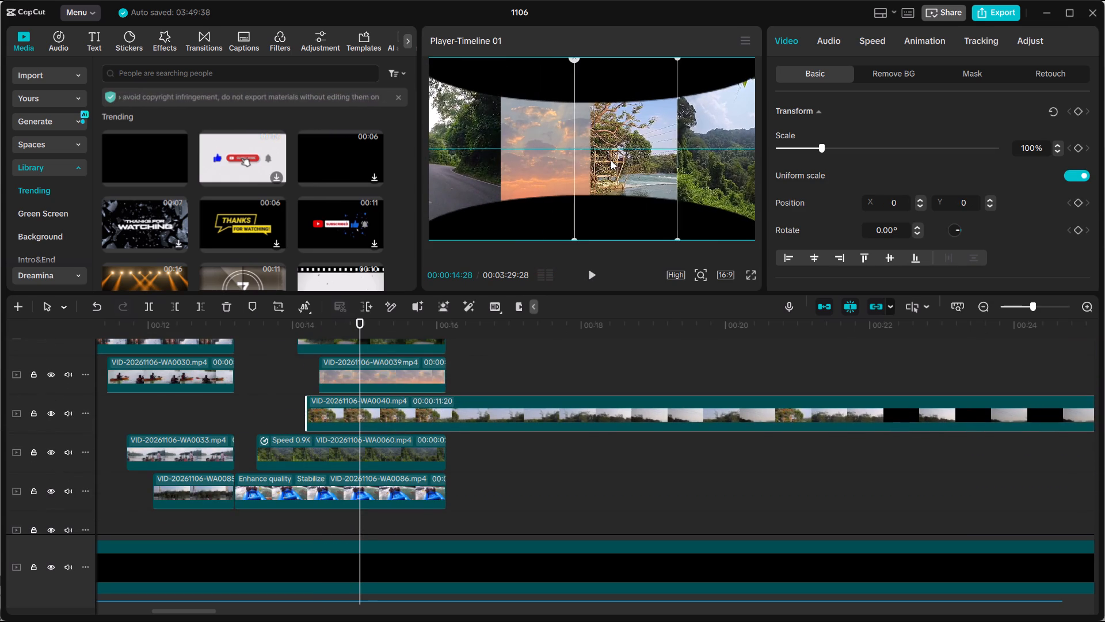
{"action": "left_click_drag", "start_coordinate": [611, 160], "coordinate": [632, 159]}
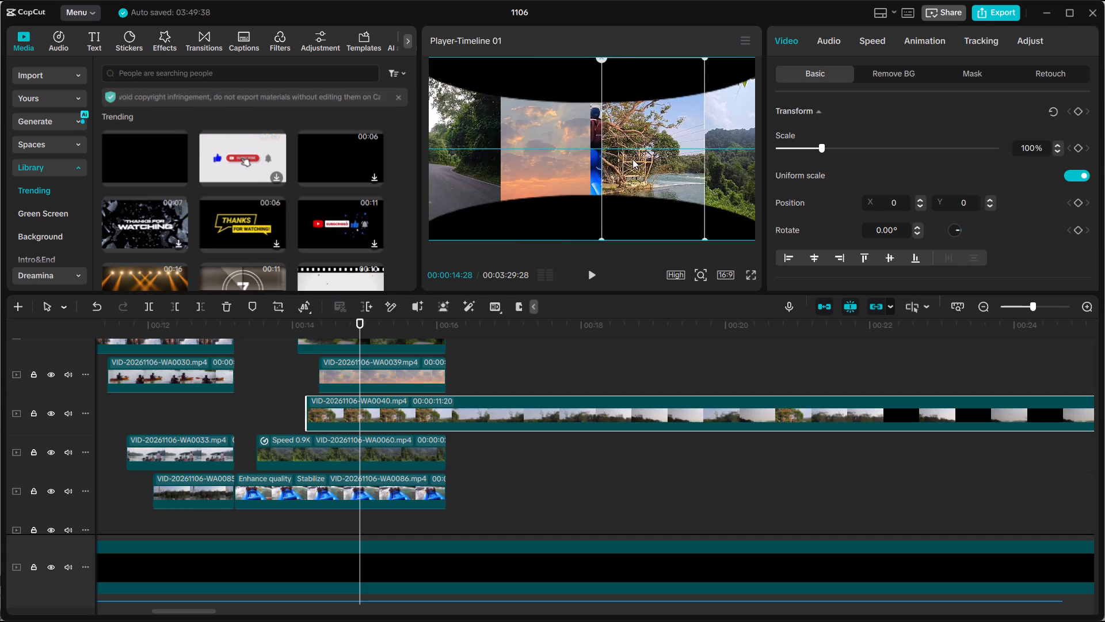
{"action": "left_click_drag", "start_coordinate": [632, 159], "coordinate": [639, 159]}
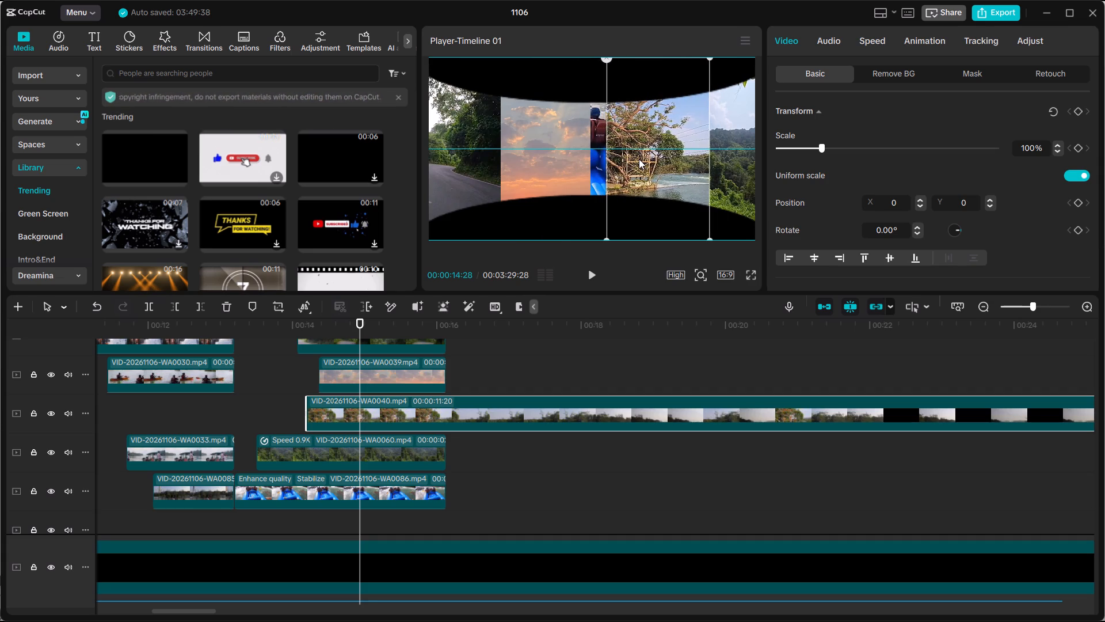
{"action": "left_click_drag", "start_coordinate": [639, 159], "coordinate": [635, 160]}
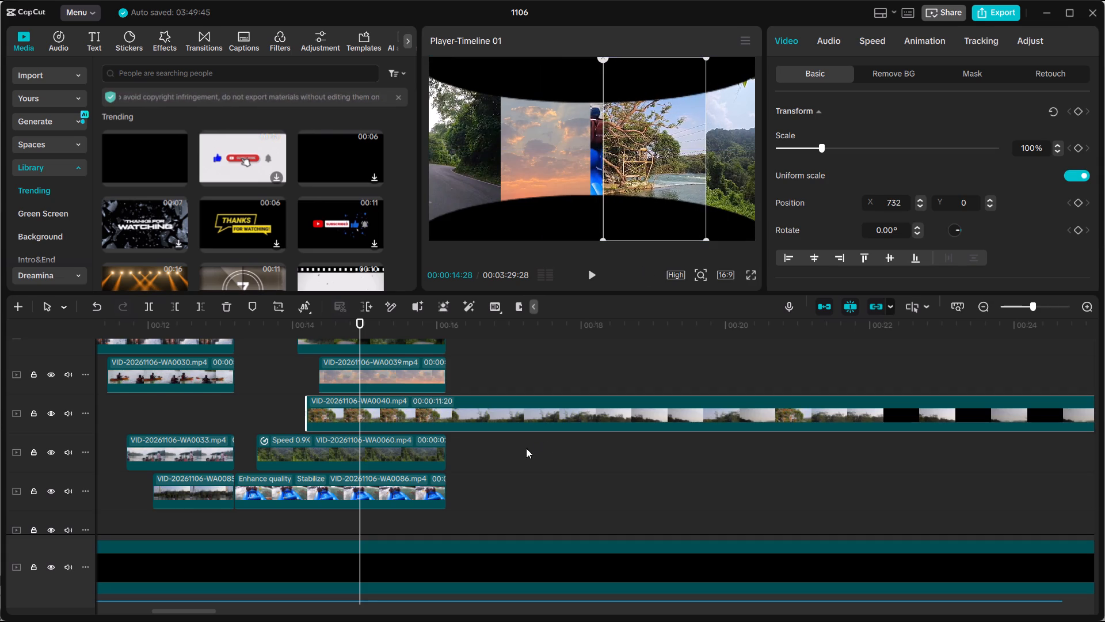
Split the WA0040 clip at 00:00:16:04, where the neighbouring clips end, and delete the remaining part.
{"action": "scroll", "coordinate": [525, 448], "scroll_direction": "up", "scroll_amount": 3}
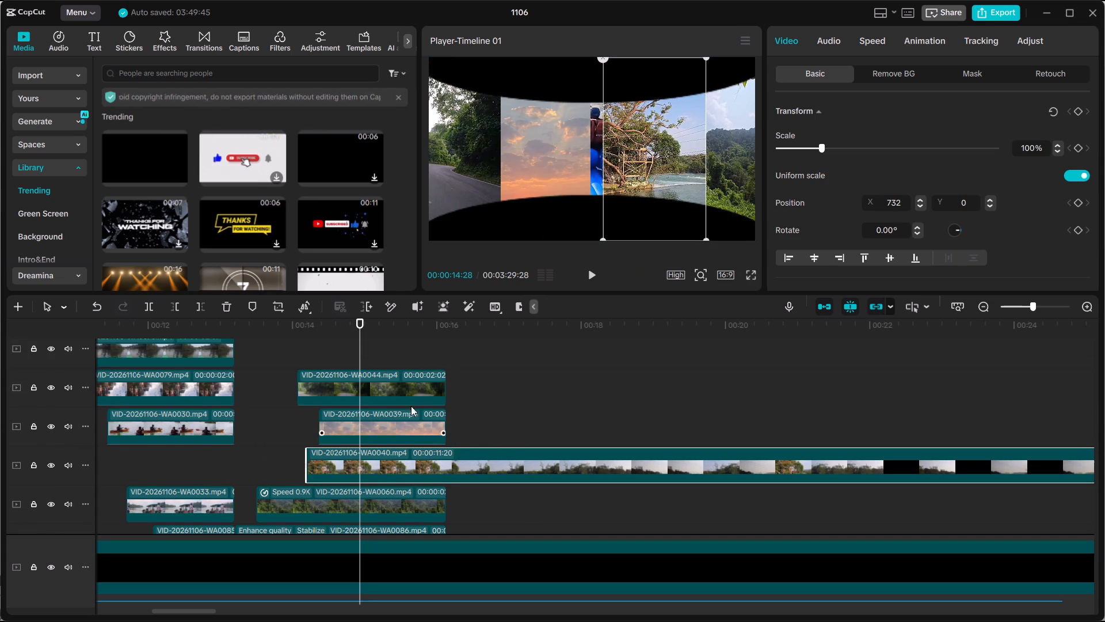
{"action": "left_click_drag", "start_coordinate": [360, 345], "coordinate": [448, 353]}
{"action": "left_click", "coordinate": [149, 310]}
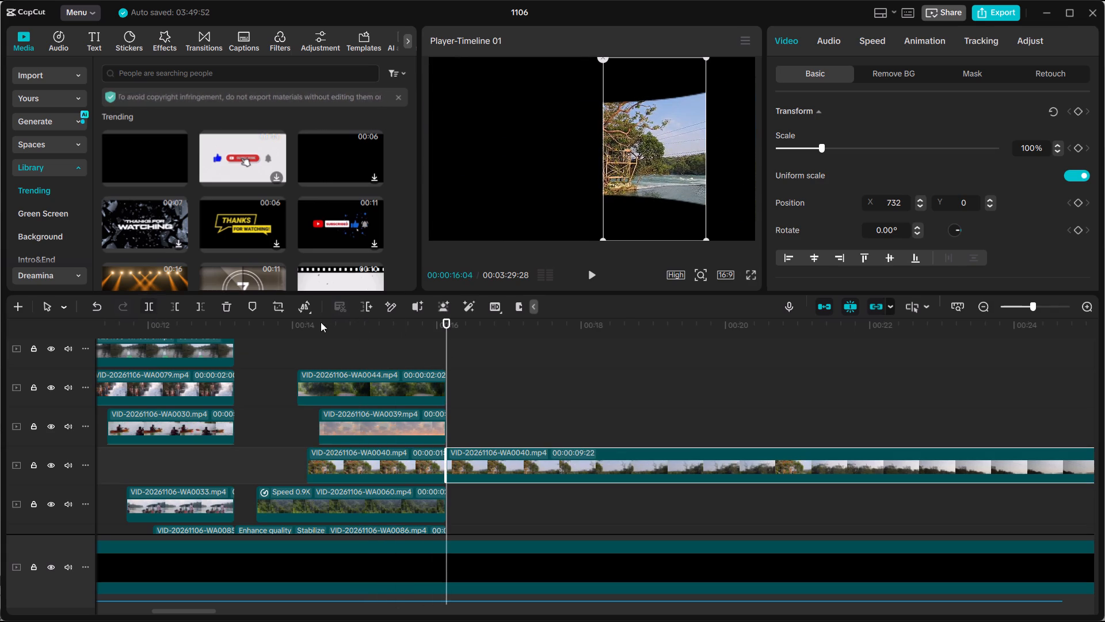
{"action": "left_click", "coordinate": [224, 304]}
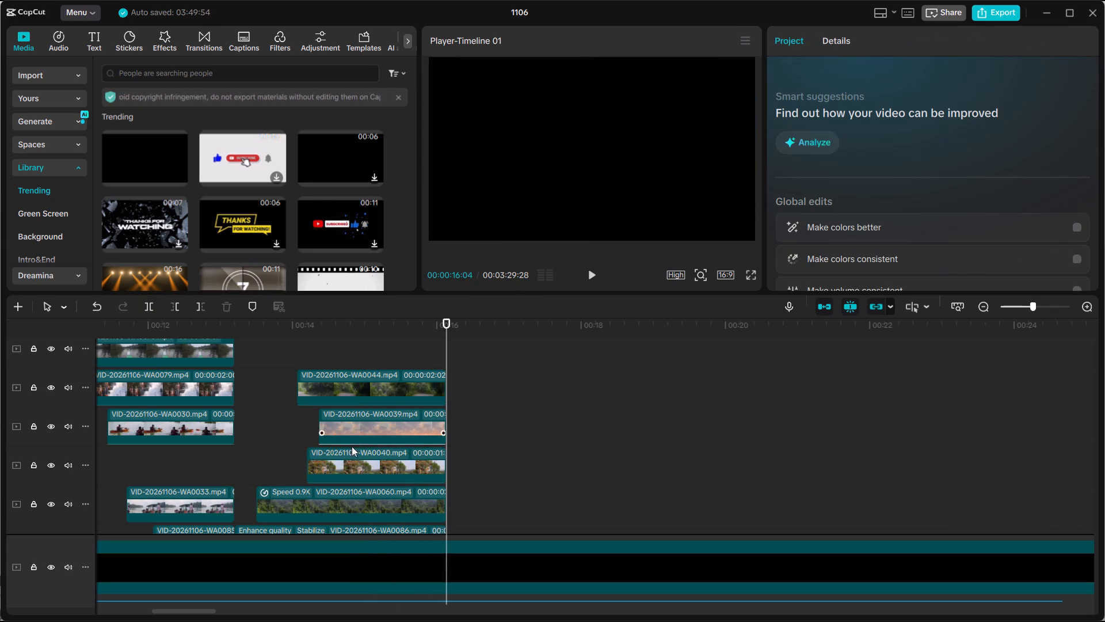
Trim the start of the WA0040 riverside tree clip so it begins at about 00:00:14:20, after the WA0039 clip starts.
{"action": "left_click", "coordinate": [333, 454]}
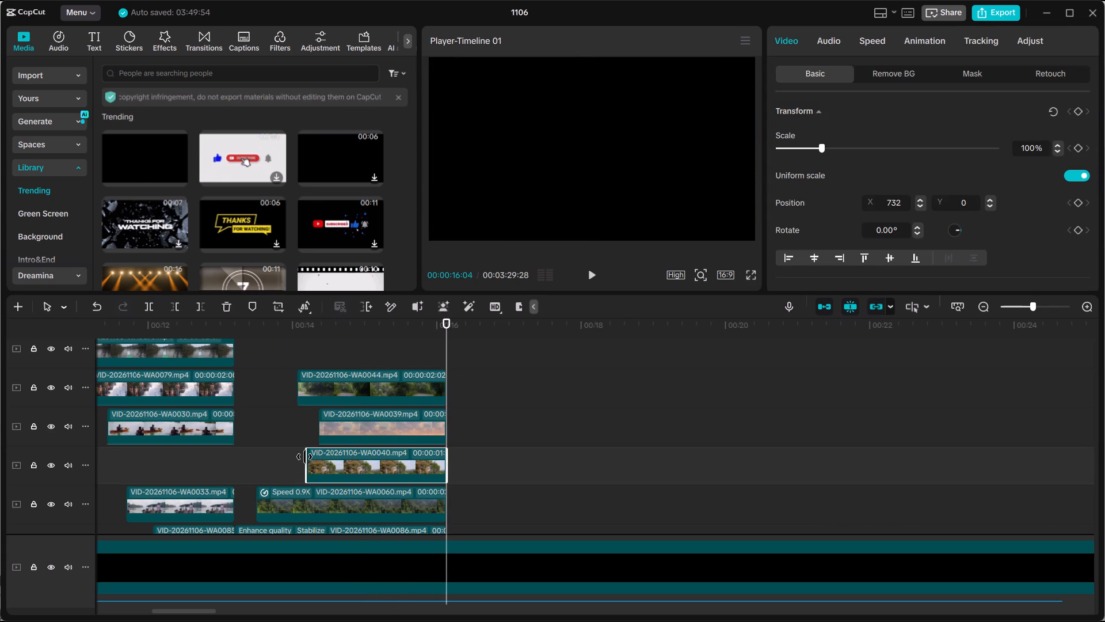
{"action": "left_click_drag", "start_coordinate": [304, 457], "coordinate": [376, 468]}
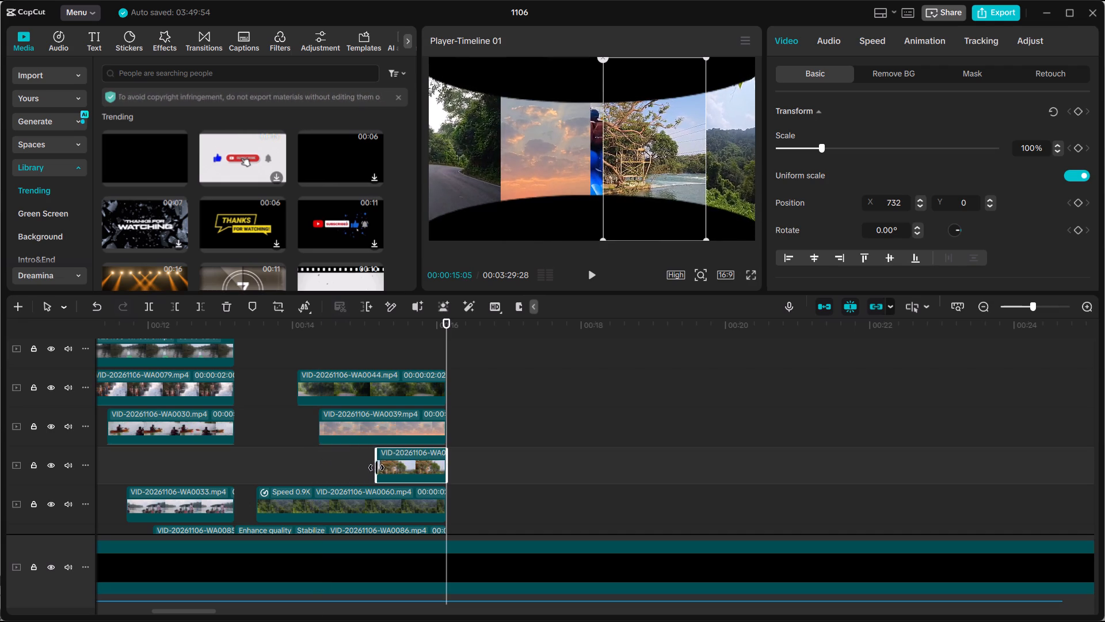
{"action": "left_click_drag", "start_coordinate": [376, 468], "coordinate": [340, 460]}
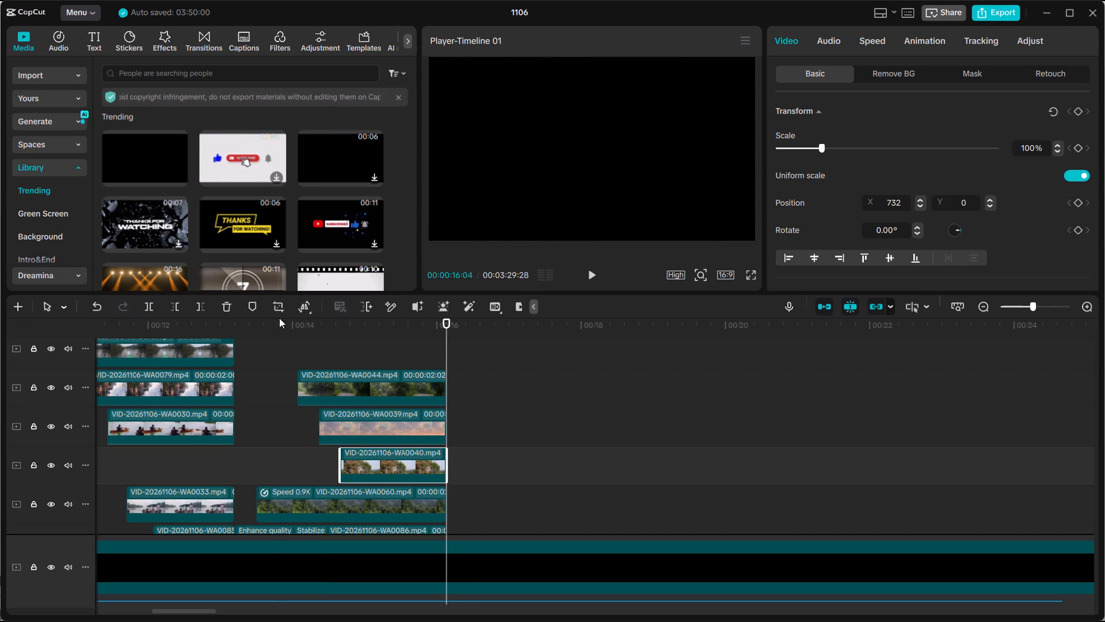
Move the kayak selfie clip, first in the spare footage near 01:24, to the track above WA0044, starting at 00:00:14:27.
{"action": "left_click", "coordinate": [276, 317]}
{"action": "left_click_drag", "start_coordinate": [276, 317], "coordinate": [283, 329]}
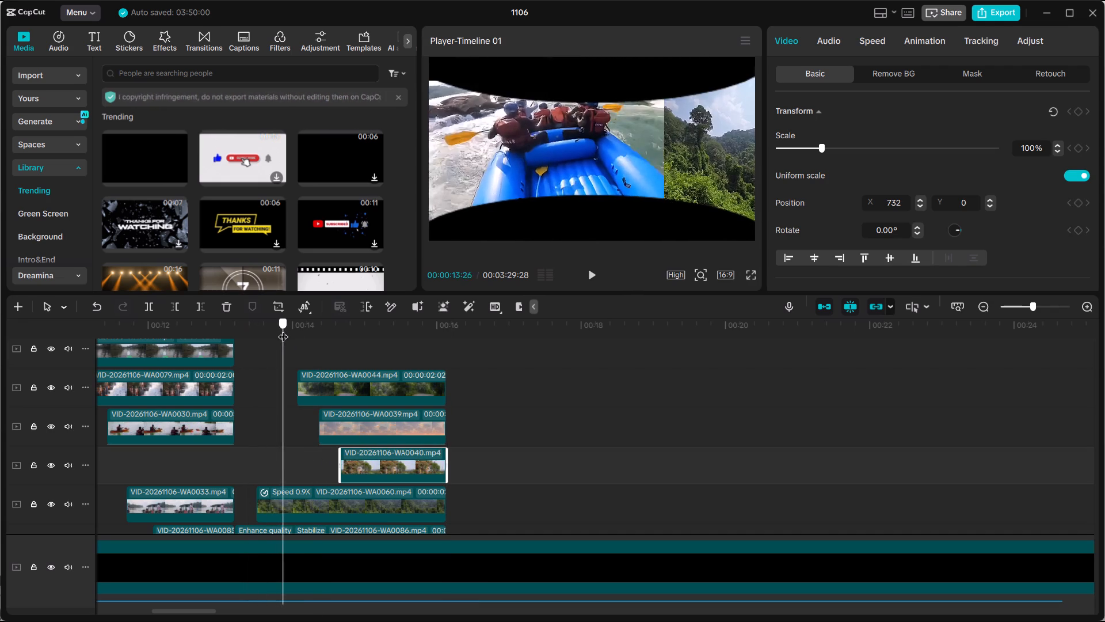
{"action": "left_click_drag", "start_coordinate": [283, 329], "coordinate": [358, 336]}
{"action": "scroll", "coordinate": [419, 417], "scroll_direction": "down", "scroll_amount": 7}
{"action": "scroll", "coordinate": [485, 435], "scroll_direction": "down", "scroll_amount": 5}
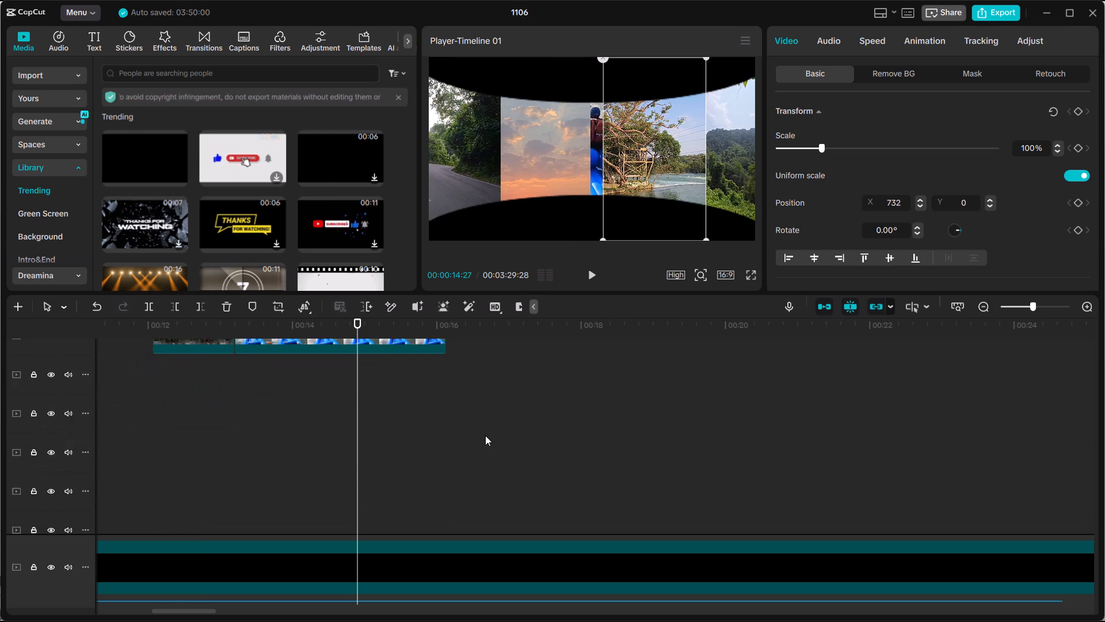
{"action": "scroll", "coordinate": [485, 435], "scroll_direction": "up", "scroll_amount": 3}
{"action": "scroll", "coordinate": [485, 435], "scroll_direction": "up", "scroll_amount": 1, "text": "ctrl"}
{"action": "scroll", "coordinate": [485, 435], "scroll_direction": "down", "scroll_amount": 9, "text": "ctrl"}
{"action": "scroll", "coordinate": [480, 456], "scroll_direction": "up", "scroll_amount": 4}
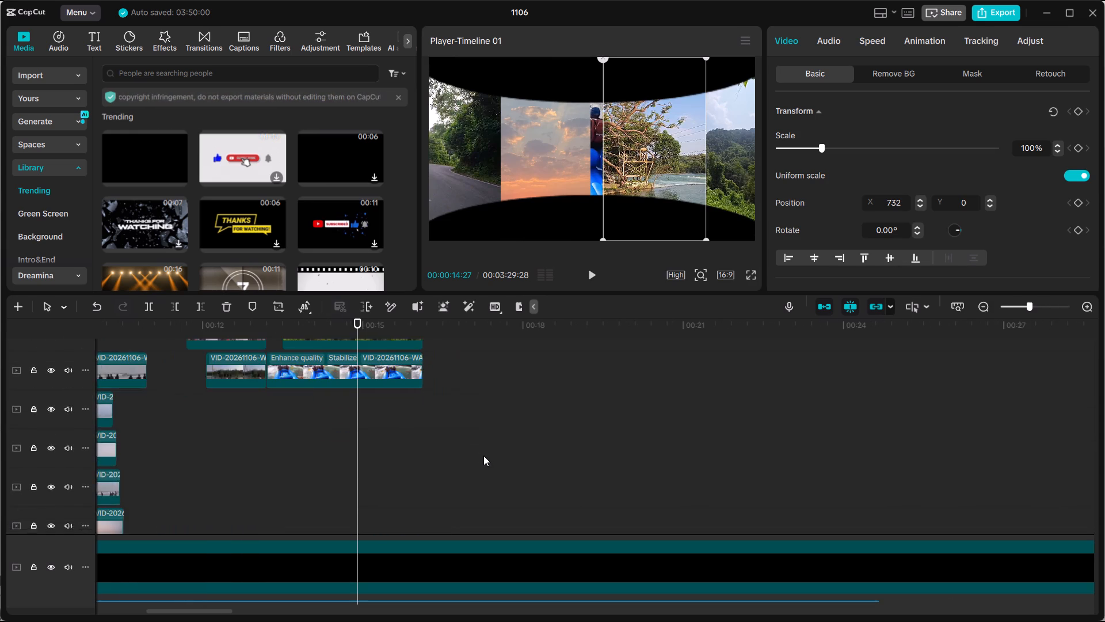
{"action": "scroll", "coordinate": [483, 456], "scroll_direction": "up", "scroll_amount": 7}
{"action": "scroll", "coordinate": [487, 456], "scroll_direction": "down", "scroll_amount": 12, "text": "ctrl"}
{"action": "scroll", "coordinate": [487, 456], "scroll_direction": "down", "scroll_amount": 10}
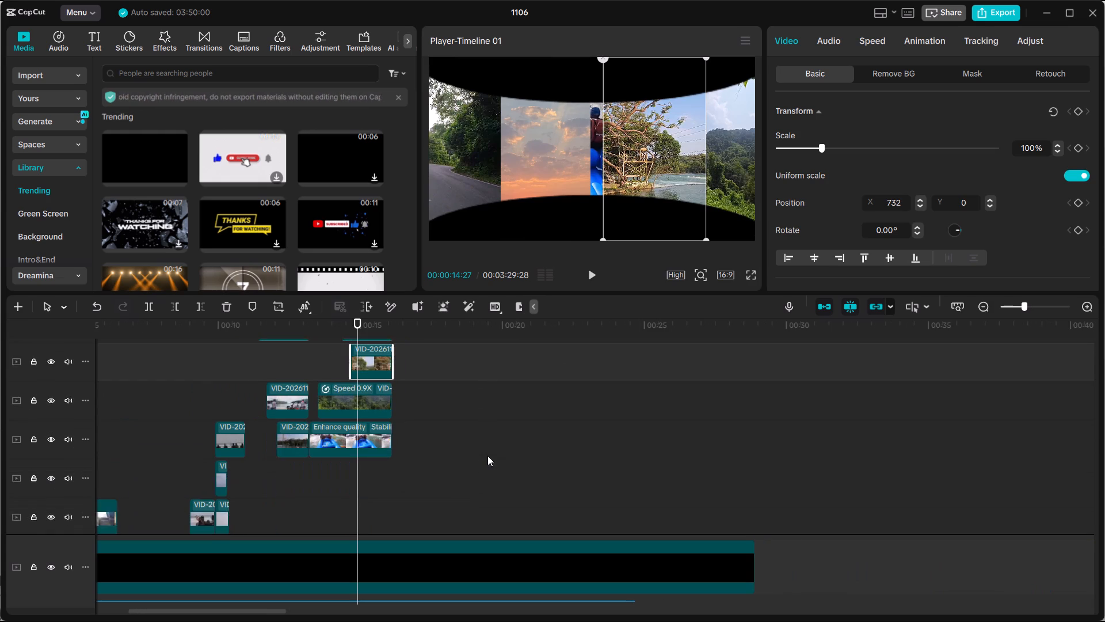
{"action": "scroll", "coordinate": [487, 456], "scroll_direction": "down", "scroll_amount": 2}
{"action": "scroll", "coordinate": [512, 449], "scroll_direction": "down", "scroll_amount": 4, "text": "ctrl"}
{"action": "scroll", "coordinate": [512, 449], "scroll_direction": "up", "scroll_amount": 1, "text": "ctrl"}
{"action": "scroll", "coordinate": [512, 449], "scroll_direction": "down", "scroll_amount": 9, "text": "ctrl"}
{"action": "scroll", "coordinate": [638, 462], "scroll_direction": "up", "scroll_amount": 5}
{"action": "left_click_drag", "start_coordinate": [624, 458], "coordinate": [654, 457]}
{"action": "left_click", "coordinate": [651, 456]}
{"action": "scroll", "coordinate": [651, 456], "scroll_direction": "down", "scroll_amount": 15}
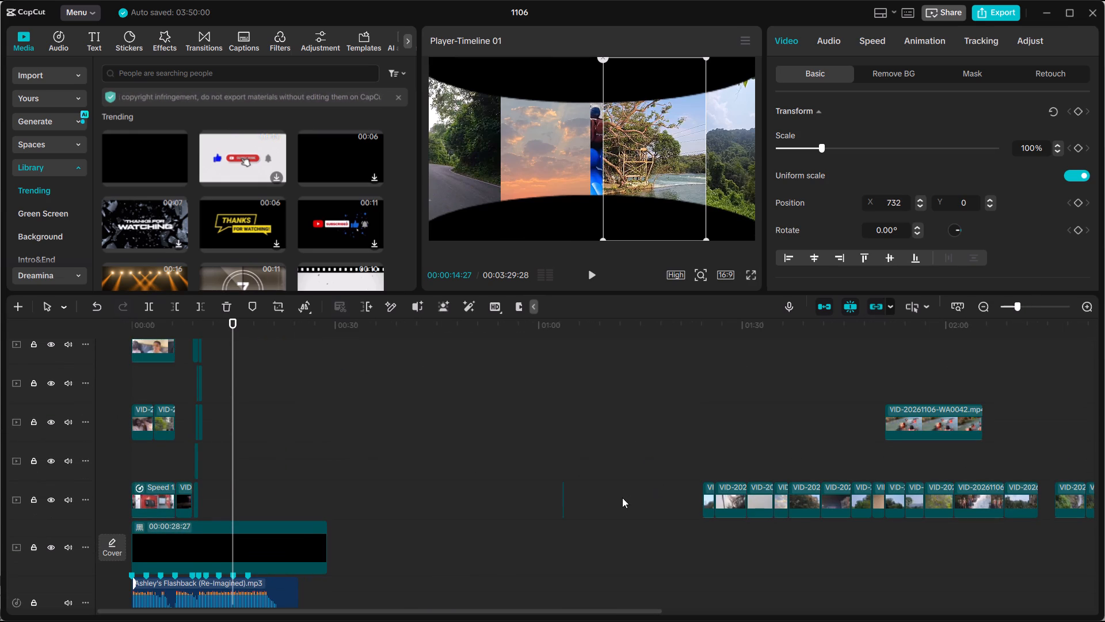
{"action": "left_click", "coordinate": [711, 496]}
{"action": "left_click_drag", "start_coordinate": [710, 496], "coordinate": [254, 342]}
{"action": "scroll", "coordinate": [228, 382], "scroll_direction": "up", "scroll_amount": 5}
{"action": "scroll", "coordinate": [269, 421], "scroll_direction": "up", "scroll_amount": 14, "text": "ctrl"}
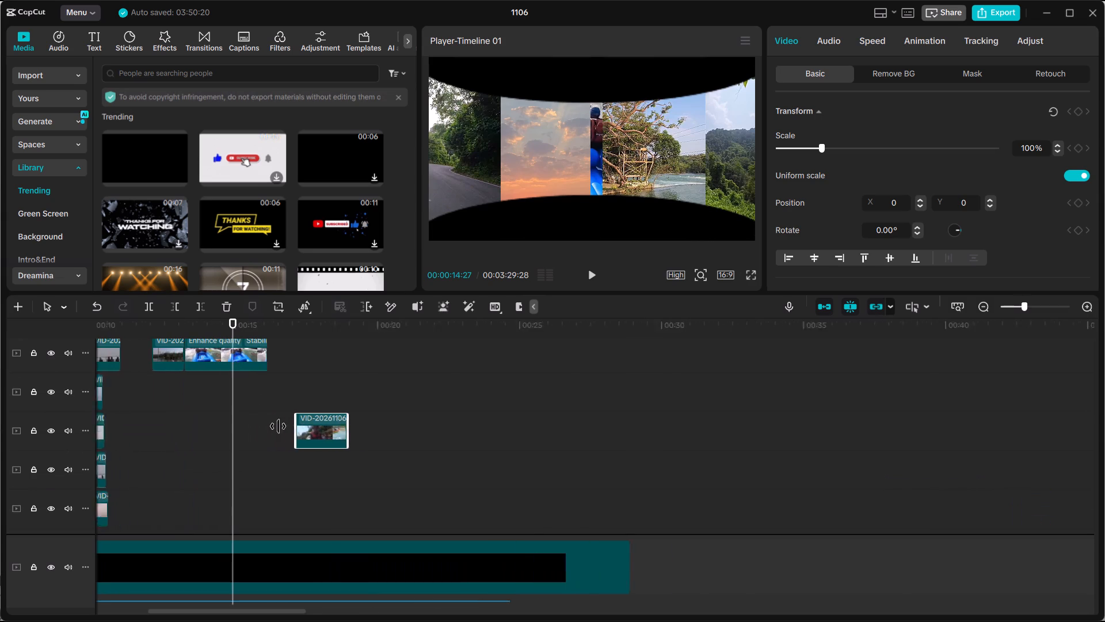
{"action": "left_click_drag", "start_coordinate": [332, 434], "coordinate": [307, 358]}
{"action": "scroll", "coordinate": [300, 374], "scroll_direction": "up", "scroll_amount": 5}
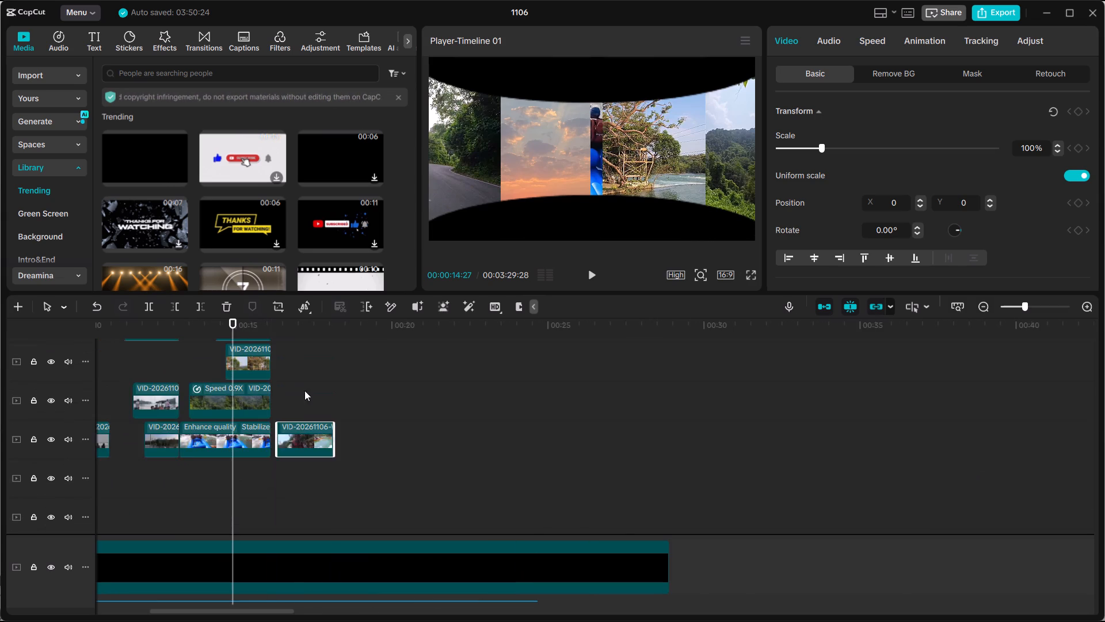
{"action": "scroll", "coordinate": [296, 422], "scroll_direction": "up", "scroll_amount": 6}
{"action": "left_click_drag", "start_coordinate": [298, 527], "coordinate": [304, 420]}
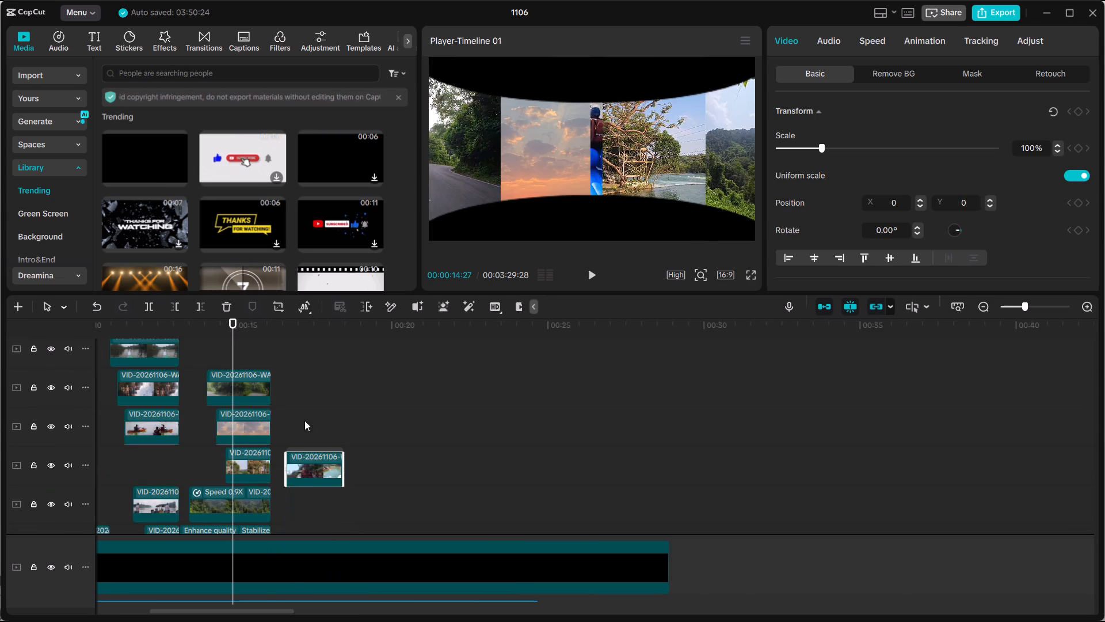
{"action": "left_click_drag", "start_coordinate": [304, 420], "coordinate": [256, 339]}
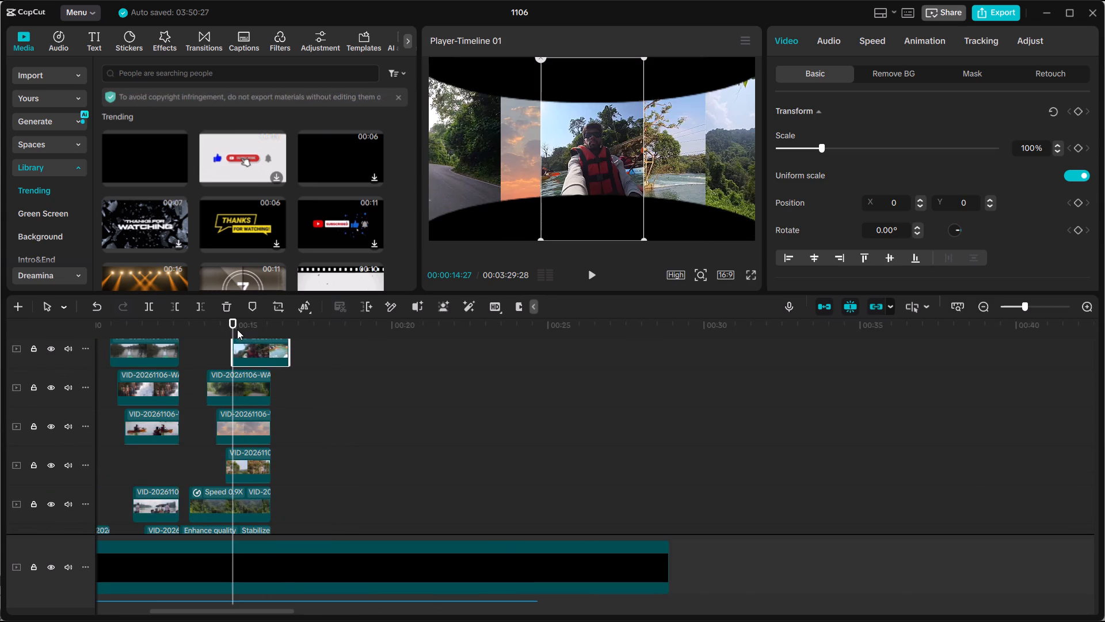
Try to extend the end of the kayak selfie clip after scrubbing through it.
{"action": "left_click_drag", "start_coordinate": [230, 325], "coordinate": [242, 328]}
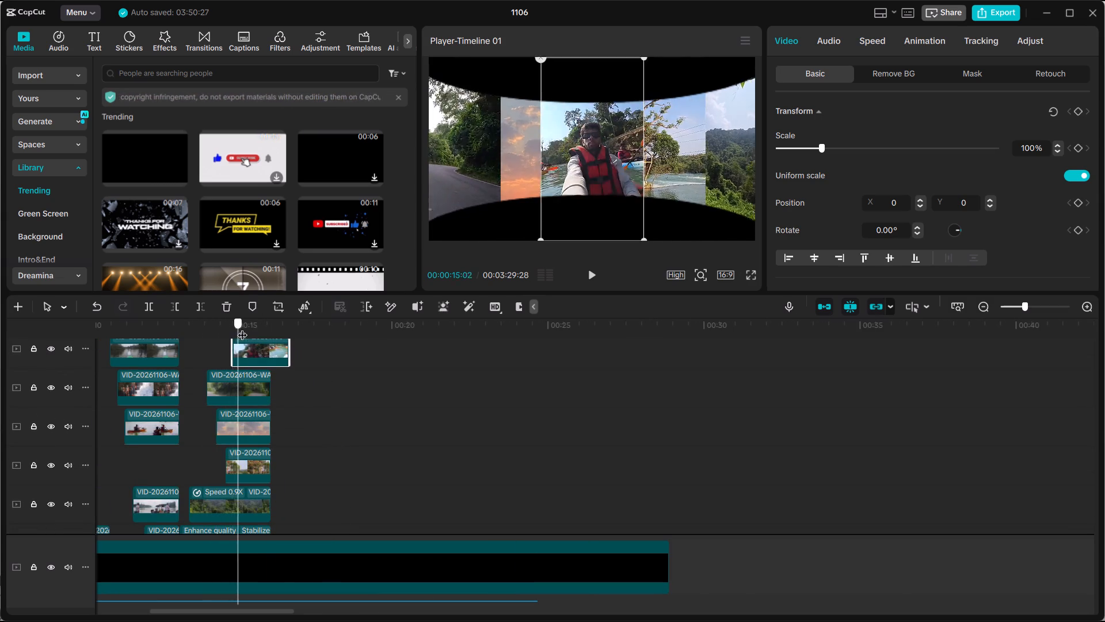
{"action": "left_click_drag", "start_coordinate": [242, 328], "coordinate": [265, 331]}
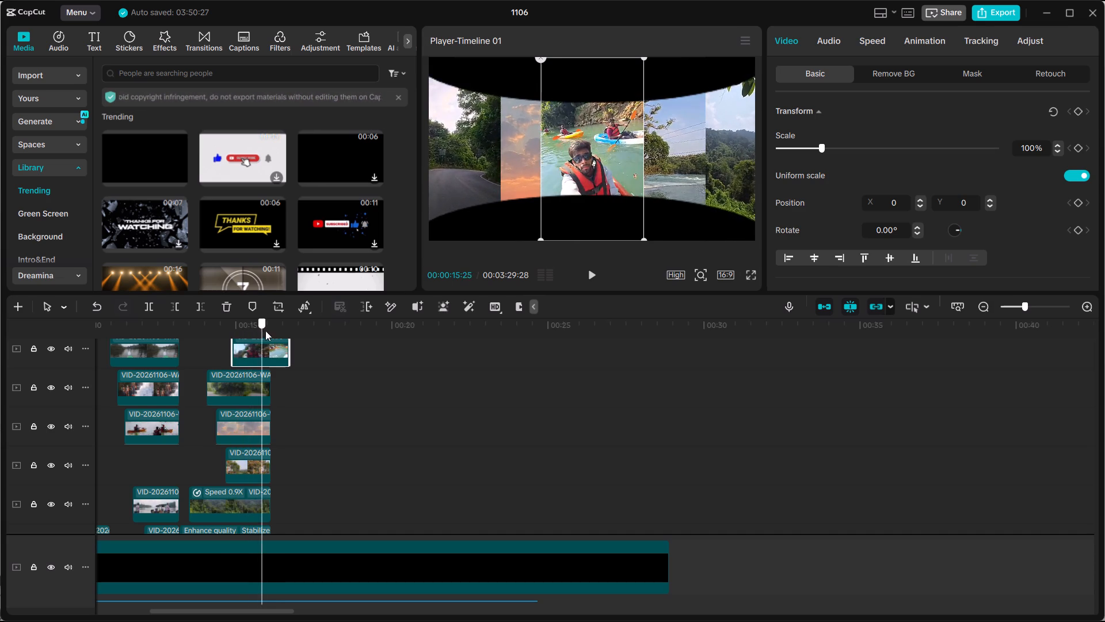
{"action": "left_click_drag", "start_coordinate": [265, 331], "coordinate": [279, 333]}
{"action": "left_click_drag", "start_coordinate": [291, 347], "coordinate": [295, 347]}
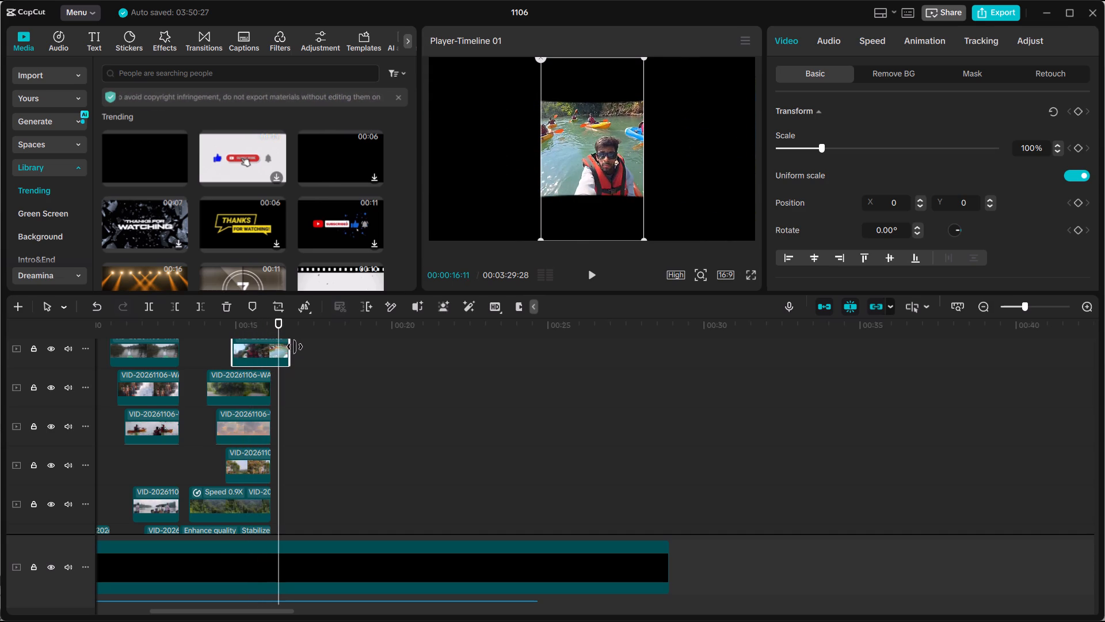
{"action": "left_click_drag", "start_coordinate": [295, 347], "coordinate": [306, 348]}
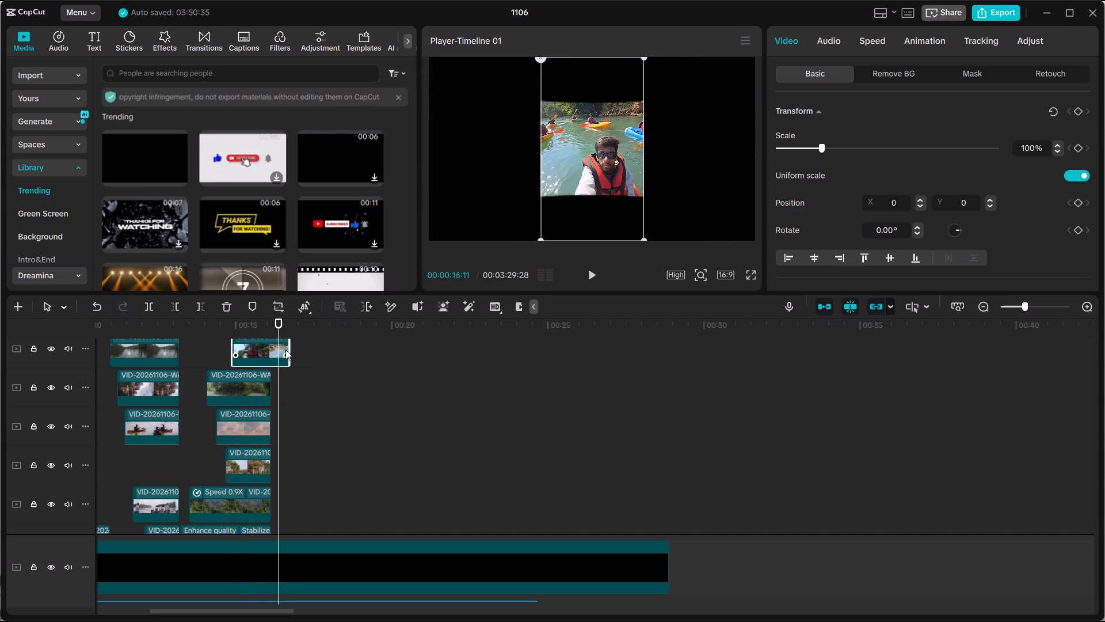
Play back the sequence from near its beginning, and replay the part leading into the kayak selfie clip.
{"action": "scroll", "coordinate": [342, 420], "scroll_direction": "down", "scroll_amount": 13, "text": "ctrl"}
{"action": "scroll", "coordinate": [342, 420], "scroll_direction": "up", "scroll_amount": 6}
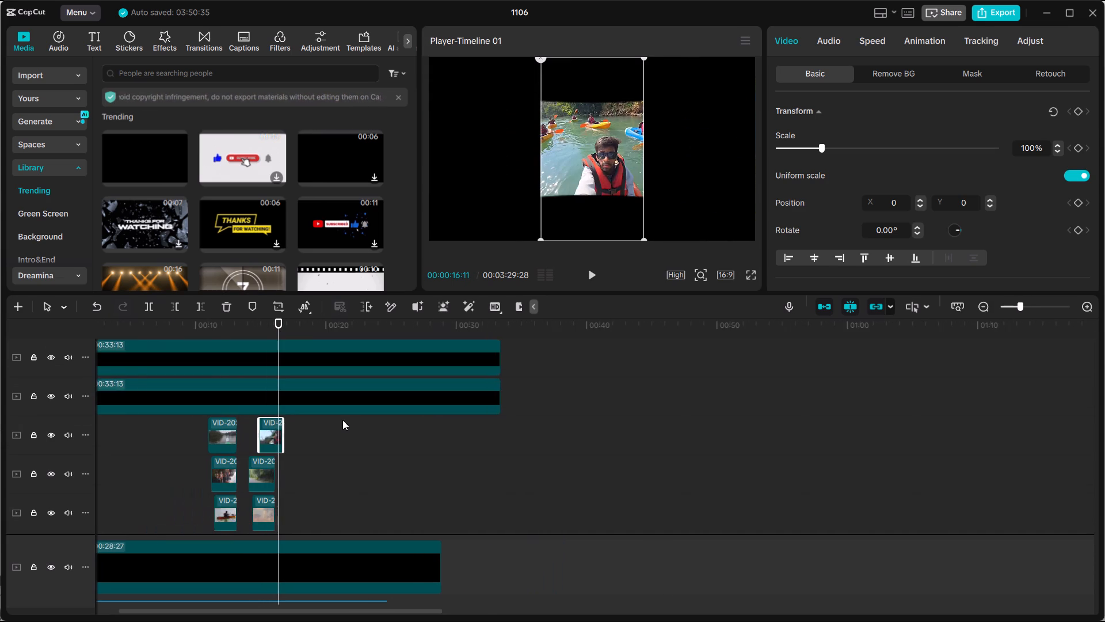
{"action": "scroll", "coordinate": [342, 420], "scroll_direction": "up", "scroll_amount": 5, "text": "ctrl"}
{"action": "left_click_drag", "start_coordinate": [223, 324], "coordinate": [119, 336]}
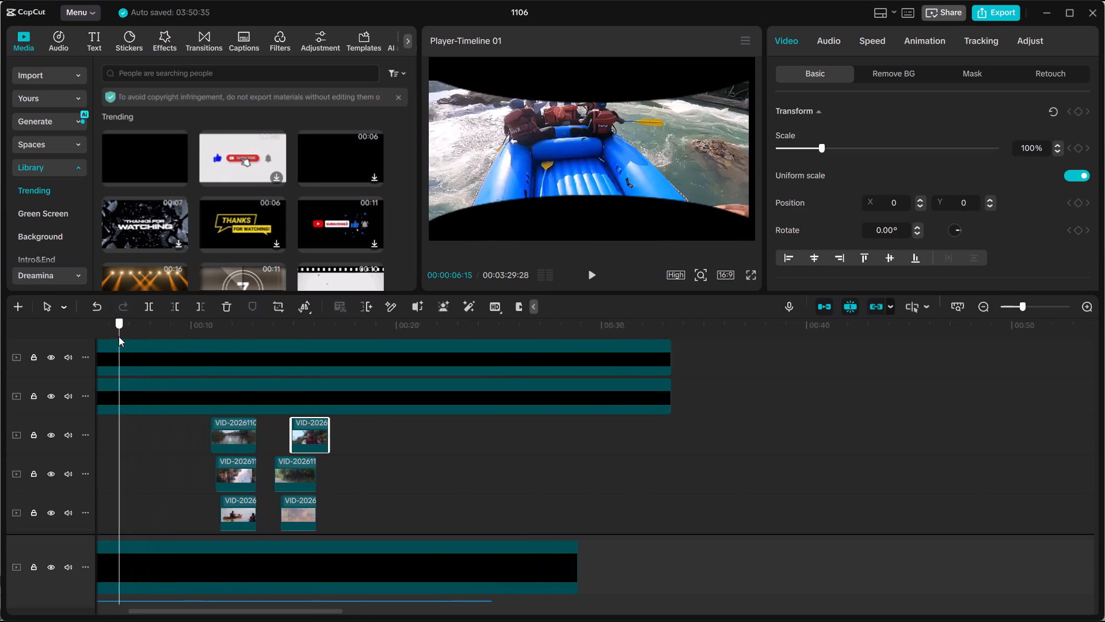
{"action": "left_click_drag", "start_coordinate": [119, 336], "coordinate": [117, 337]}
{"action": "left_click", "coordinate": [594, 274]}
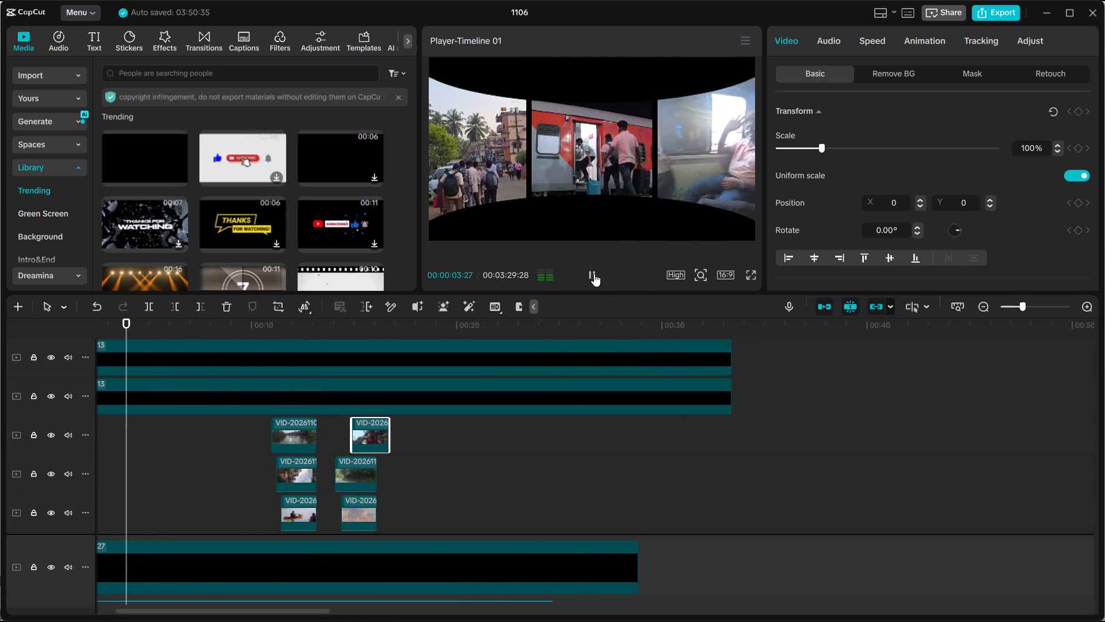
{"action": "scroll", "coordinate": [518, 374], "scroll_direction": "down", "scroll_amount": 2, "text": "ctrl"}
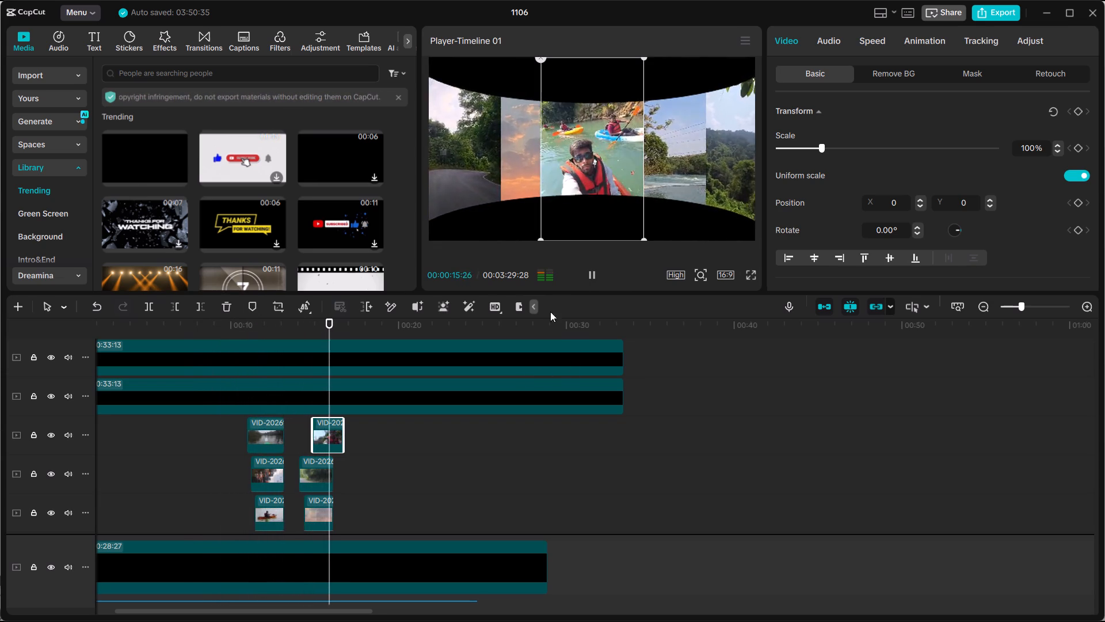
{"action": "left_click", "coordinate": [624, 315]}
{"action": "left_click_drag", "start_coordinate": [572, 330], "coordinate": [272, 367]}
{"action": "left_click", "coordinate": [591, 271]}
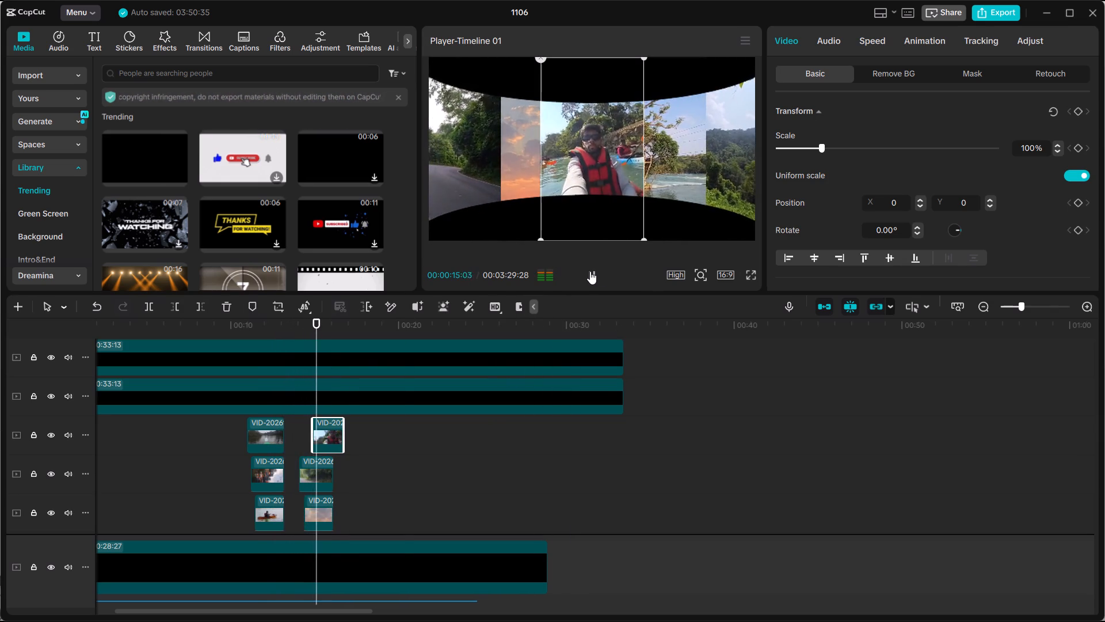
{"action": "left_click", "coordinate": [590, 271]}
Play back the composition from 00:00:10:29 and pause at 00:00:15:26 with the kayak selfie showing.
{"action": "left_click", "coordinate": [319, 479]}
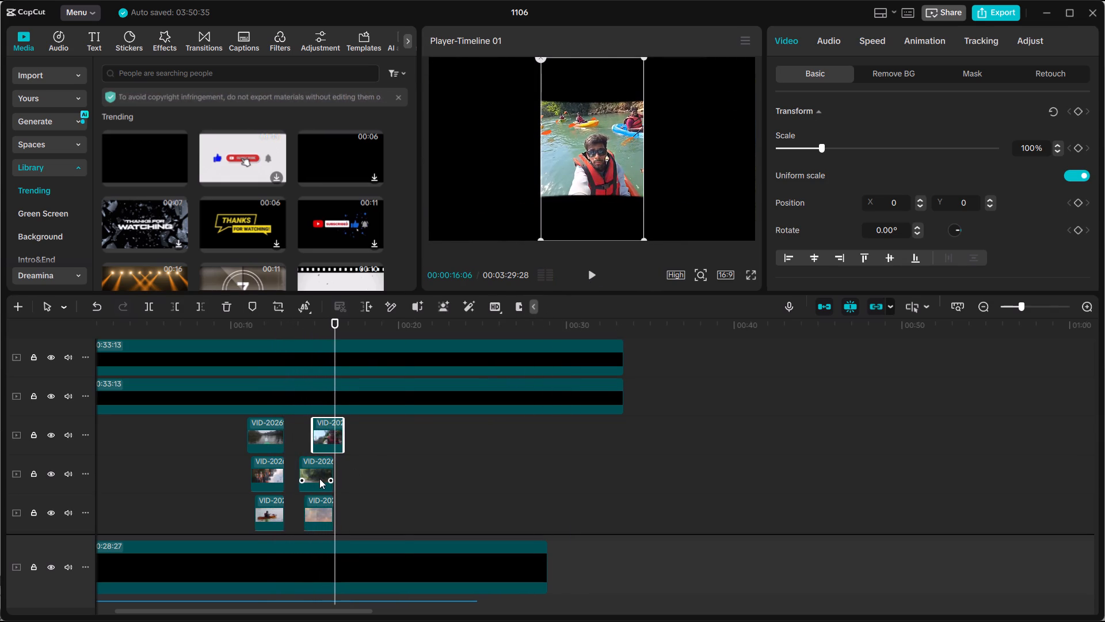
{"action": "left_click", "coordinate": [346, 479]}
{"action": "left_click", "coordinate": [245, 334]}
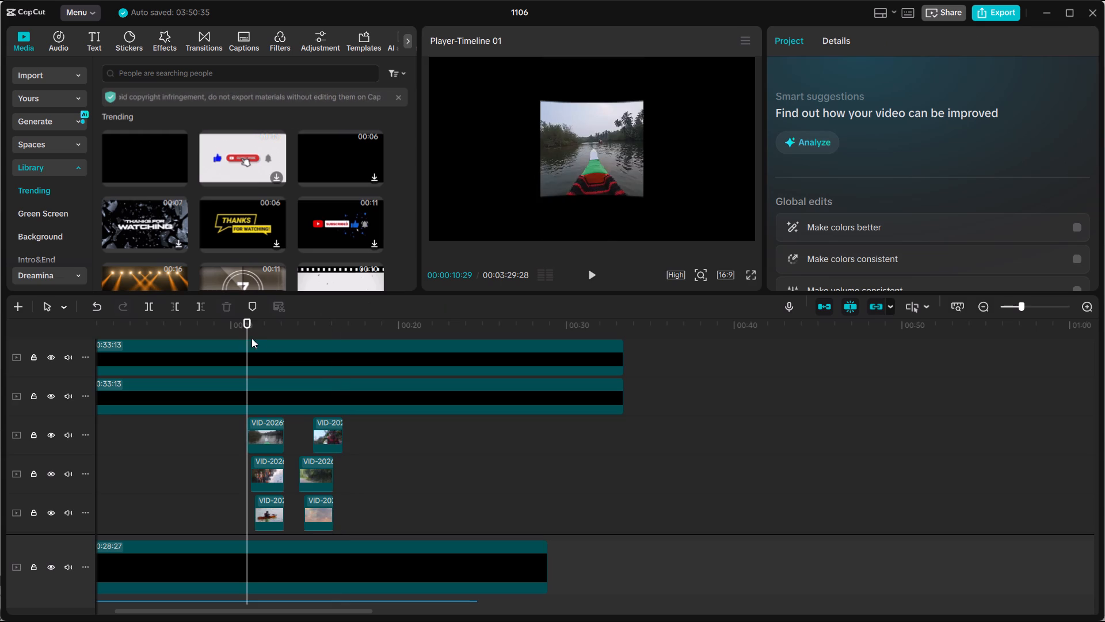
{"action": "left_click", "coordinate": [593, 267]}
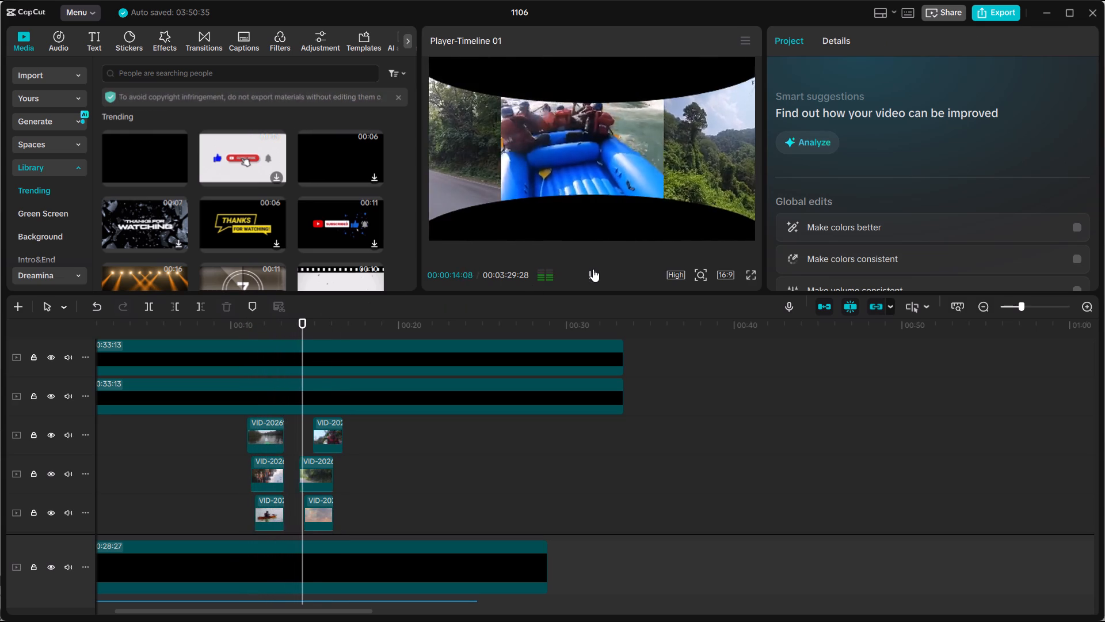
{"action": "left_click", "coordinate": [593, 269]}
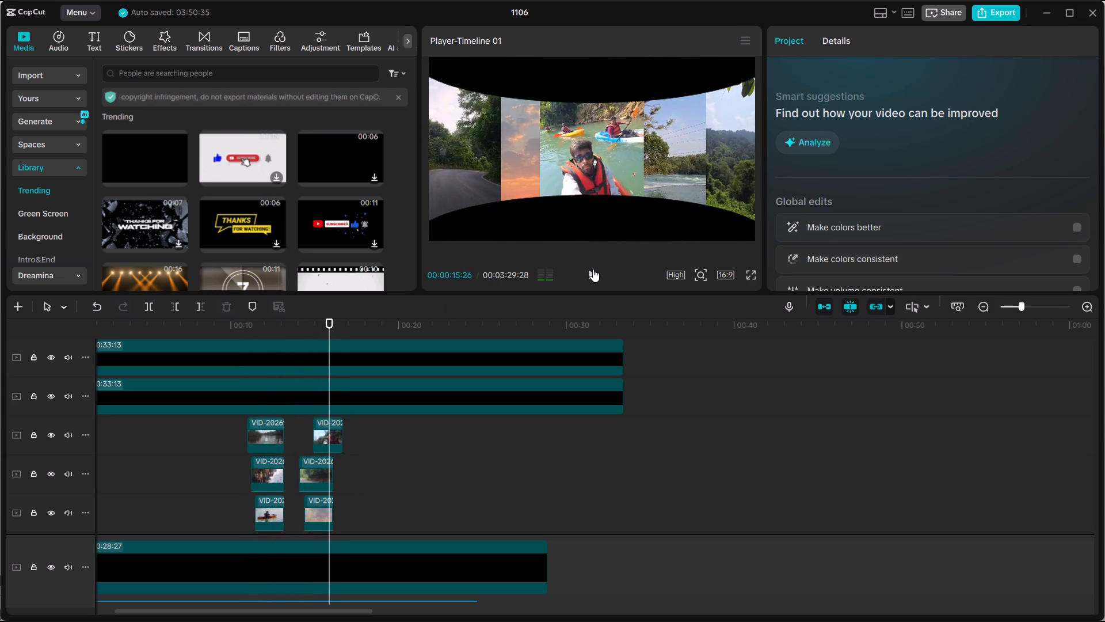
Nudge the kayak selfie clip slightly upward in the curved frame, to X 0, Y 47.
{"action": "left_click", "coordinate": [580, 173]}
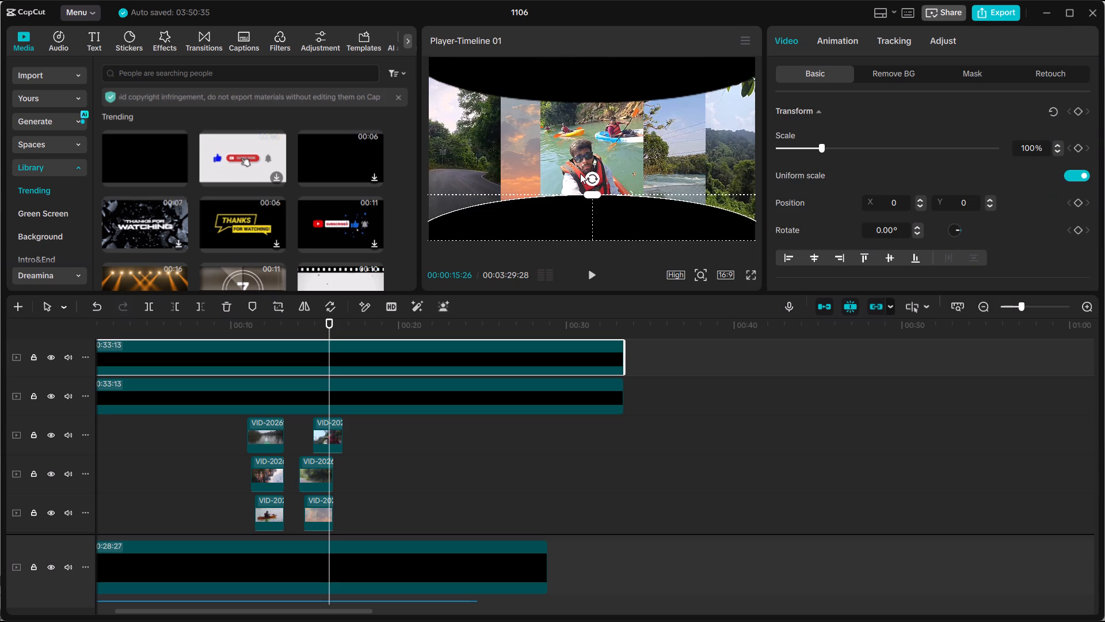
{"action": "left_click", "coordinate": [334, 431]}
{"action": "left_click_drag", "start_coordinate": [584, 143], "coordinate": [595, 143]}
{"action": "left_click", "coordinate": [597, 147]}
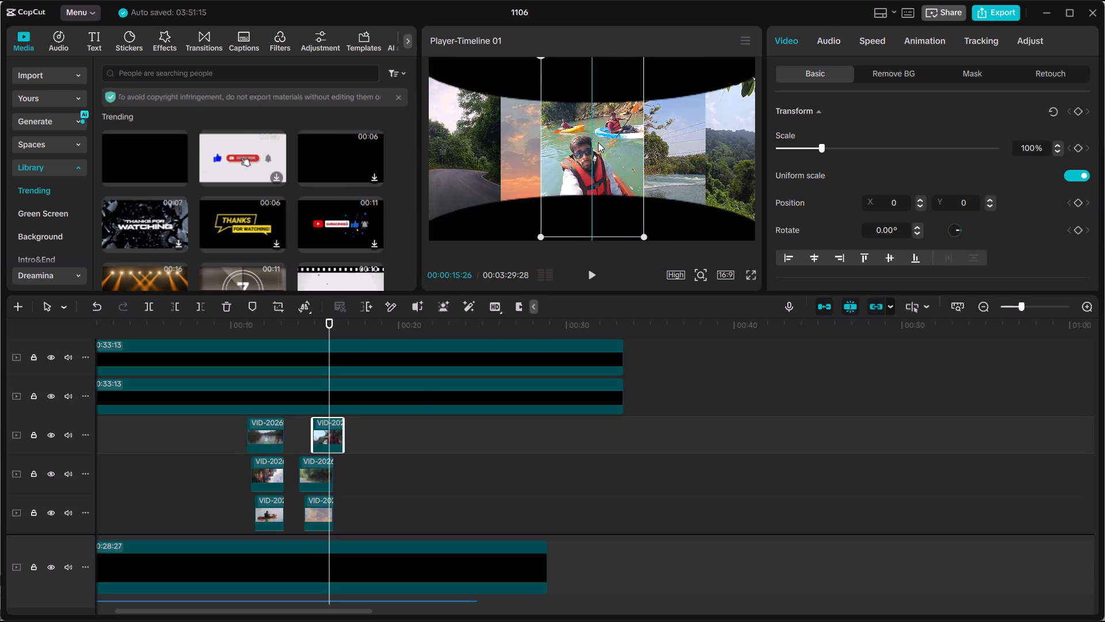
Shift the WA0044 road clip further outward in the curved frame, to X -1837, Y -93.
{"action": "left_click", "coordinate": [516, 176]}
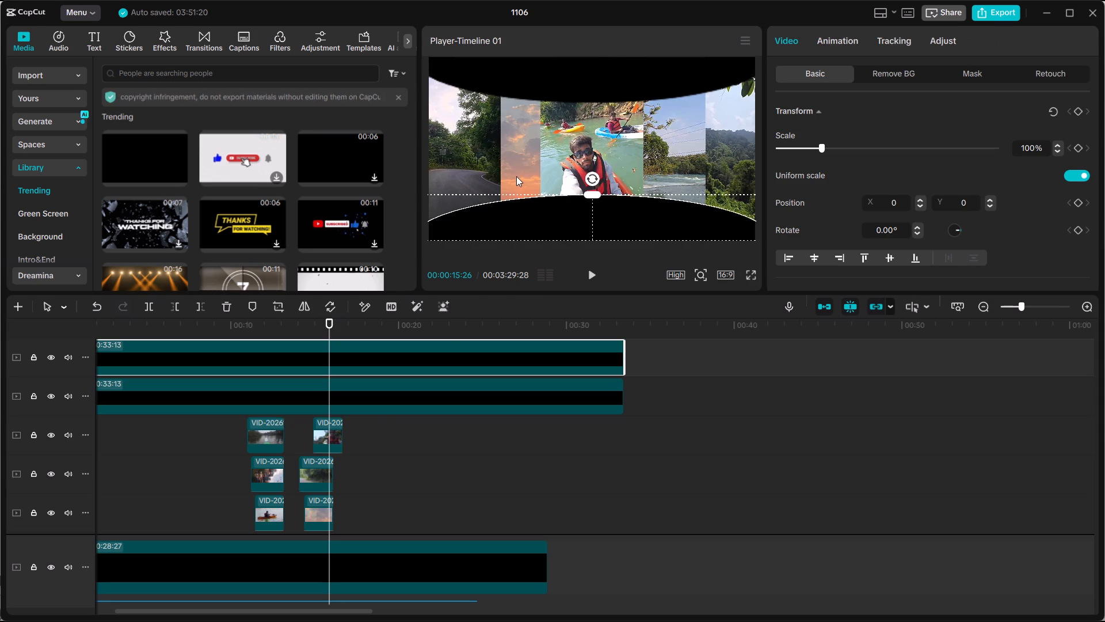
{"action": "left_click", "coordinate": [311, 468]}
{"action": "scroll", "coordinate": [314, 468], "scroll_direction": "down", "scroll_amount": 2}
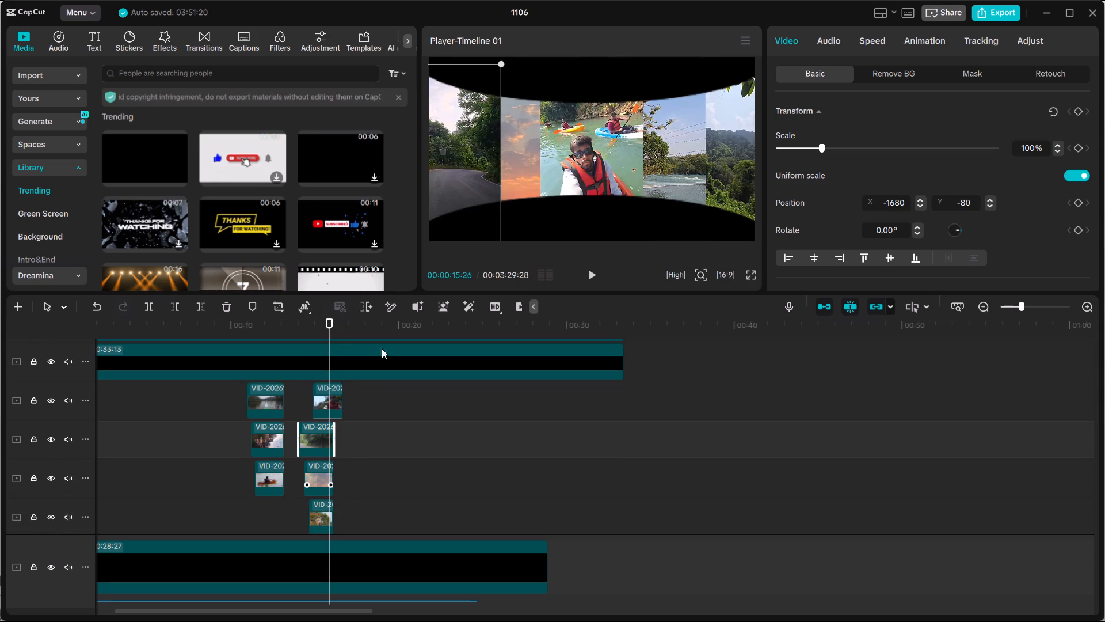
{"action": "left_click_drag", "start_coordinate": [459, 130], "coordinate": [447, 130]}
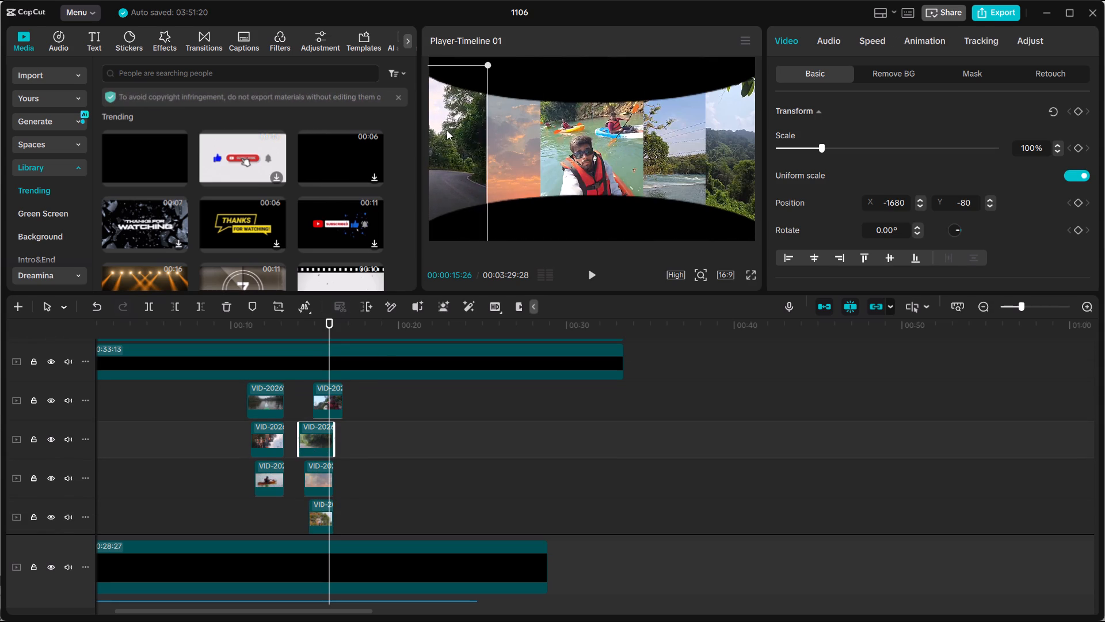
{"action": "left_click_drag", "start_coordinate": [447, 130], "coordinate": [446, 130]}
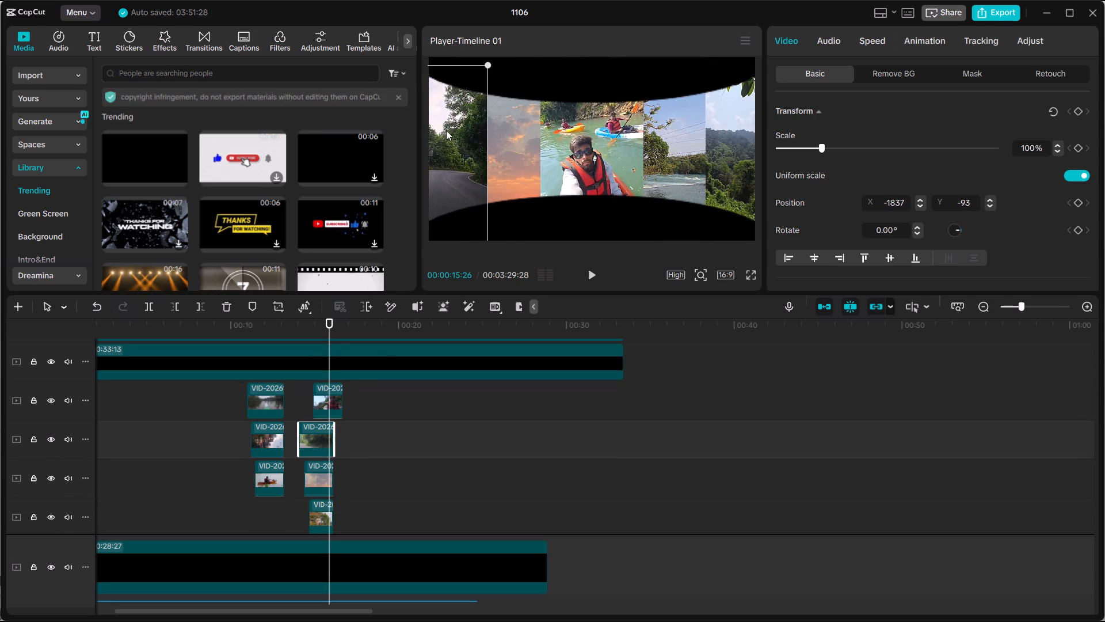
Play back the end of the five-part composition from 00:00:15:26 to check the adjusted layout.
{"action": "left_click", "coordinate": [512, 240]}
{"action": "left_click", "coordinate": [590, 271]}
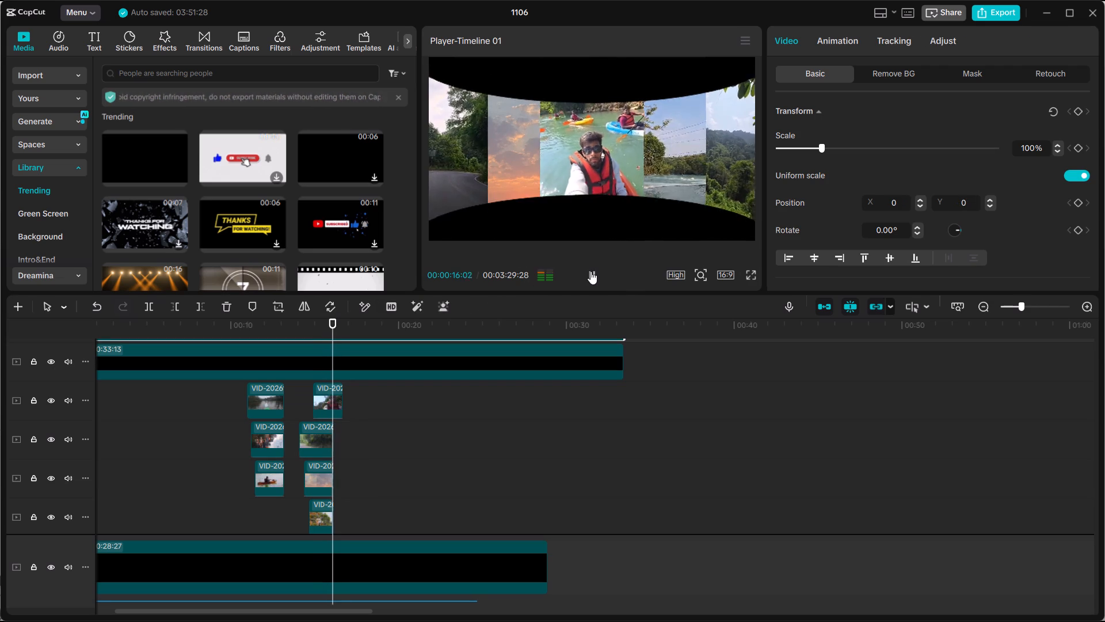
{"action": "left_click", "coordinate": [590, 271]}
{"action": "left_click", "coordinate": [590, 271]}
{"action": "left_click", "coordinate": [590, 271]}
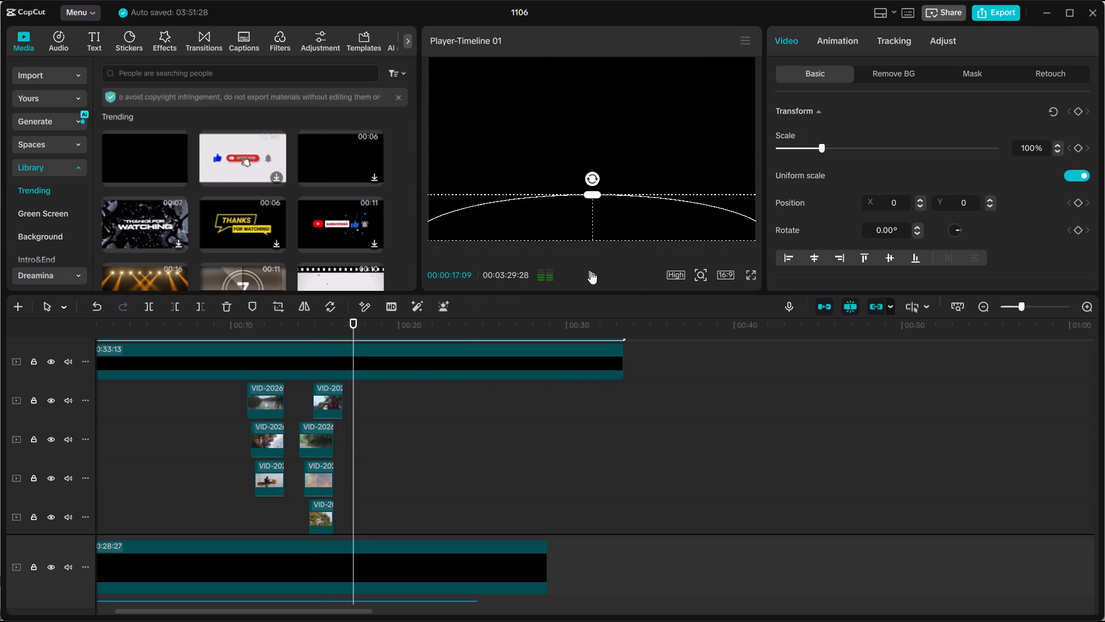
Trim the end of the kayak selfie clip back to about 00:16, near where the neighbouring clips end.
{"action": "left_click", "coordinate": [323, 399]}
{"action": "left_click_drag", "start_coordinate": [346, 400], "coordinate": [330, 400]}
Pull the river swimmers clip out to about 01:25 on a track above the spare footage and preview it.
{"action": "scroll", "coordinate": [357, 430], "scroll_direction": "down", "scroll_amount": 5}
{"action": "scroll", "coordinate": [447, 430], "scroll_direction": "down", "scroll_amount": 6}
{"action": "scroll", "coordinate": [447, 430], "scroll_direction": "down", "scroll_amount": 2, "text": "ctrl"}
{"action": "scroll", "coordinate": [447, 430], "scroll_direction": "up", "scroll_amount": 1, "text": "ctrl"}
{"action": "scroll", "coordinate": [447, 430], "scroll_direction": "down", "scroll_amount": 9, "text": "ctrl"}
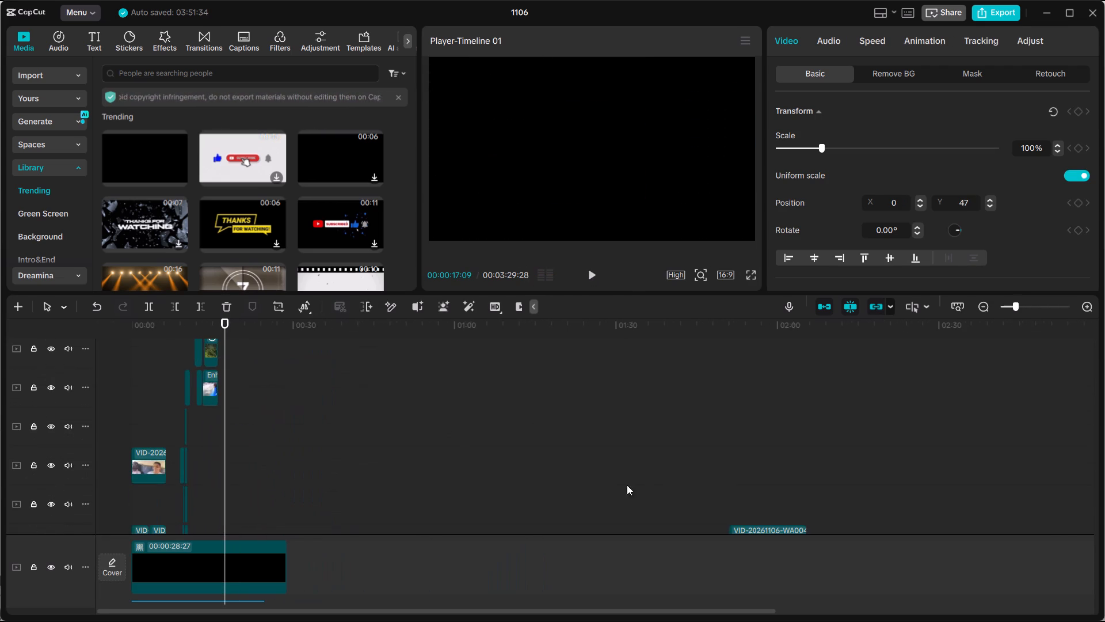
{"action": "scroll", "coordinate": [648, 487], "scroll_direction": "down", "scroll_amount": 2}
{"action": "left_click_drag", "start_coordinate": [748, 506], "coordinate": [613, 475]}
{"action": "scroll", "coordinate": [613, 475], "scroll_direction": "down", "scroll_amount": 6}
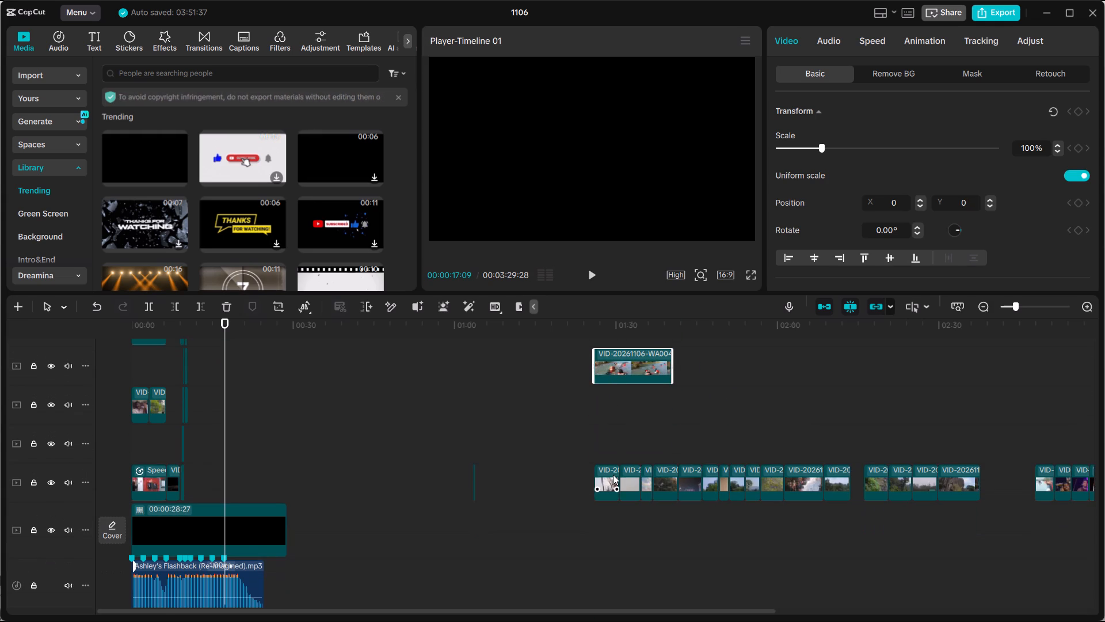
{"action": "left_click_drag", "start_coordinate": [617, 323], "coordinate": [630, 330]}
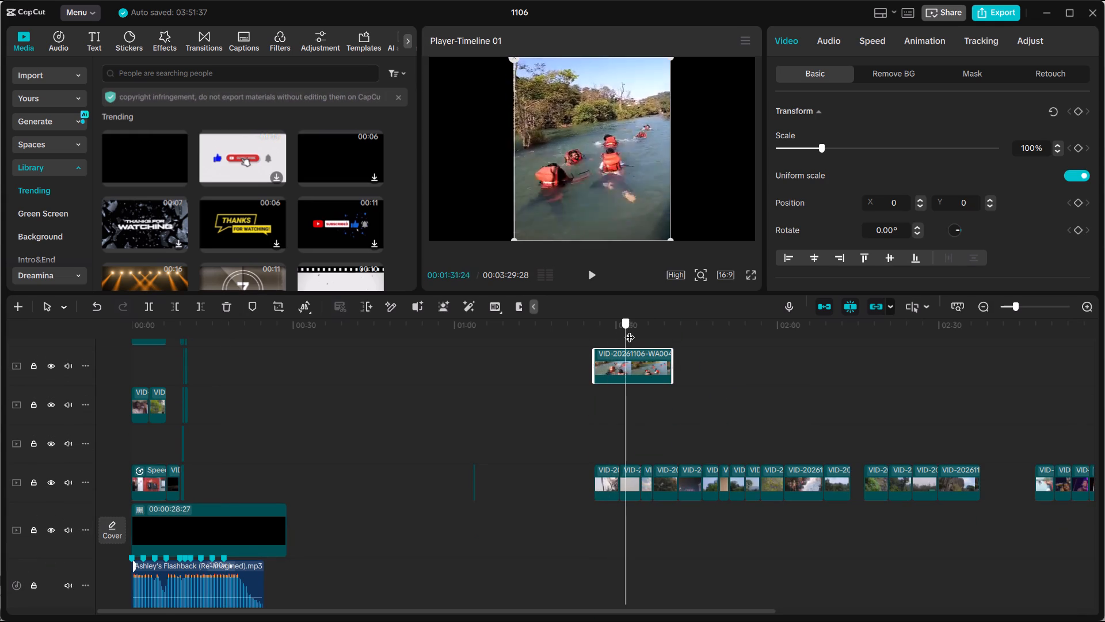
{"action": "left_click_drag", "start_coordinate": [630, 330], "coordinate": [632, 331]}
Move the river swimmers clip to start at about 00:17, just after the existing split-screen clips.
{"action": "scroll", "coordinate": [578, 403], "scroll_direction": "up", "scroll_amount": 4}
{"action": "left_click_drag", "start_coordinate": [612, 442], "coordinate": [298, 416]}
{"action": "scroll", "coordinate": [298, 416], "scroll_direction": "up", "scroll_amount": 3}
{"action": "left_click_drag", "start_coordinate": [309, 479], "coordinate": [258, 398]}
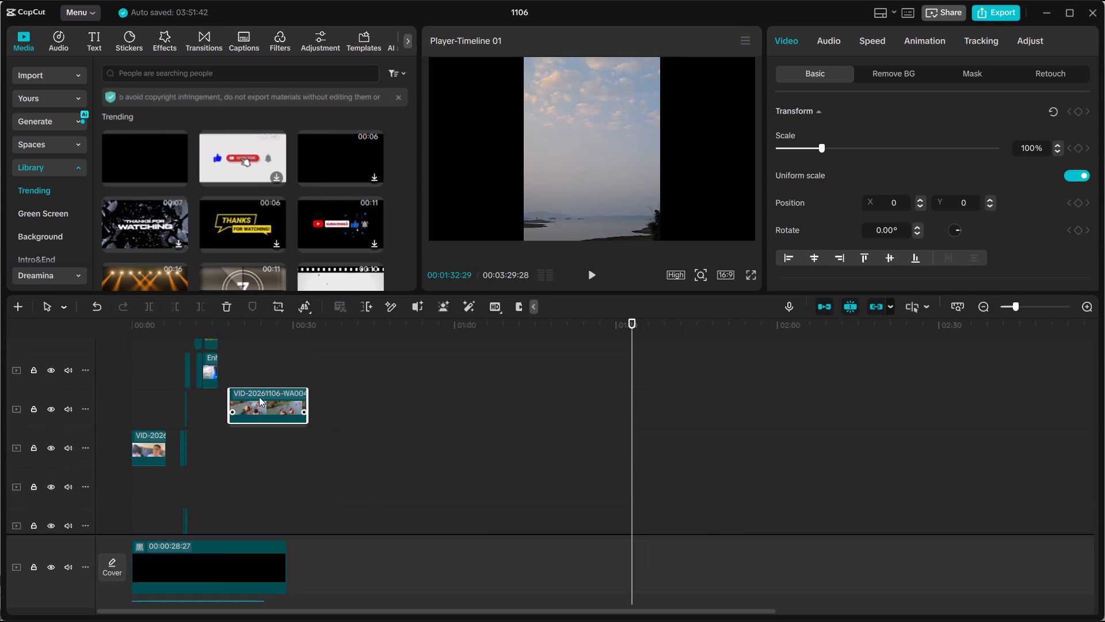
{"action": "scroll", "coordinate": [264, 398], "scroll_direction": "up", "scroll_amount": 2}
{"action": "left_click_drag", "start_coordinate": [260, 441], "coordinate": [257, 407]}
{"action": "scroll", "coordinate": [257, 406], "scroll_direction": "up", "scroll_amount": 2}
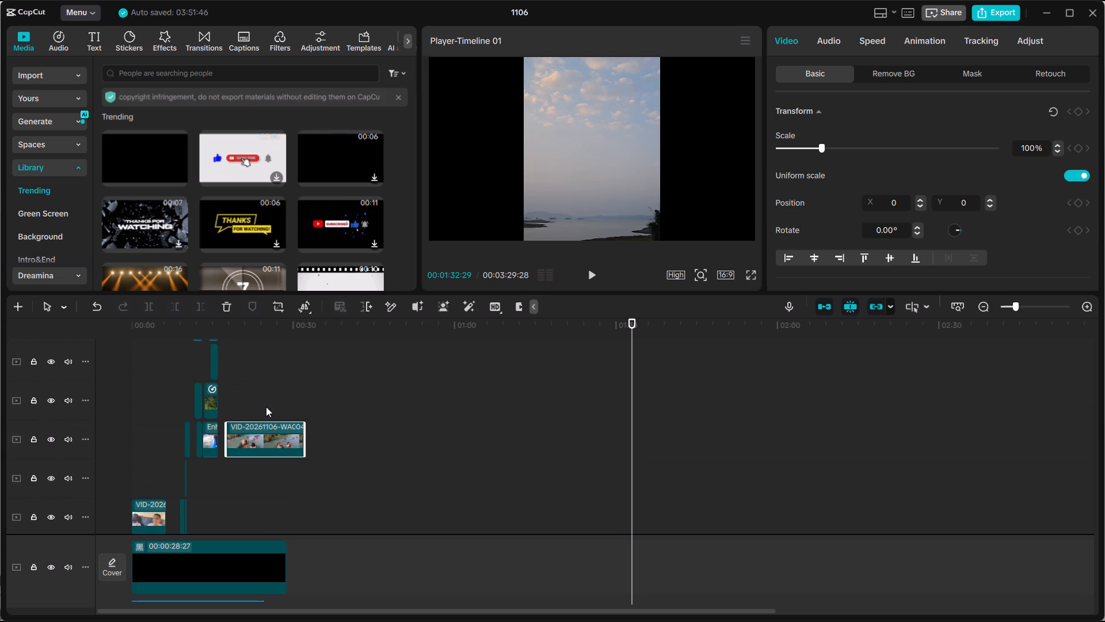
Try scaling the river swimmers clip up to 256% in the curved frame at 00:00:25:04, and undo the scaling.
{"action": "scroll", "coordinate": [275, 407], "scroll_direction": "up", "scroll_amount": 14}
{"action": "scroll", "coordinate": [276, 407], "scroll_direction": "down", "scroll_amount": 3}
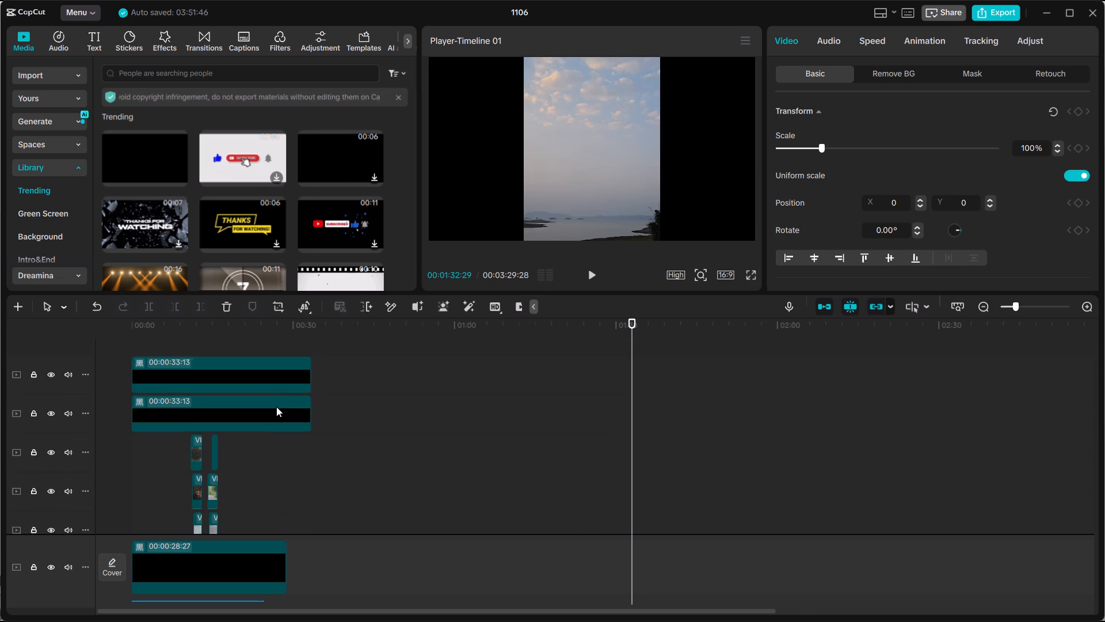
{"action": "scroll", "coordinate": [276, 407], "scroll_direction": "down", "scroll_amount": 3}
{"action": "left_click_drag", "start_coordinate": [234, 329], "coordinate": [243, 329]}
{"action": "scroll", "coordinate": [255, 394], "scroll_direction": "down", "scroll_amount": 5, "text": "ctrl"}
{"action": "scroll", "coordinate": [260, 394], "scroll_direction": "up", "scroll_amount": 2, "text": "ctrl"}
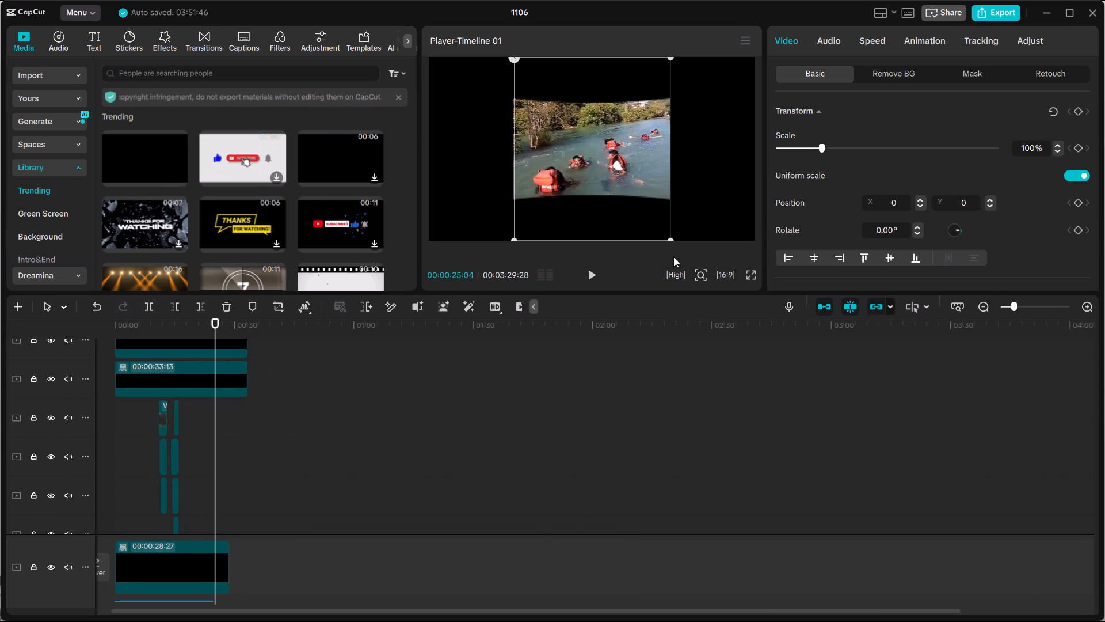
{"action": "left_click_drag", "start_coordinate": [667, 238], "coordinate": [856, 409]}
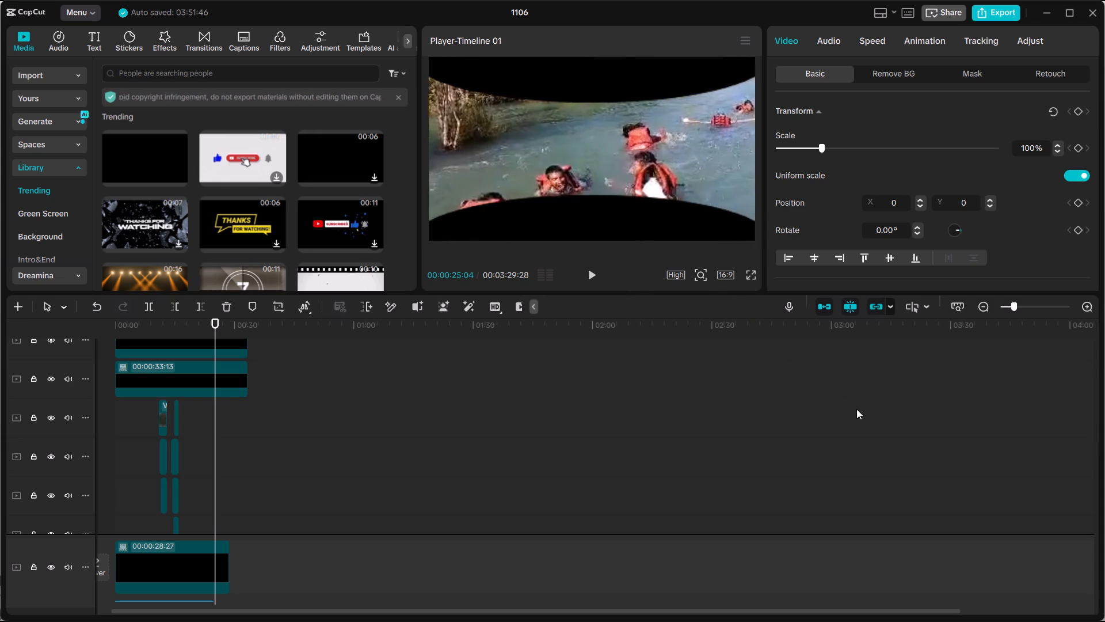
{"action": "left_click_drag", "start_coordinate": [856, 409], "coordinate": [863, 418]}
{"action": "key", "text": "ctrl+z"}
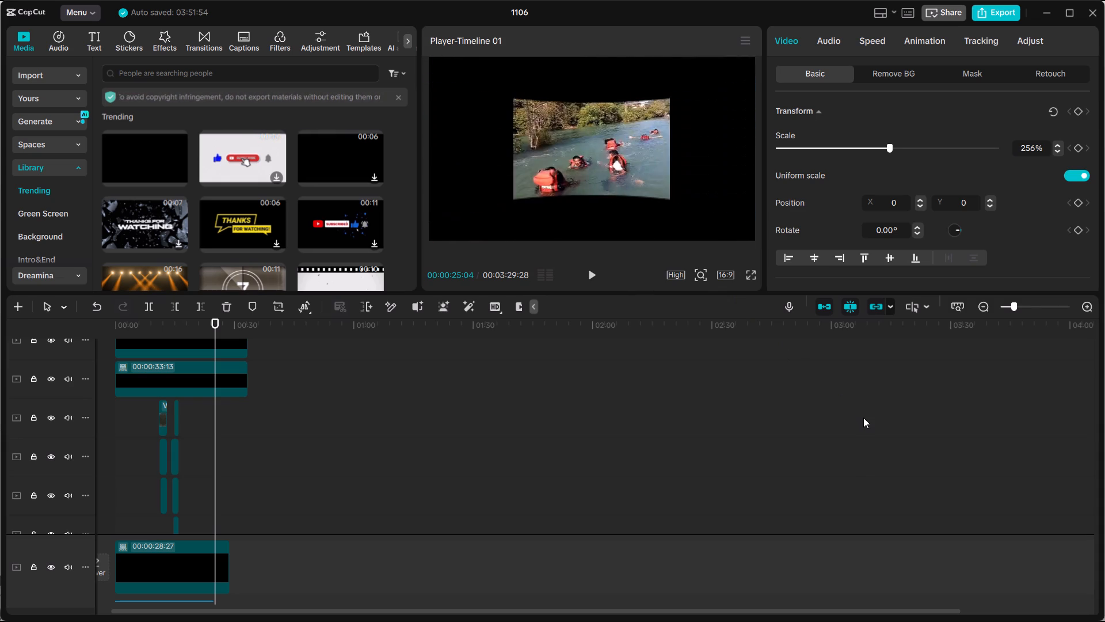
Delete the river swimmers clip from the timeline.
{"action": "scroll", "coordinate": [374, 418], "scroll_direction": "down", "scroll_amount": 4}
{"action": "scroll", "coordinate": [374, 418], "scroll_direction": "down", "scroll_amount": 5, "text": "ctrl"}
{"action": "scroll", "coordinate": [307, 436], "scroll_direction": "down", "scroll_amount": 5}
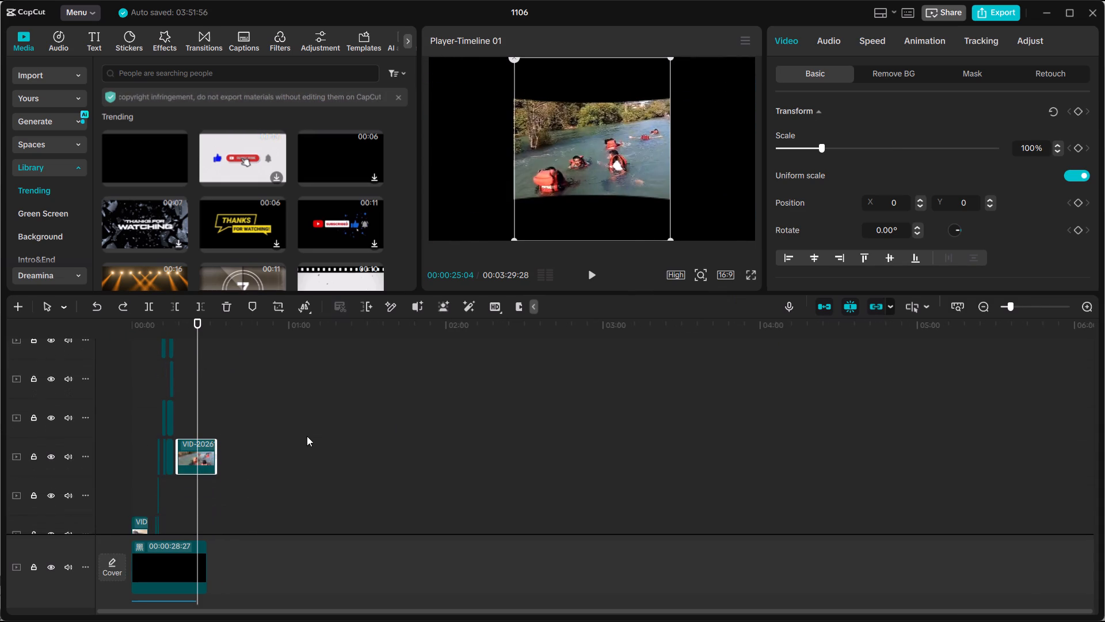
{"action": "left_click", "coordinate": [226, 301]}
Scrub through the spare footage from about 01:26 to 02:20 to look for a suitable clip.
{"action": "scroll", "coordinate": [227, 399], "scroll_direction": "down", "scroll_amount": 9}
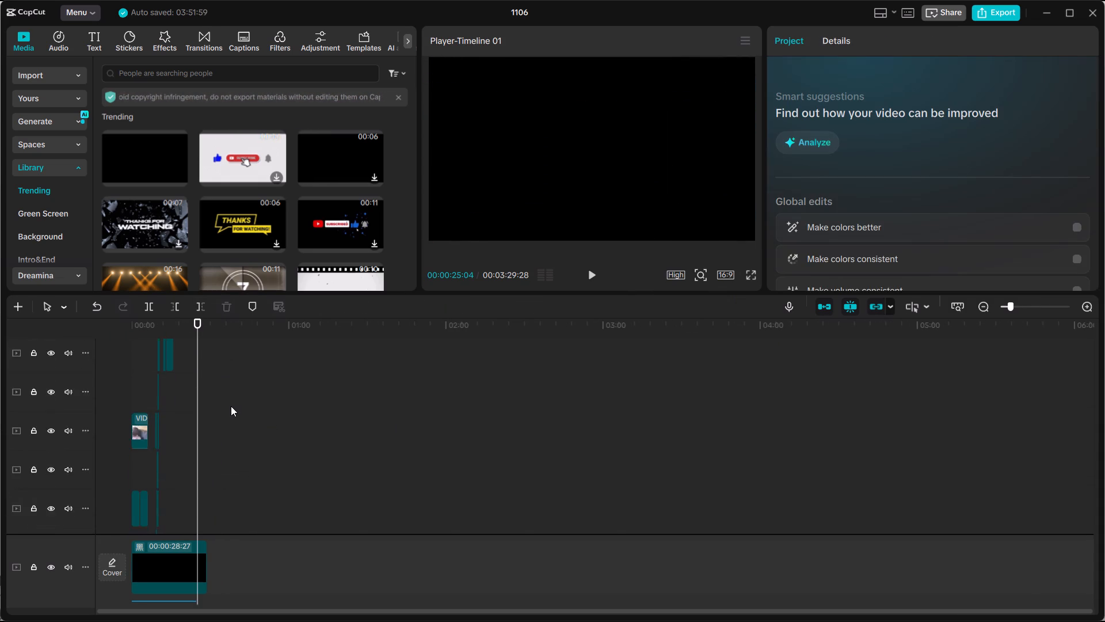
{"action": "scroll", "coordinate": [231, 406], "scroll_direction": "down", "scroll_amount": 5}
{"action": "left_click", "coordinate": [365, 439]}
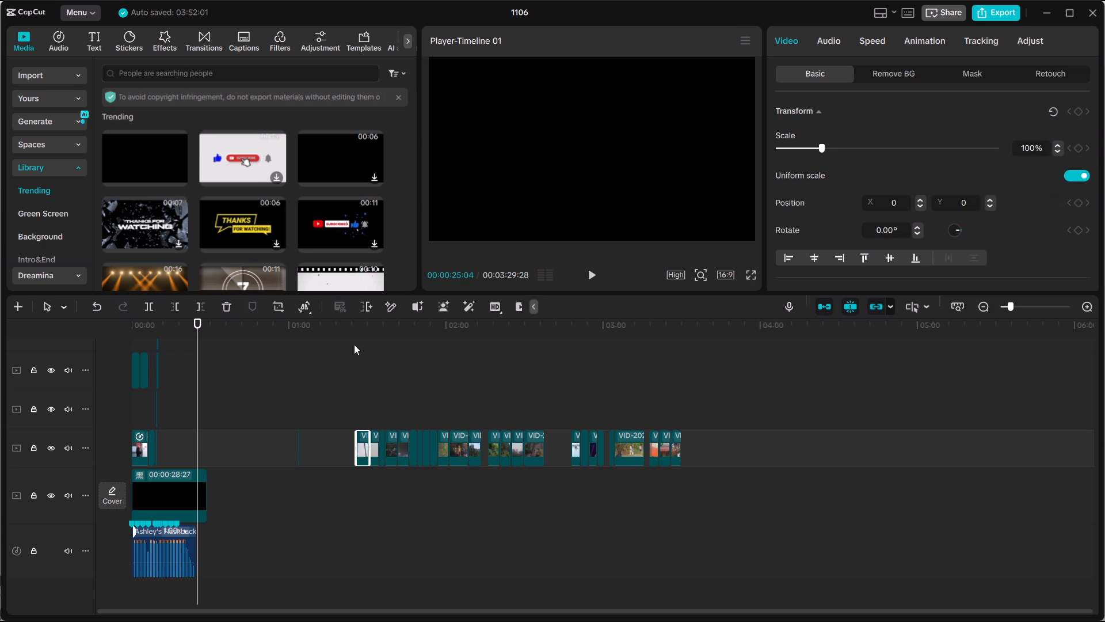
{"action": "left_click_drag", "start_coordinate": [350, 328], "coordinate": [360, 332]}
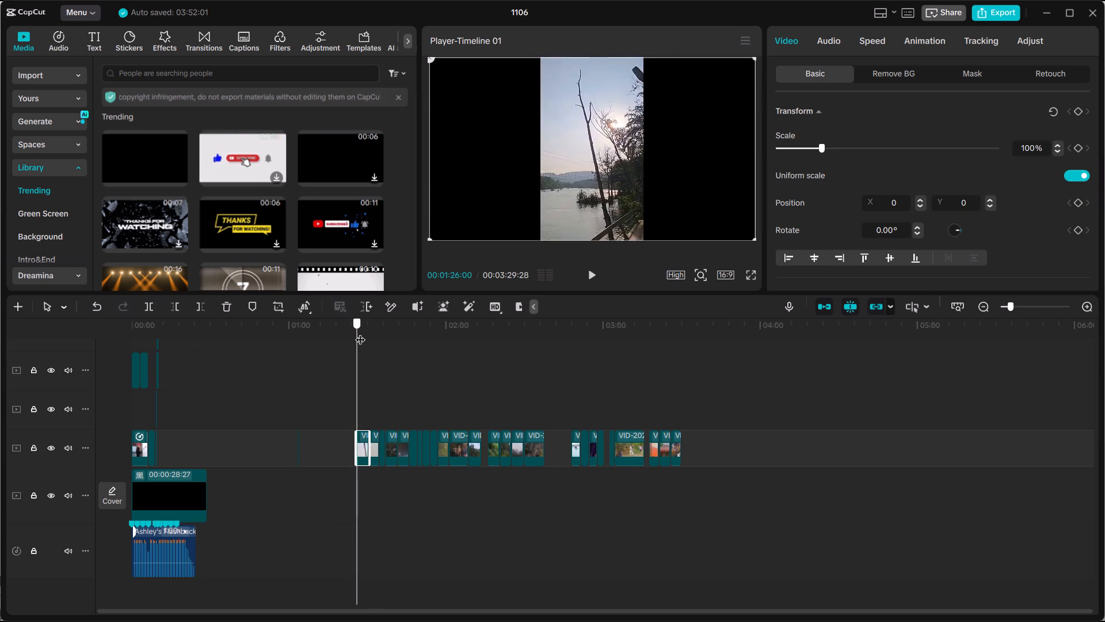
{"action": "left_click_drag", "start_coordinate": [360, 332], "coordinate": [419, 344]}
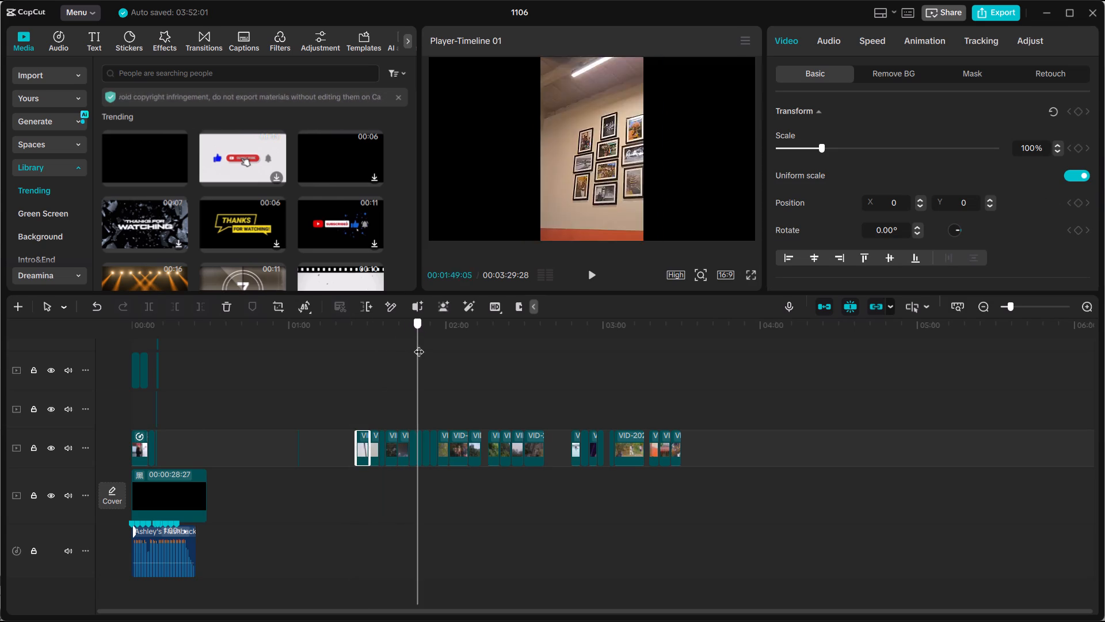
{"action": "left_click_drag", "start_coordinate": [419, 344], "coordinate": [504, 354]}
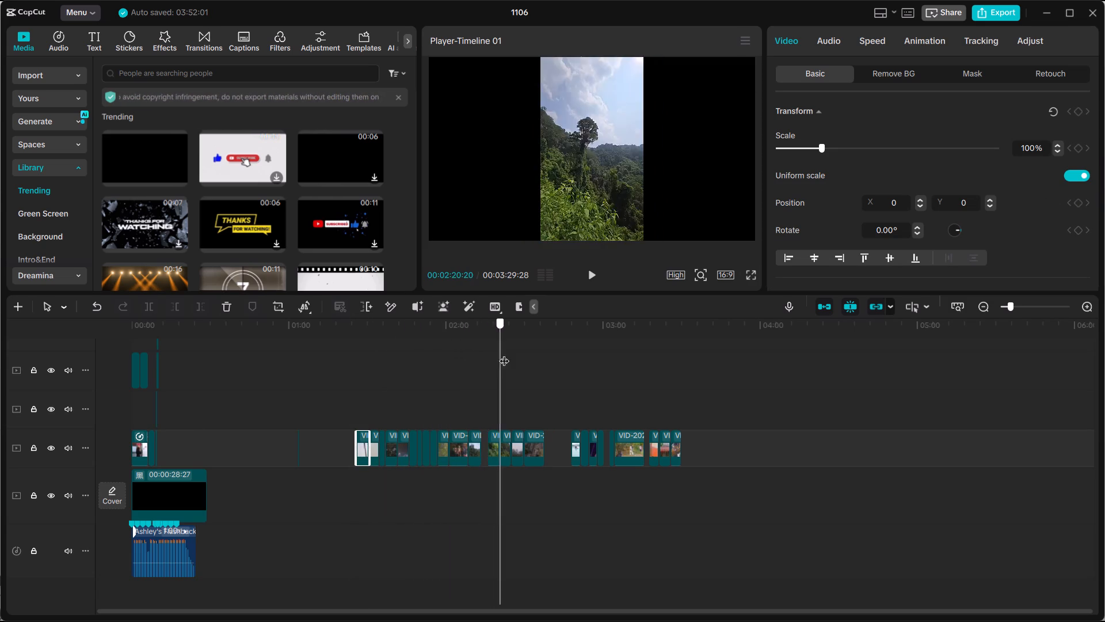
{"action": "left_click_drag", "start_coordinate": [504, 354], "coordinate": [494, 353]}
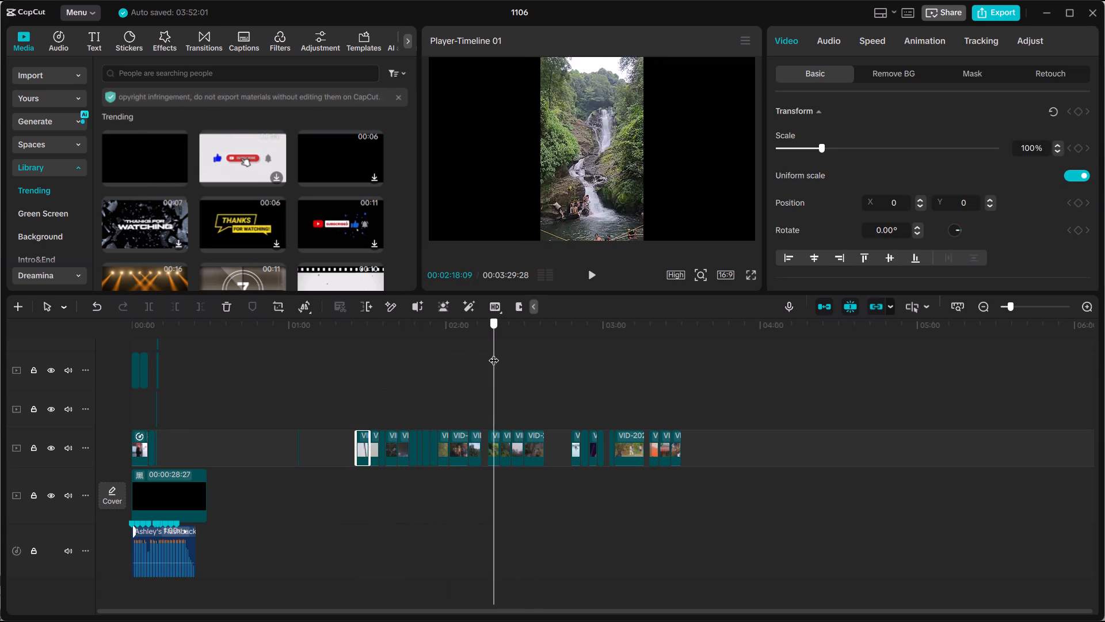
{"action": "left_click_drag", "start_coordinate": [494, 353], "coordinate": [504, 353]}
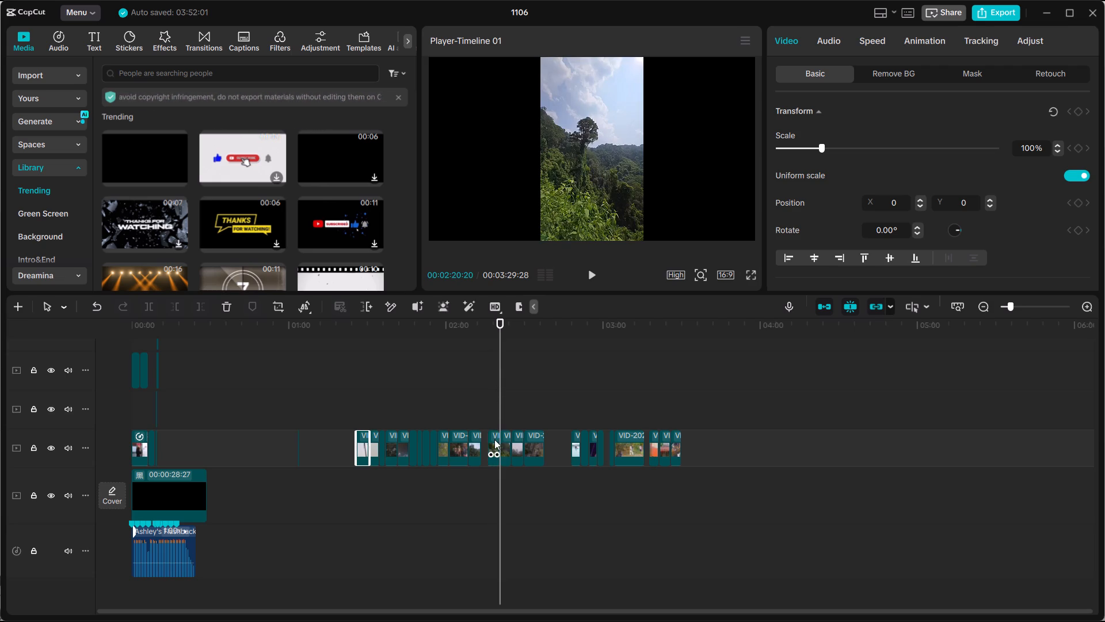
Move the green forested hillside clip from about 02:20 to a higher track, starting at about 00:59.
{"action": "left_click", "coordinate": [494, 439]}
{"action": "left_click_drag", "start_coordinate": [490, 331], "coordinate": [500, 331]}
{"action": "left_click", "coordinate": [505, 442]}
{"action": "left_click_drag", "start_coordinate": [505, 442], "coordinate": [390, 351]}
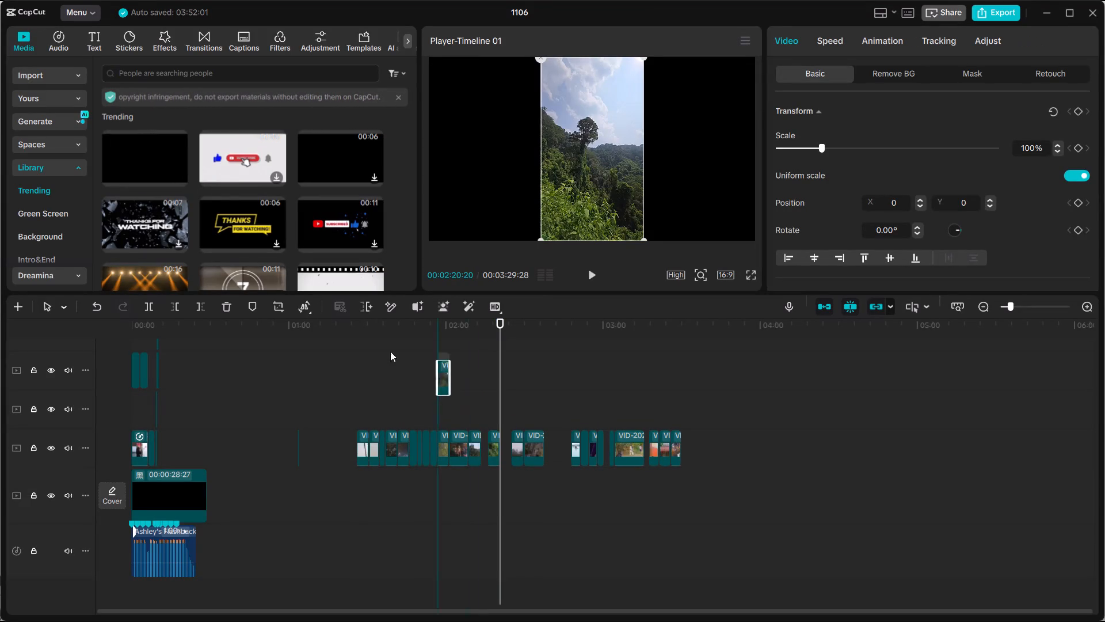
{"action": "left_click_drag", "start_coordinate": [390, 351], "coordinate": [293, 334]}
Play back the curved split-screen composition from 00:00:14:11 through the end of its clips.
{"action": "scroll", "coordinate": [258, 365], "scroll_direction": "up", "scroll_amount": 19}
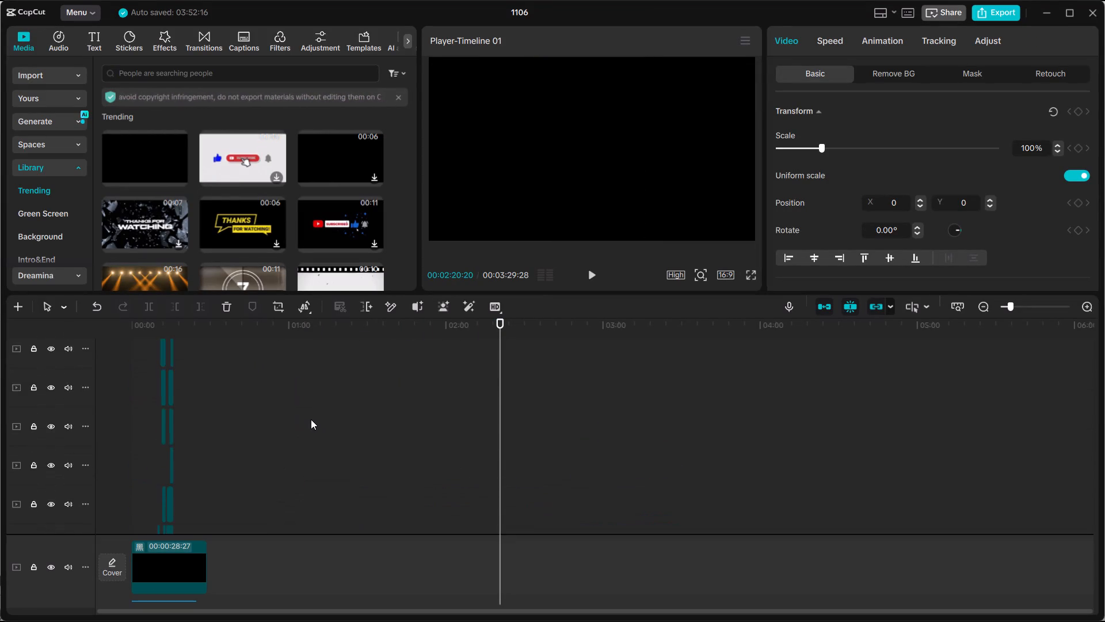
{"action": "scroll", "coordinate": [288, 399], "scroll_direction": "up", "scroll_amount": 11}
{"action": "left_click", "coordinate": [185, 316]}
{"action": "left_click_drag", "start_coordinate": [185, 327], "coordinate": [178, 327]}
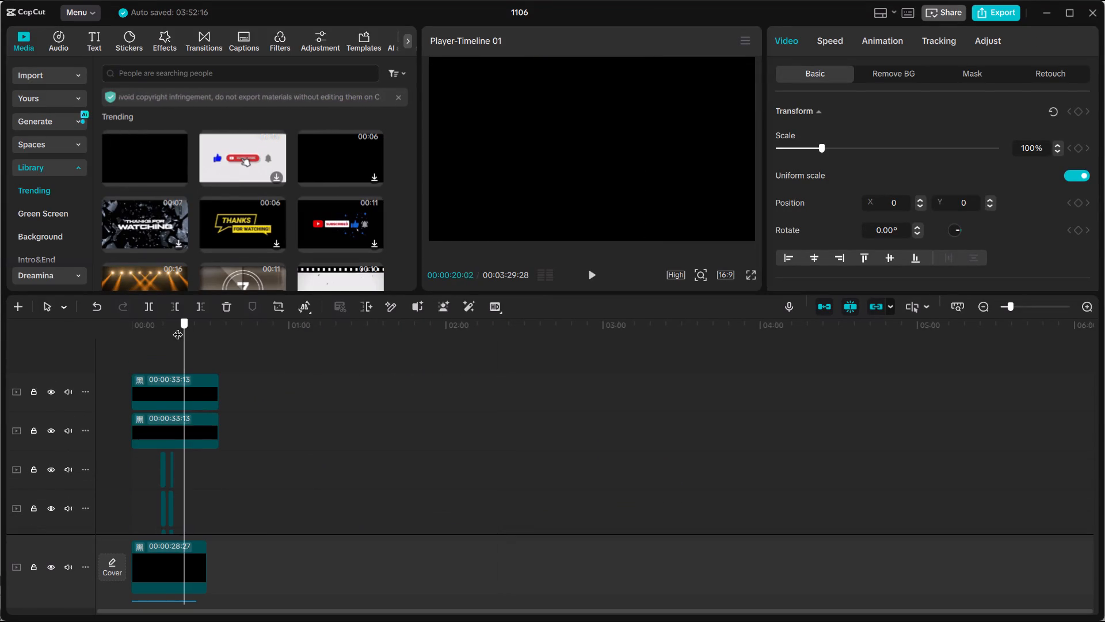
{"action": "left_click_drag", "start_coordinate": [178, 327], "coordinate": [201, 329]}
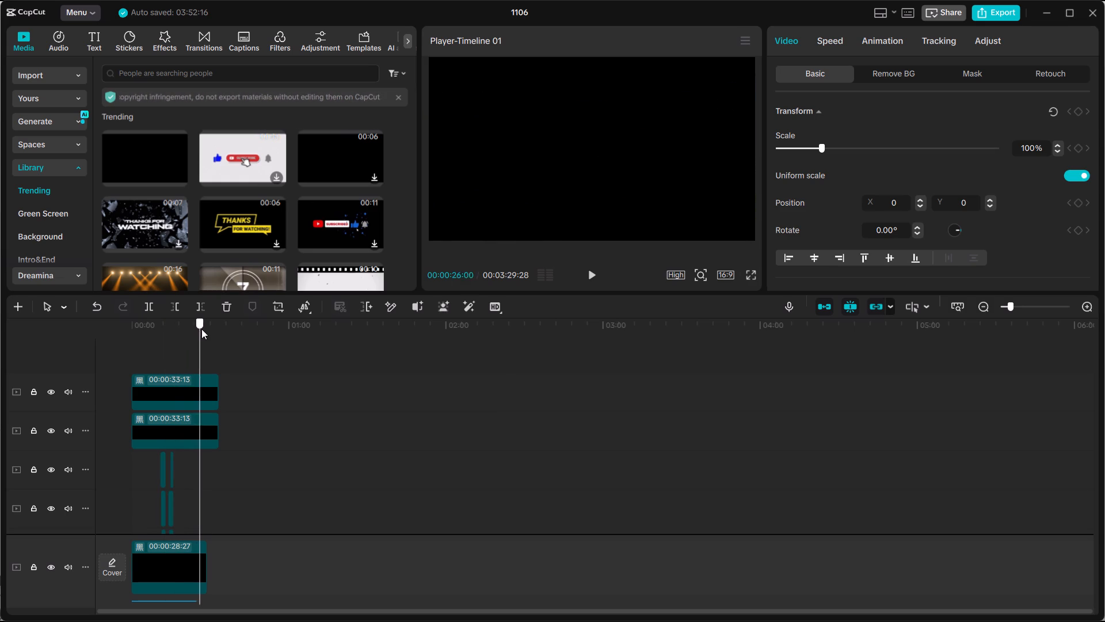
{"action": "left_click_drag", "start_coordinate": [201, 329], "coordinate": [172, 330]}
{"action": "scroll", "coordinate": [190, 377], "scroll_direction": "up", "scroll_amount": 13, "text": "ctrl"}
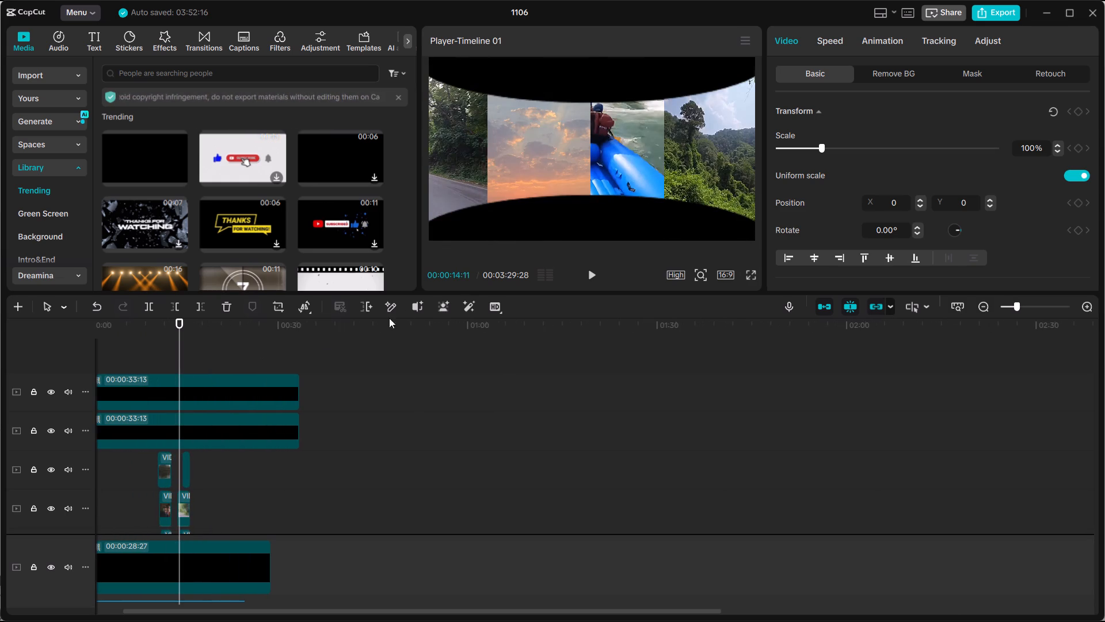
{"action": "left_click", "coordinate": [584, 283]}
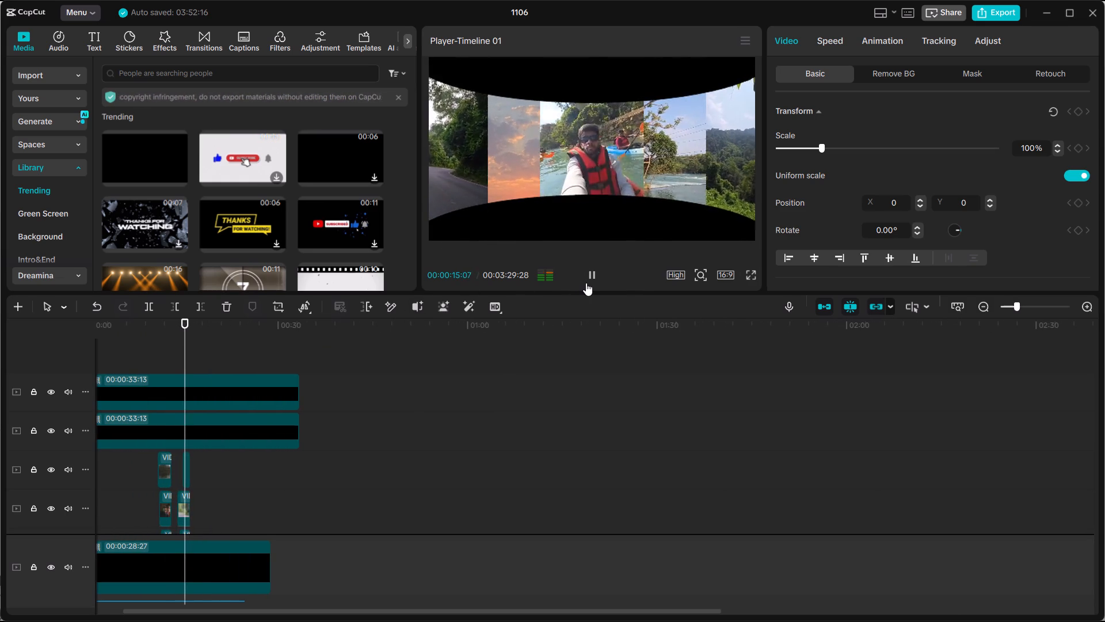
{"action": "left_click", "coordinate": [586, 283]}
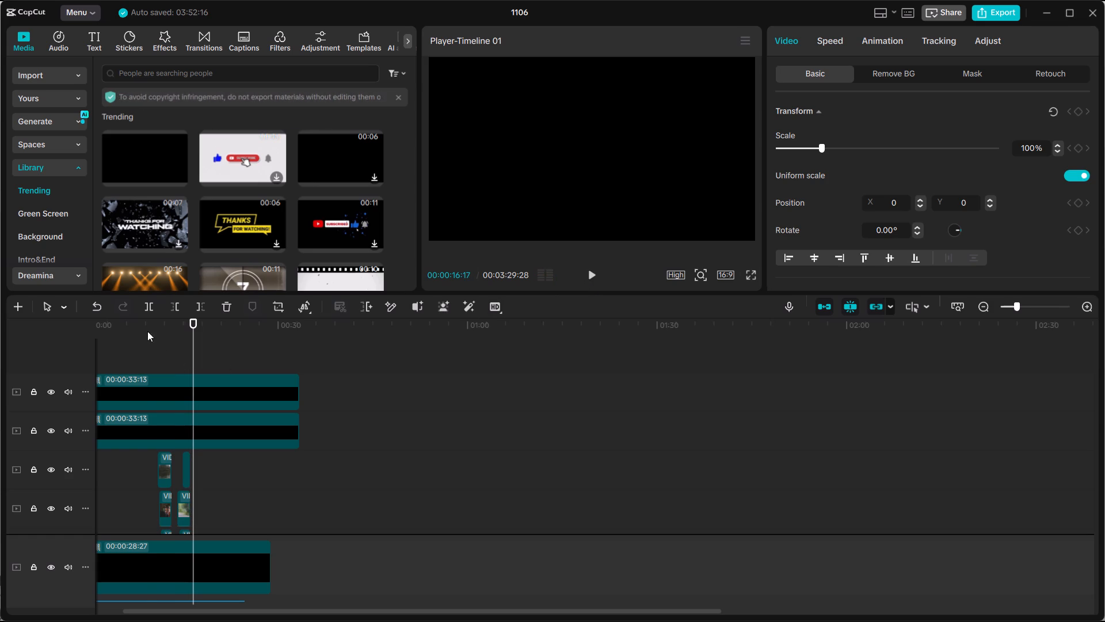
Replay the curved split-screen sequence from before the rafting section to the end of the five-part composition.
{"action": "left_click", "coordinate": [147, 329]}
{"action": "left_click", "coordinate": [582, 275]}
{"action": "left_click", "coordinate": [586, 275]}
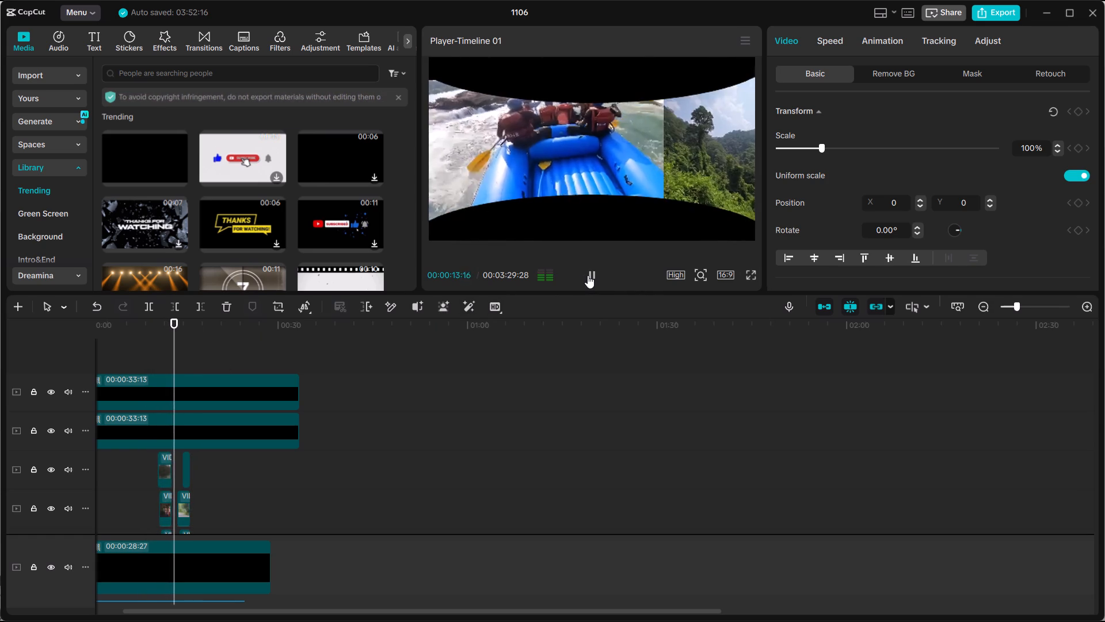
{"action": "left_click", "coordinate": [588, 275]}
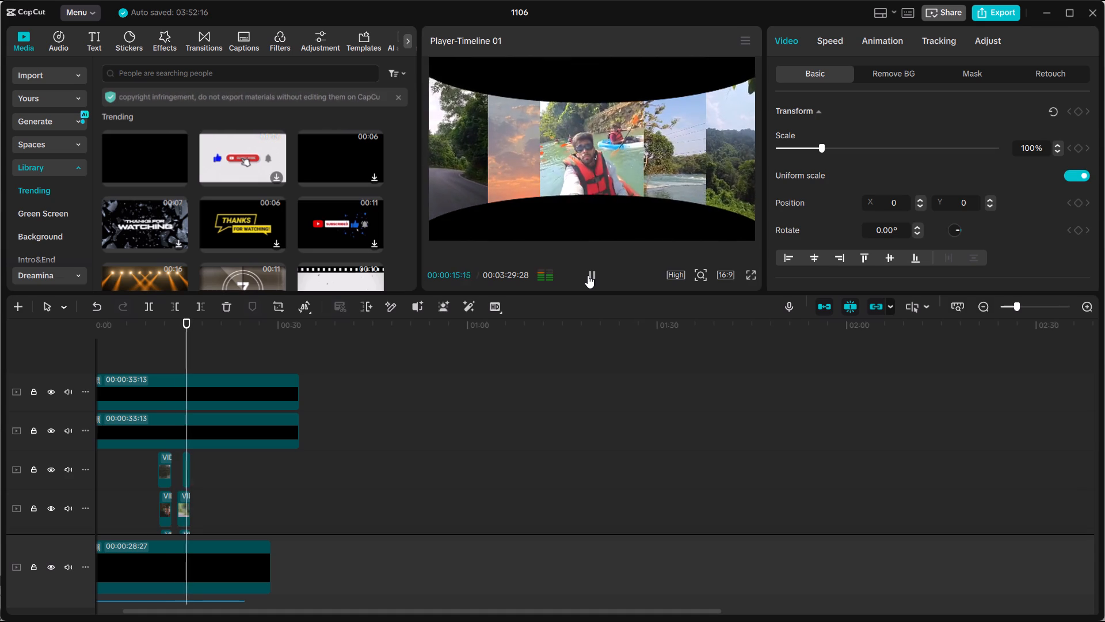
{"action": "left_click", "coordinate": [588, 275]}
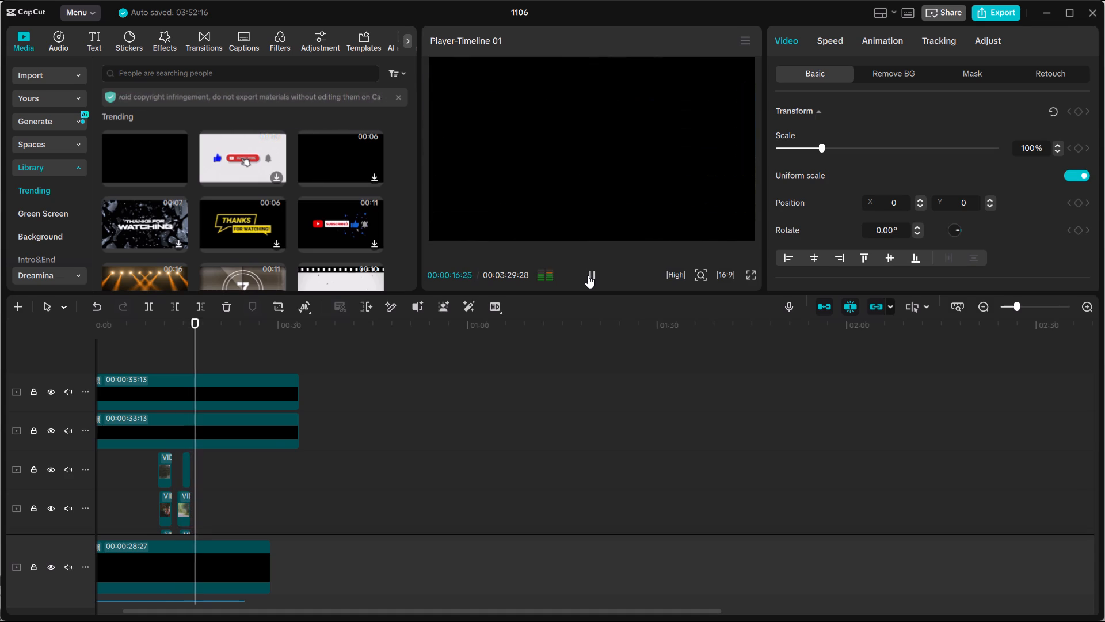
{"action": "left_click", "coordinate": [588, 275]}
Scrub through the spare footage from 00:01:24:00 to about 00:01:42:26 to look for further clips.
{"action": "scroll", "coordinate": [268, 444], "scroll_direction": "down", "scroll_amount": 20}
{"action": "scroll", "coordinate": [268, 444], "scroll_direction": "down", "scroll_amount": 4}
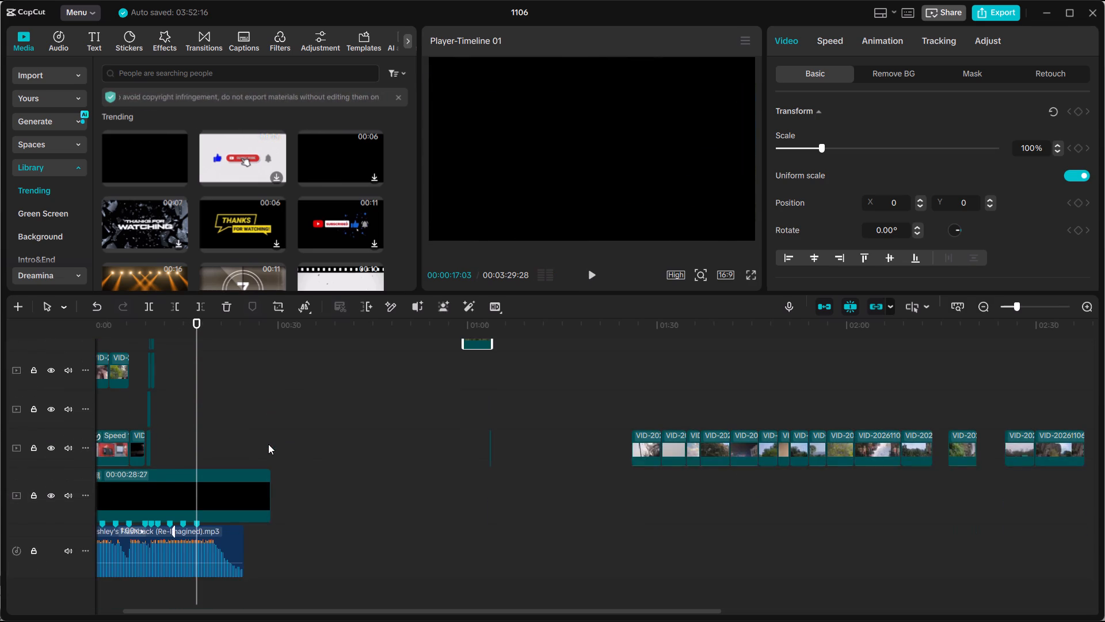
{"action": "scroll", "coordinate": [268, 444], "scroll_direction": "down", "scroll_amount": 8}
{"action": "left_click_drag", "start_coordinate": [614, 320], "coordinate": [624, 320]}
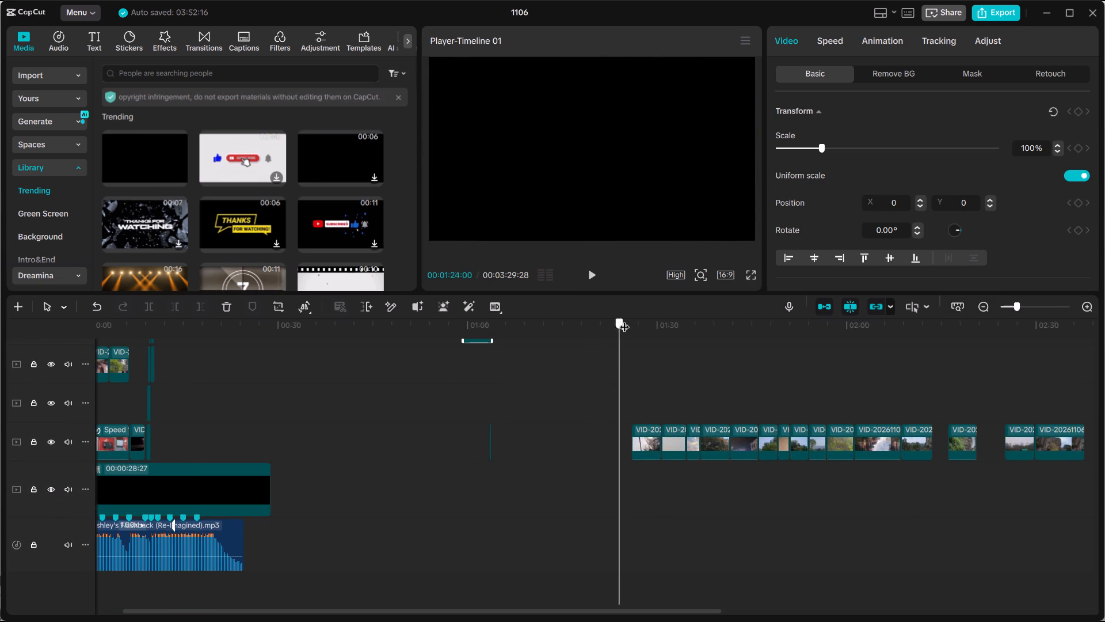
{"action": "left_click_drag", "start_coordinate": [624, 320], "coordinate": [707, 333]}
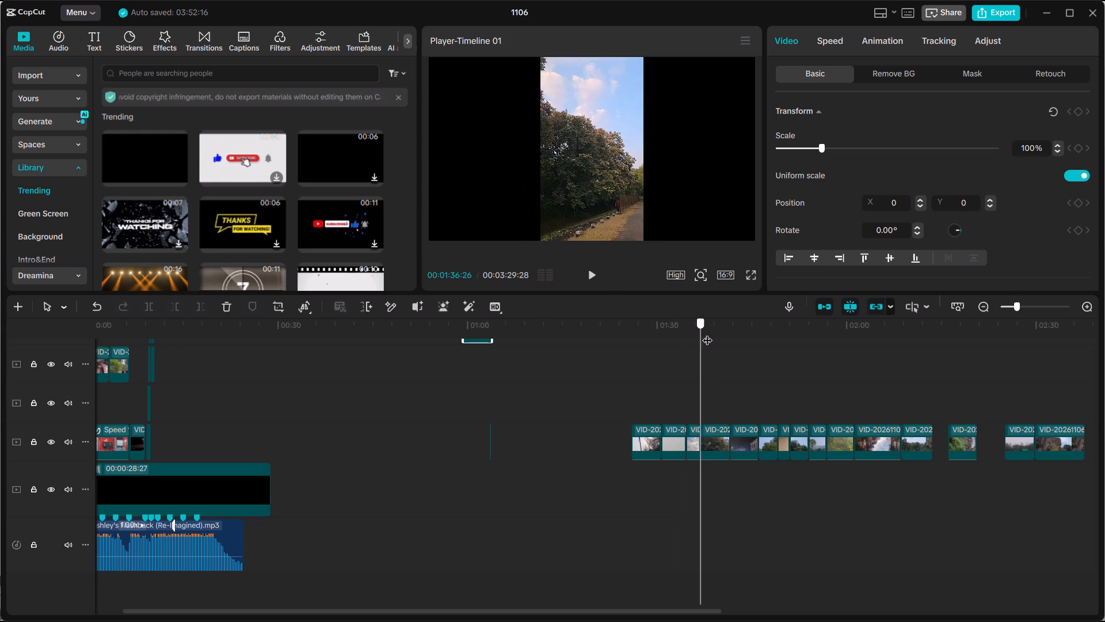
{"action": "left_click_drag", "start_coordinate": [707, 333], "coordinate": [738, 336]}
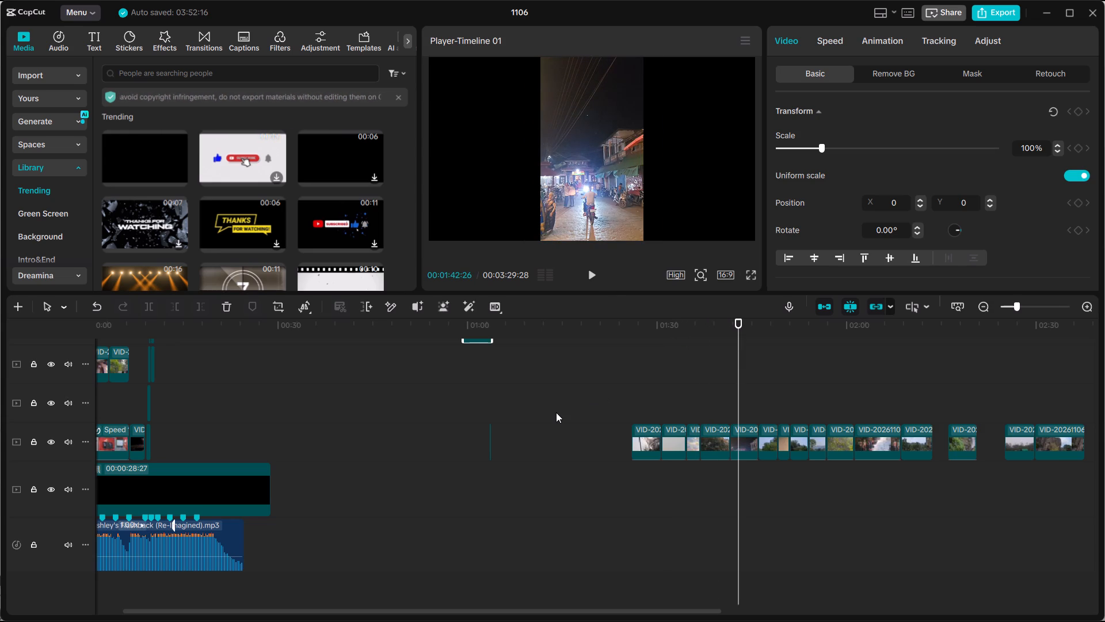
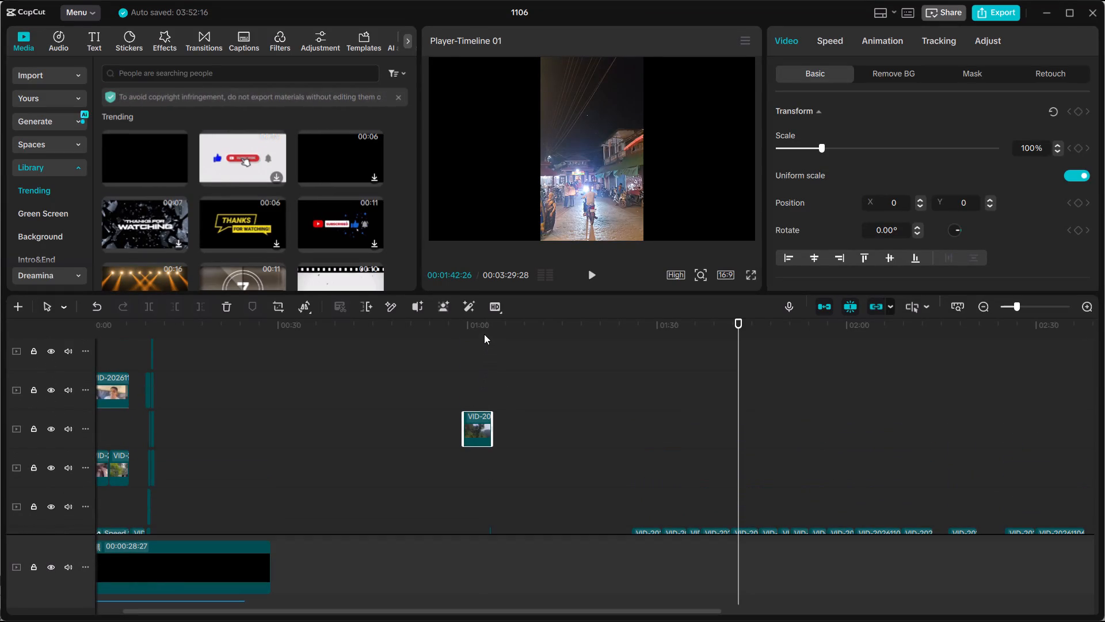
Delete the green forested hillside clip at about 00:59.
{"action": "left_click_drag", "start_coordinate": [484, 334], "coordinate": [493, 336]}
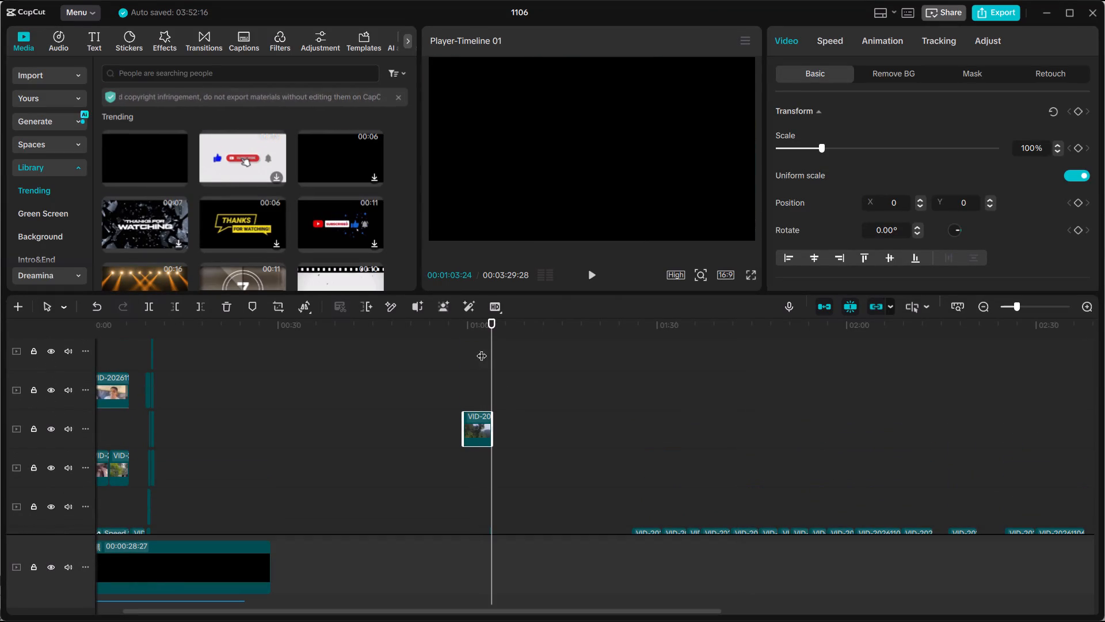
{"action": "left_click", "coordinate": [466, 333]}
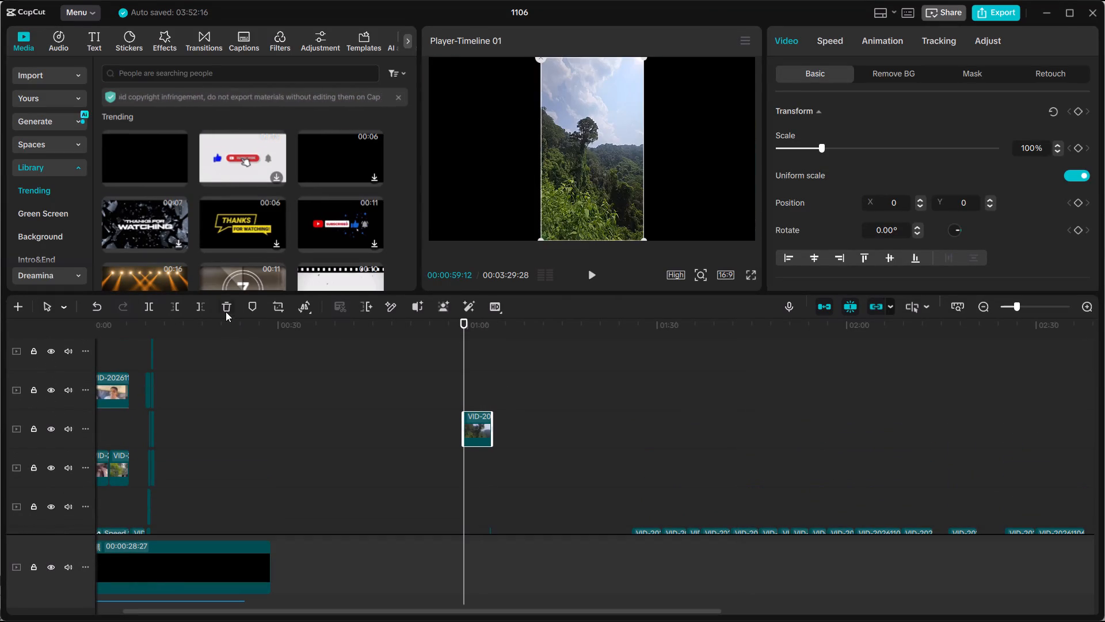
{"action": "left_click", "coordinate": [224, 307]}
Scrub through the spare footage from about 00:01:21 to the group temple clips near 00:02:57 to look for further clips.
{"action": "left_click_drag", "start_coordinate": [560, 328], "coordinate": [622, 335]}
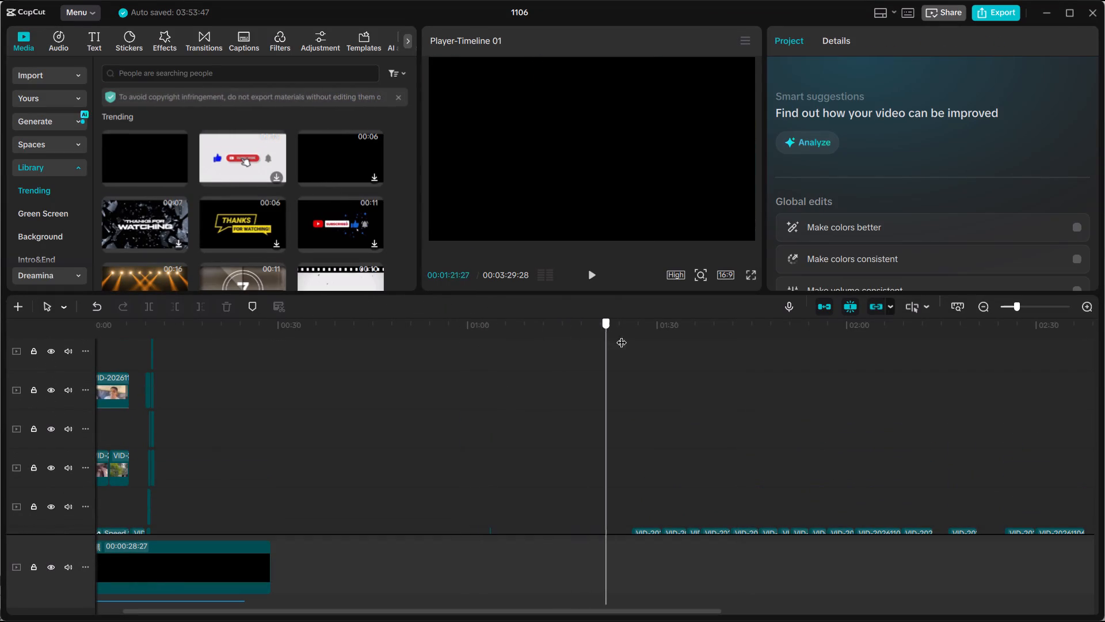
{"action": "left_click_drag", "start_coordinate": [622, 335], "coordinate": [830, 357]}
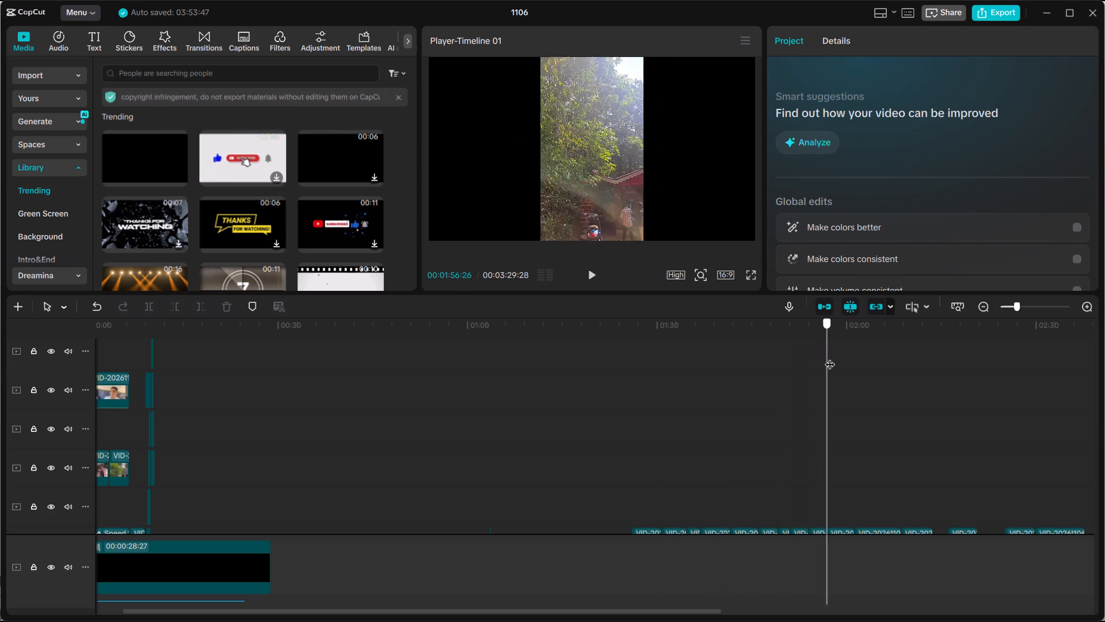
{"action": "left_click_drag", "start_coordinate": [830, 357], "coordinate": [920, 359]}
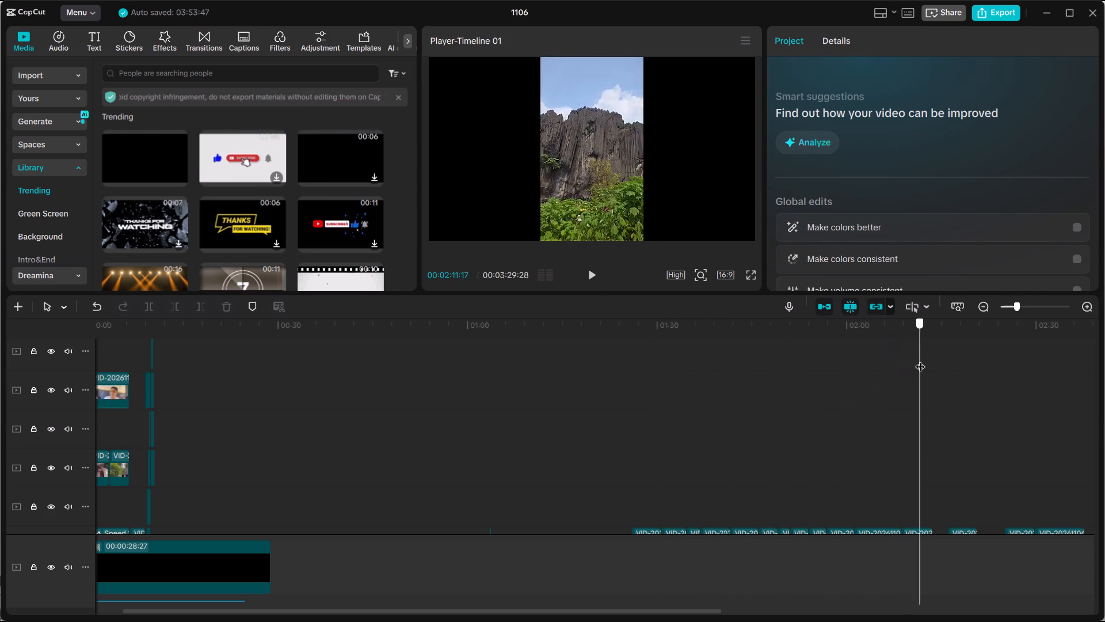
{"action": "left_click_drag", "start_coordinate": [920, 359], "coordinate": [1038, 359]}
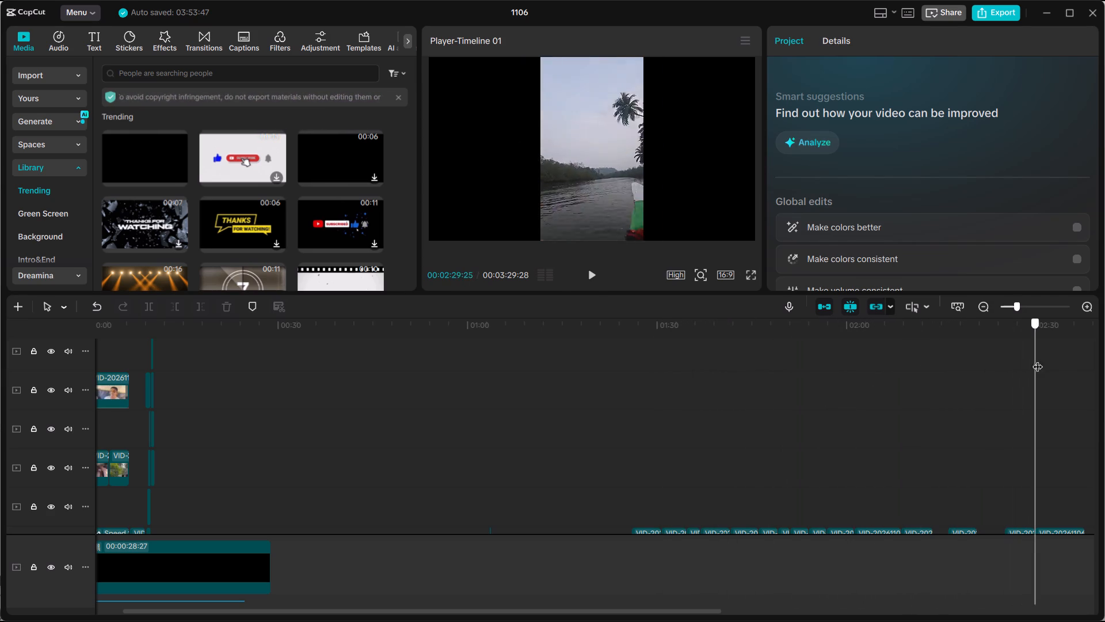
{"action": "left_click_drag", "start_coordinate": [1038, 359], "coordinate": [959, 354]}
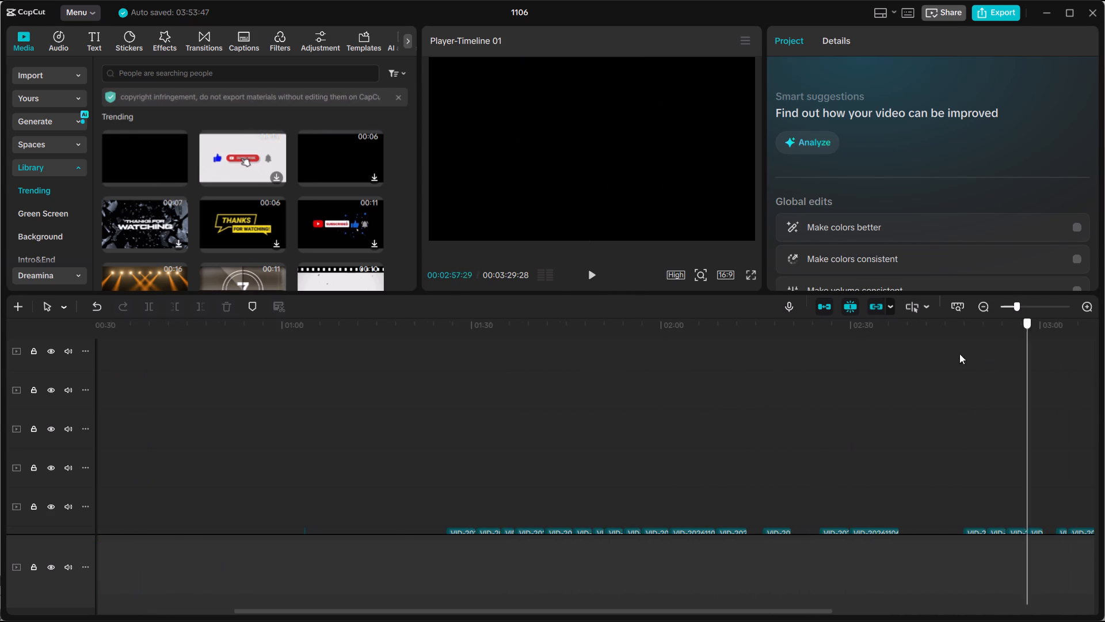
{"action": "left_click_drag", "start_coordinate": [959, 354], "coordinate": [909, 352]}
{"action": "scroll", "coordinate": [914, 352], "scroll_direction": "down", "scroll_amount": 7}
{"action": "left_click_drag", "start_coordinate": [909, 363], "coordinate": [896, 364]}
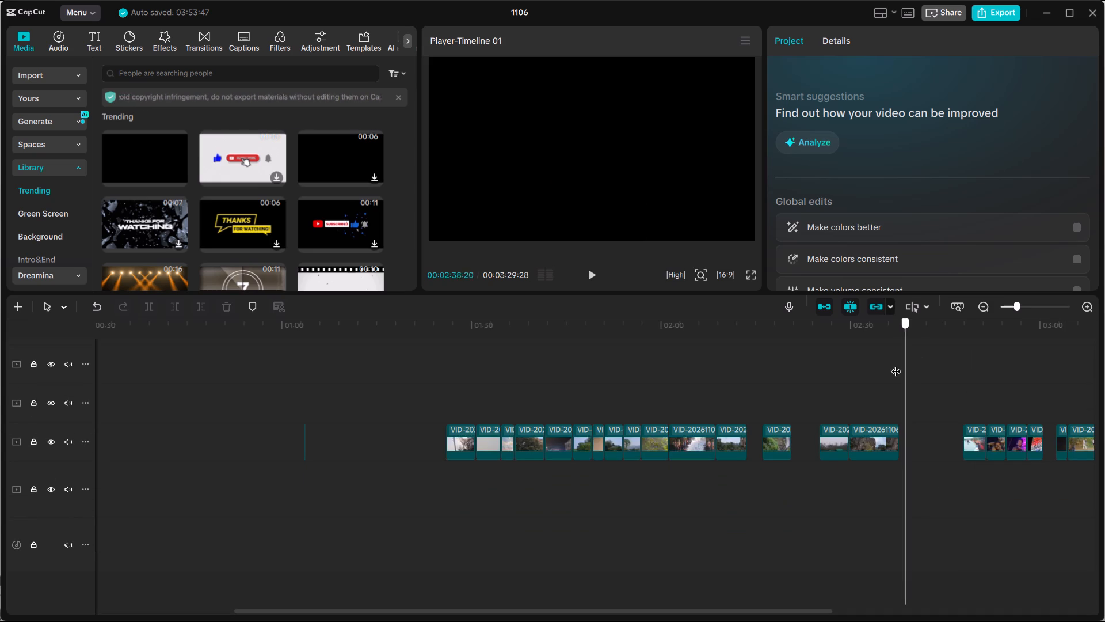
{"action": "left_click_drag", "start_coordinate": [896, 364], "coordinate": [992, 365]}
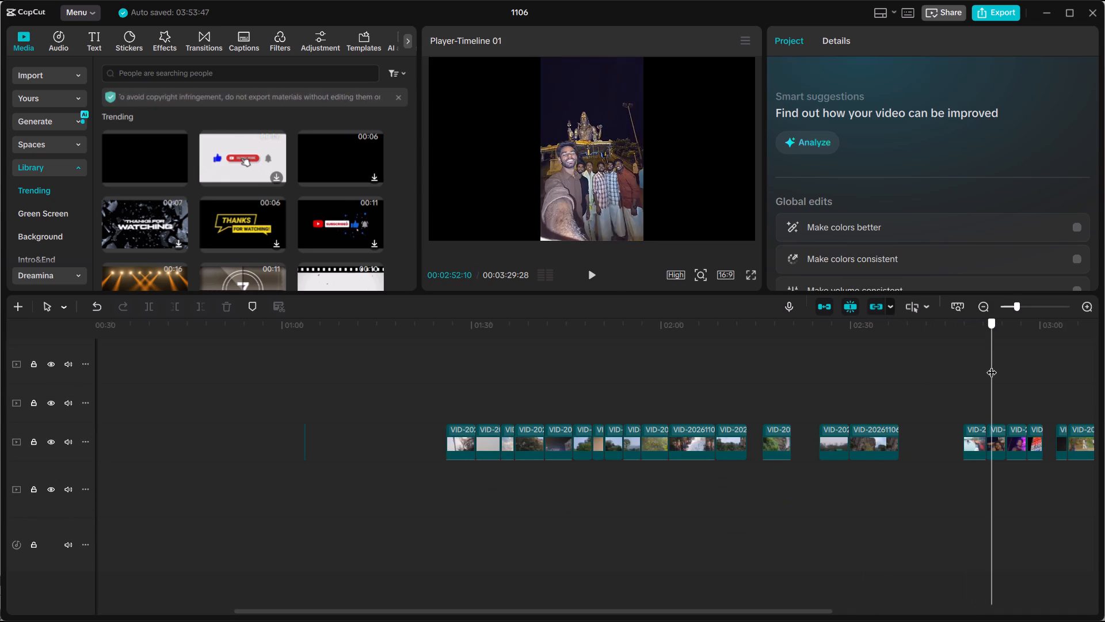
{"action": "left_click_drag", "start_coordinate": [992, 365], "coordinate": [994, 369]}
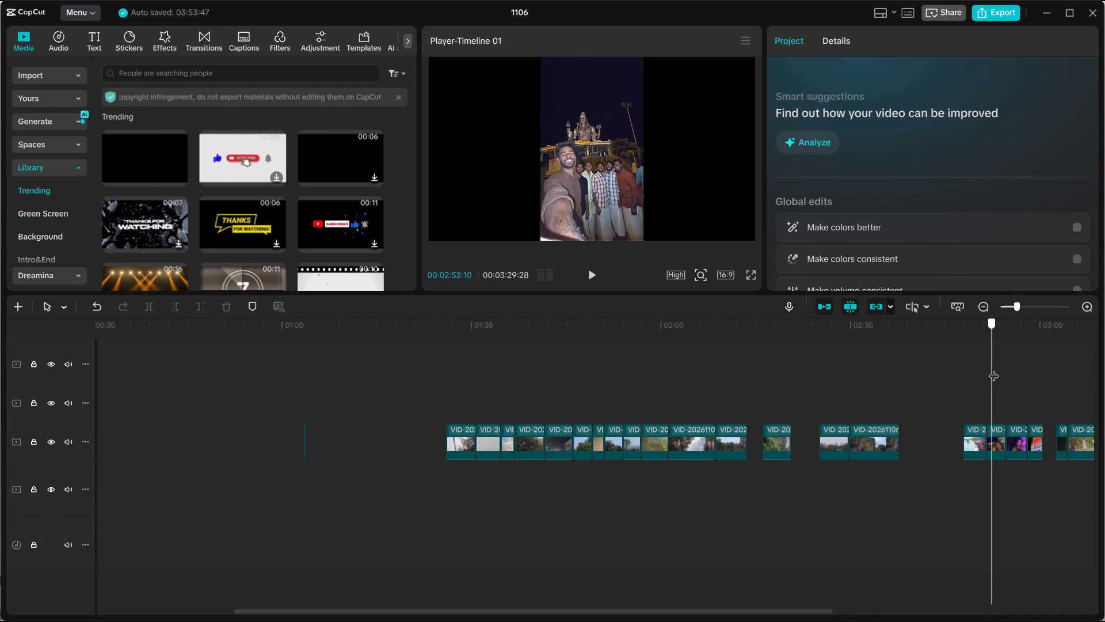
{"action": "left_click_drag", "start_coordinate": [994, 369], "coordinate": [1022, 377]}
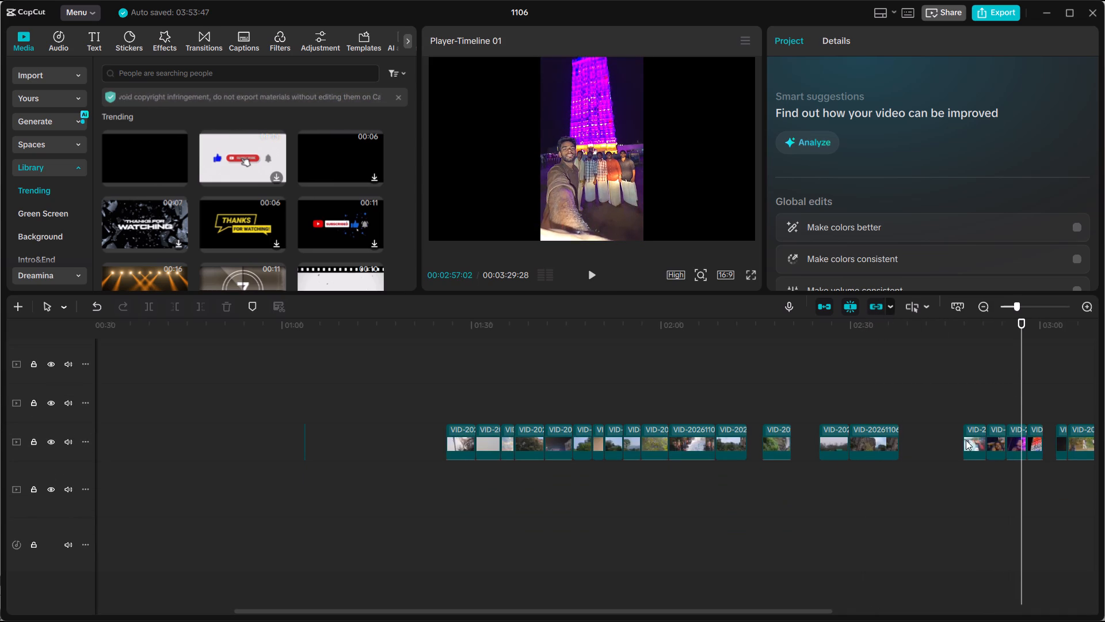
Move the kayaking selfie clip before the night temple clips to an upper track, starting at about 00:43.
{"action": "left_click_drag", "start_coordinate": [971, 441], "coordinate": [273, 374]}
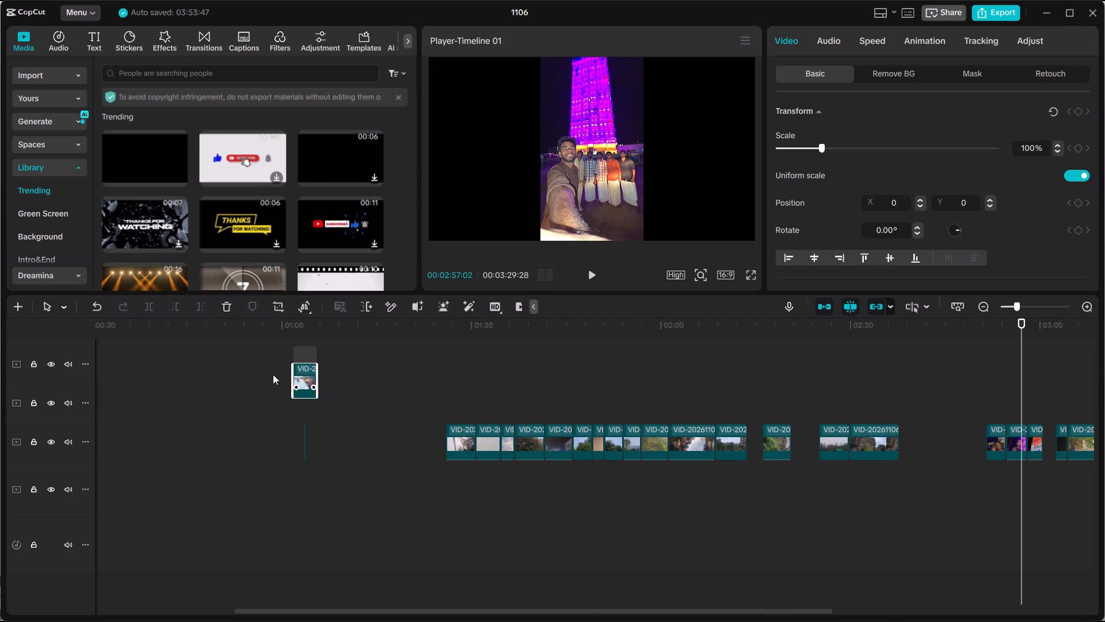
{"action": "left_click_drag", "start_coordinate": [273, 374], "coordinate": [184, 381]}
Move the three clips following the kayaking clip's old place, including the night temple selfies, directly after it on the upper track.
{"action": "left_click", "coordinate": [994, 439]}
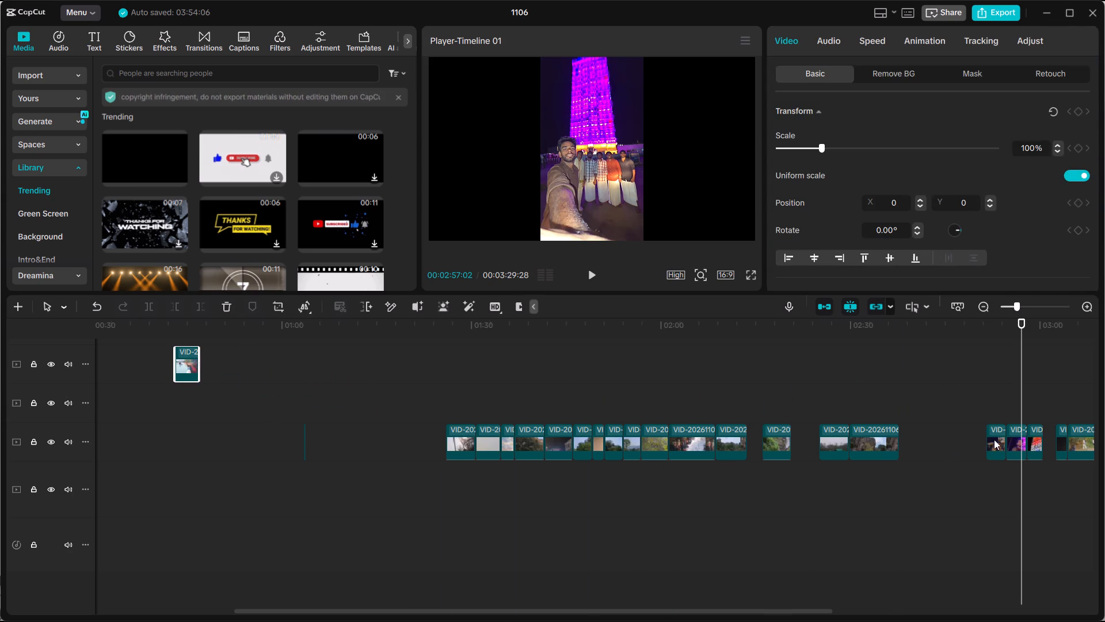
{"action": "left_click", "coordinate": [1008, 439], "text": "ctrl"}
{"action": "left_click", "coordinate": [1016, 442], "text": "ctrl"}
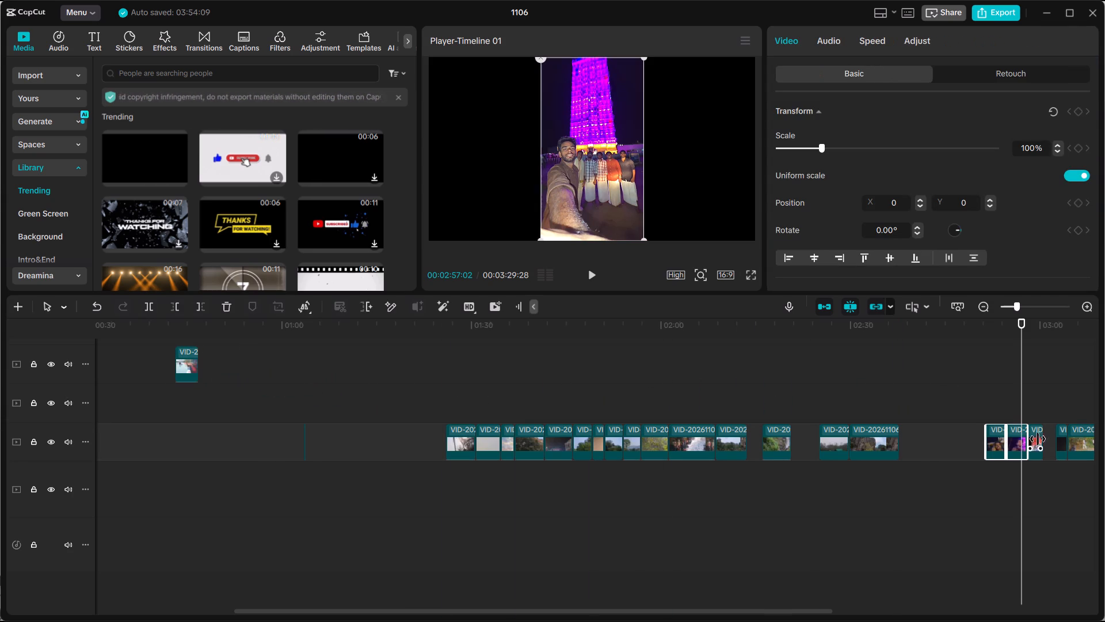
{"action": "left_click", "coordinate": [1039, 436], "text": "ctrl"}
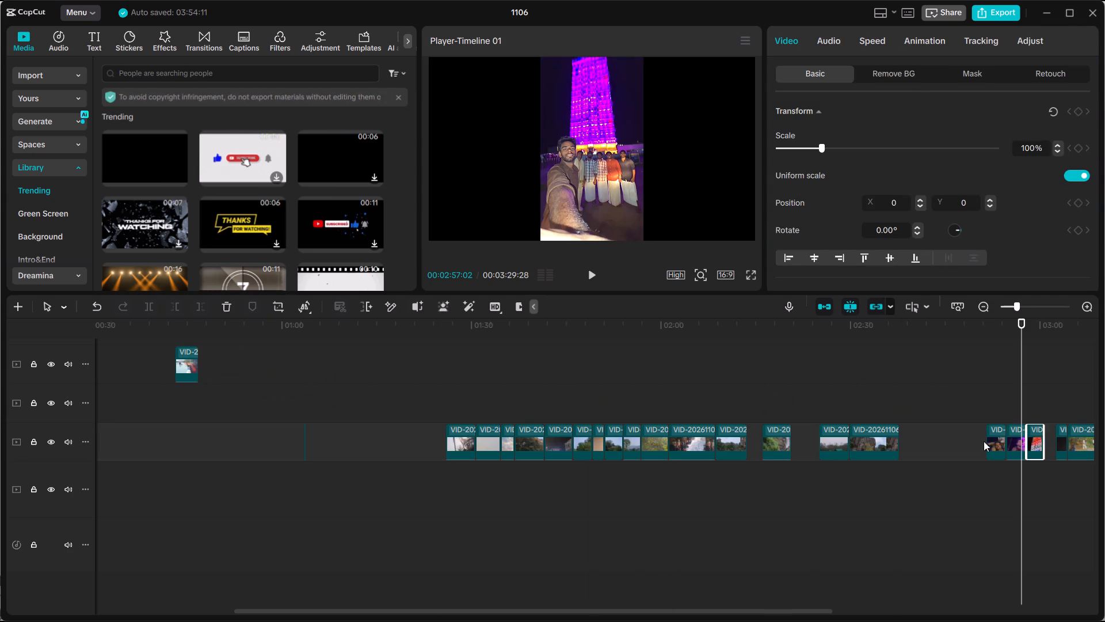
{"action": "left_click_drag", "start_coordinate": [980, 419], "coordinate": [1034, 461], "text": "ctrl"}
{"action": "left_click_drag", "start_coordinate": [1014, 443], "coordinate": [1012, 442]}
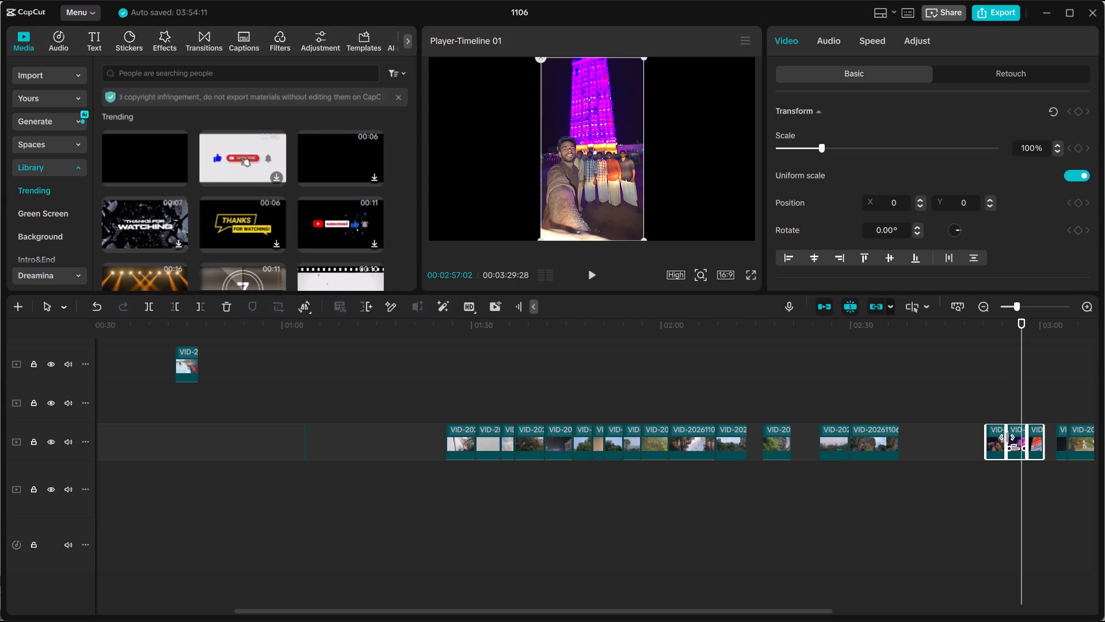
{"action": "left_click_drag", "start_coordinate": [1012, 442], "coordinate": [228, 370]}
Select the kayaking clip and the three clips after it, and move all four earlier to start at about 00:17.
{"action": "left_click_drag", "start_coordinate": [190, 333], "coordinate": [212, 336]}
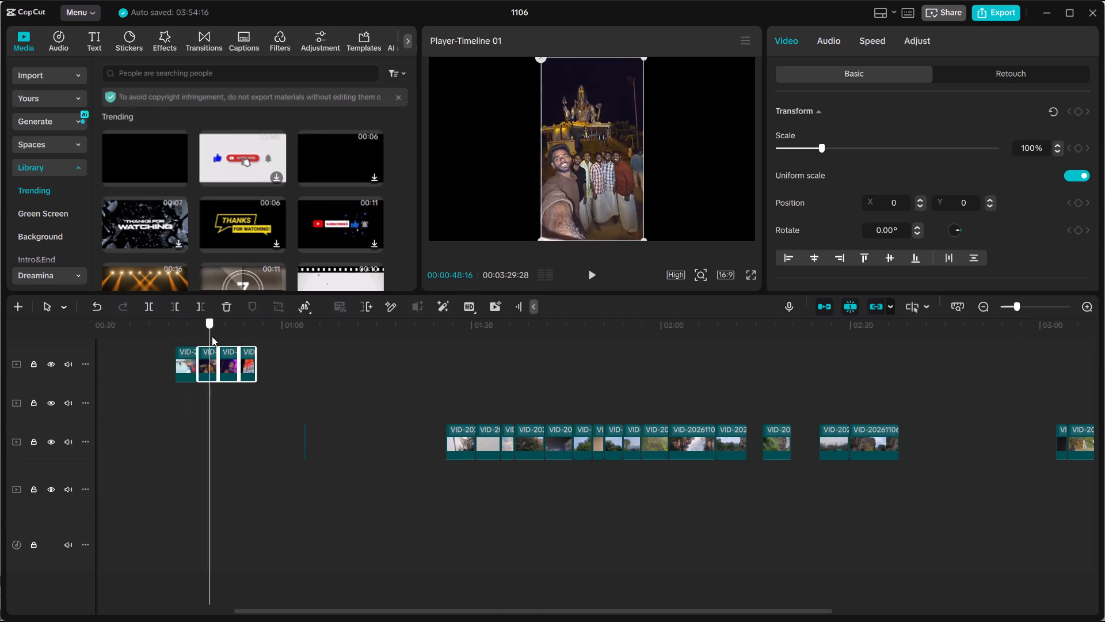
{"action": "left_click_drag", "start_coordinate": [212, 336], "coordinate": [222, 342]}
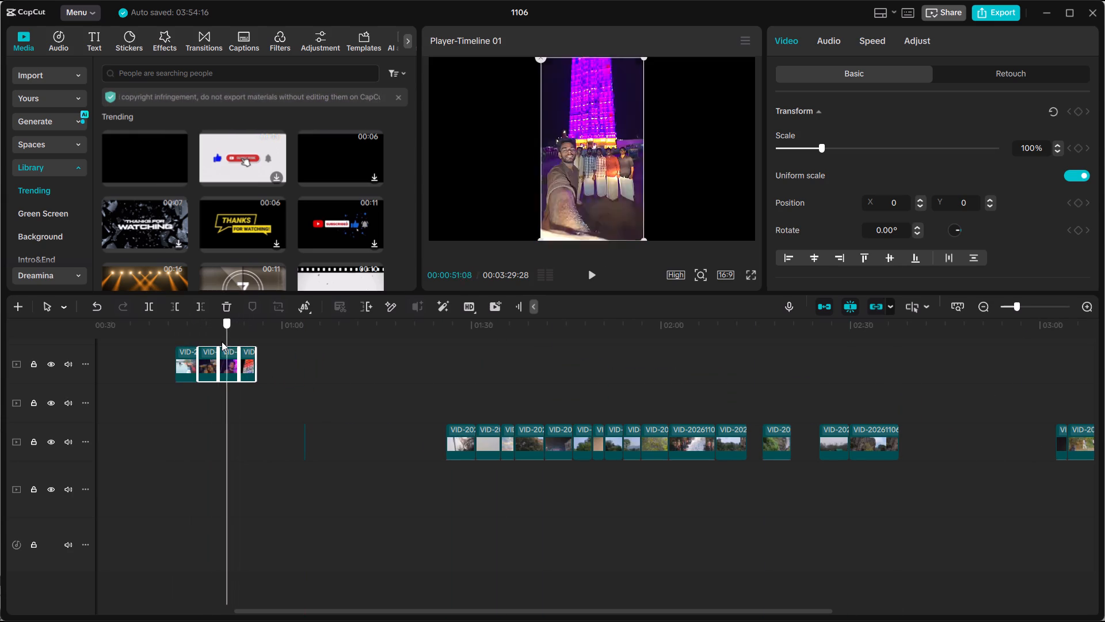
{"action": "left_click_drag", "start_coordinate": [222, 342], "coordinate": [184, 342]}
{"action": "scroll", "coordinate": [227, 392], "scroll_direction": "up", "scroll_amount": 1}
{"action": "scroll", "coordinate": [256, 416], "scroll_direction": "up", "scroll_amount": 3, "text": "ctrl"}
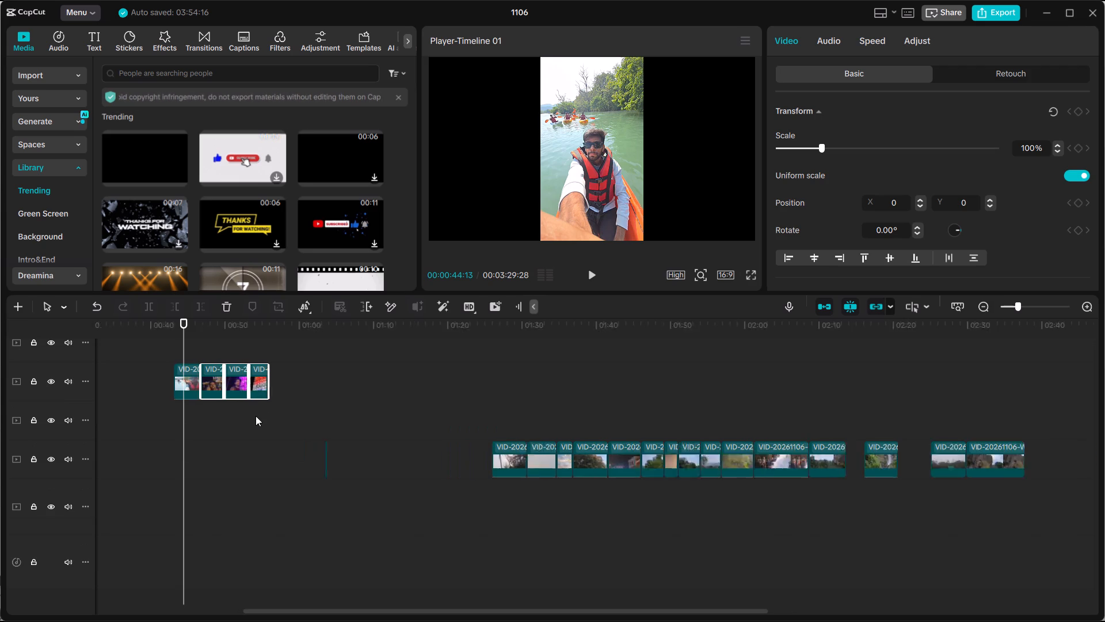
{"action": "scroll", "coordinate": [256, 416], "scroll_direction": "up", "scroll_amount": 3, "text": "ctrl"}
{"action": "scroll", "coordinate": [281, 420], "scroll_direction": "up", "scroll_amount": 6}
{"action": "scroll", "coordinate": [292, 422], "scroll_direction": "down", "scroll_amount": 11, "text": "ctrl"}
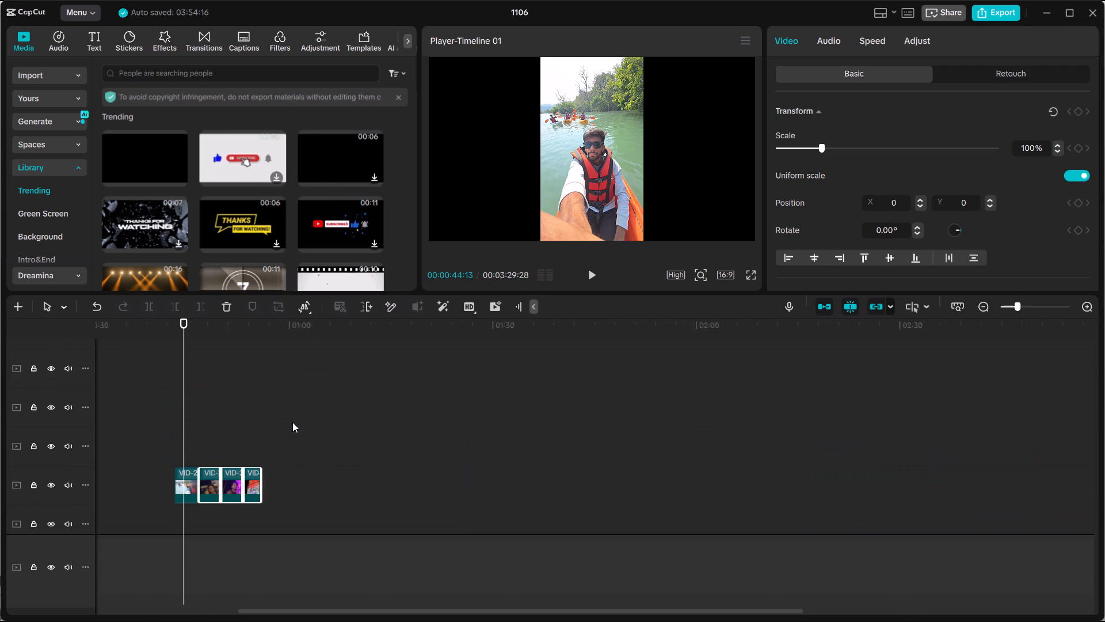
{"action": "scroll", "coordinate": [292, 422], "scroll_direction": "down", "scroll_amount": 7, "text": "ctrl"}
{"action": "left_click_drag", "start_coordinate": [187, 393], "coordinate": [152, 393]}
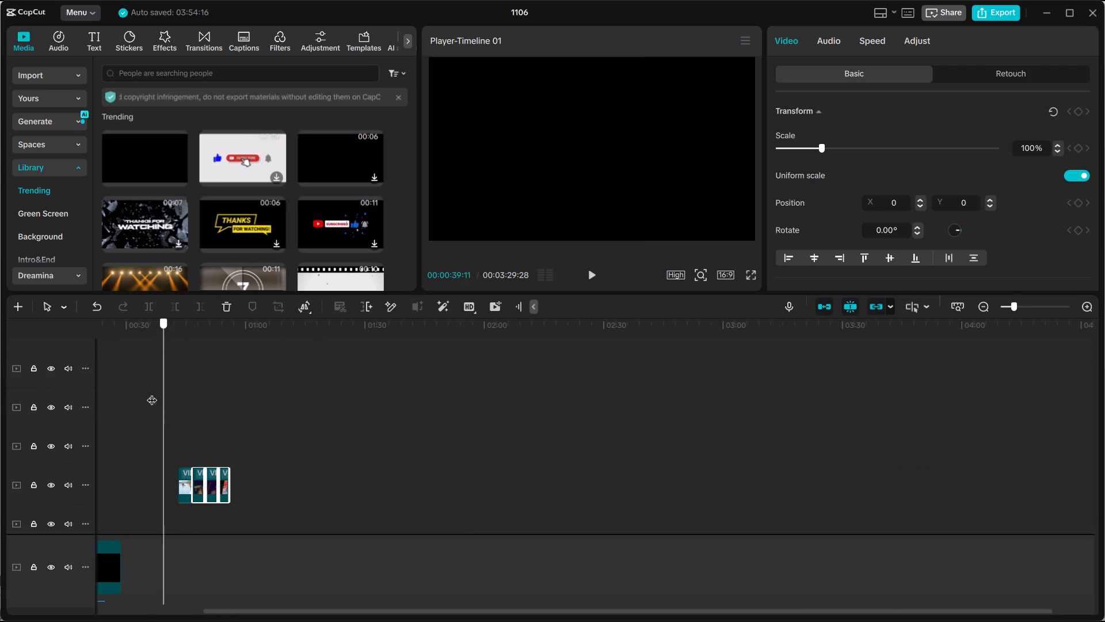
{"action": "left_click_drag", "start_coordinate": [152, 393], "coordinate": [98, 392]}
{"action": "left_click_drag", "start_coordinate": [295, 428], "coordinate": [369, 507]}
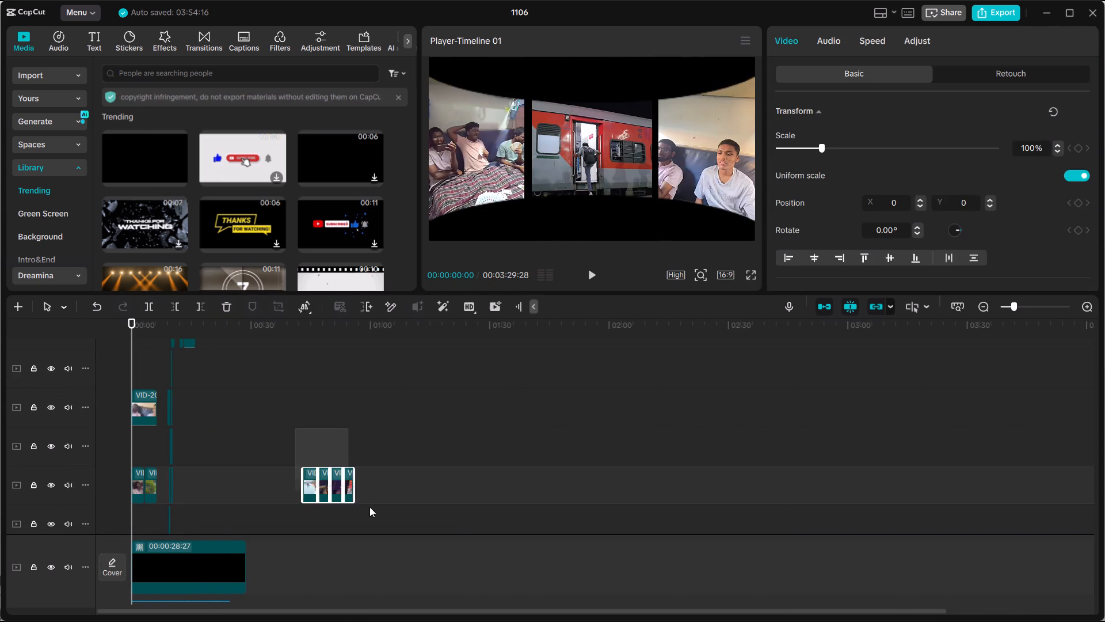
{"action": "left_click_drag", "start_coordinate": [369, 507], "coordinate": [372, 511]}
{"action": "left_click_drag", "start_coordinate": [310, 487], "coordinate": [259, 449]}
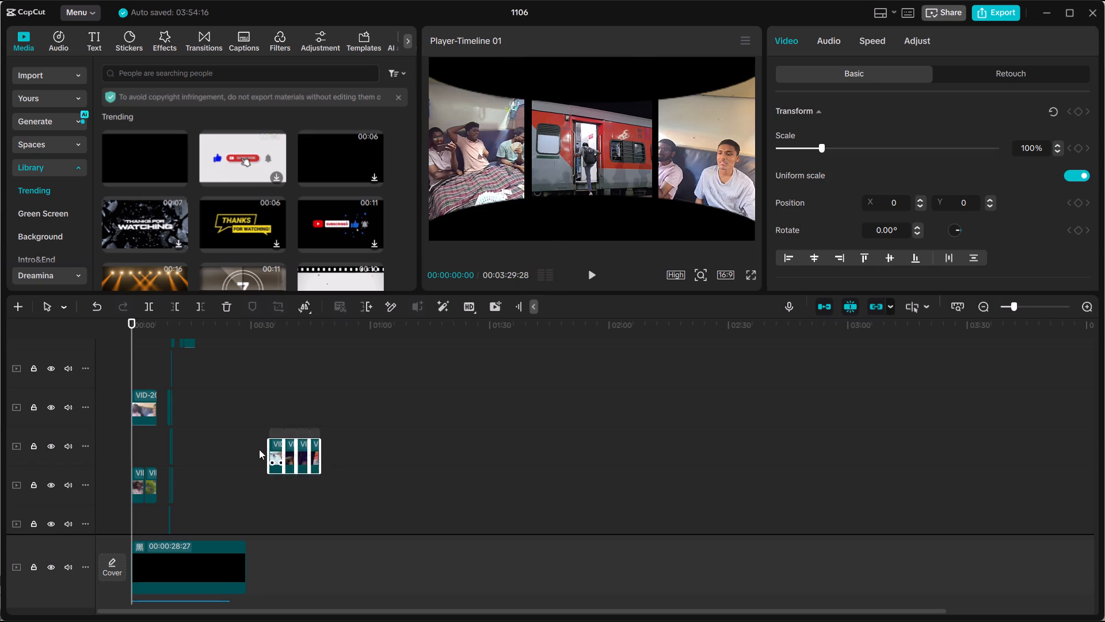
{"action": "left_click_drag", "start_coordinate": [259, 449], "coordinate": [207, 398]}
Place the four selected clips one track higher so they start at 00:00:16:04, right where the five-part composition ends.
{"action": "scroll", "coordinate": [207, 398], "scroll_direction": "up", "scroll_amount": 5}
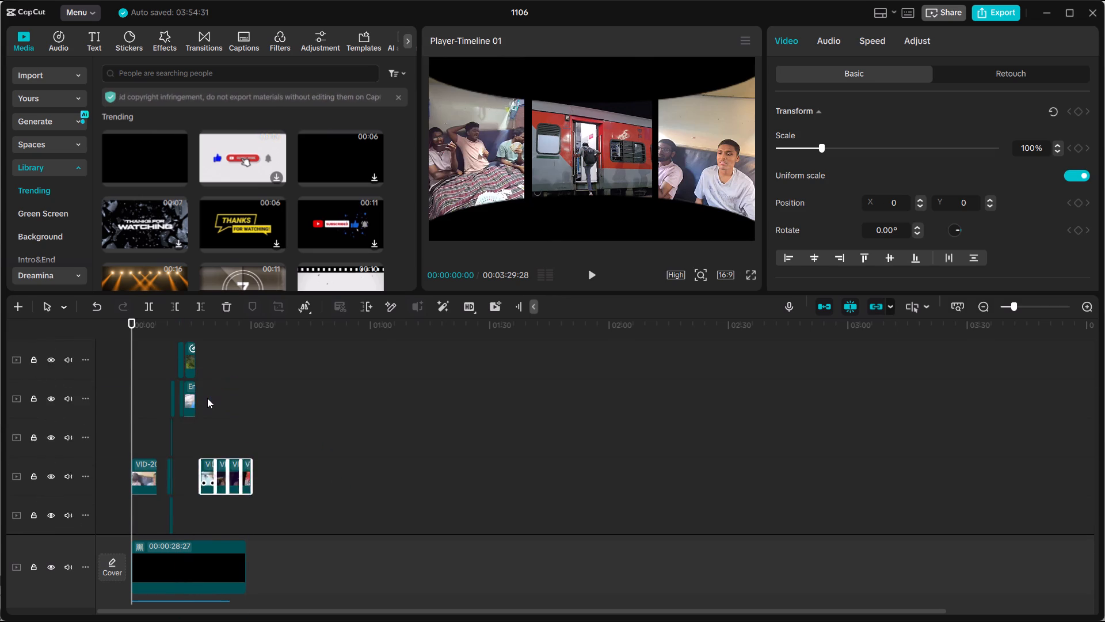
{"action": "scroll", "coordinate": [207, 398], "scroll_direction": "up", "scroll_amount": 11}
{"action": "scroll", "coordinate": [207, 398], "scroll_direction": "down", "scroll_amount": 1}
{"action": "scroll", "coordinate": [207, 398], "scroll_direction": "up", "scroll_amount": 4}
{"action": "scroll", "coordinate": [208, 398], "scroll_direction": "down", "scroll_amount": 18}
{"action": "scroll", "coordinate": [208, 398], "scroll_direction": "up", "scroll_amount": 6, "text": "ctrl"}
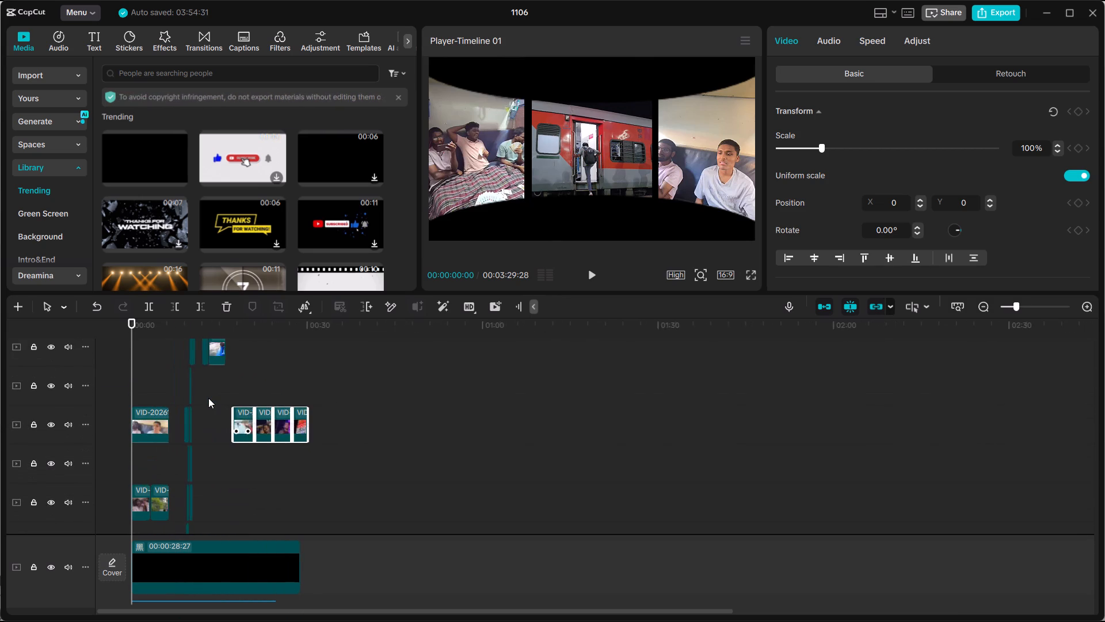
{"action": "scroll", "coordinate": [208, 398], "scroll_direction": "up", "scroll_amount": 15, "text": "ctrl"}
{"action": "left_click_drag", "start_coordinate": [405, 329], "coordinate": [547, 359]}
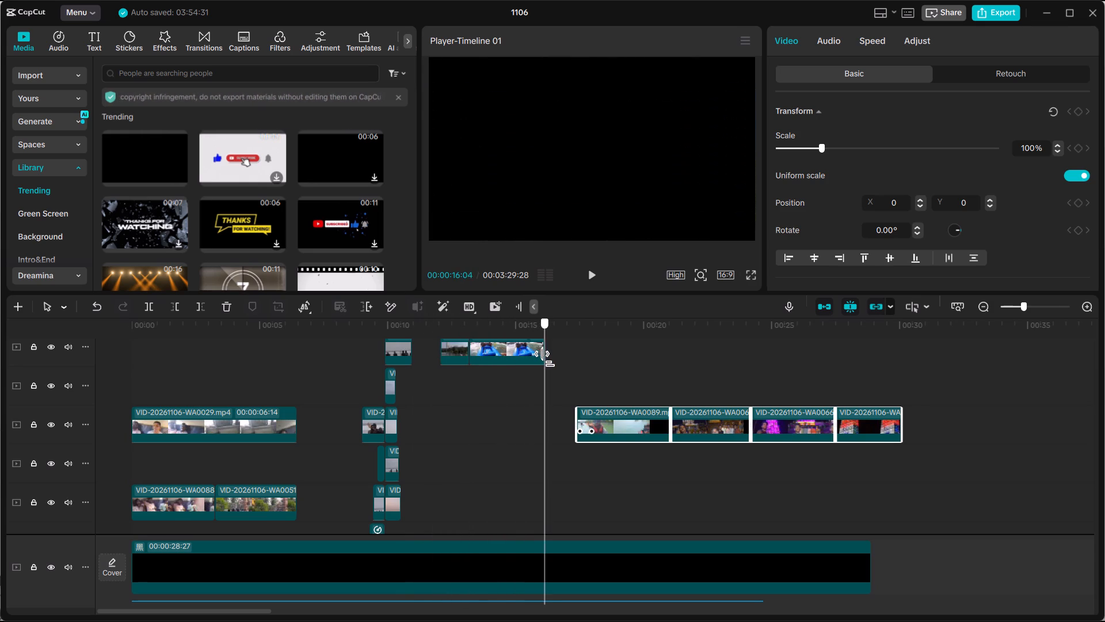
{"action": "left_click_drag", "start_coordinate": [547, 359], "coordinate": [536, 362]}
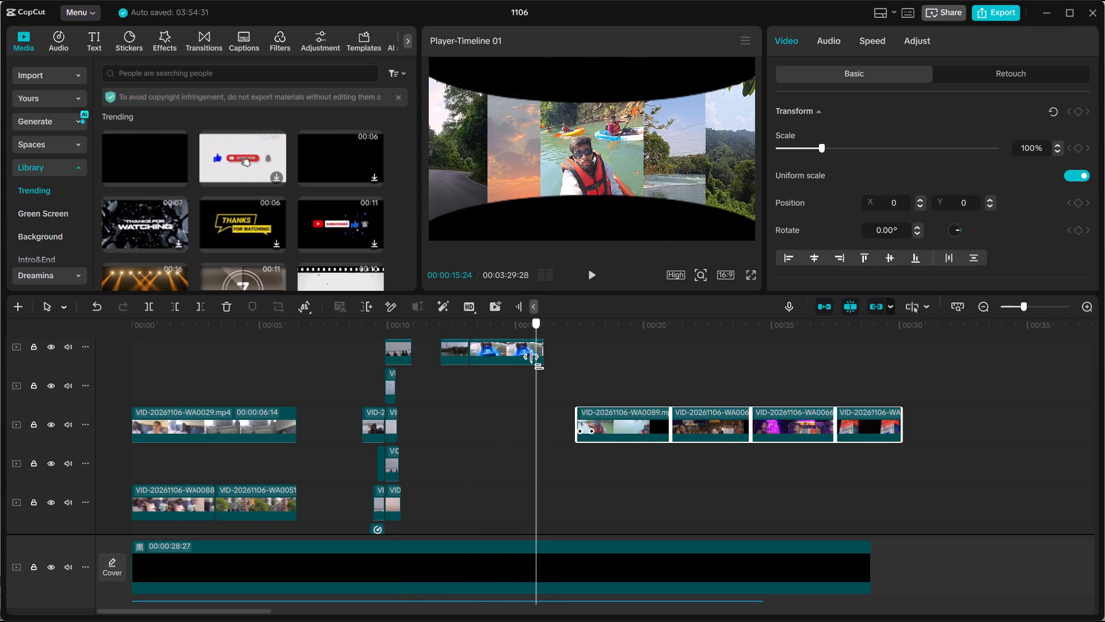
{"action": "left_click_drag", "start_coordinate": [536, 362], "coordinate": [547, 363]}
{"action": "left_click_drag", "start_coordinate": [610, 421], "coordinate": [588, 396]}
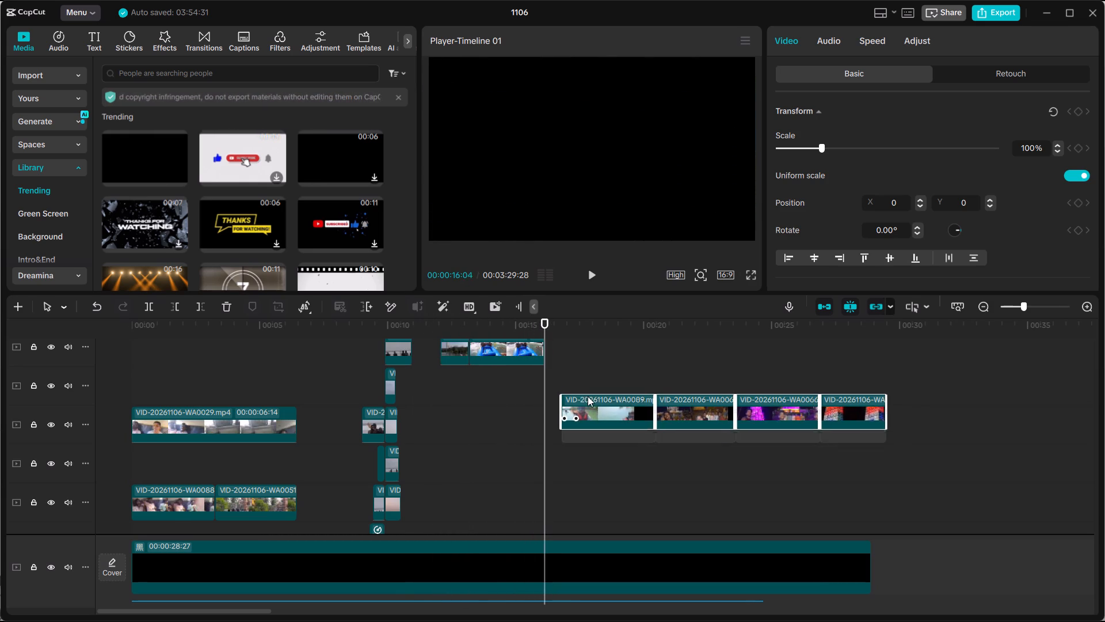
{"action": "left_click_drag", "start_coordinate": [588, 396], "coordinate": [579, 387]}
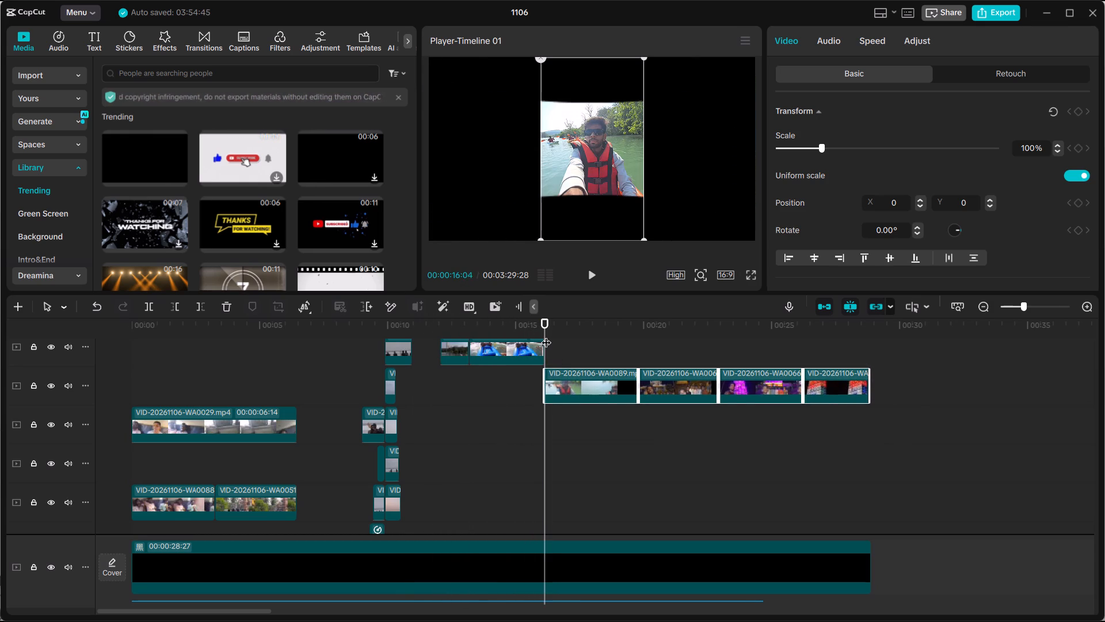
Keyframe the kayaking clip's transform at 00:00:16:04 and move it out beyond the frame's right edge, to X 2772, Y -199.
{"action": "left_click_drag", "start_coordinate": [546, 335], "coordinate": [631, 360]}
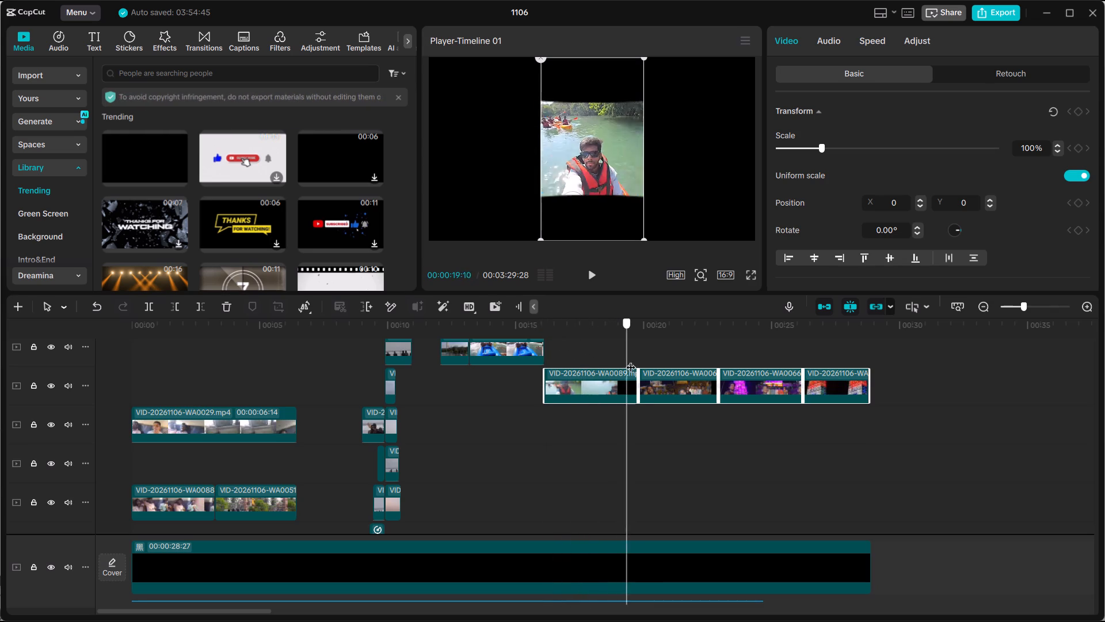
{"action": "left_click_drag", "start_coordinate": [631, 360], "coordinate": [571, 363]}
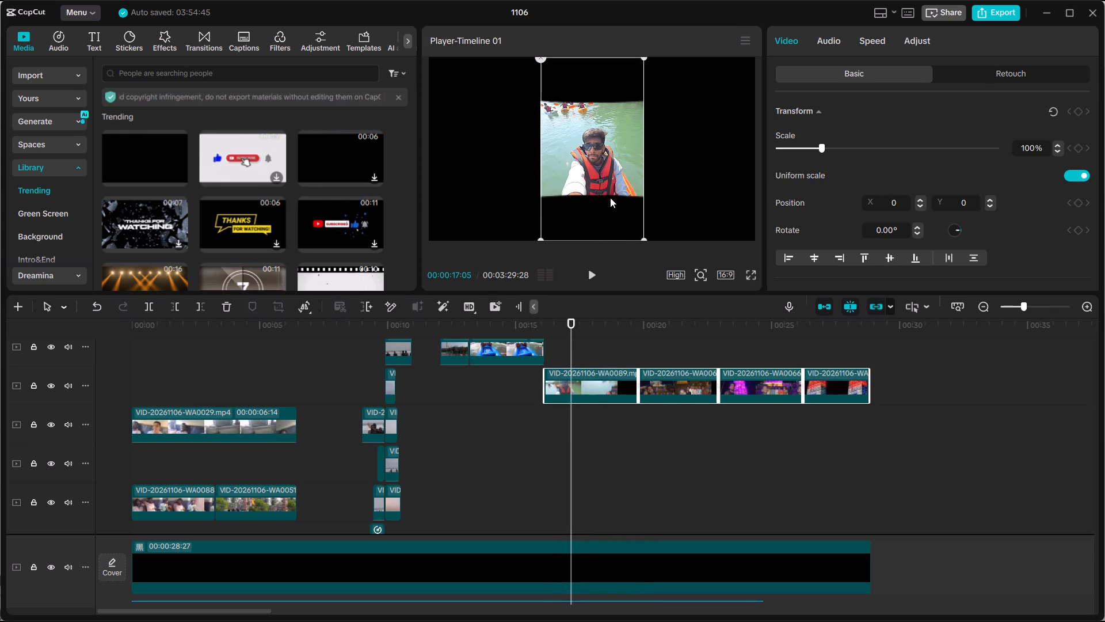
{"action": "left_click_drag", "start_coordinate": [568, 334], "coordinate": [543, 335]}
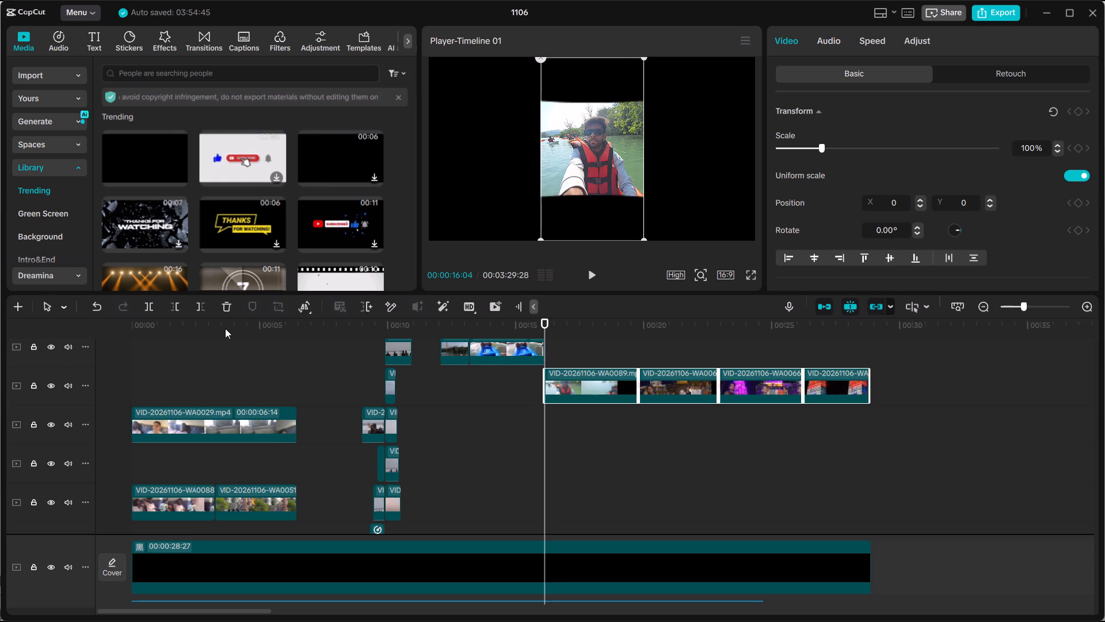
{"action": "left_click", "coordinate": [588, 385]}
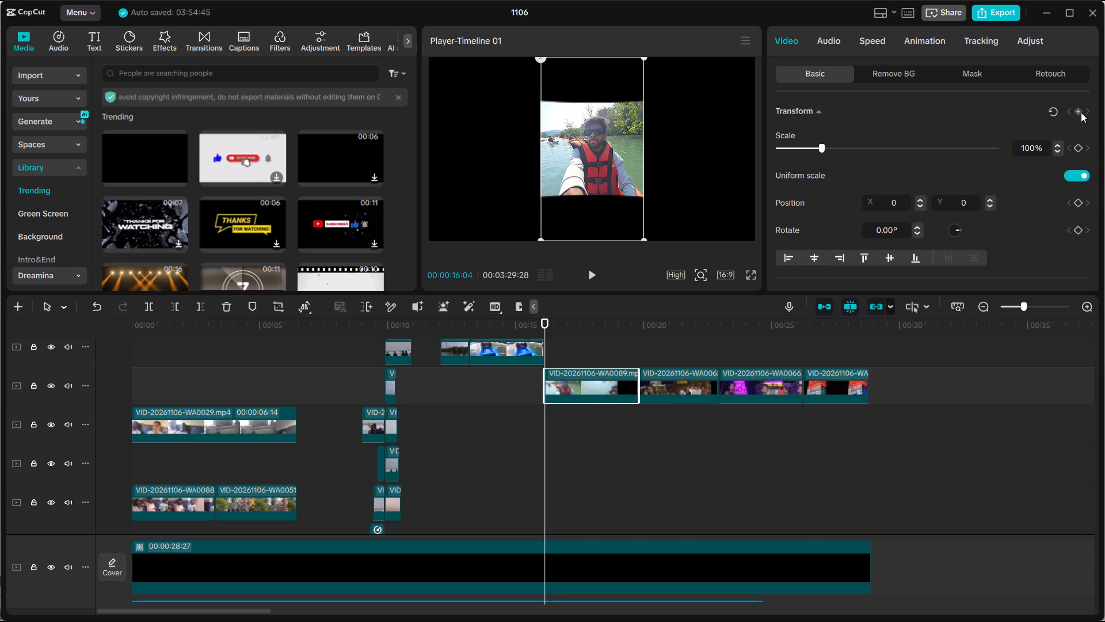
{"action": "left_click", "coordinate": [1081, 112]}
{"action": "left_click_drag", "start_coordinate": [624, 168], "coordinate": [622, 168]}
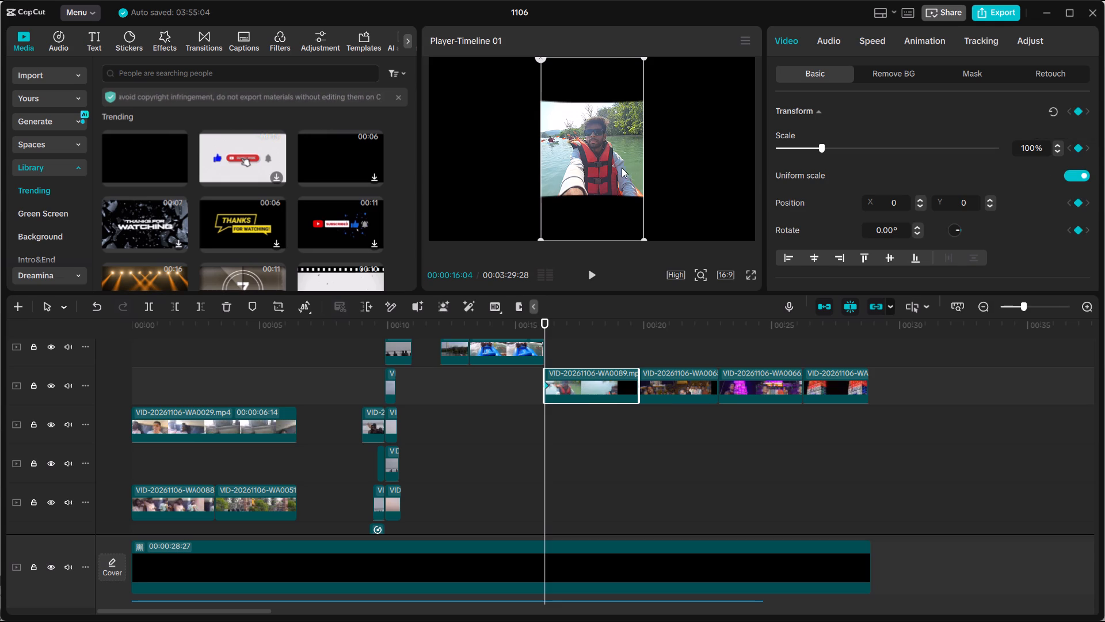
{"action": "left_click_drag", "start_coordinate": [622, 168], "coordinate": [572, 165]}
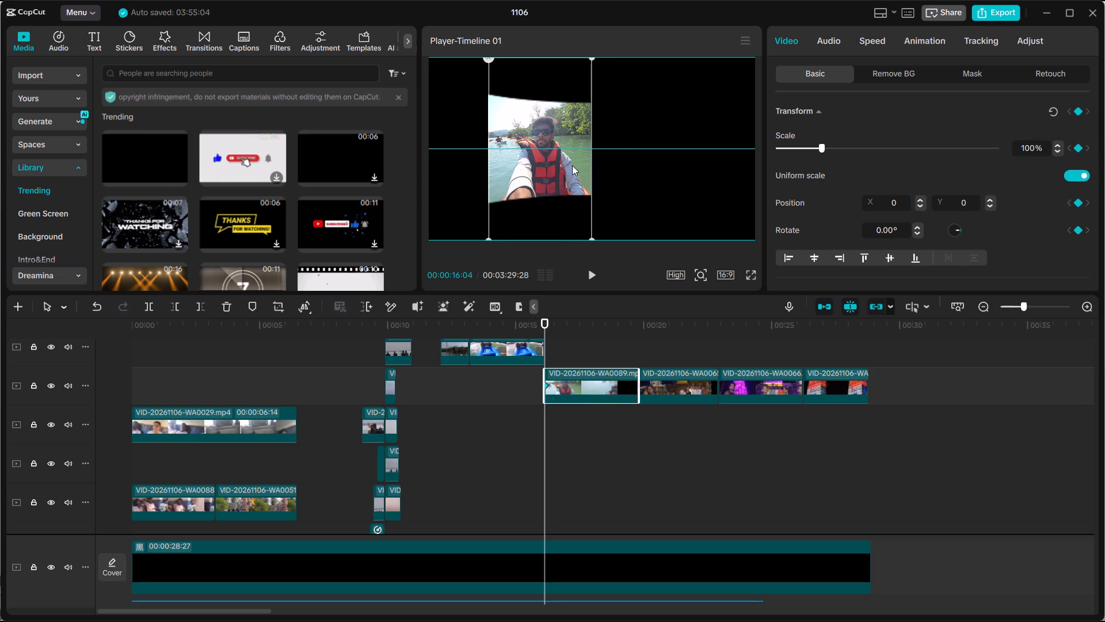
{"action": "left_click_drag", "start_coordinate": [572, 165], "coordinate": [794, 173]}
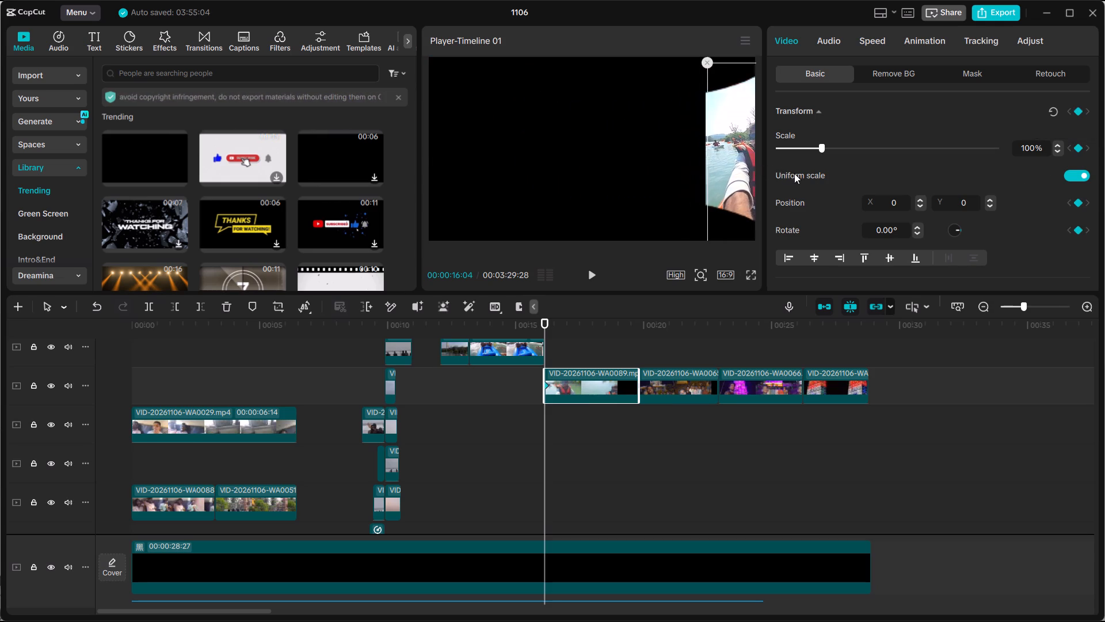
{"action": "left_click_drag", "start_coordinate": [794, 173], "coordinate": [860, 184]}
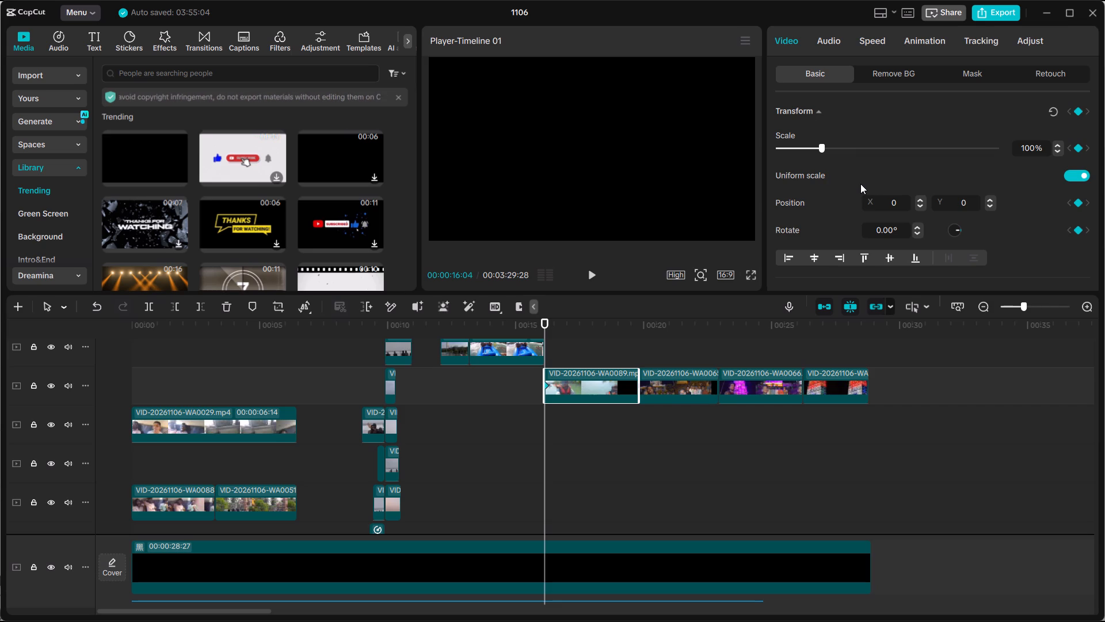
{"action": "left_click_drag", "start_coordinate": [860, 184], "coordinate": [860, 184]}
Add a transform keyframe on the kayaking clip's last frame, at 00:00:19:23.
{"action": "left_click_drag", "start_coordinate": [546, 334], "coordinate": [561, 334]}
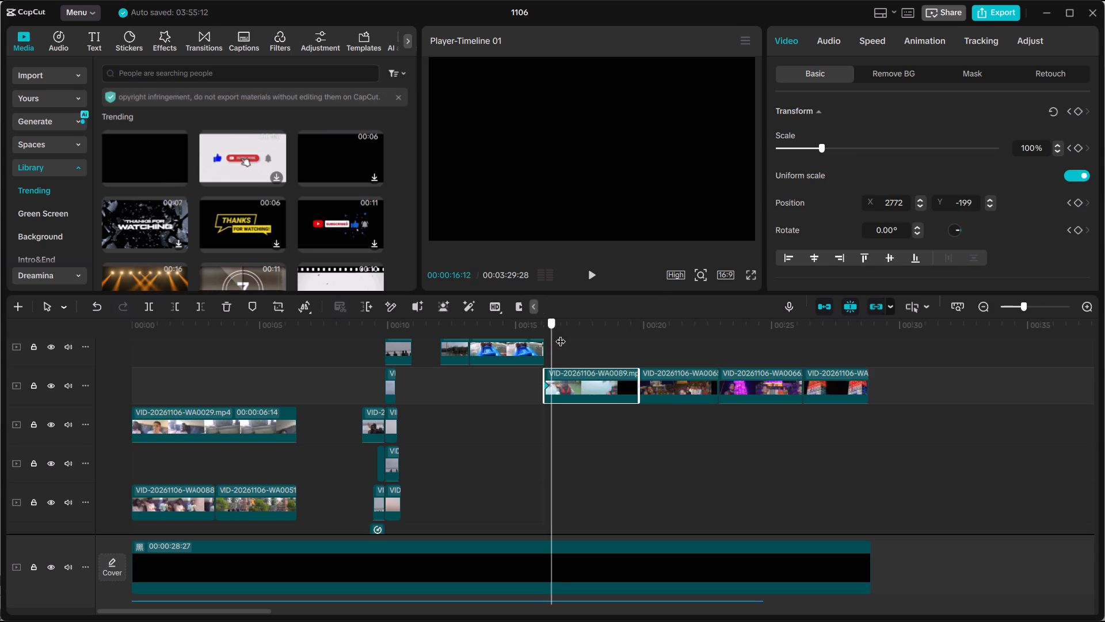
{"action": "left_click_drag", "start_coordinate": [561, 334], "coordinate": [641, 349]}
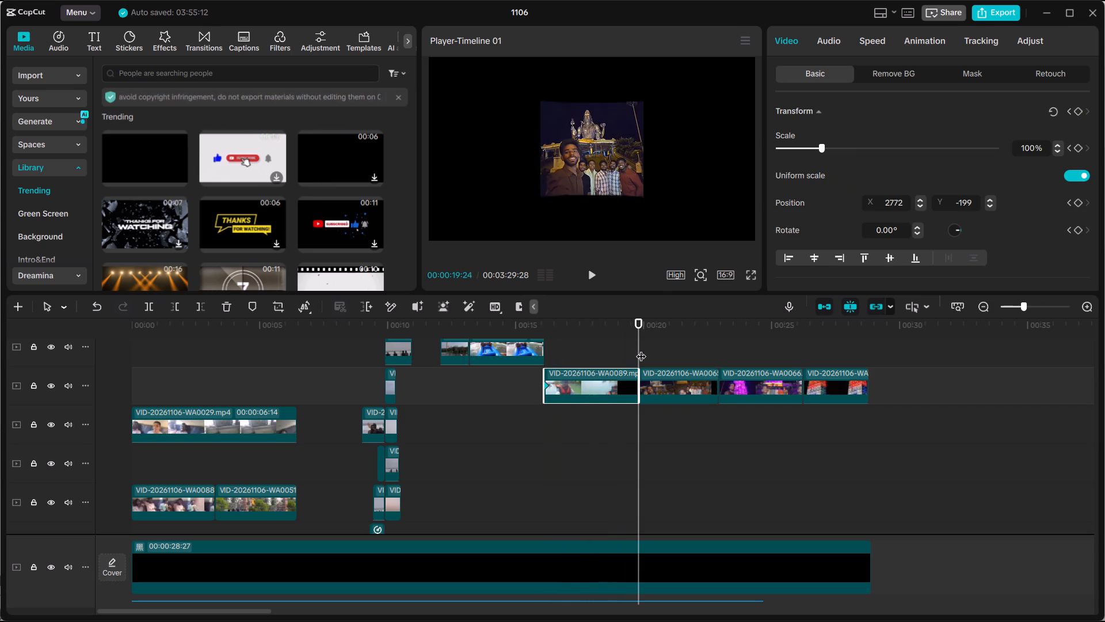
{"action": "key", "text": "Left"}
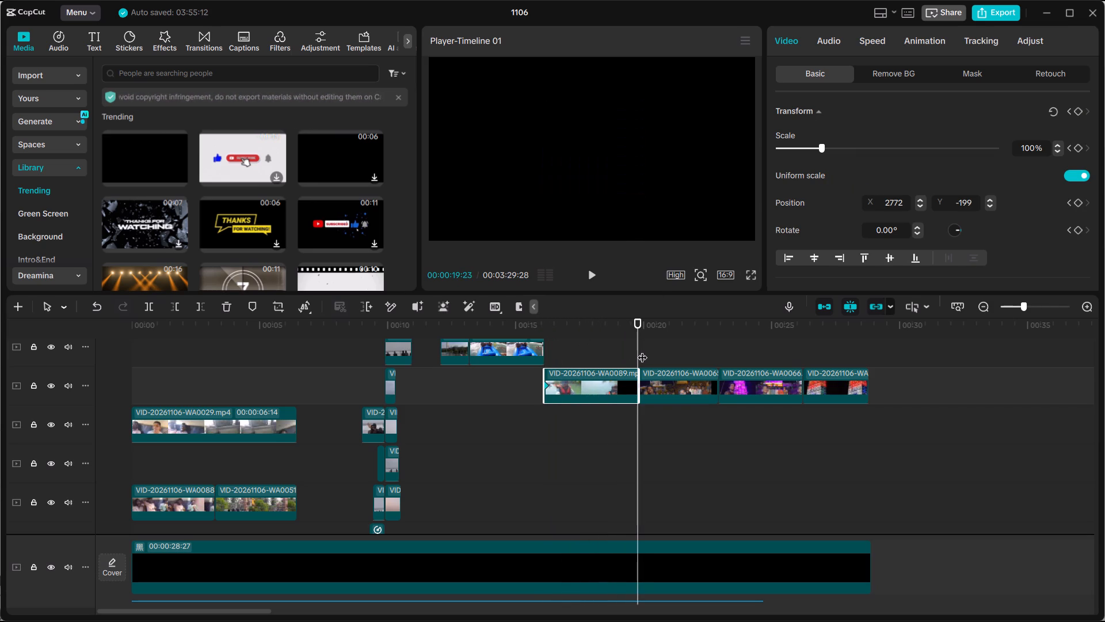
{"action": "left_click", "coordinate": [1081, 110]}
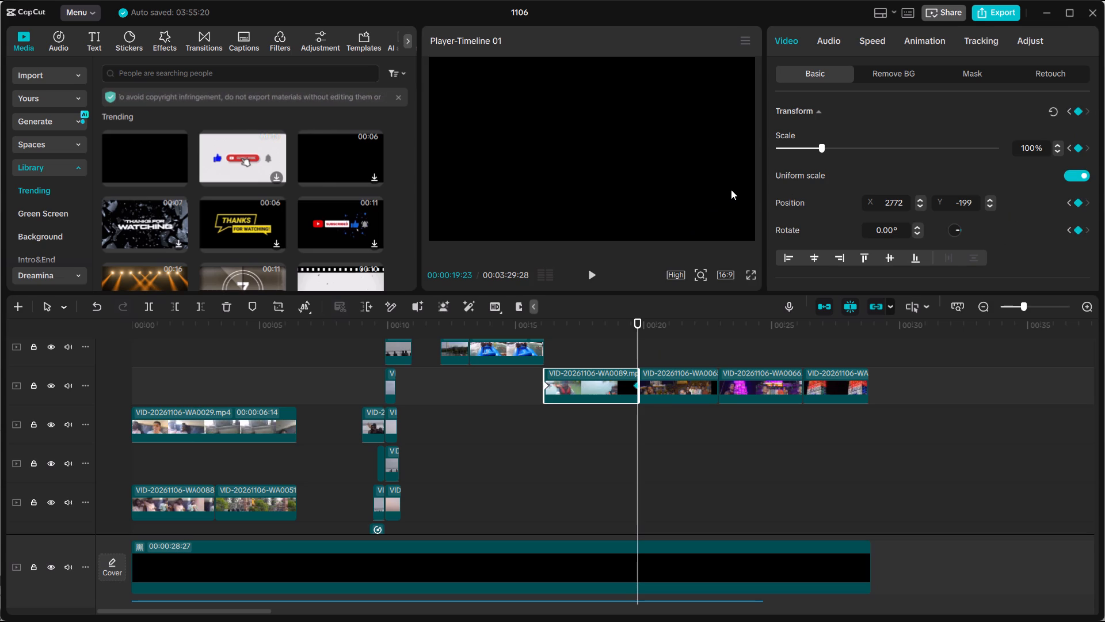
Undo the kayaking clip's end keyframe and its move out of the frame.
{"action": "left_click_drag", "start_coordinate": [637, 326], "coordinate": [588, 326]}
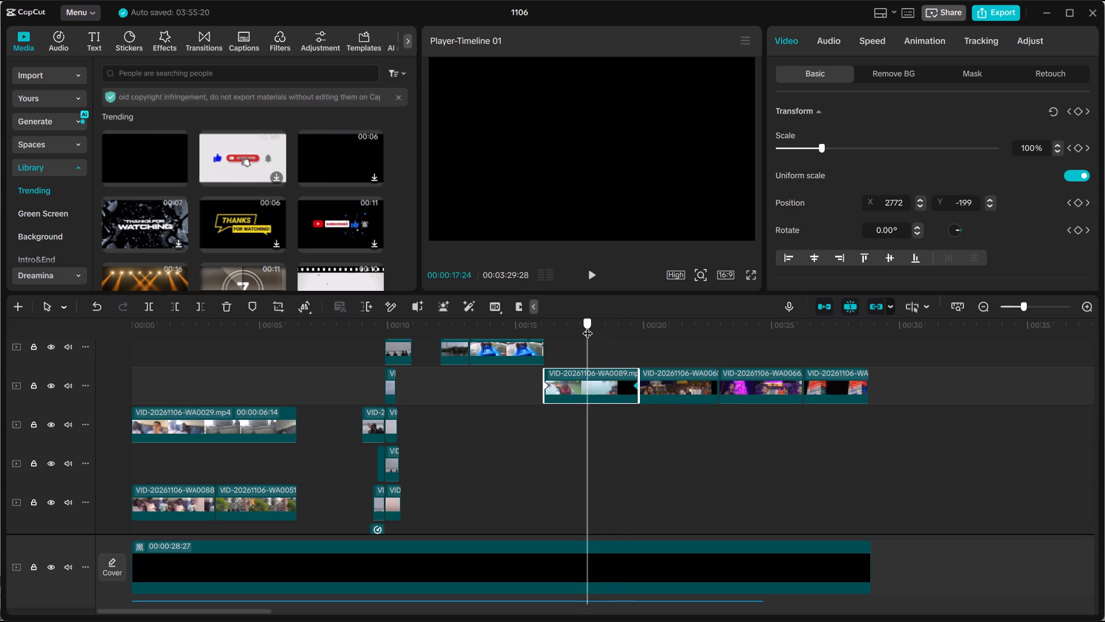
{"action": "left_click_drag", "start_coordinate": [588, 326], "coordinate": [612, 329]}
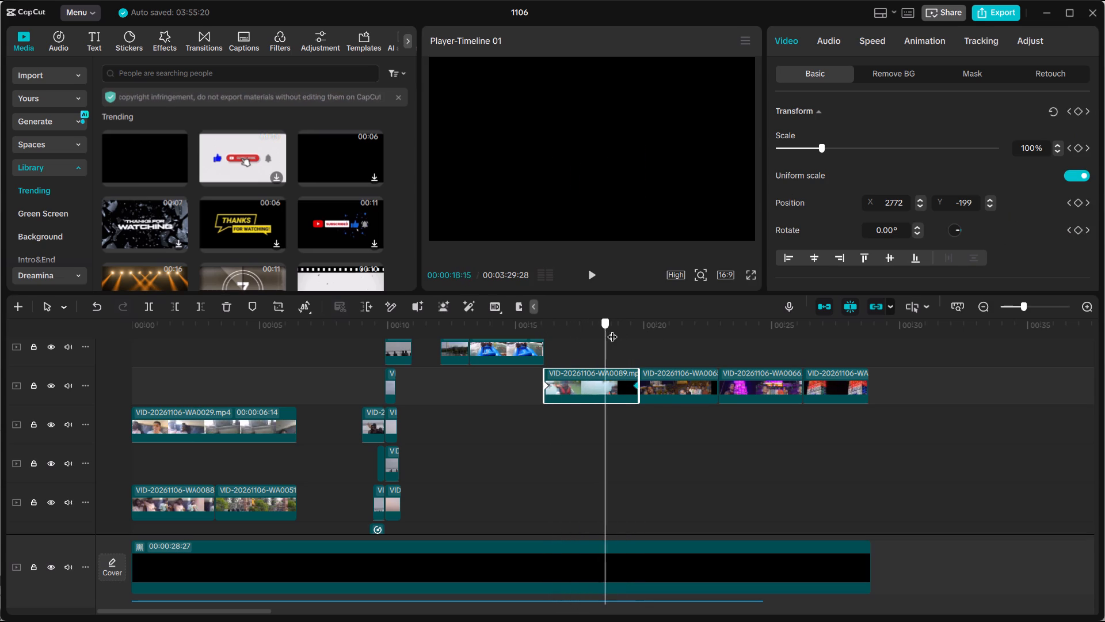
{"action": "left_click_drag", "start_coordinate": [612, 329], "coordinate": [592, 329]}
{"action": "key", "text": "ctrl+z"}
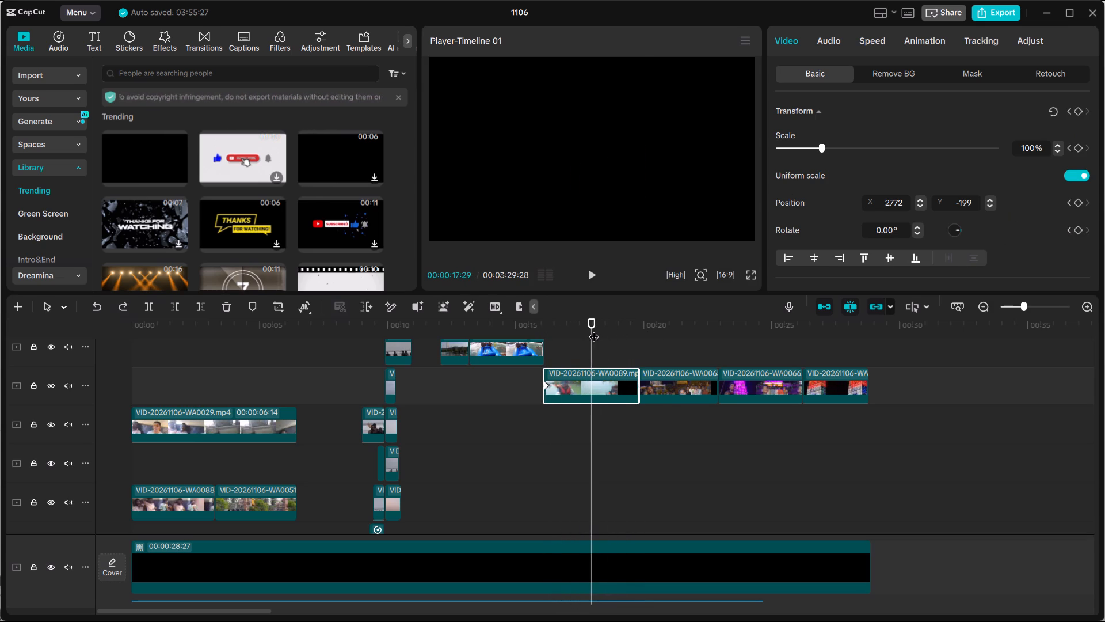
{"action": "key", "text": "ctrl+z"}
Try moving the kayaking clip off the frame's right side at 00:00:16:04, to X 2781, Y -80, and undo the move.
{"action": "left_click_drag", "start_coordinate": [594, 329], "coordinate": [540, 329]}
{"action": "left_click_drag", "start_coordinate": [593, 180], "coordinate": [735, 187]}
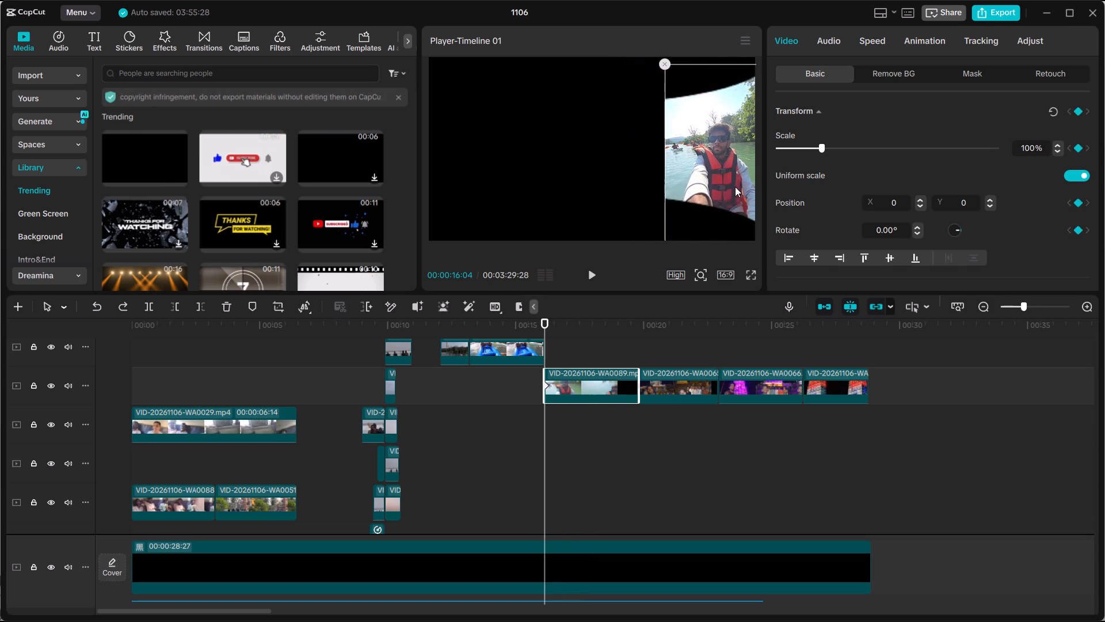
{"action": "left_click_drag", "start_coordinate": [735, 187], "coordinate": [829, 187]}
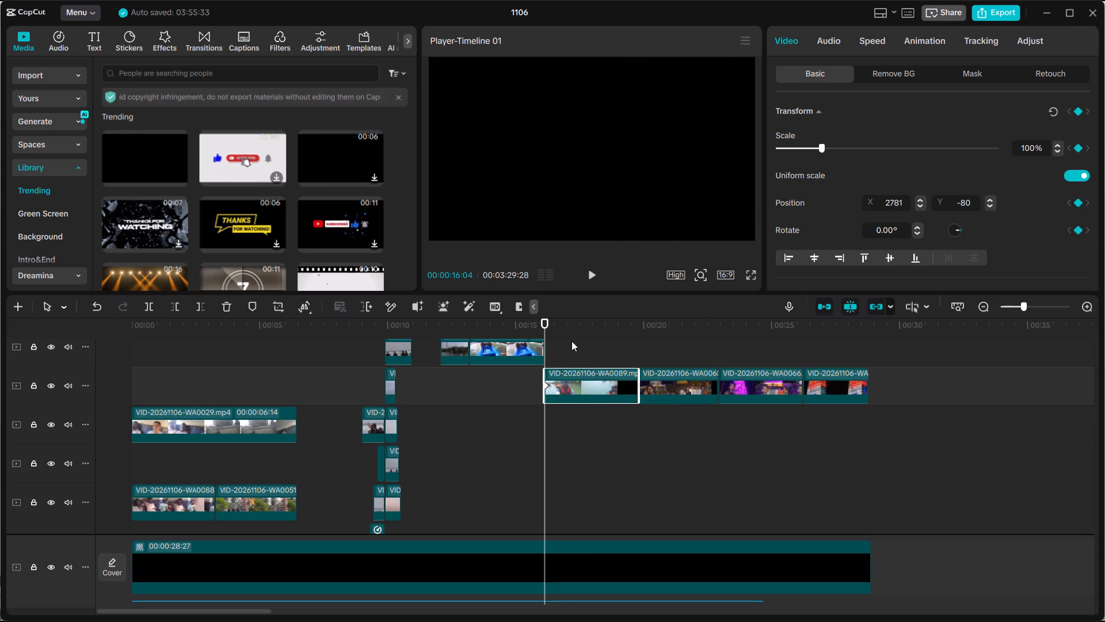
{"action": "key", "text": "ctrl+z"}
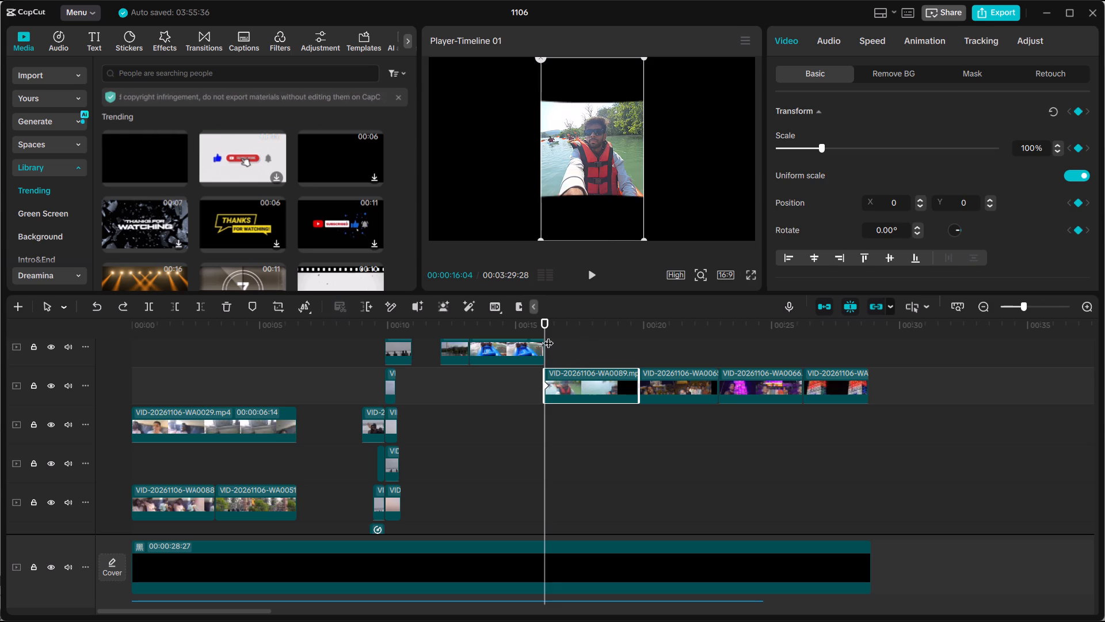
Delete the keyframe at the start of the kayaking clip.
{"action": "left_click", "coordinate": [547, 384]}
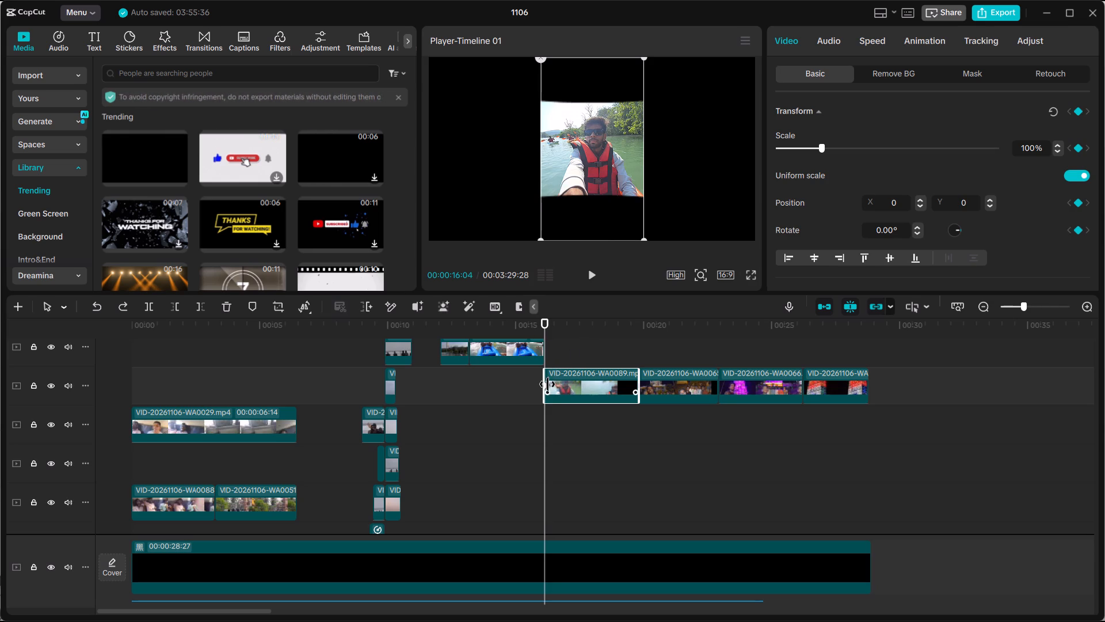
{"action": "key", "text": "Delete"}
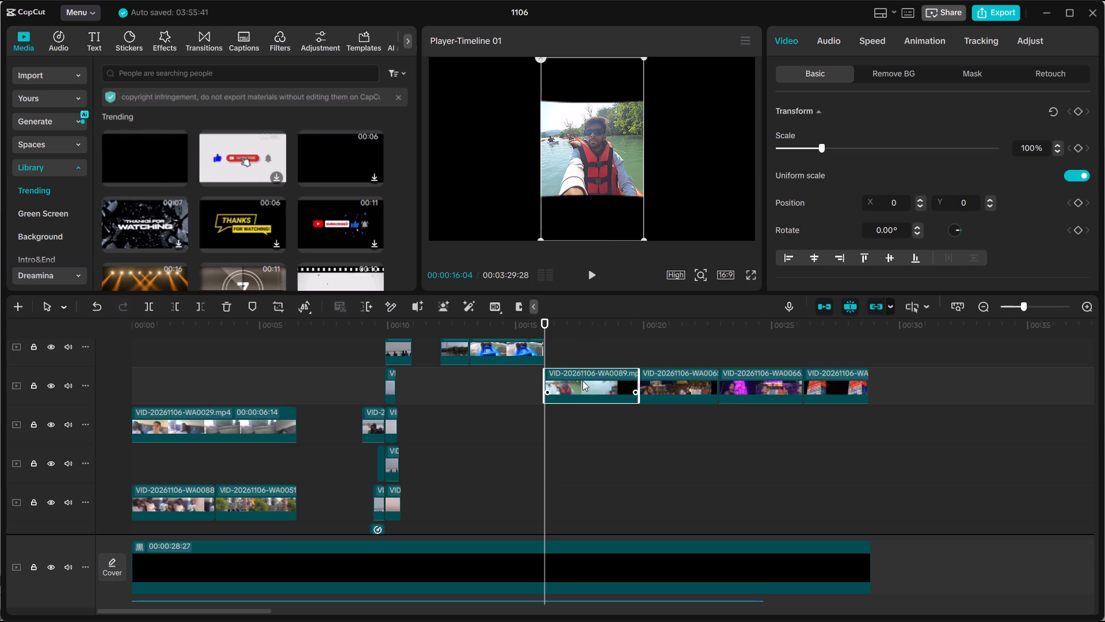
Keyframe the kayaking clip's transform at 00:00:16:04 and move it straight out past the frame's right edge, to X 2620, Y 0.
{"action": "left_click", "coordinate": [1081, 113]}
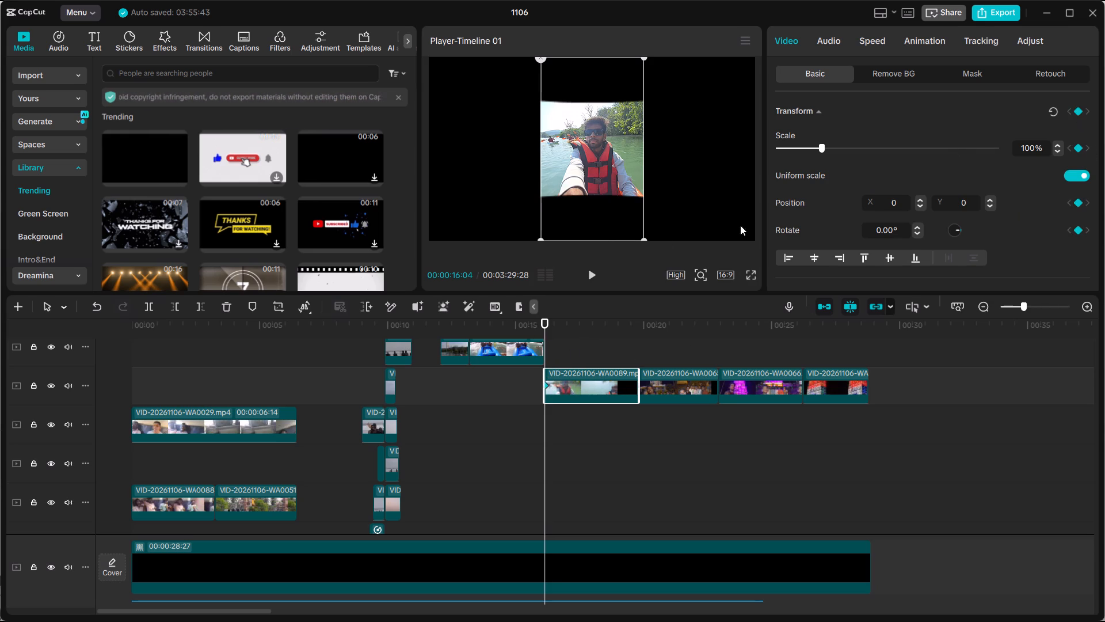
{"action": "left_click_drag", "start_coordinate": [592, 165], "coordinate": [638, 168]}
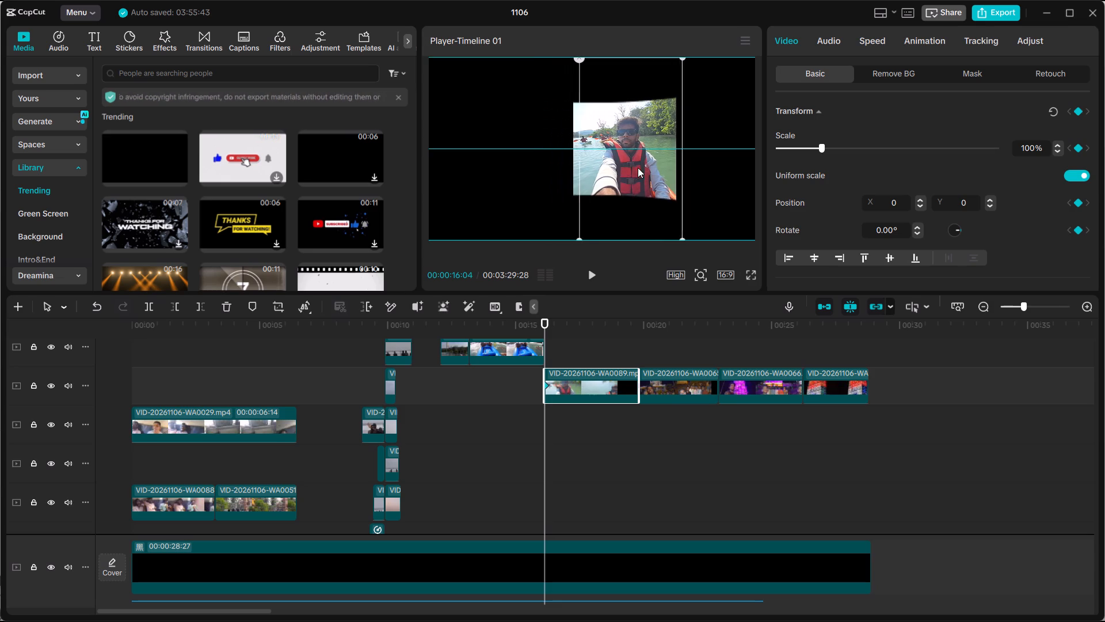
{"action": "left_click_drag", "start_coordinate": [638, 168], "coordinate": [746, 161]}
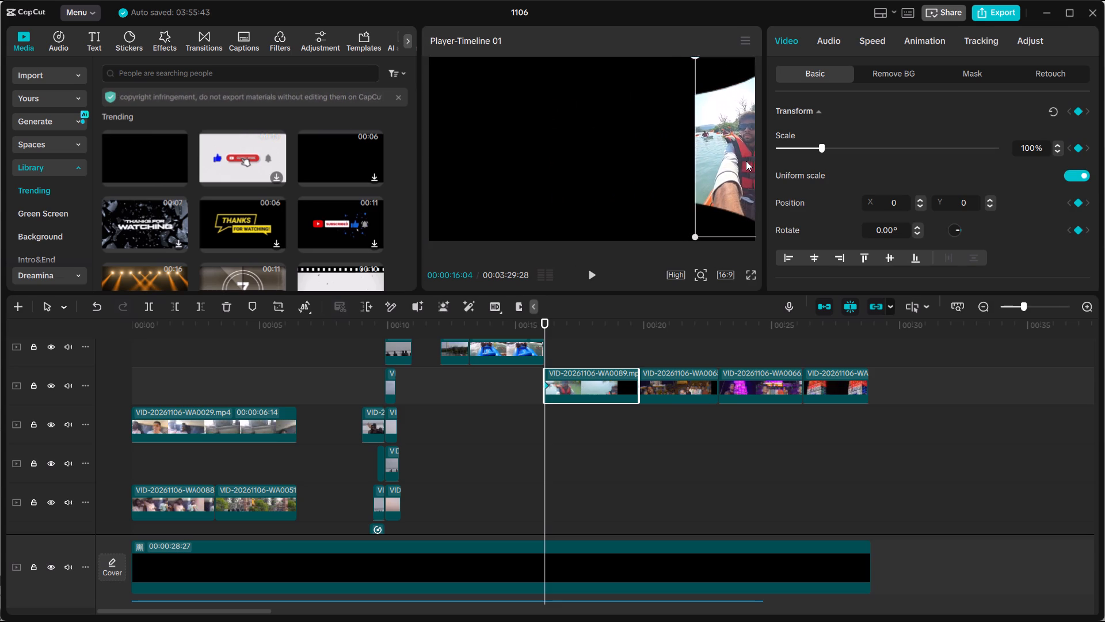
{"action": "left_click_drag", "start_coordinate": [746, 161], "coordinate": [814, 163]}
Add a transform keyframe midway through the kayaking clip, at 00:00:17:28, and set its X position to 100.
{"action": "left_click_drag", "start_coordinate": [548, 329], "coordinate": [553, 328]}
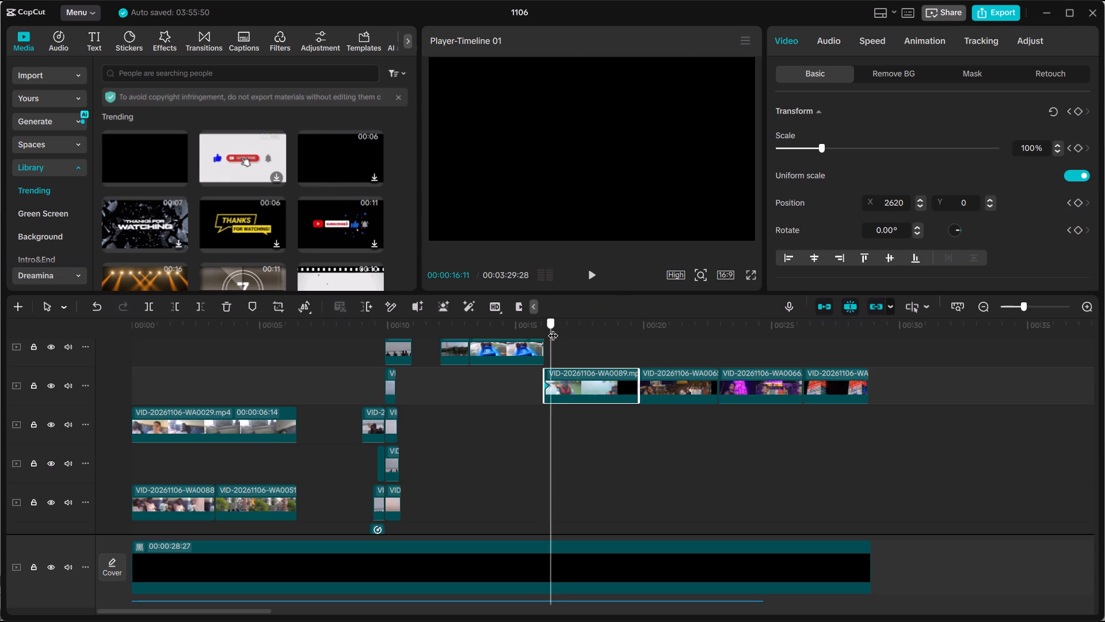
{"action": "left_click_drag", "start_coordinate": [553, 328], "coordinate": [590, 329]}
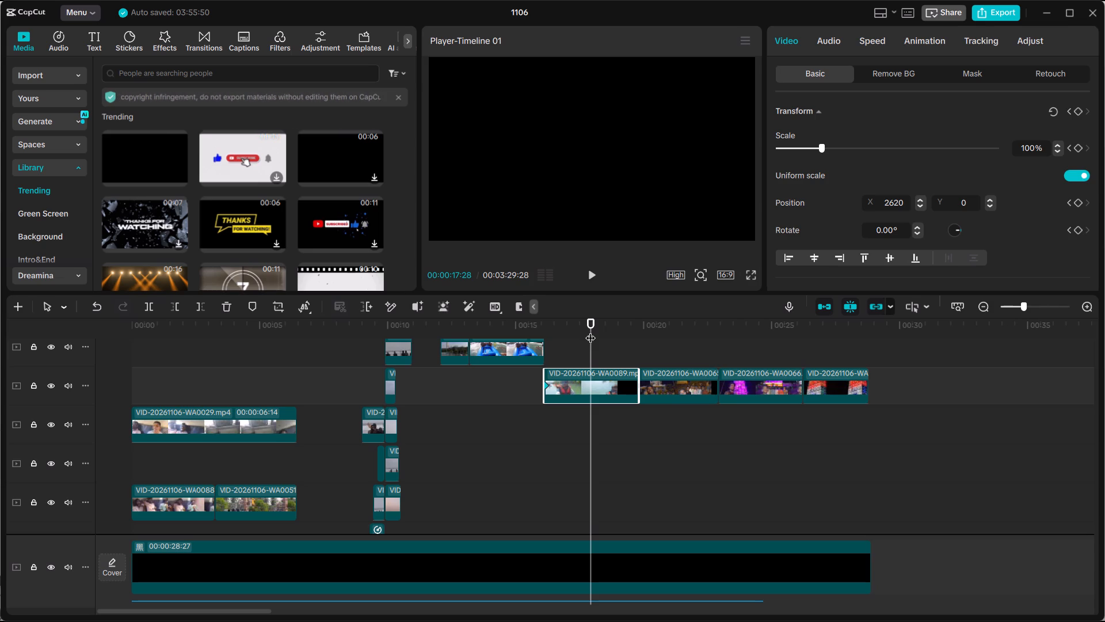
{"action": "left_click", "coordinate": [1079, 107]}
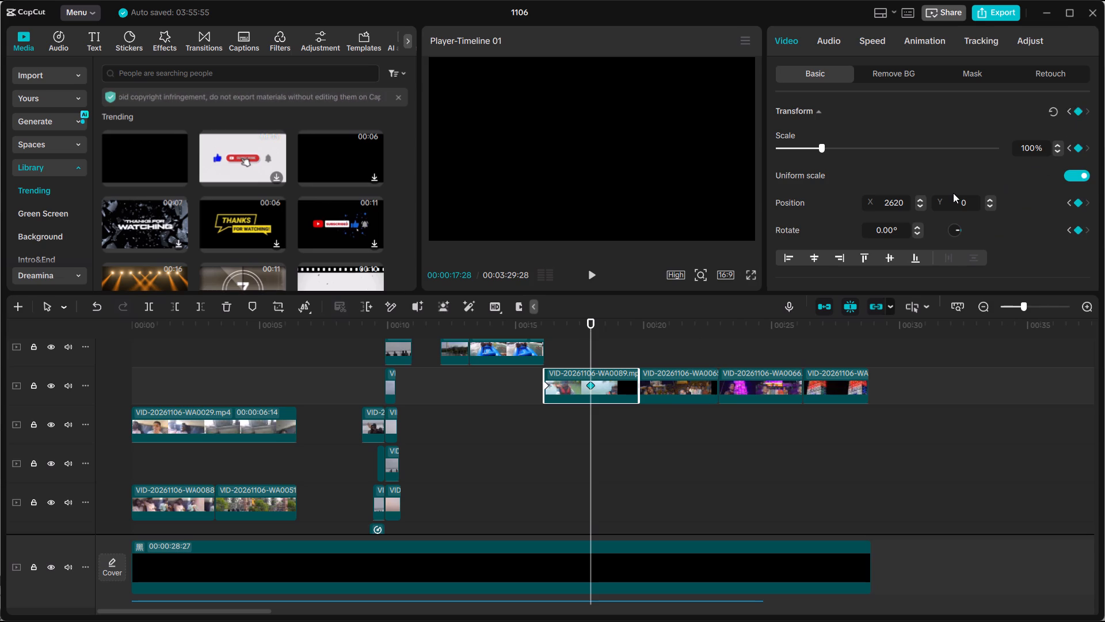
{"action": "scroll", "coordinate": [953, 193], "scroll_direction": "down", "scroll_amount": 3}
{"action": "scroll", "coordinate": [953, 193], "scroll_direction": "up", "scroll_amount": 2}
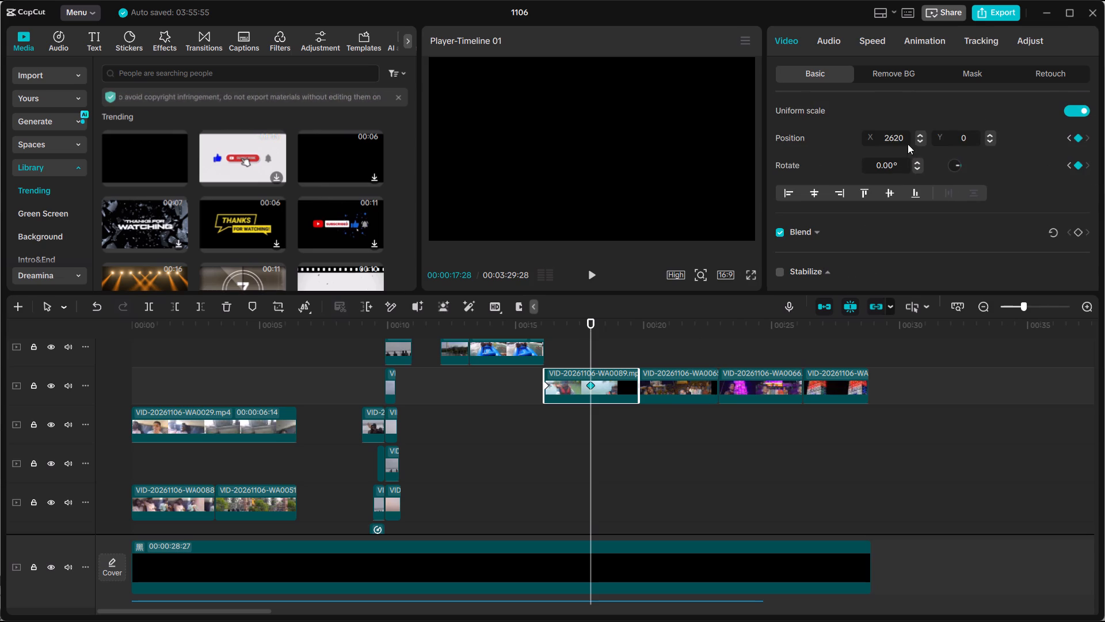
{"action": "left_click_drag", "start_coordinate": [905, 138], "coordinate": [881, 137]}
{"action": "type", "text": "100"}
{"action": "key", "text": "Return"}
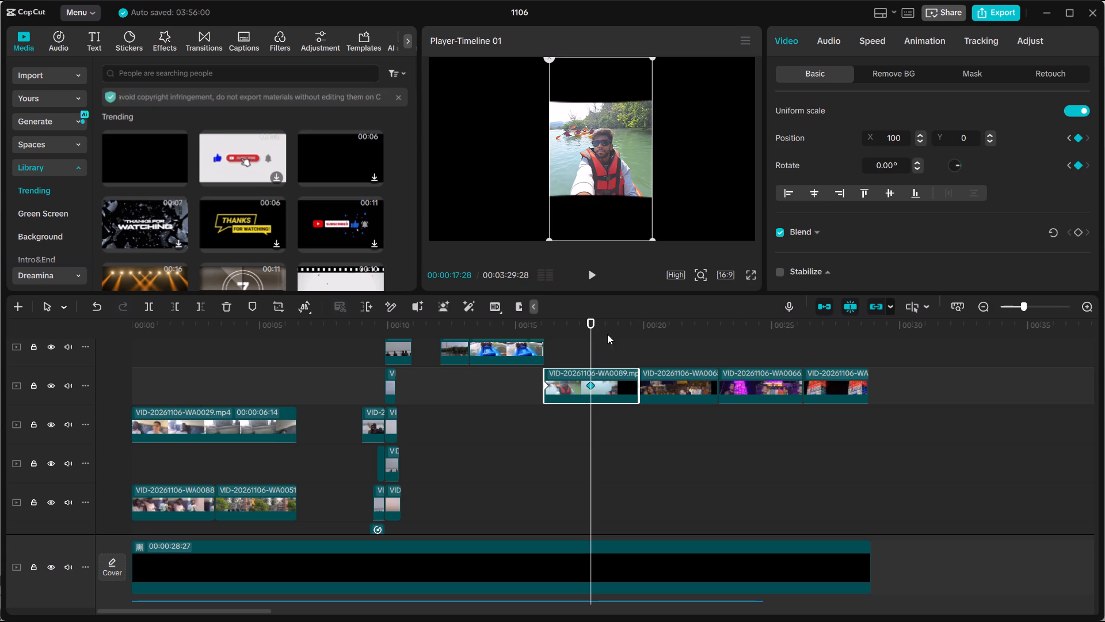
Add a position keyframe at the kayaking clip's end and, at 00:00:19:23, move it out past the frame's left edge, to X -2528, Y 0.
{"action": "left_click_drag", "start_coordinate": [595, 344], "coordinate": [635, 351]}
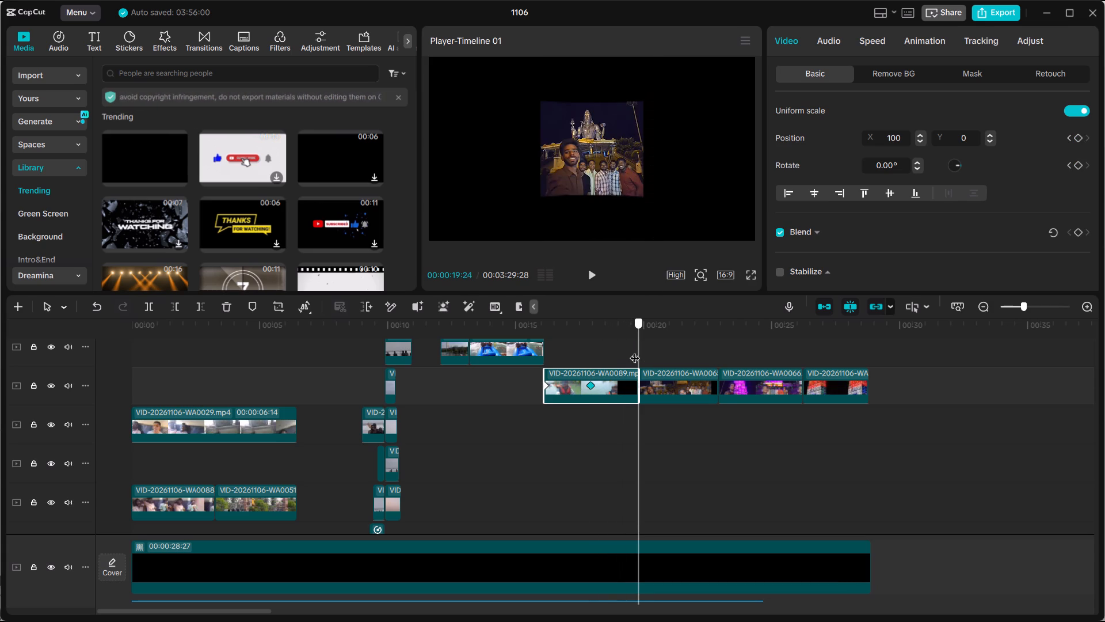
{"action": "left_click_drag", "start_coordinate": [635, 351], "coordinate": [636, 352]}
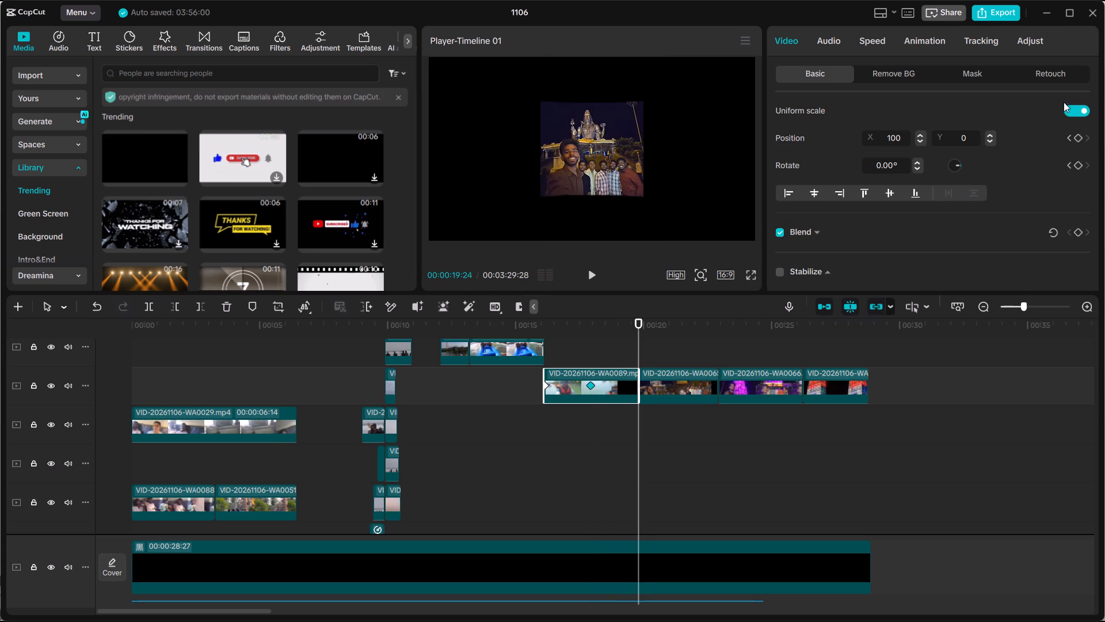
{"action": "left_click", "coordinate": [1083, 140]}
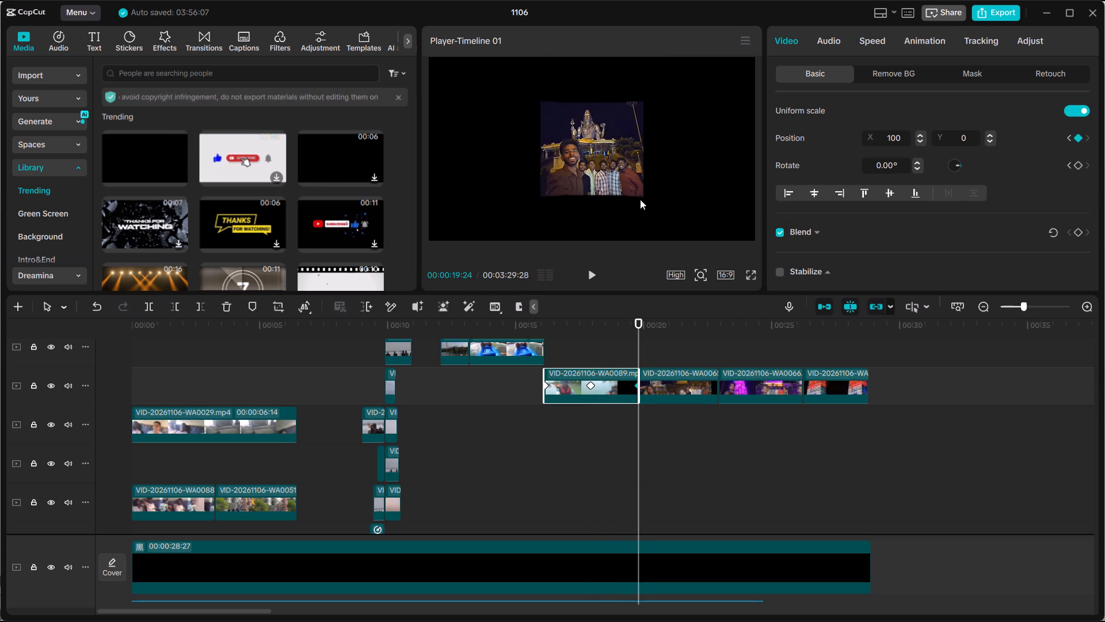
{"action": "key", "text": "Left"}
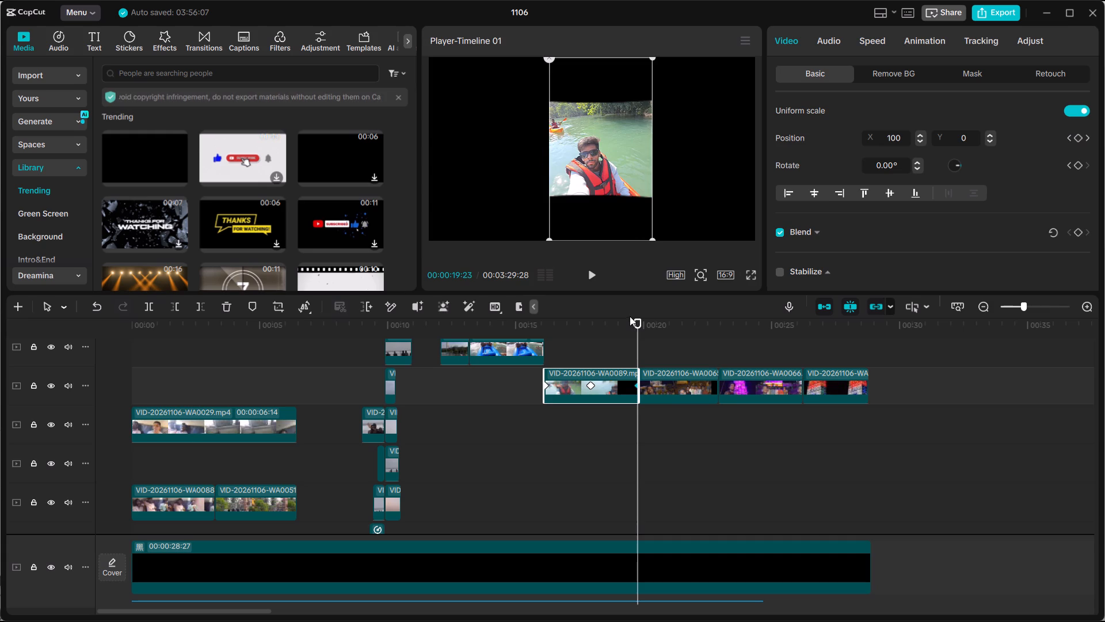
{"action": "left_click_drag", "start_coordinate": [616, 170], "coordinate": [524, 165]}
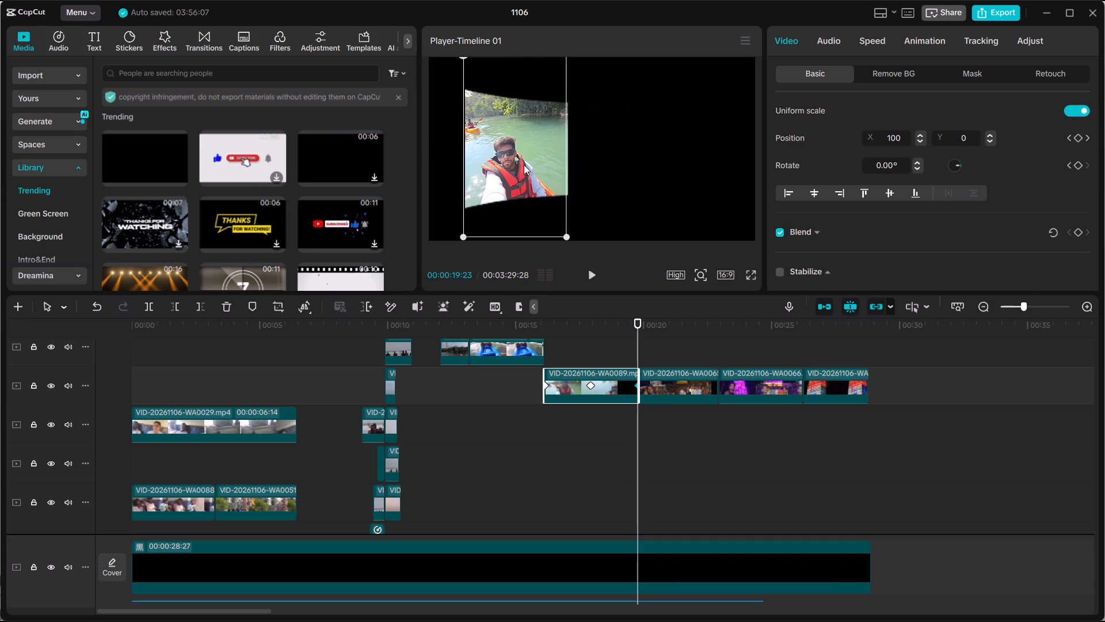
{"action": "left_click_drag", "start_coordinate": [524, 165], "coordinate": [426, 167]}
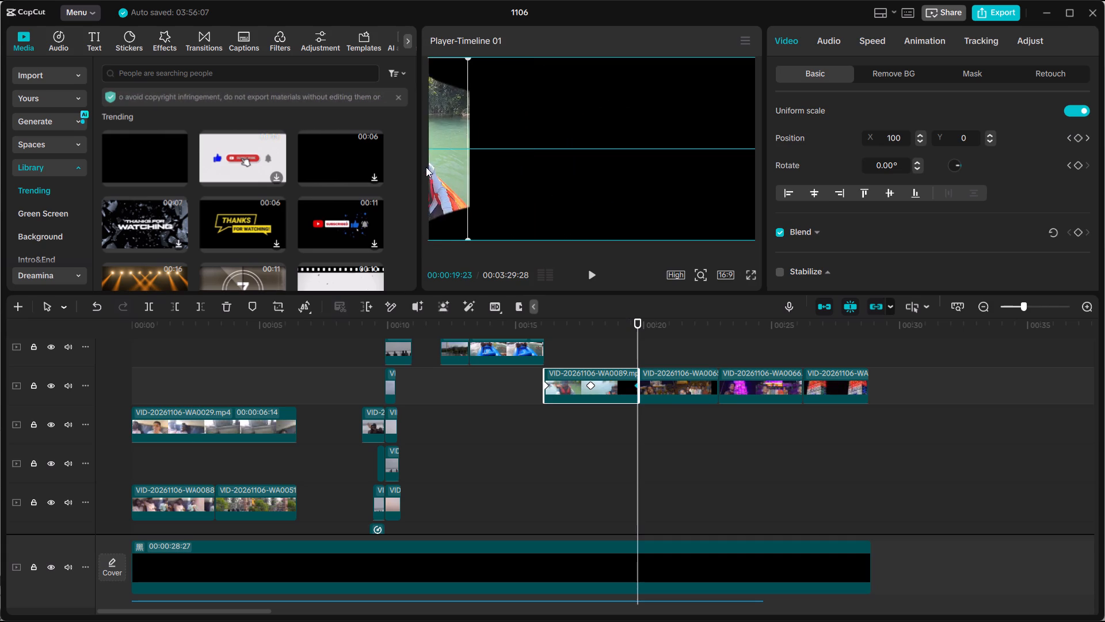
{"action": "left_click_drag", "start_coordinate": [426, 167], "coordinate": [388, 167]}
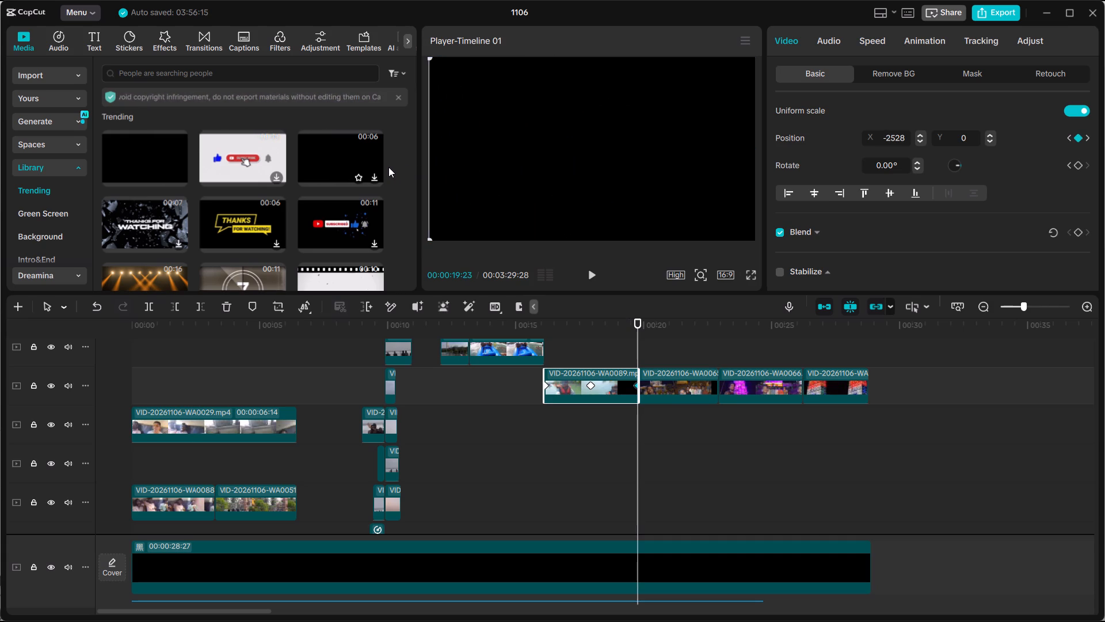
Move the temple group clip to the track below the kayaking clip, starting at 00:00:17:02.
{"action": "left_click_drag", "start_coordinate": [573, 329], "coordinate": [516, 325]}
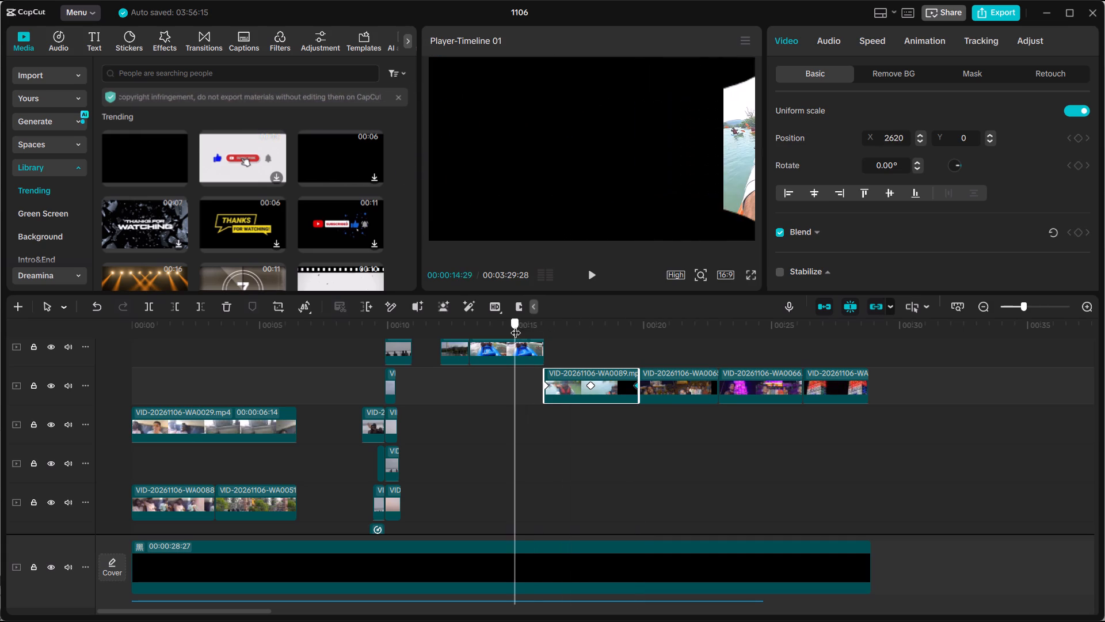
{"action": "left_click_drag", "start_coordinate": [516, 325], "coordinate": [565, 331]}
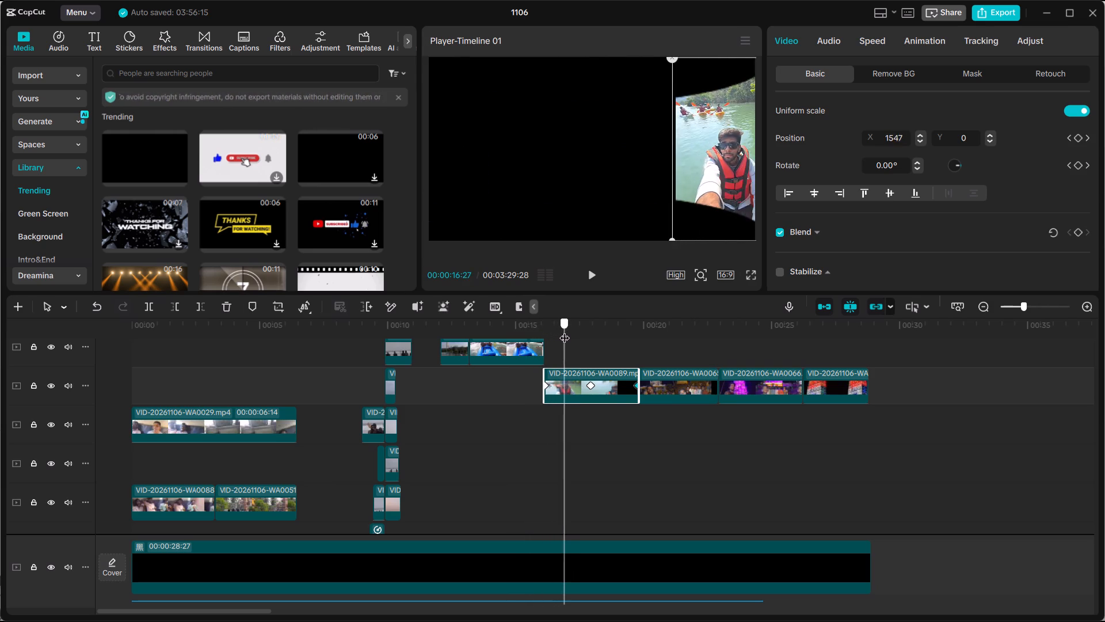
{"action": "left_click_drag", "start_coordinate": [565, 331], "coordinate": [585, 339]}
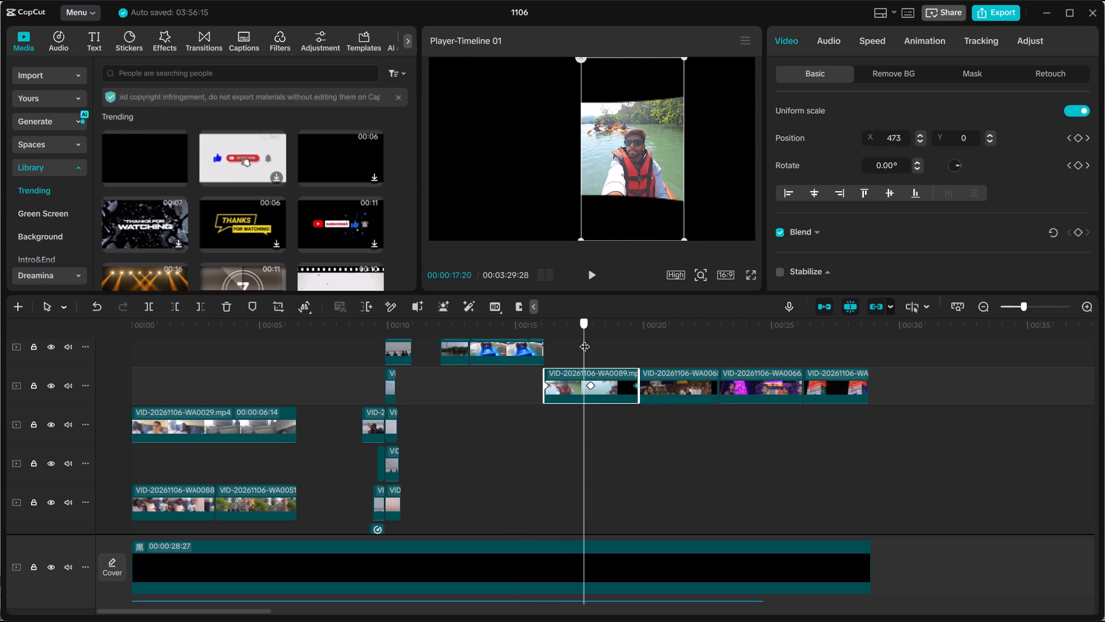
{"action": "left_click_drag", "start_coordinate": [585, 339], "coordinate": [569, 340]}
{"action": "left_click_drag", "start_coordinate": [679, 390], "coordinate": [660, 432]}
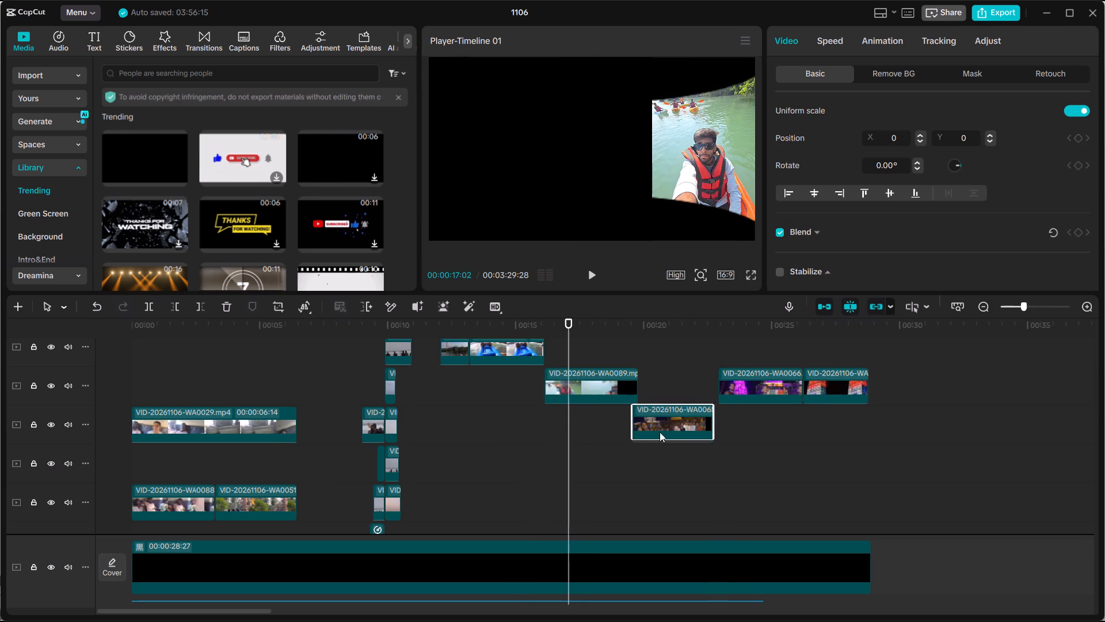
{"action": "left_click_drag", "start_coordinate": [660, 432], "coordinate": [611, 428]}
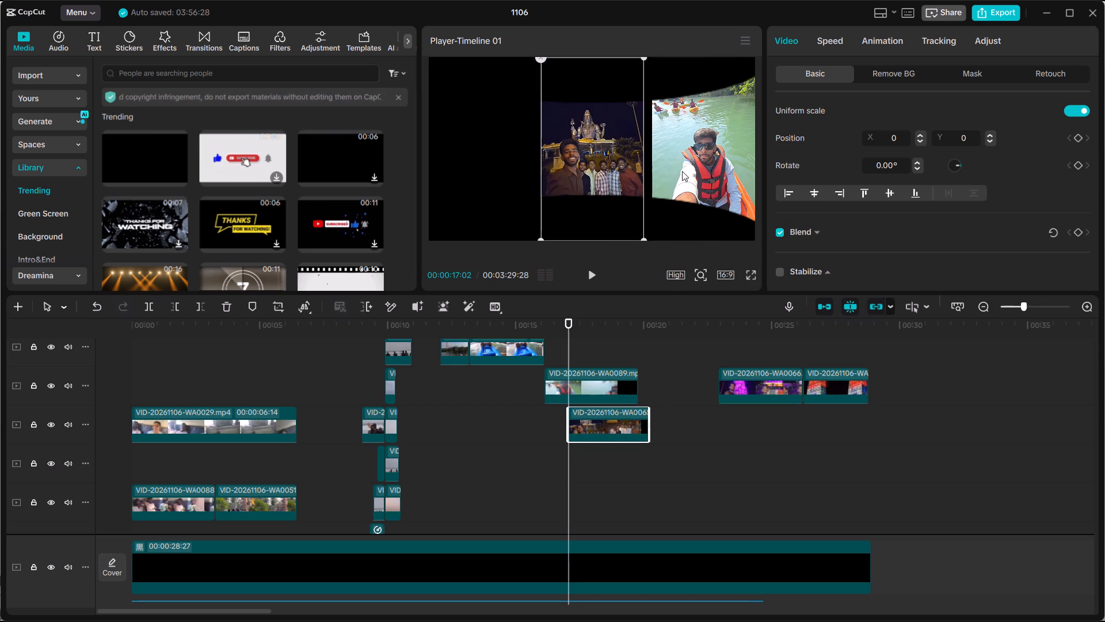
Move the temple clip straight out past the frame's right edge, to X 2526, Y 0, and keyframe its transform at 00:00:17:02.
{"action": "left_click_drag", "start_coordinate": [577, 170], "coordinate": [592, 172]}
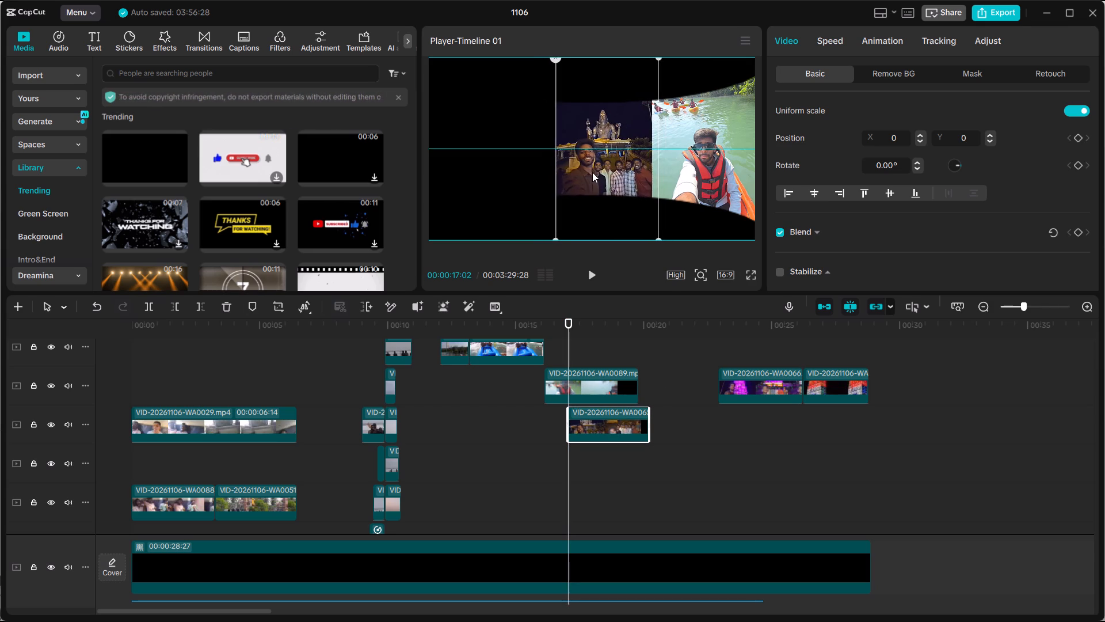
{"action": "left_click_drag", "start_coordinate": [592, 172], "coordinate": [738, 165]}
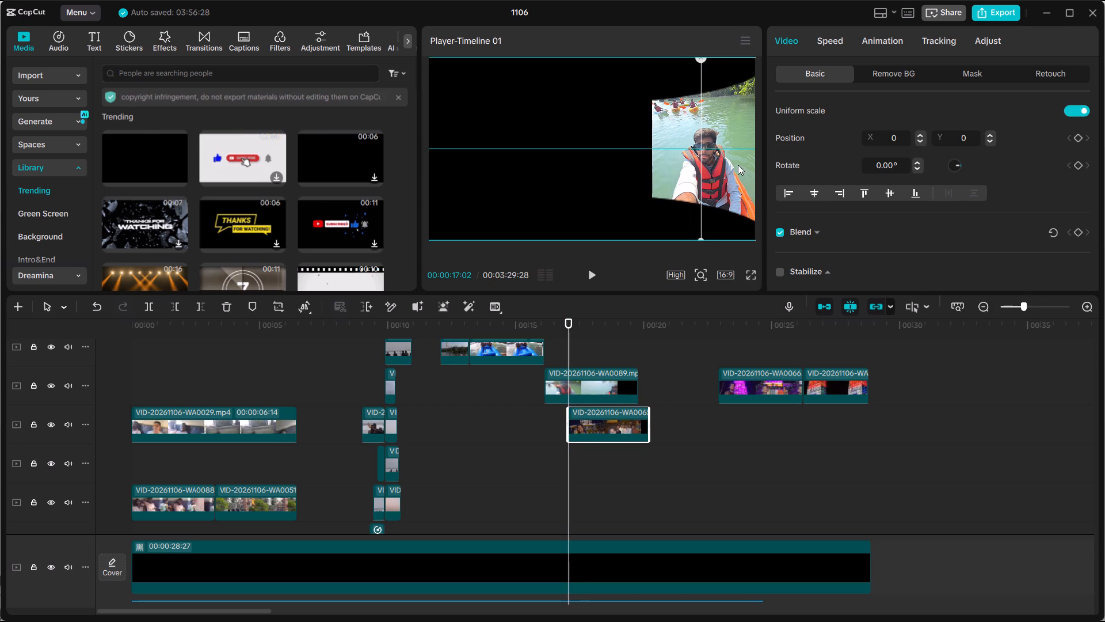
{"action": "left_click_drag", "start_coordinate": [738, 165], "coordinate": [774, 174]}
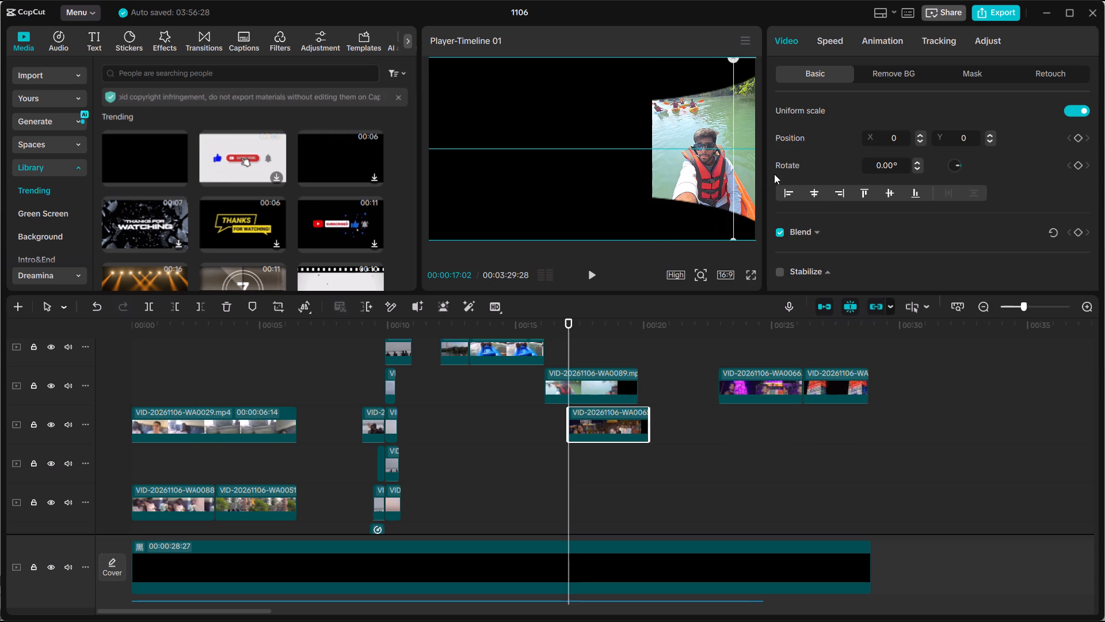
{"action": "left_click_drag", "start_coordinate": [774, 174], "coordinate": [787, 172]}
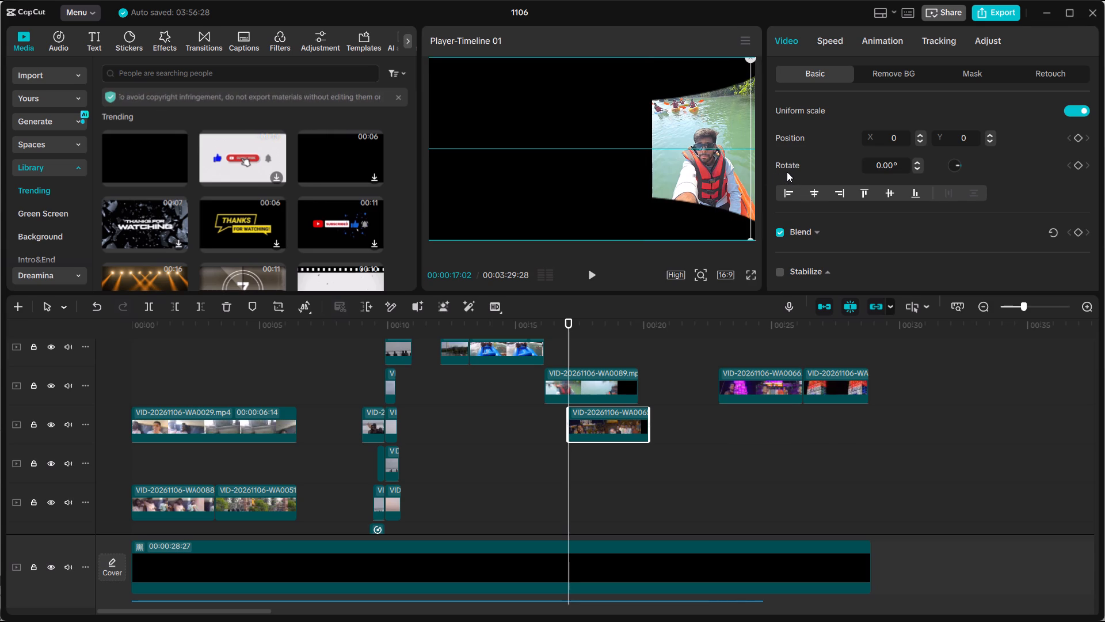
{"action": "left_click_drag", "start_coordinate": [787, 172], "coordinate": [791, 172]}
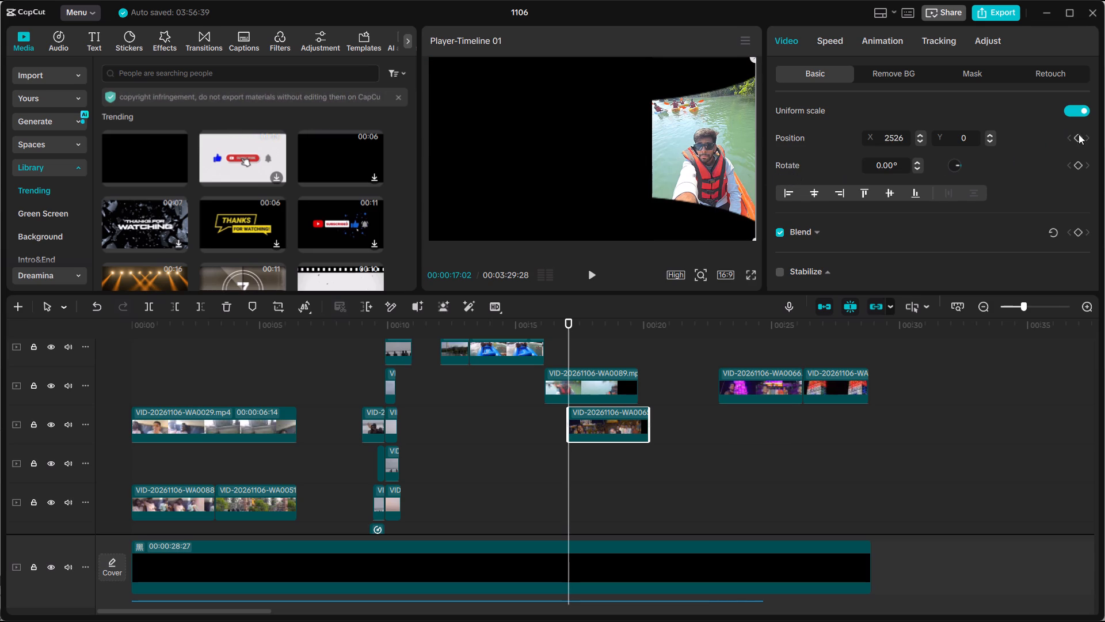
{"action": "left_click", "coordinate": [1084, 137]}
{"action": "left_click", "coordinate": [1076, 137]}
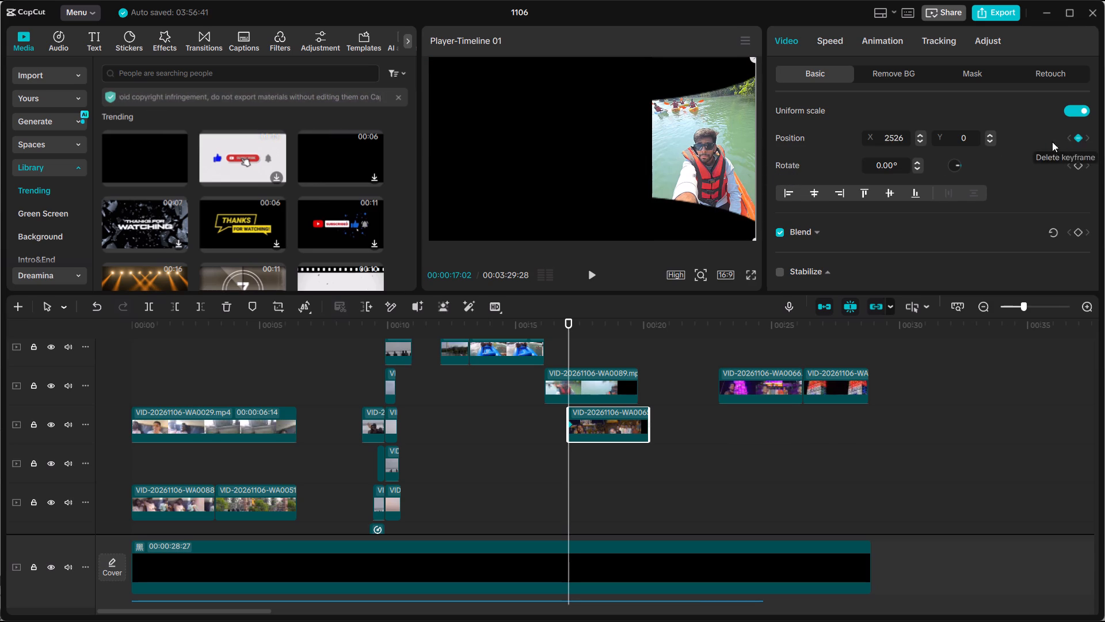
{"action": "scroll", "coordinate": [1080, 168], "scroll_direction": "up", "scroll_amount": 2}
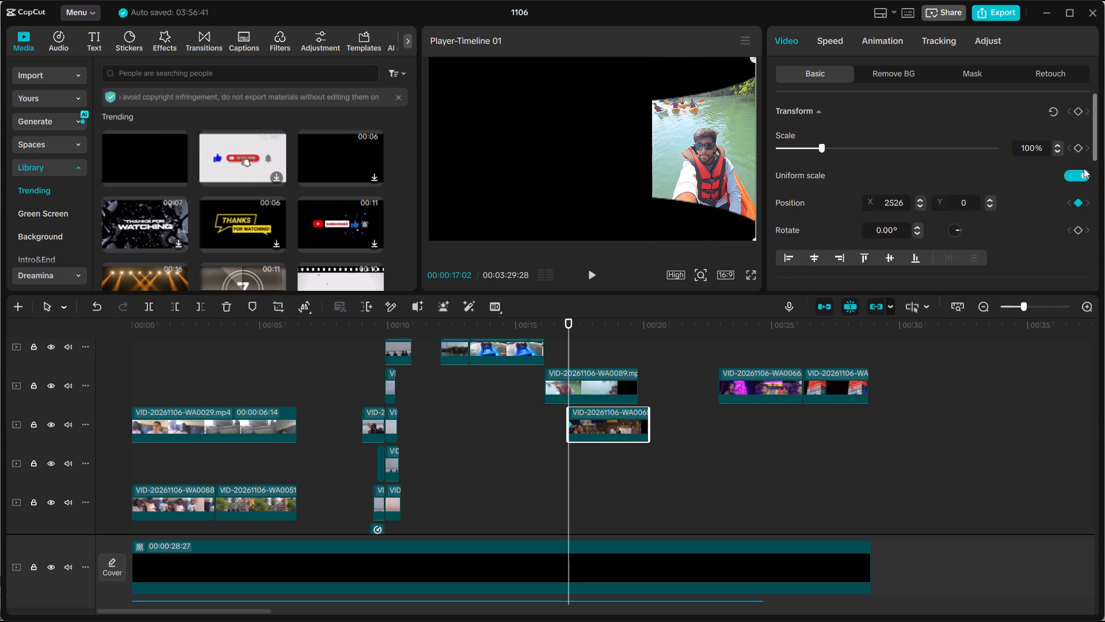
{"action": "left_click", "coordinate": [1078, 108]}
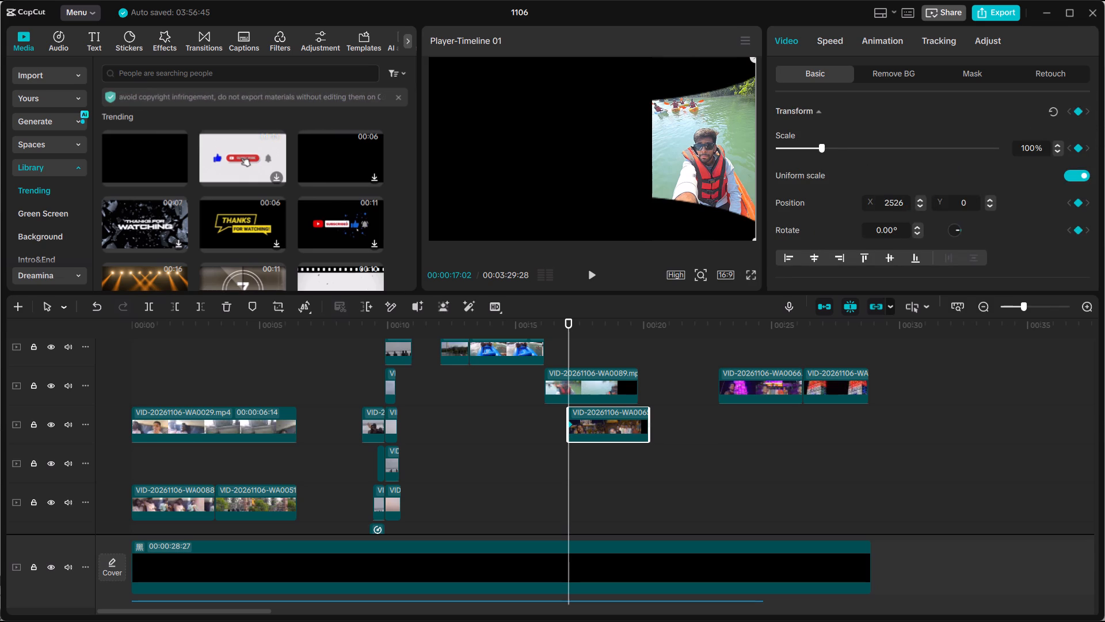
{"action": "left_click_drag", "start_coordinate": [906, 199], "coordinate": [879, 199]}
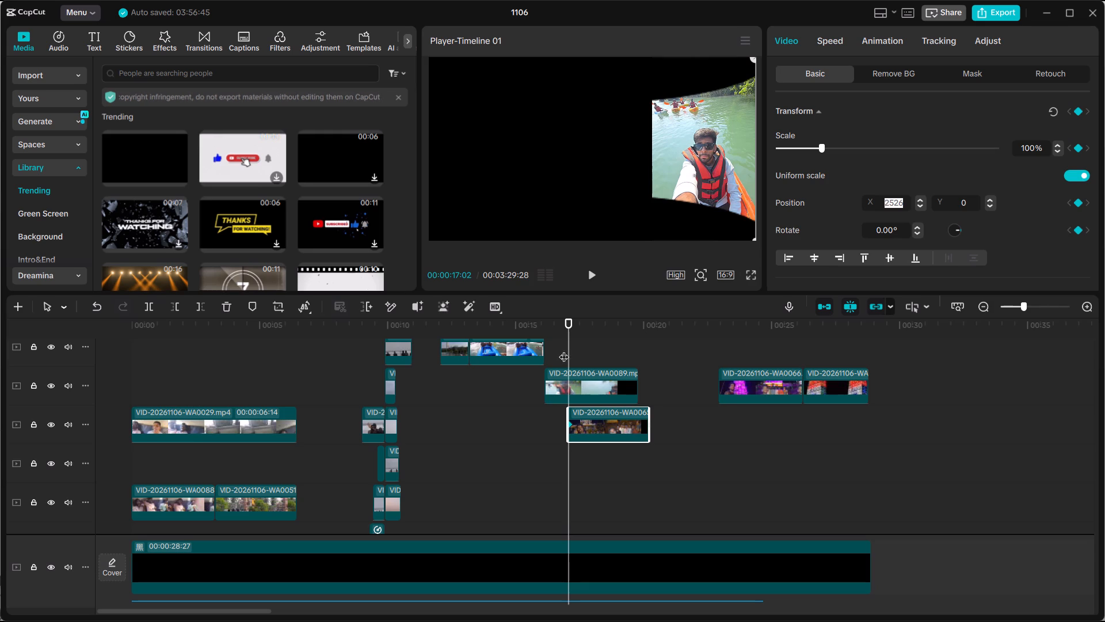
Keyframe the temple clip's transform at 00:00:18:15, set its X position to 100, and shift it flush beside the kayaking clip, to X 502.
{"action": "left_click_drag", "start_coordinate": [566, 350], "coordinate": [586, 356]}
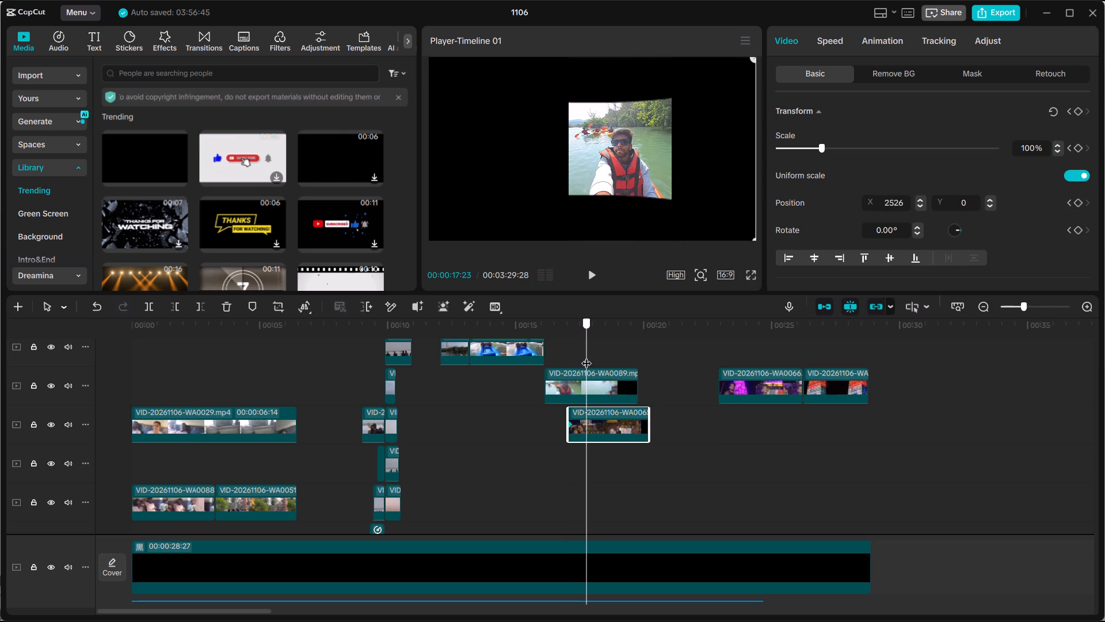
{"action": "left_click_drag", "start_coordinate": [586, 356], "coordinate": [575, 356]}
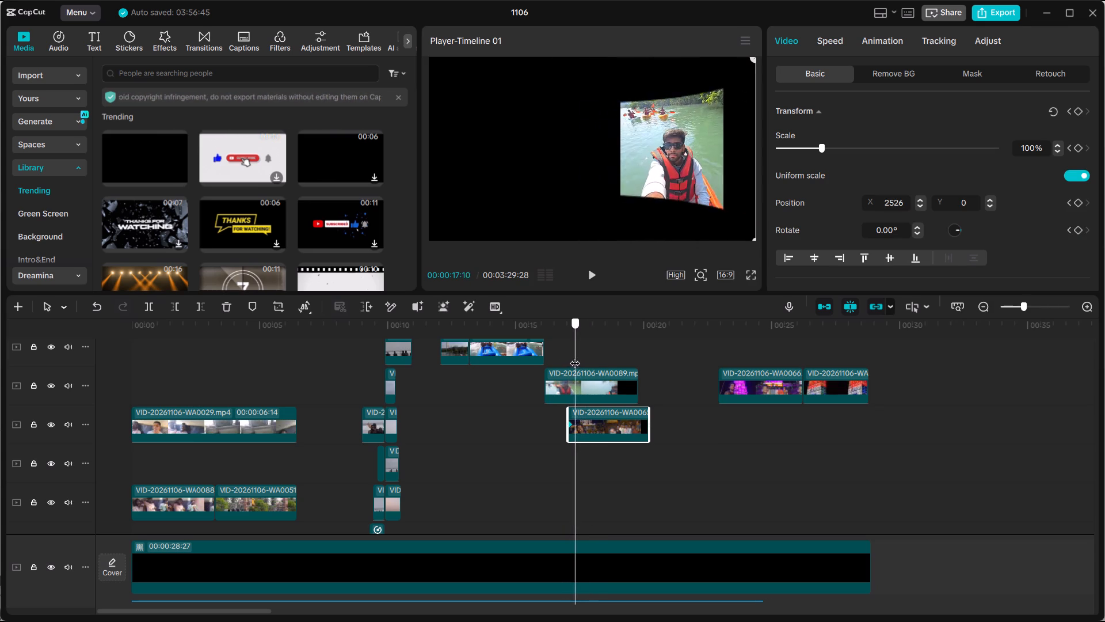
{"action": "left_click_drag", "start_coordinate": [575, 356], "coordinate": [605, 361]}
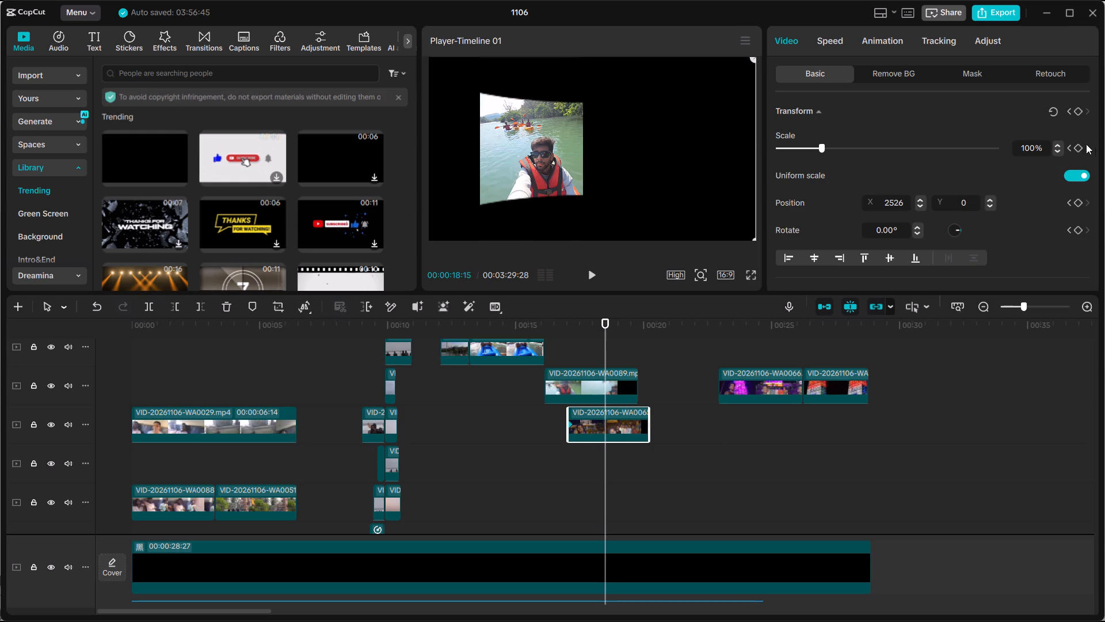
{"action": "left_click", "coordinate": [1078, 106]}
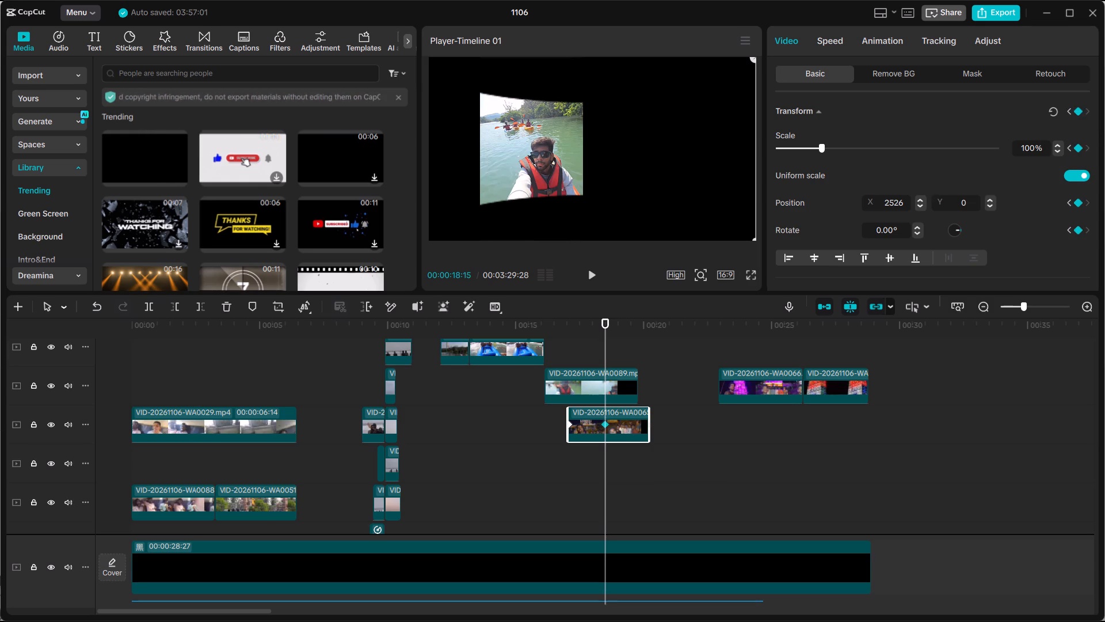
{"action": "left_click_drag", "start_coordinate": [902, 205], "coordinate": [883, 205]}
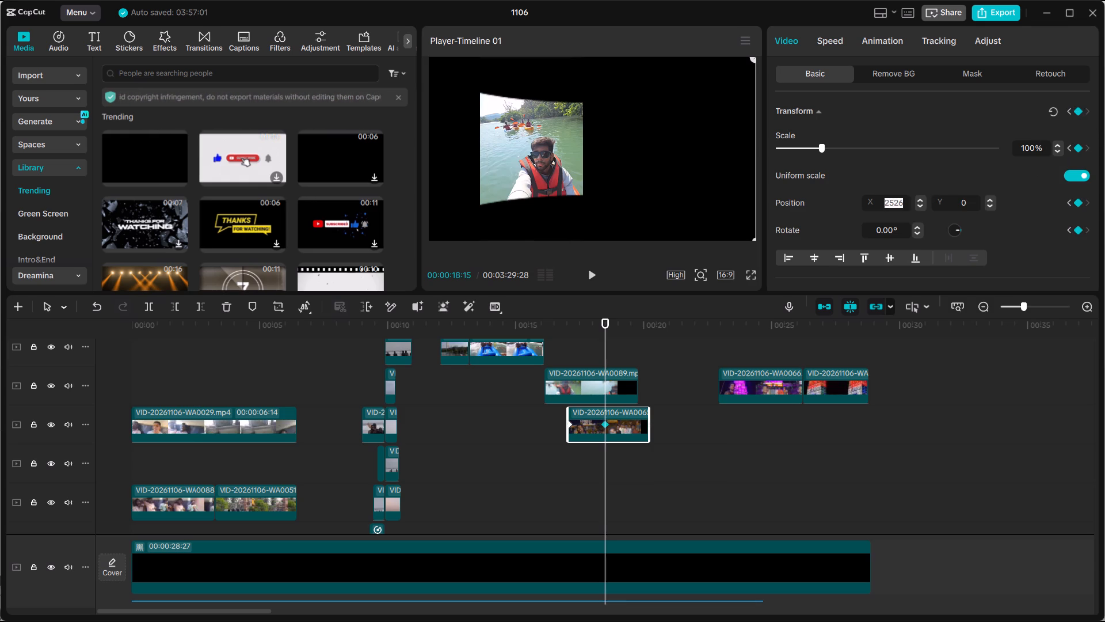
{"action": "type", "text": "100"}
{"action": "key", "text": "Return"}
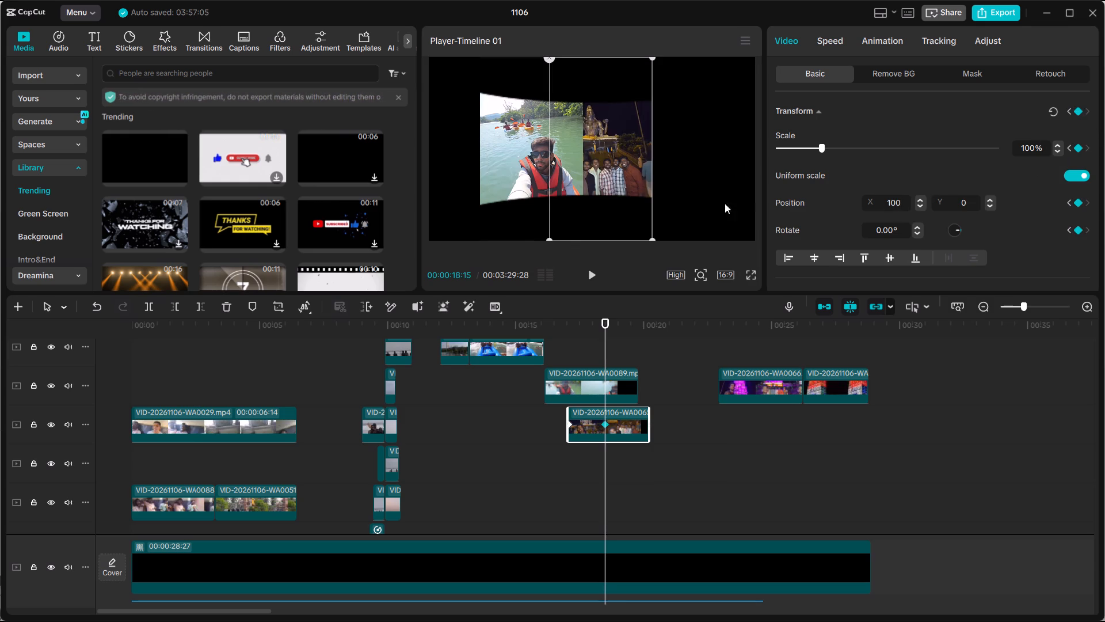
{"action": "left_click_drag", "start_coordinate": [618, 169], "coordinate": [655, 169]}
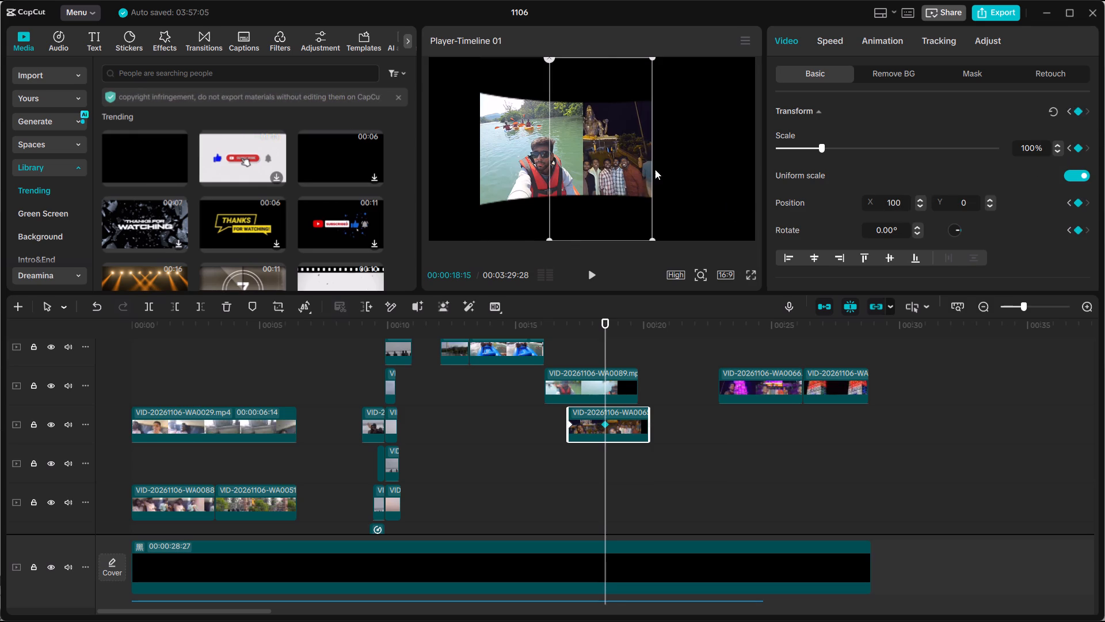
{"action": "left_click_drag", "start_coordinate": [655, 169], "coordinate": [653, 171]}
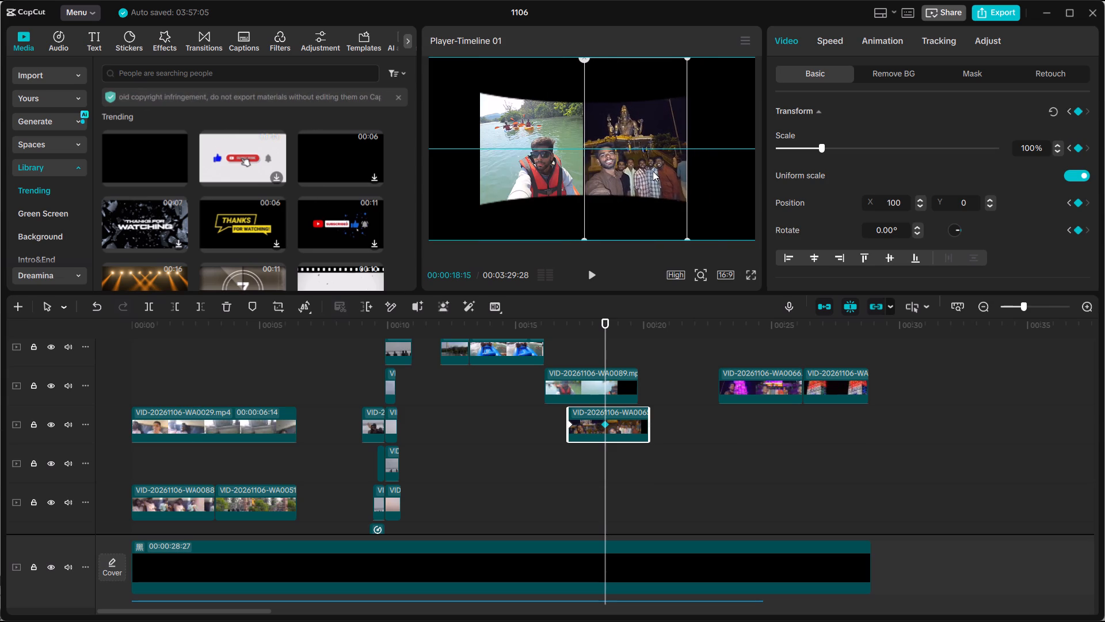
{"action": "left_click_drag", "start_coordinate": [653, 171], "coordinate": [651, 171]}
Add a transform keyframe to the temple clip at 00:00:19:24 and move it out past the frame's left edge, to X -2617, Y 0.
{"action": "left_click_drag", "start_coordinate": [604, 337], "coordinate": [557, 337]}
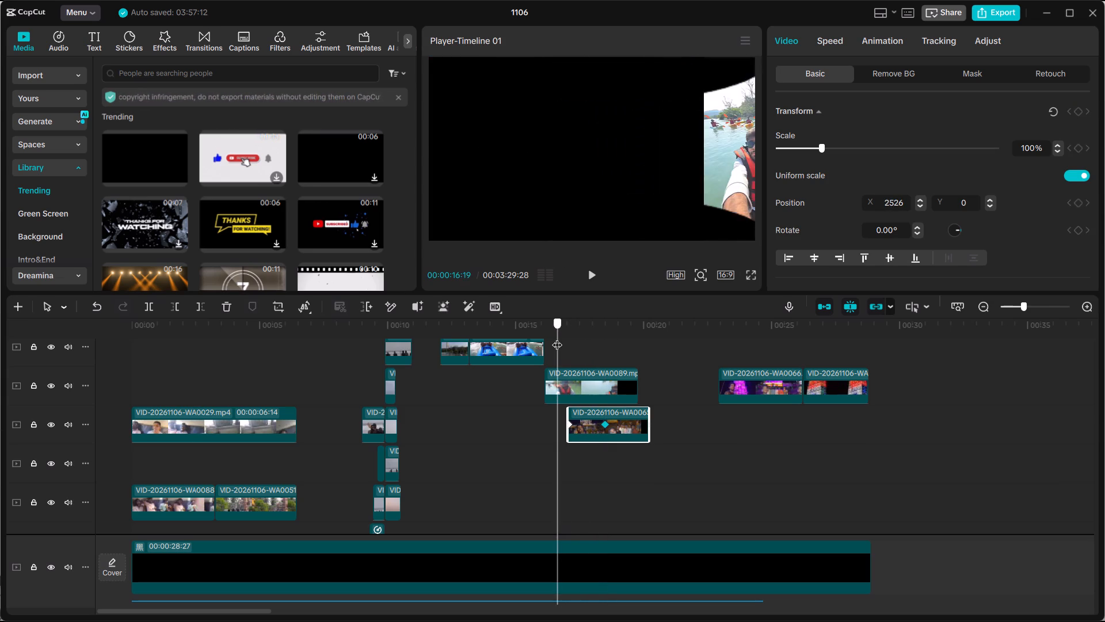
{"action": "left_click_drag", "start_coordinate": [557, 337], "coordinate": [605, 339]}
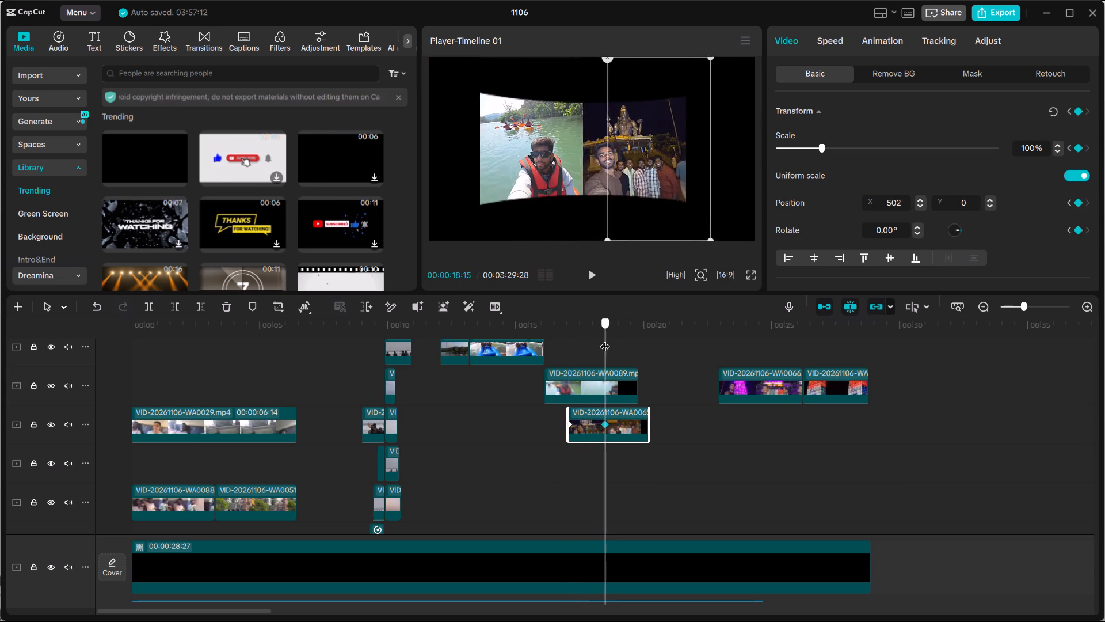
{"action": "left_click_drag", "start_coordinate": [605, 339], "coordinate": [607, 342]}
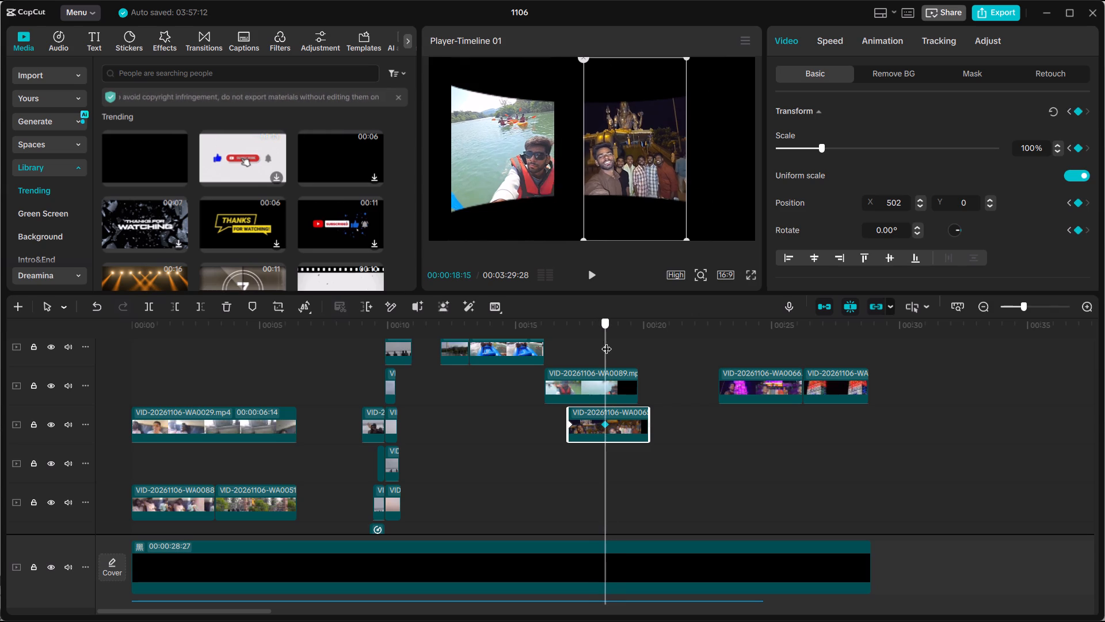
{"action": "left_click_drag", "start_coordinate": [607, 342], "coordinate": [626, 345]}
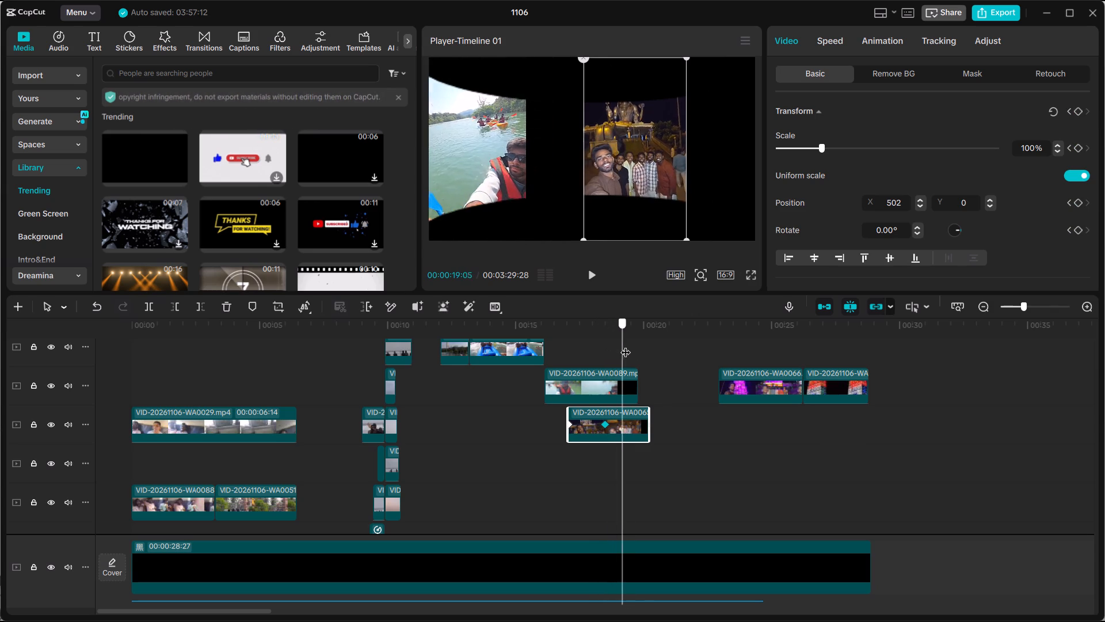
{"action": "left_click_drag", "start_coordinate": [626, 345], "coordinate": [625, 348]}
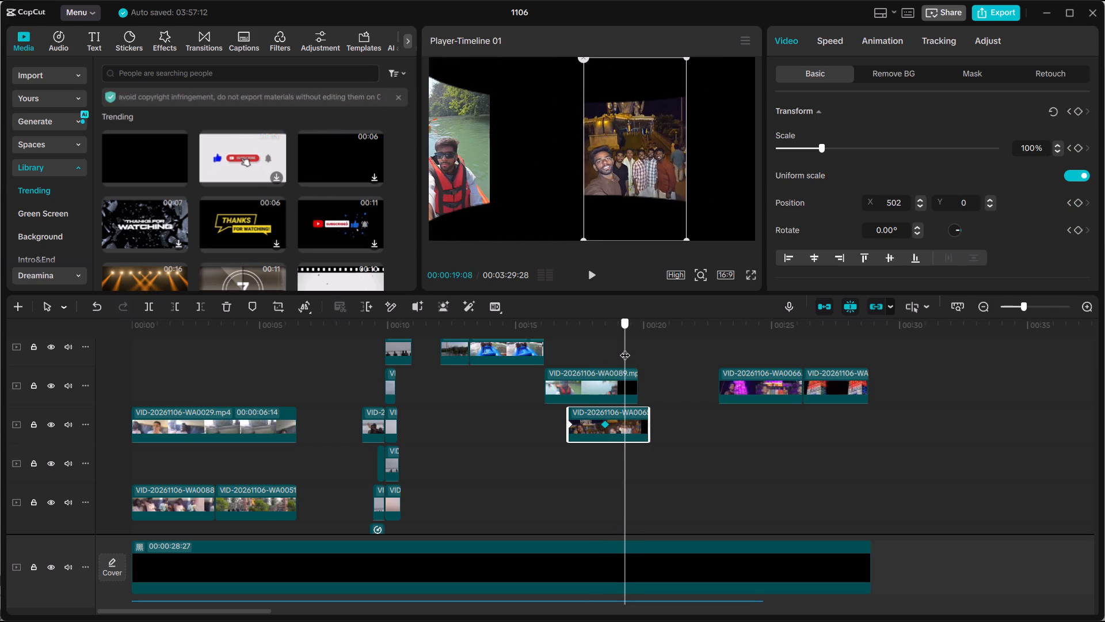
{"action": "left_click_drag", "start_coordinate": [625, 348], "coordinate": [635, 351]}
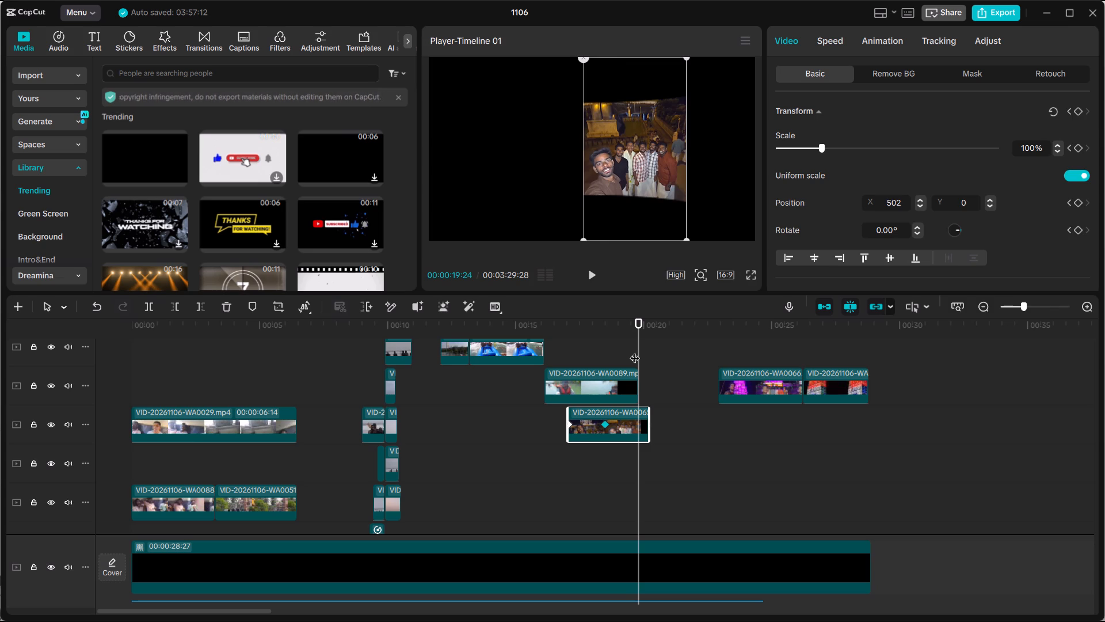
{"action": "left_click", "coordinate": [1077, 114]}
{"action": "left_click_drag", "start_coordinate": [651, 185], "coordinate": [623, 185]}
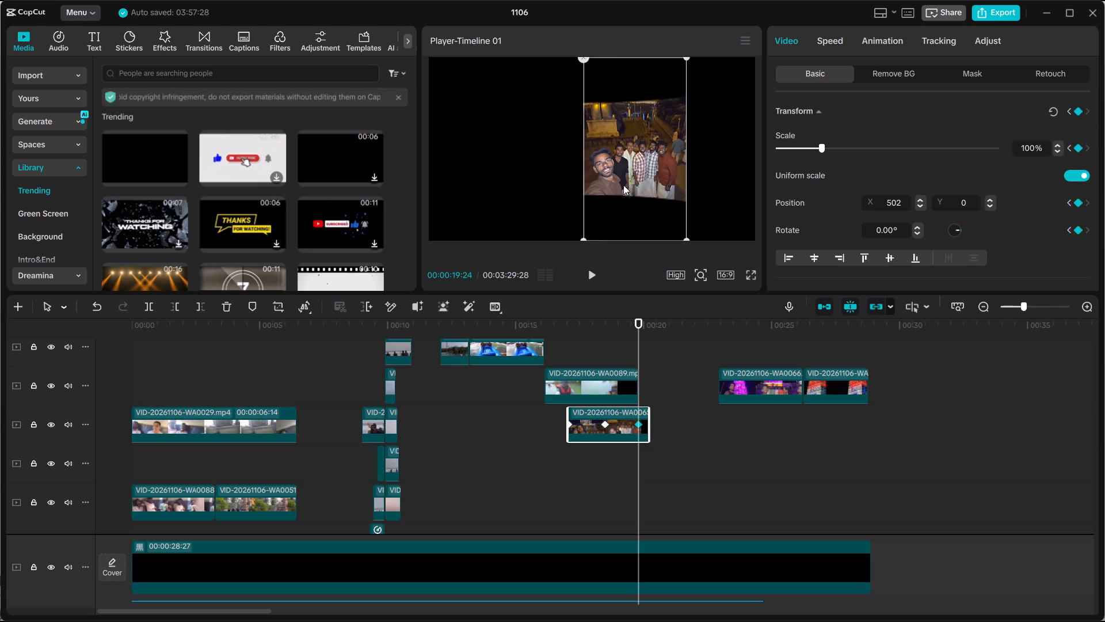
{"action": "left_click_drag", "start_coordinate": [623, 185], "coordinate": [446, 191]}
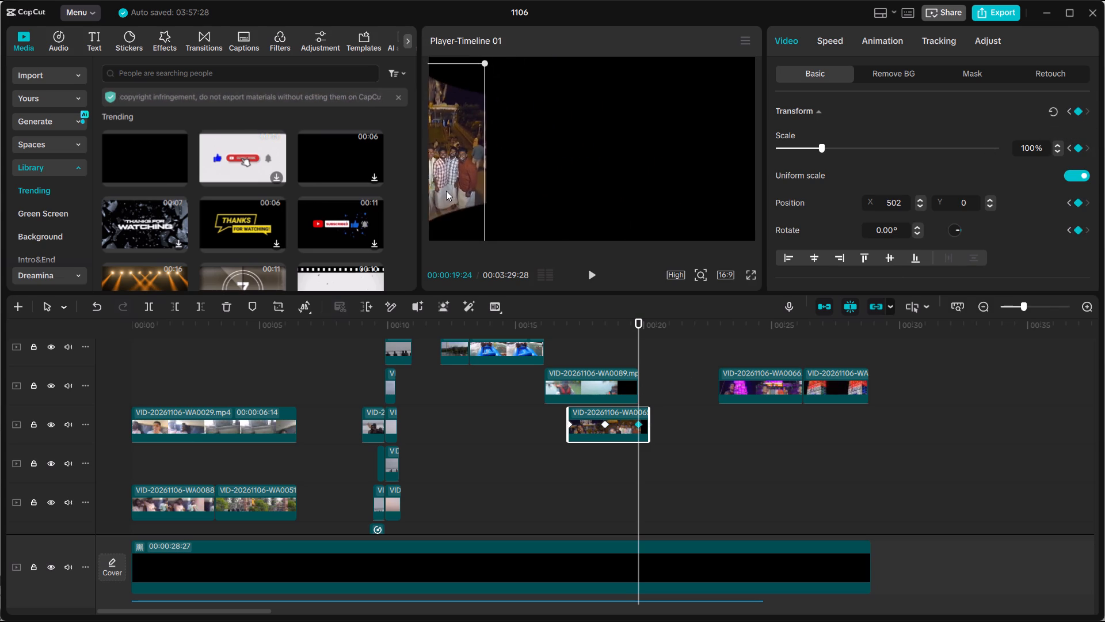
{"action": "left_click_drag", "start_coordinate": [446, 191], "coordinate": [385, 186]}
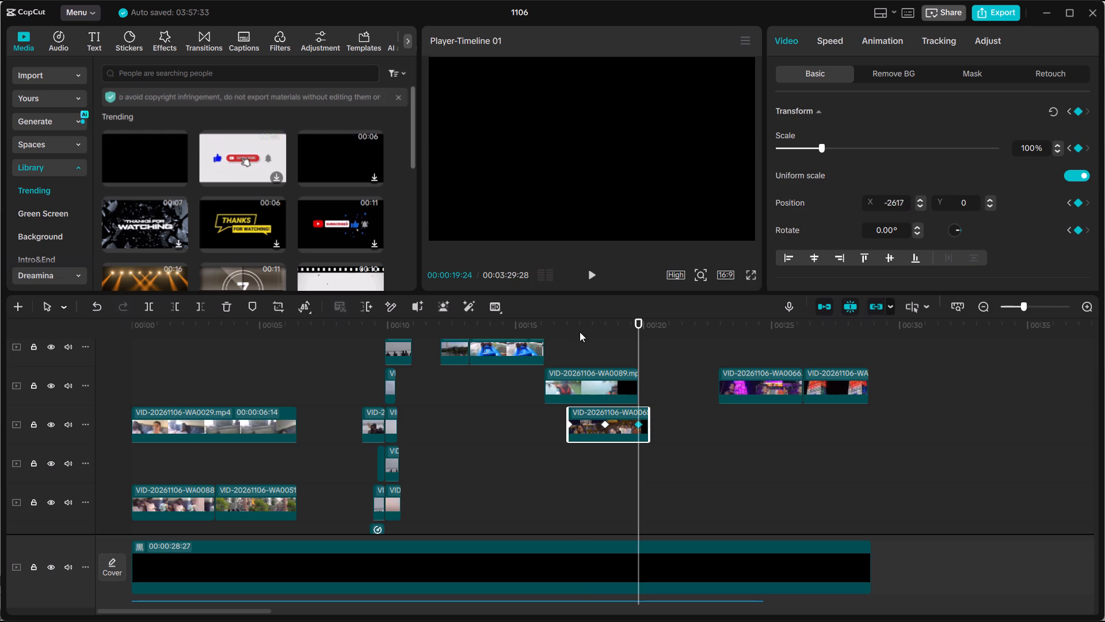
Check how the temple clip slides out alongside the kayaking clip between 00:00:18:15 and 00:00:19:18.
{"action": "left_click_drag", "start_coordinate": [580, 332], "coordinate": [617, 336]}
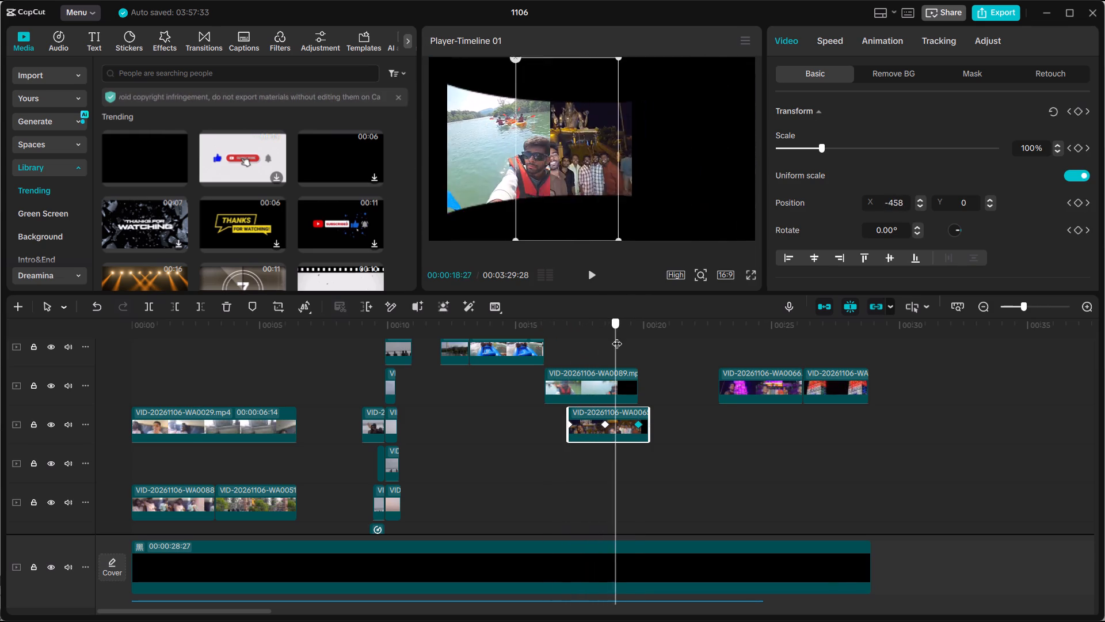
{"action": "left_click_drag", "start_coordinate": [617, 336], "coordinate": [626, 338]}
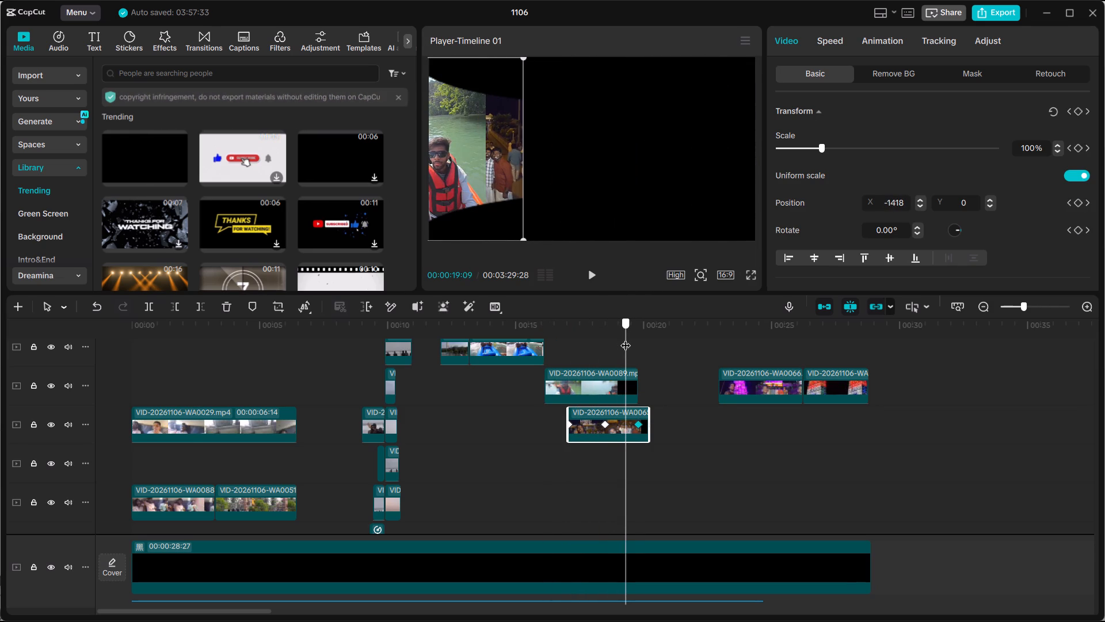
{"action": "left_click_drag", "start_coordinate": [626, 338], "coordinate": [633, 341]}
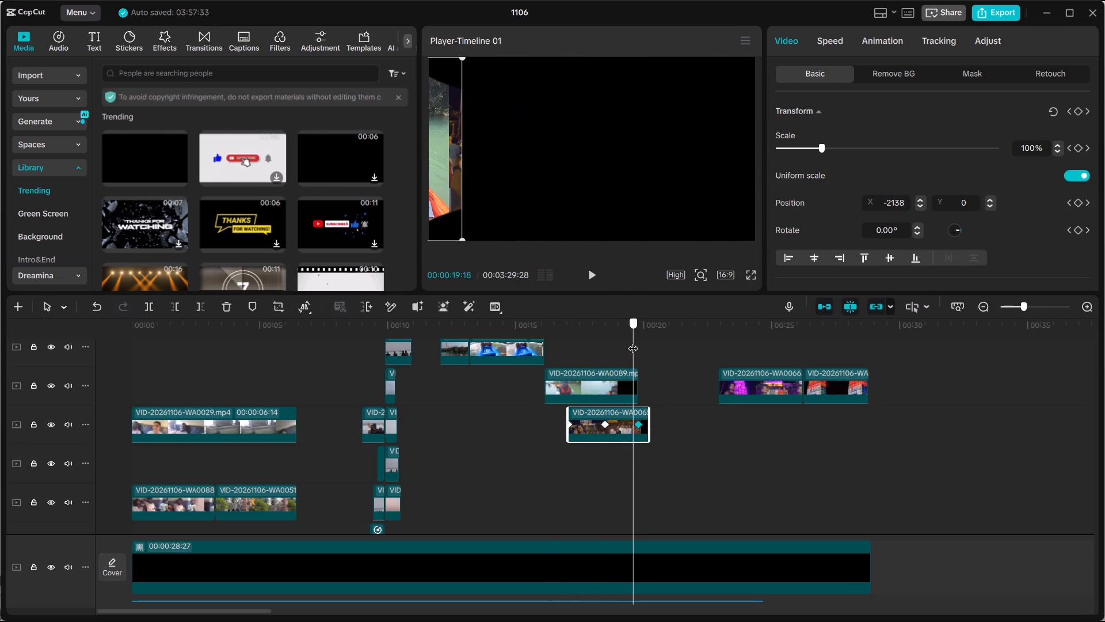
{"action": "left_click_drag", "start_coordinate": [633, 341], "coordinate": [609, 342]}
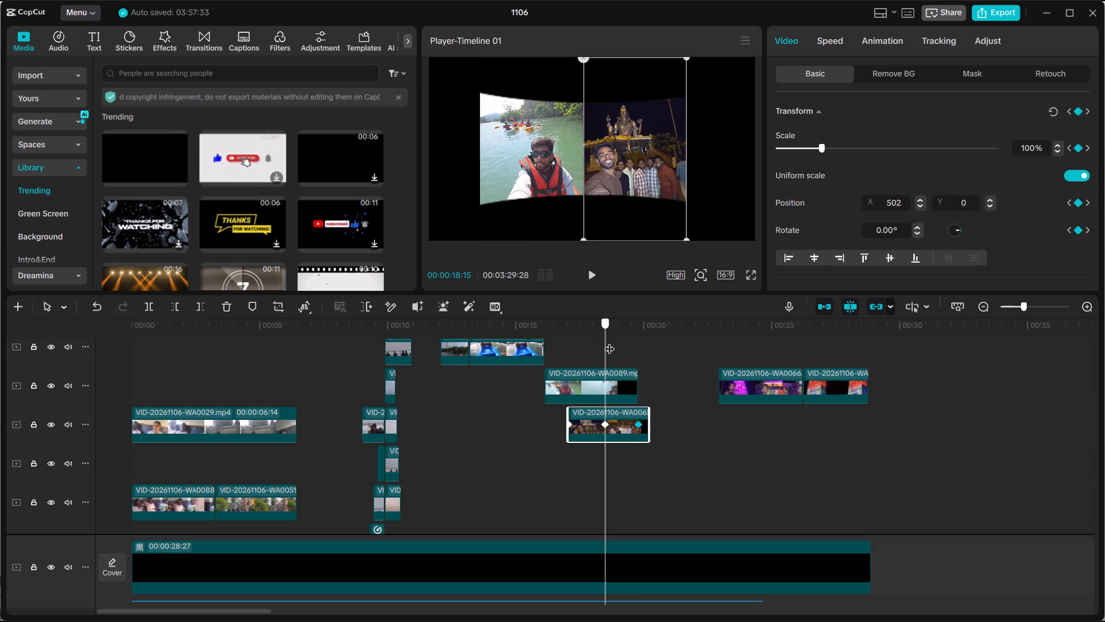
At 00:00:19:05, shift the temple clip flush beside the kayaking clip to keyframe its position there.
{"action": "left_click_drag", "start_coordinate": [609, 342], "coordinate": [620, 342]}
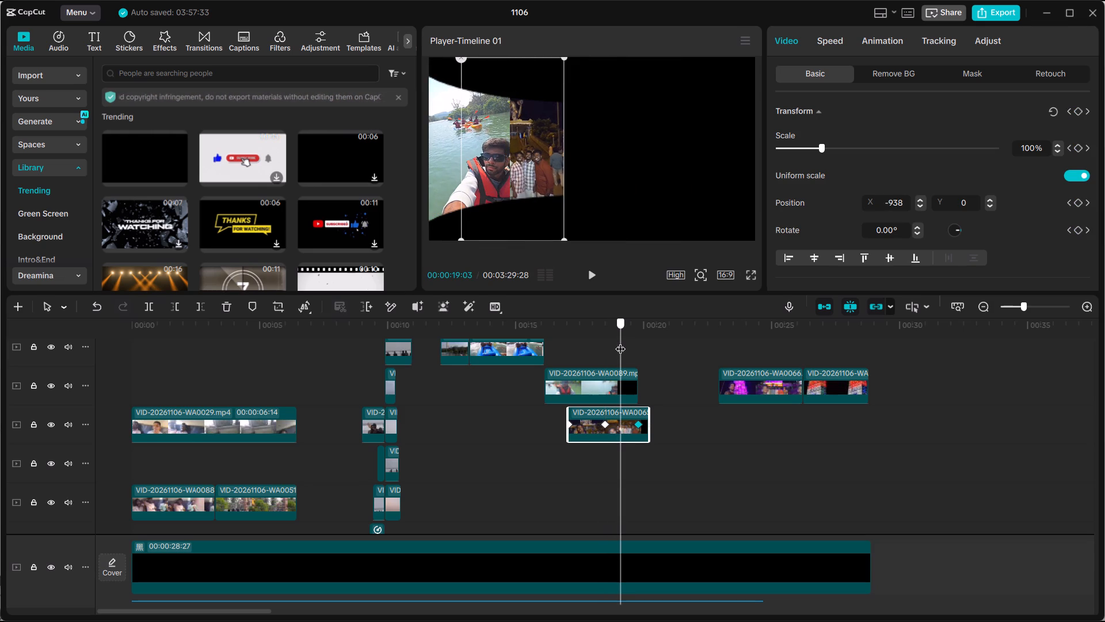
{"action": "left_click_drag", "start_coordinate": [620, 342], "coordinate": [623, 344]}
{"action": "left_click_drag", "start_coordinate": [509, 158], "coordinate": [542, 162]}
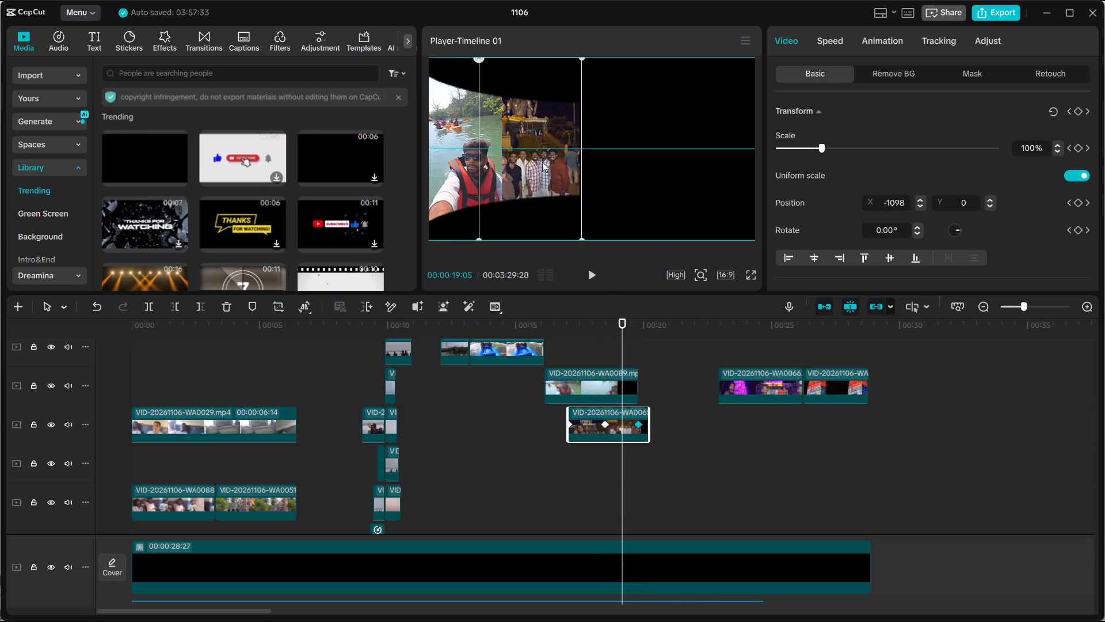
{"action": "left_click_drag", "start_coordinate": [542, 162], "coordinate": [563, 161]}
Move the temple clip's last off-frame transform keyframe from 00:00:19:24 to the clip's end.
{"action": "left_click_drag", "start_coordinate": [626, 347], "coordinate": [595, 347]}
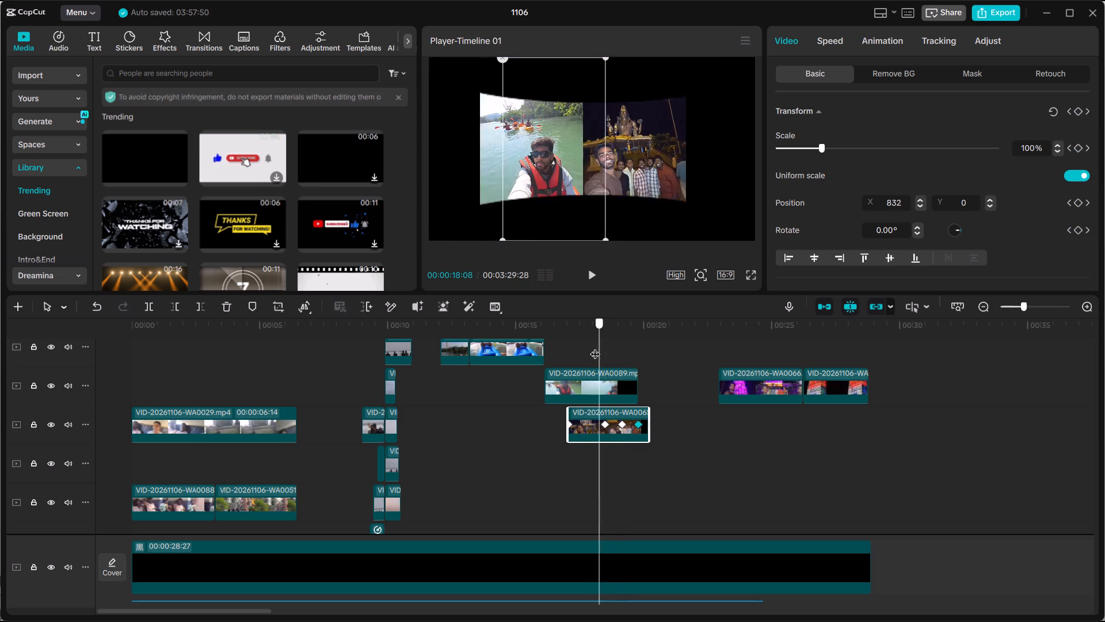
{"action": "left_click_drag", "start_coordinate": [595, 347], "coordinate": [639, 352]}
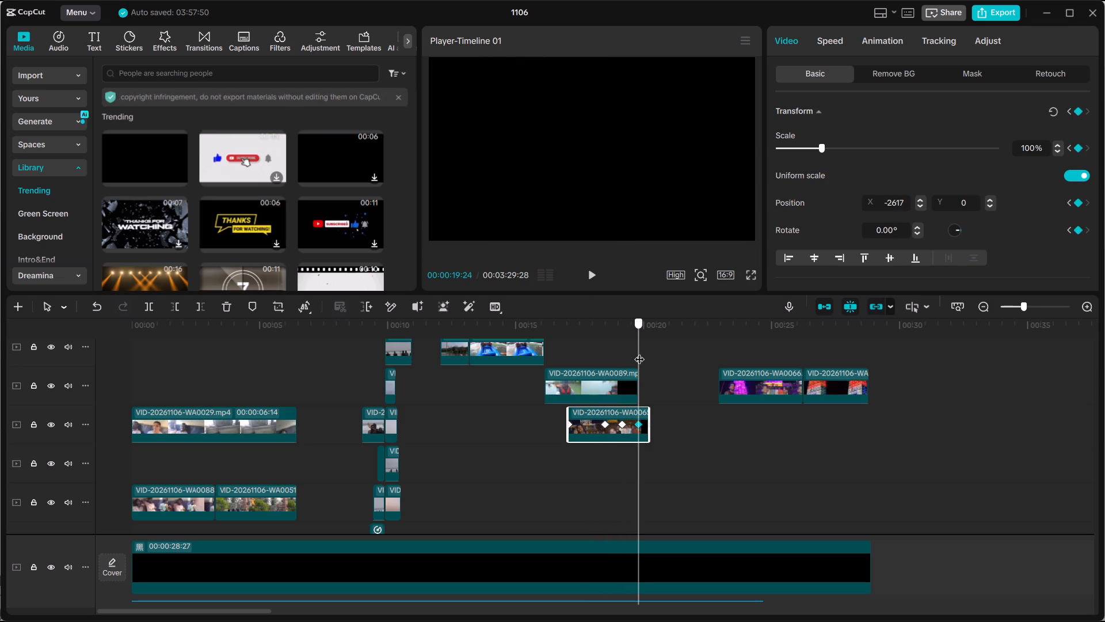
{"action": "left_click_drag", "start_coordinate": [639, 352], "coordinate": [623, 352]}
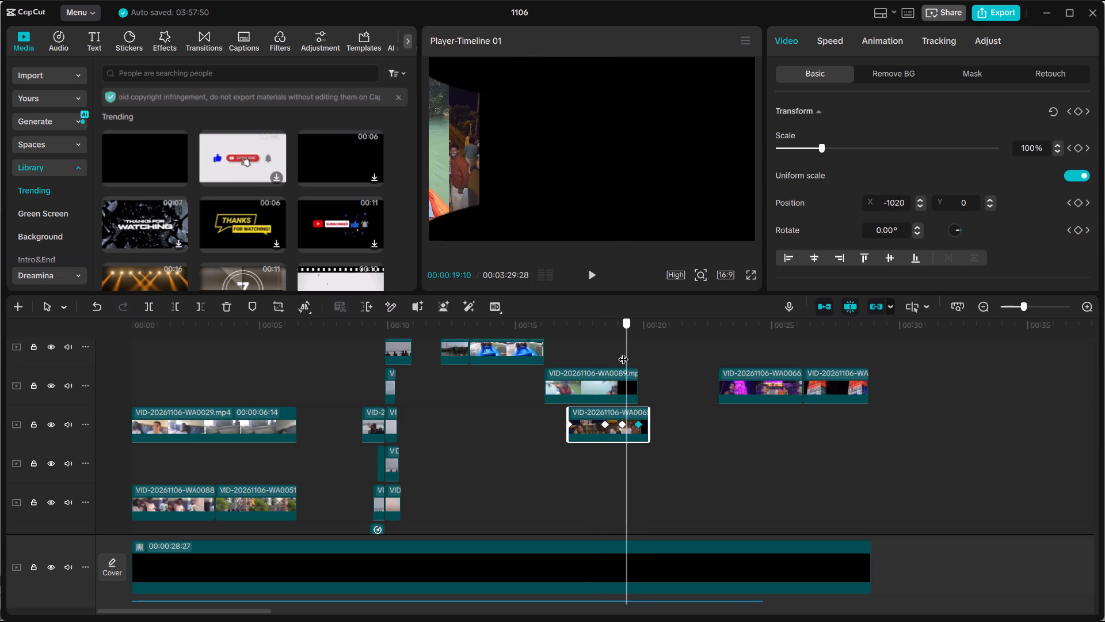
{"action": "left_click_drag", "start_coordinate": [623, 352], "coordinate": [636, 352]}
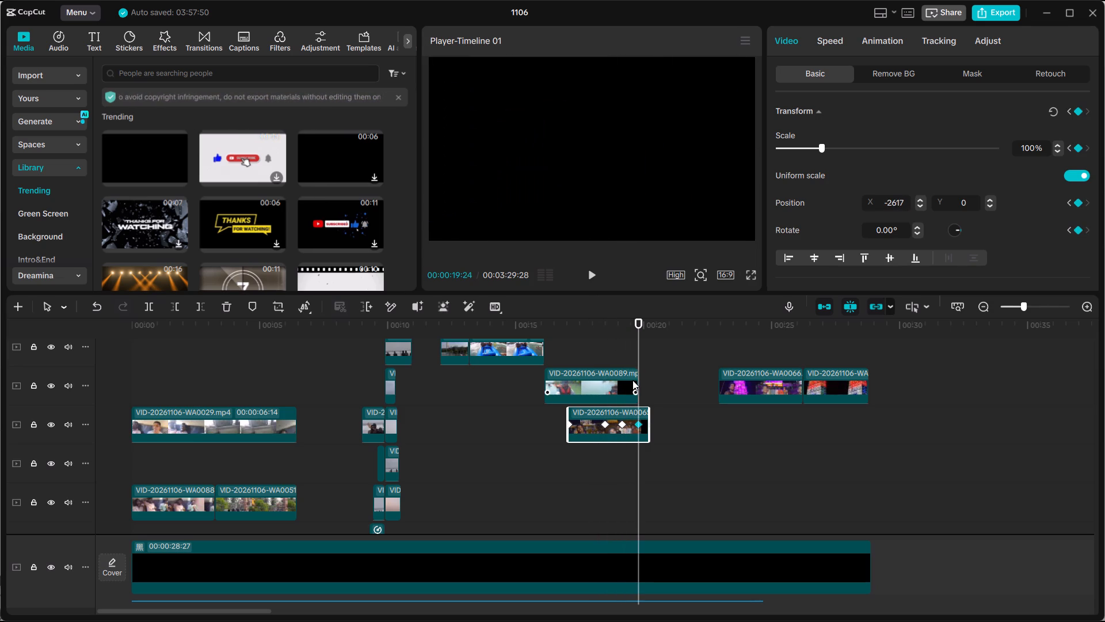
{"action": "left_click", "coordinate": [632, 380]}
{"action": "left_click", "coordinate": [636, 426]}
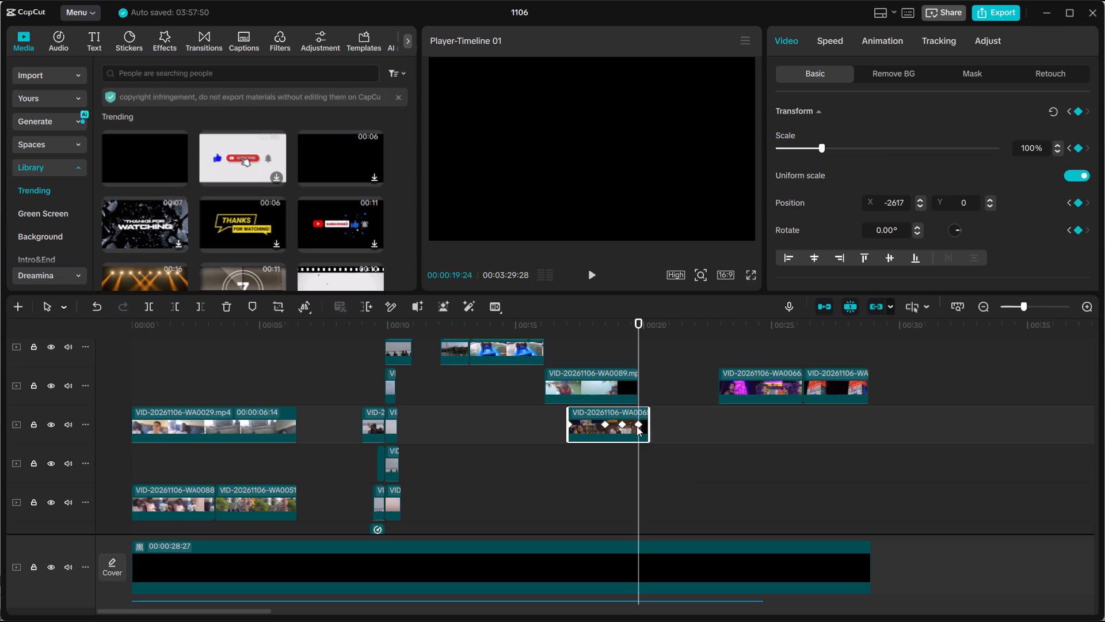
{"action": "left_click_drag", "start_coordinate": [637, 426], "coordinate": [657, 429]}
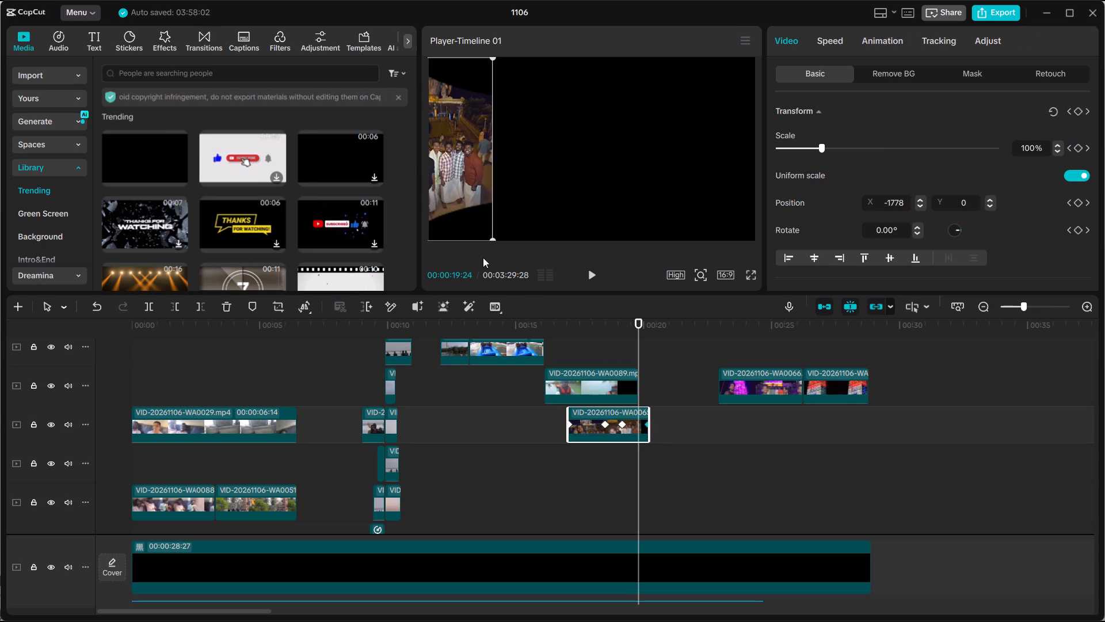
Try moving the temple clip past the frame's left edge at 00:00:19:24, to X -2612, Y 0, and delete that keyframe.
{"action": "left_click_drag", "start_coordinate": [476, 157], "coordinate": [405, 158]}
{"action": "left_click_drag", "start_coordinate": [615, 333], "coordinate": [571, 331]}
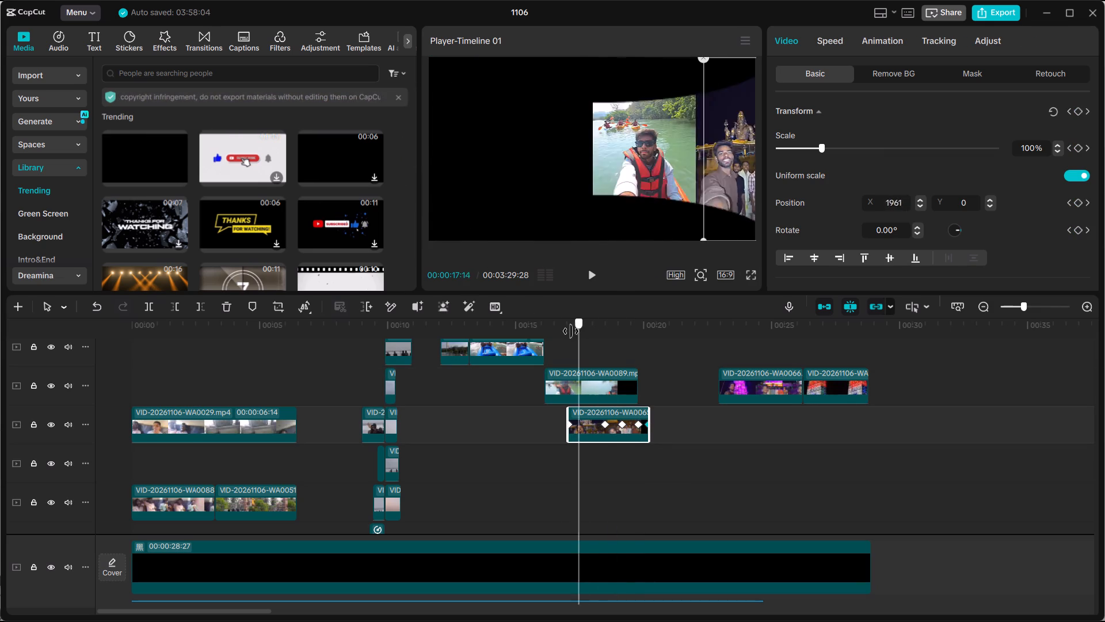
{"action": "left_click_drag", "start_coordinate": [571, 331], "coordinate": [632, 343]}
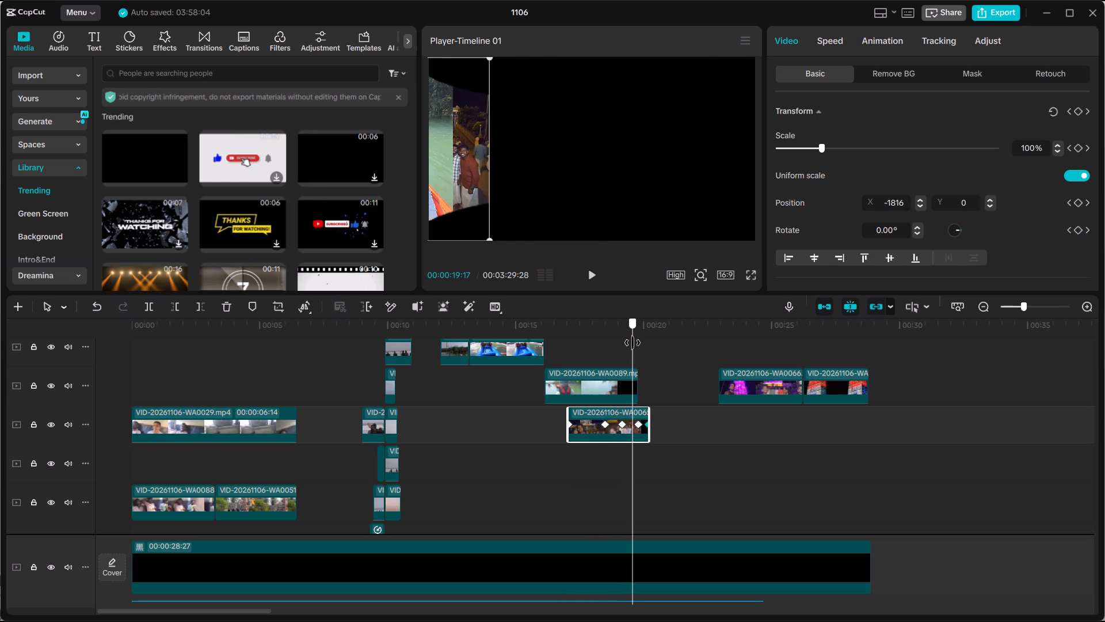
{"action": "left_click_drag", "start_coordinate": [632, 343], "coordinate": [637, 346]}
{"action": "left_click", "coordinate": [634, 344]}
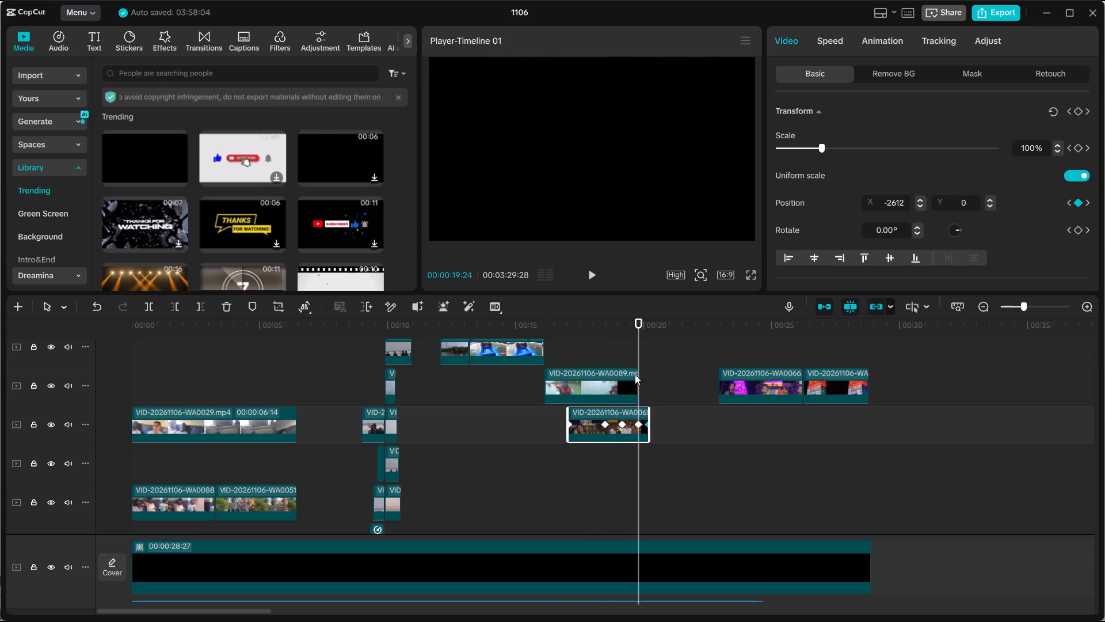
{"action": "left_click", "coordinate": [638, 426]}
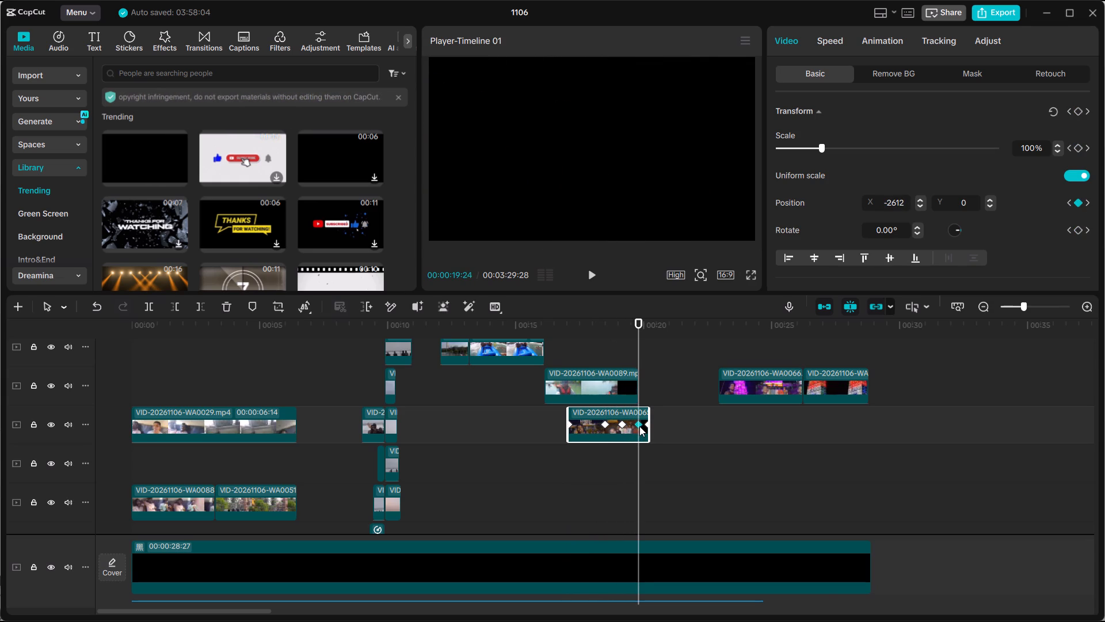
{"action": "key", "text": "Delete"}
Check how the temple clip slides out of the frame up to its end at 00:00:20:06.
{"action": "left_click_drag", "start_coordinate": [636, 366], "coordinate": [646, 366]}
{"action": "left_click_drag", "start_coordinate": [618, 339], "coordinate": [593, 335]}
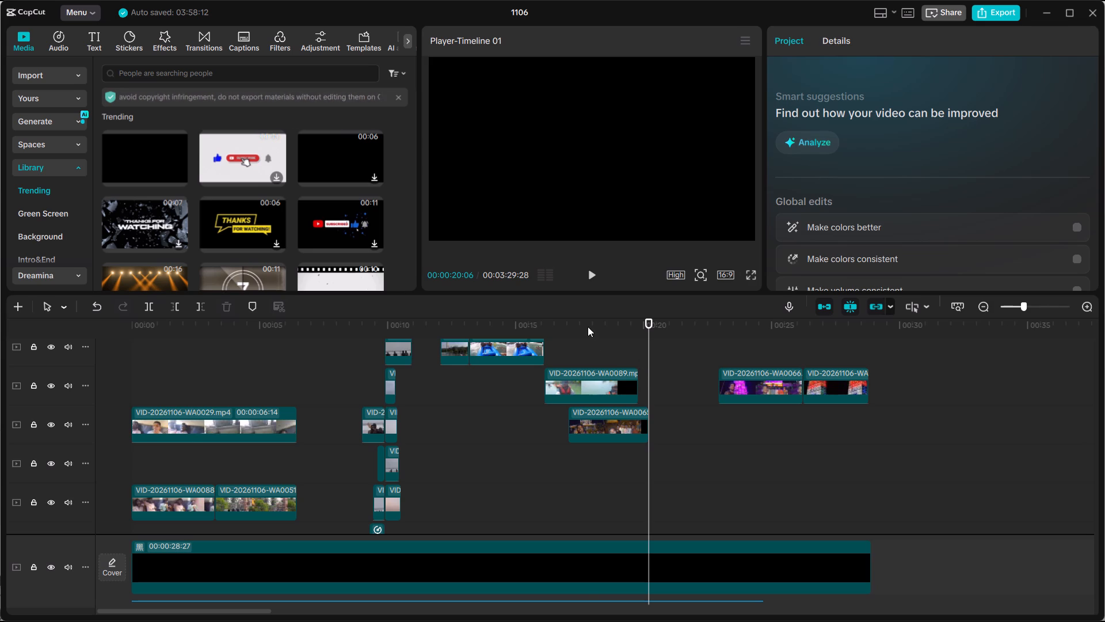
{"action": "left_click_drag", "start_coordinate": [588, 325], "coordinate": [626, 334]}
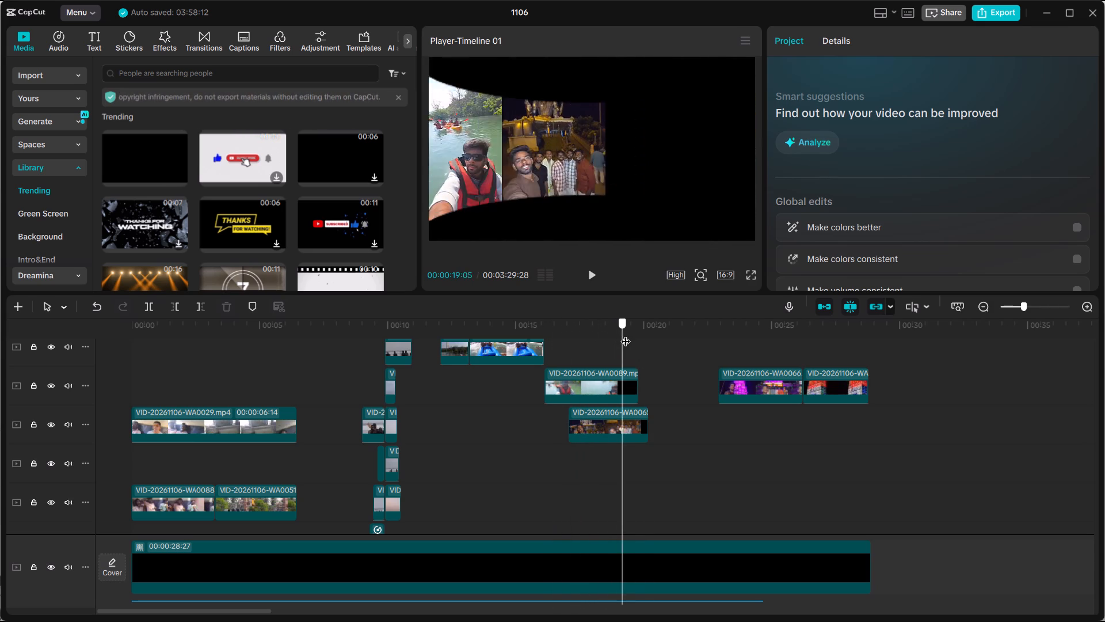
{"action": "left_click_drag", "start_coordinate": [626, 334], "coordinate": [646, 340]}
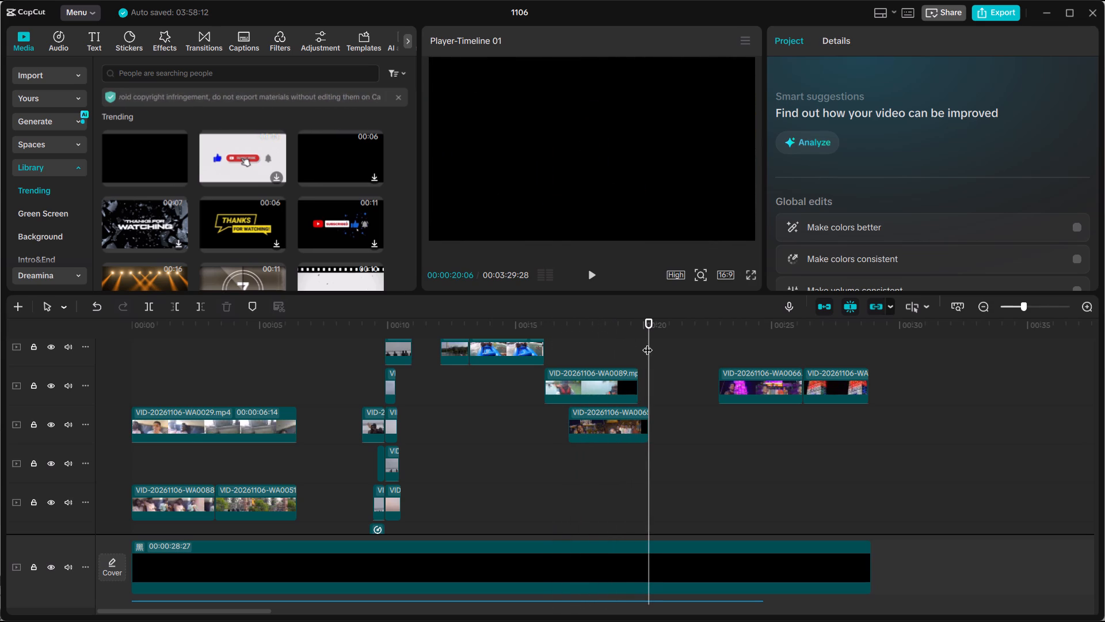
Move the purple-lit temple clip VID-20261106-WA0066 onto the track below the first temple clip, overlapping its second half.
{"action": "left_click", "coordinate": [756, 384]}
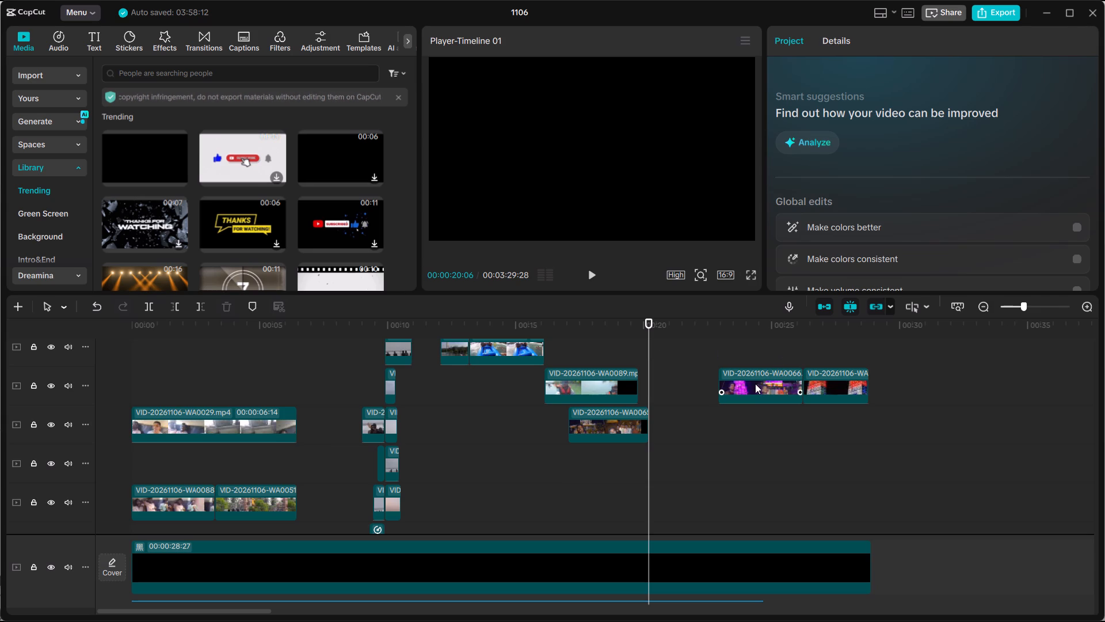
{"action": "left_click_drag", "start_coordinate": [755, 384], "coordinate": [683, 375]}
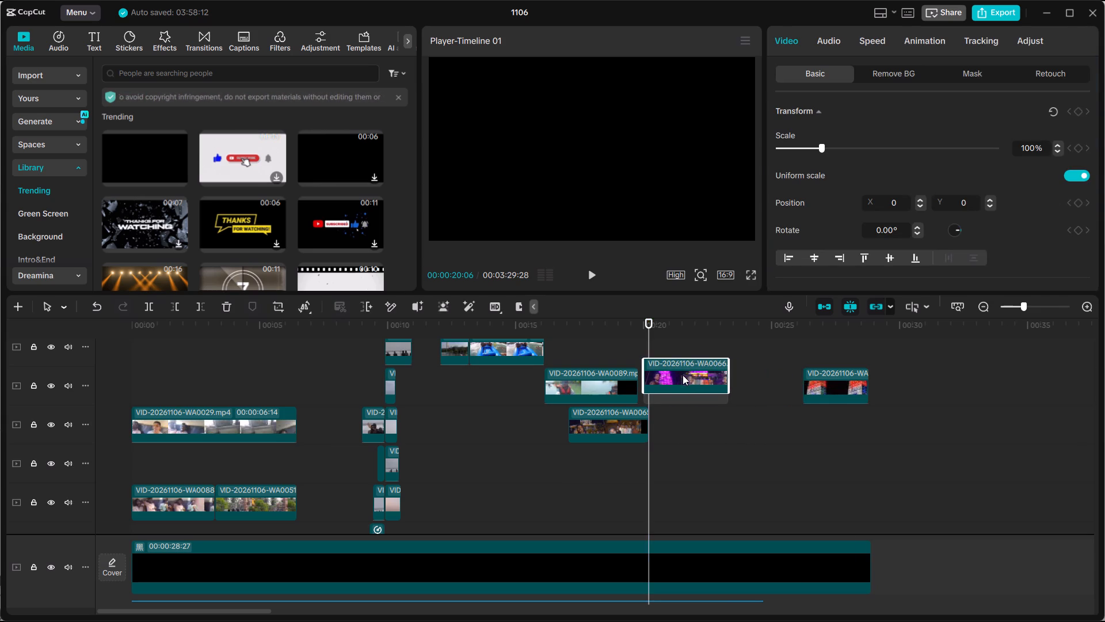
{"action": "left_click_drag", "start_coordinate": [683, 375], "coordinate": [626, 468]}
{"action": "left_click", "coordinate": [608, 418]}
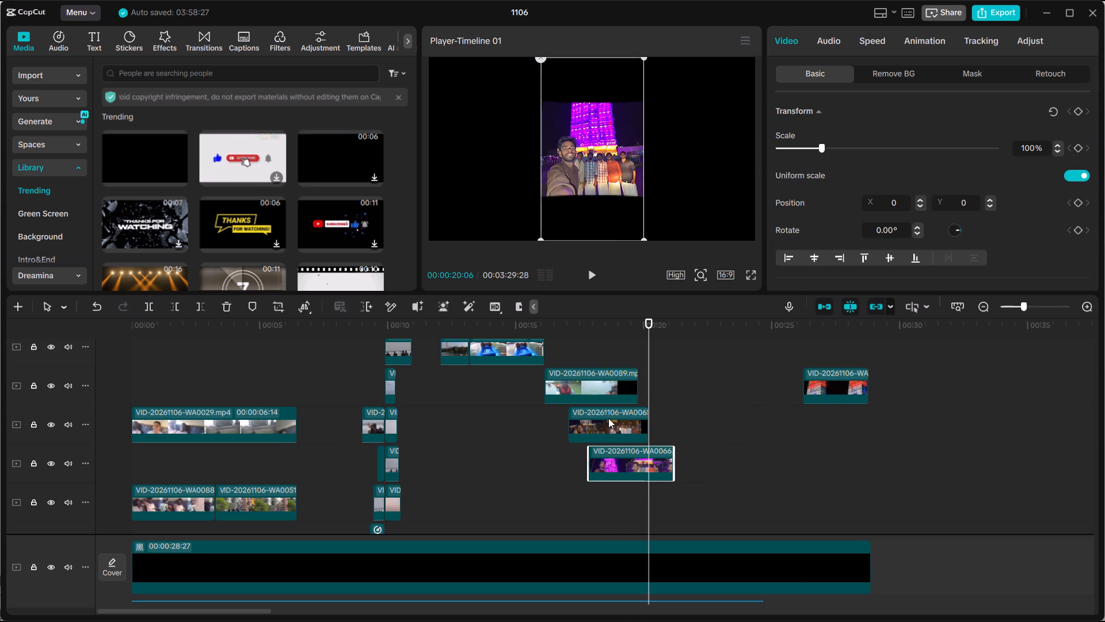
{"action": "left_click", "coordinate": [610, 453]}
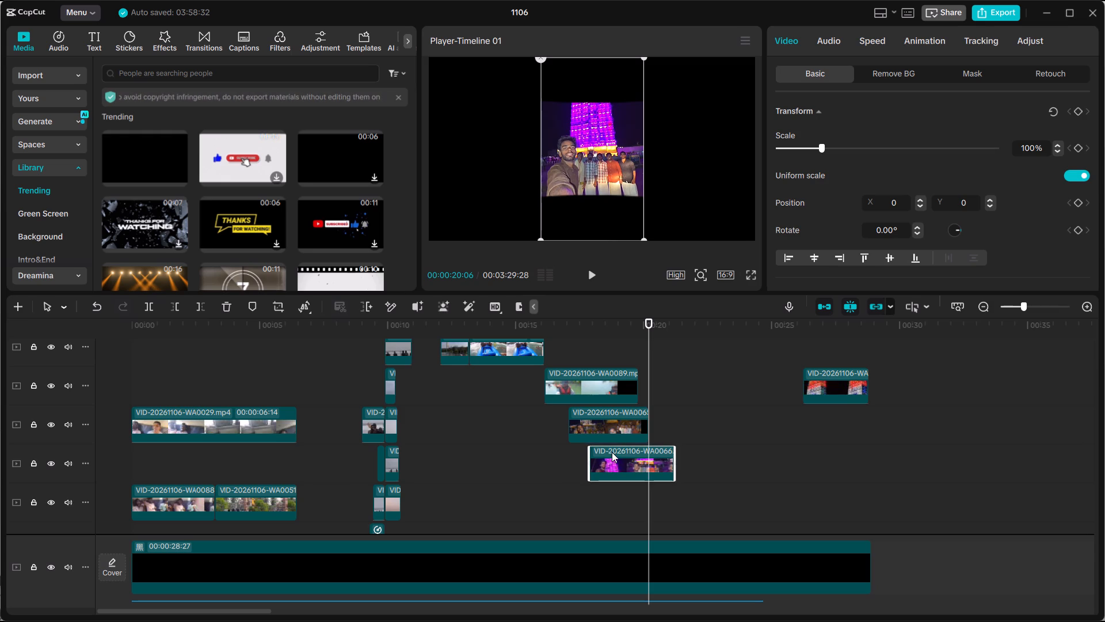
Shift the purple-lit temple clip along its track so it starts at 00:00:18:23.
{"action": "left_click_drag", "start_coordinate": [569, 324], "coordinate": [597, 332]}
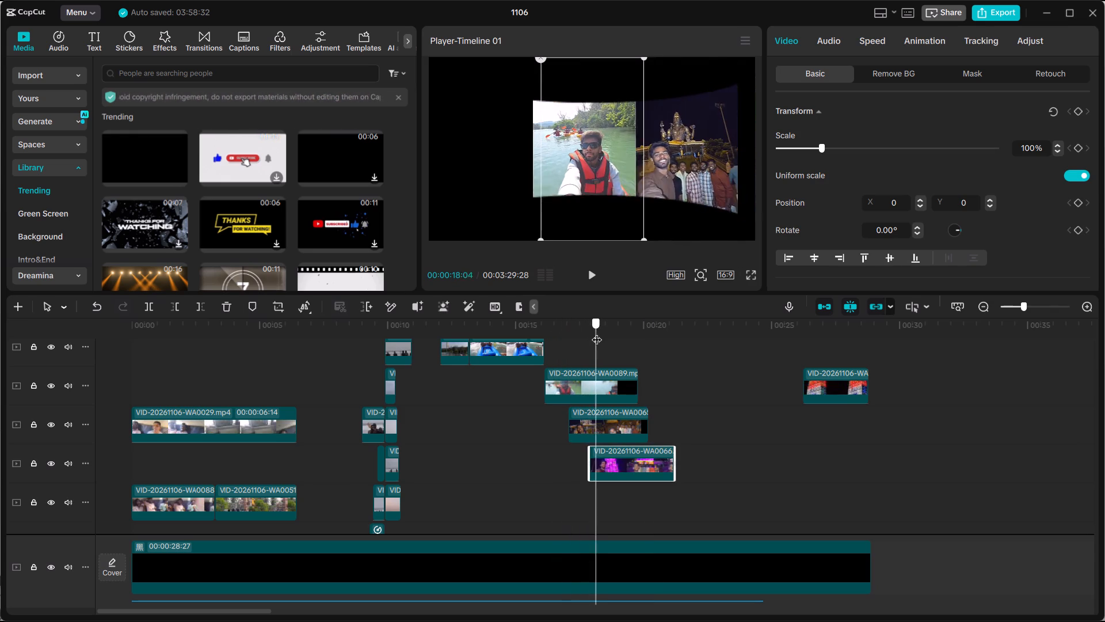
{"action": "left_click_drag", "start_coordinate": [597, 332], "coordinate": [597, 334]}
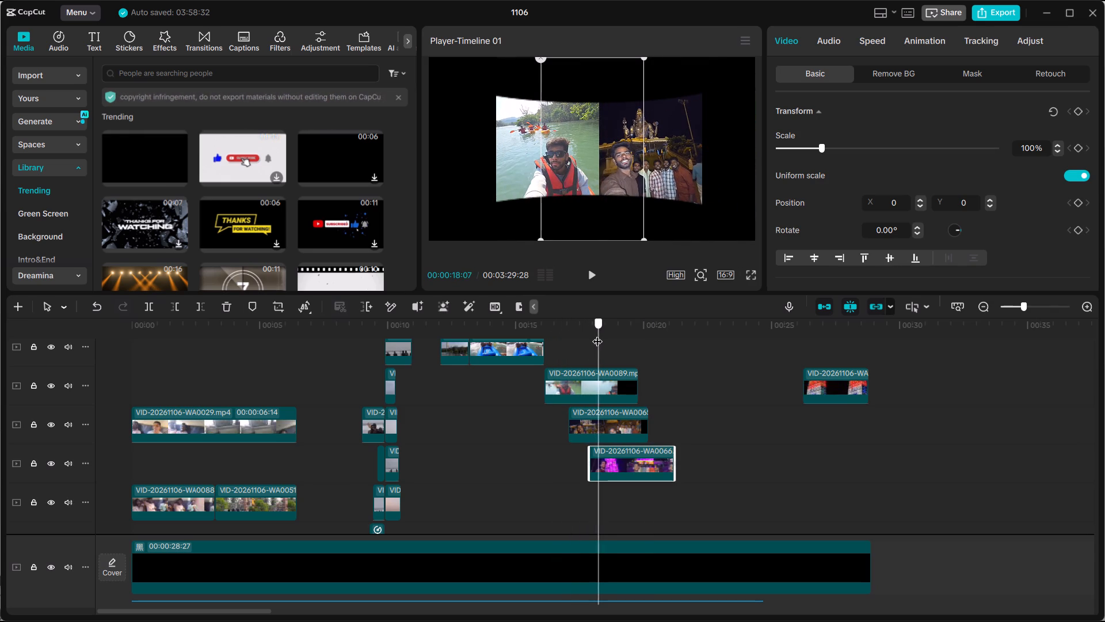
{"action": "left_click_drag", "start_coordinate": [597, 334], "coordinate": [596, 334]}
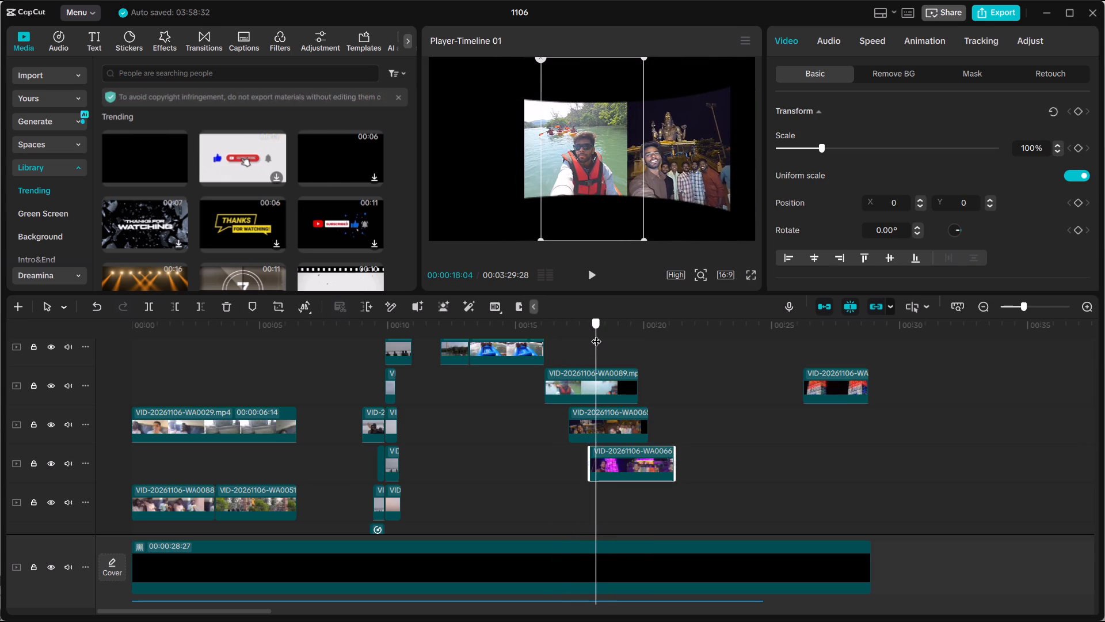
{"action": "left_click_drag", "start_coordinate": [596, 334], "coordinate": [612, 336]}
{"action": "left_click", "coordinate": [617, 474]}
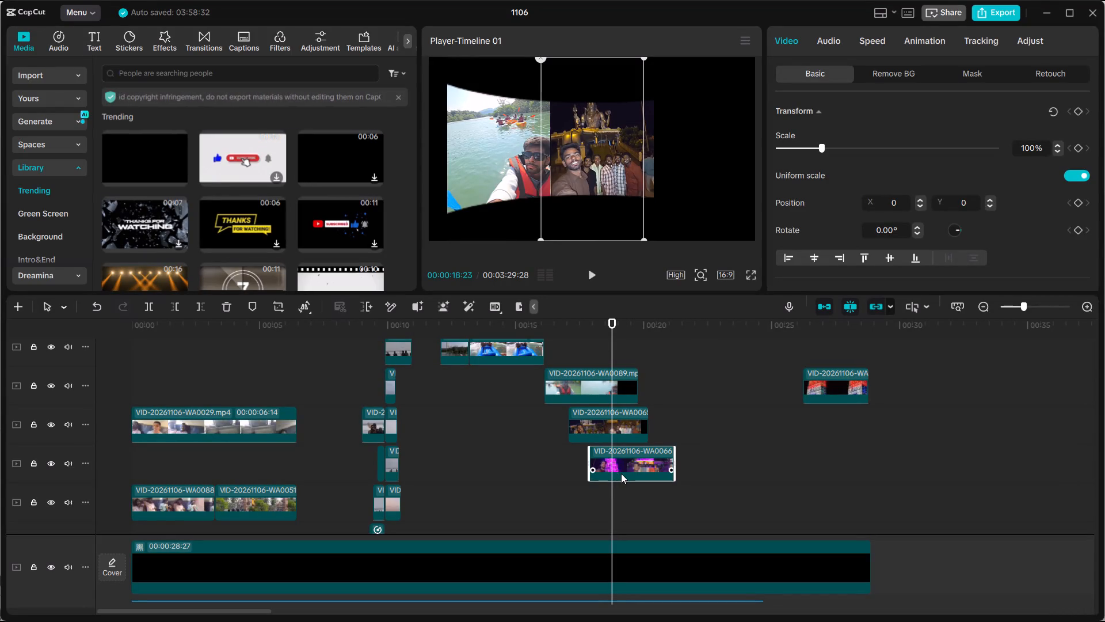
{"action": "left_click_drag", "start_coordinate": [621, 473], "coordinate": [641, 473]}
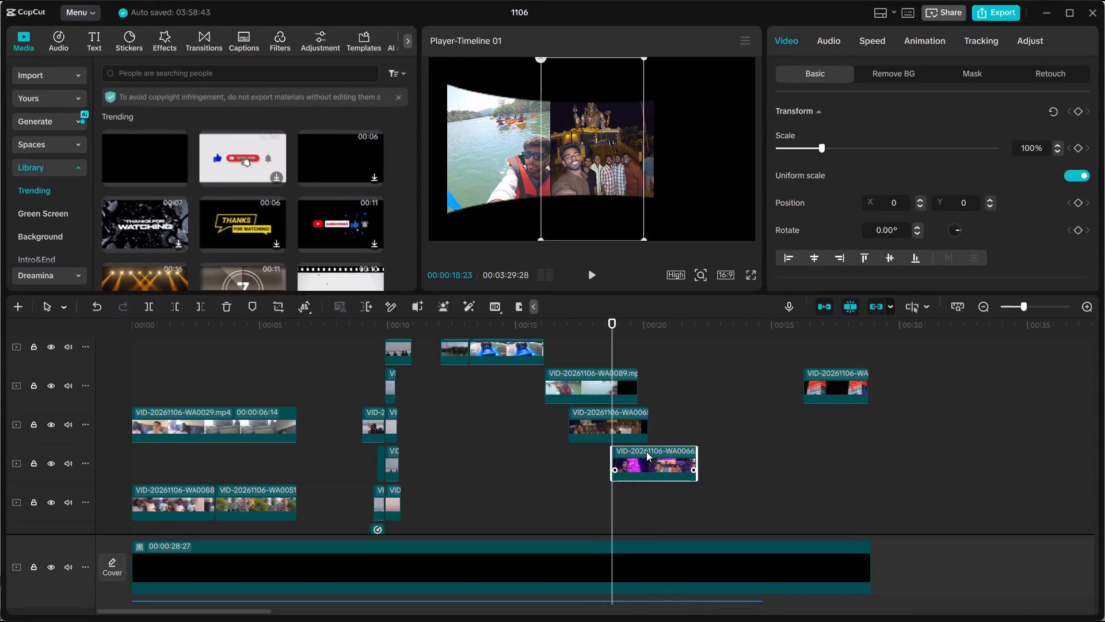
Keyframe the purple-lit temple clip's transform at its start, 00:00:18:23, and move it past the frame's right edge, to X 2527, Y -72.
{"action": "left_click", "coordinate": [1078, 104]}
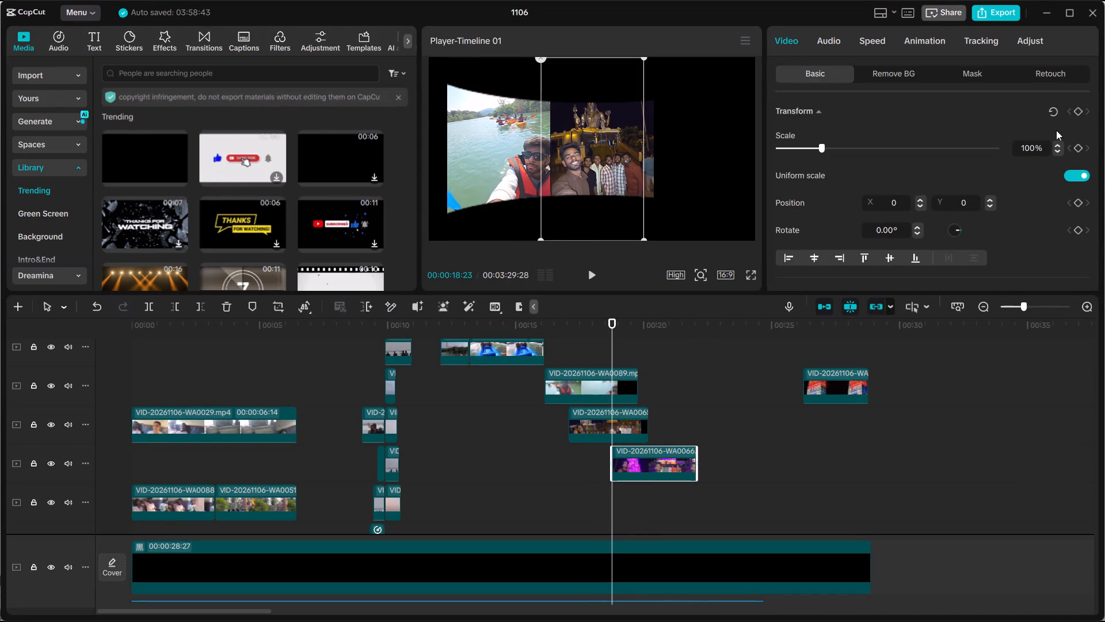
{"action": "scroll", "coordinate": [1047, 163], "scroll_direction": "up", "scroll_amount": 3}
{"action": "left_click", "coordinate": [1075, 112]}
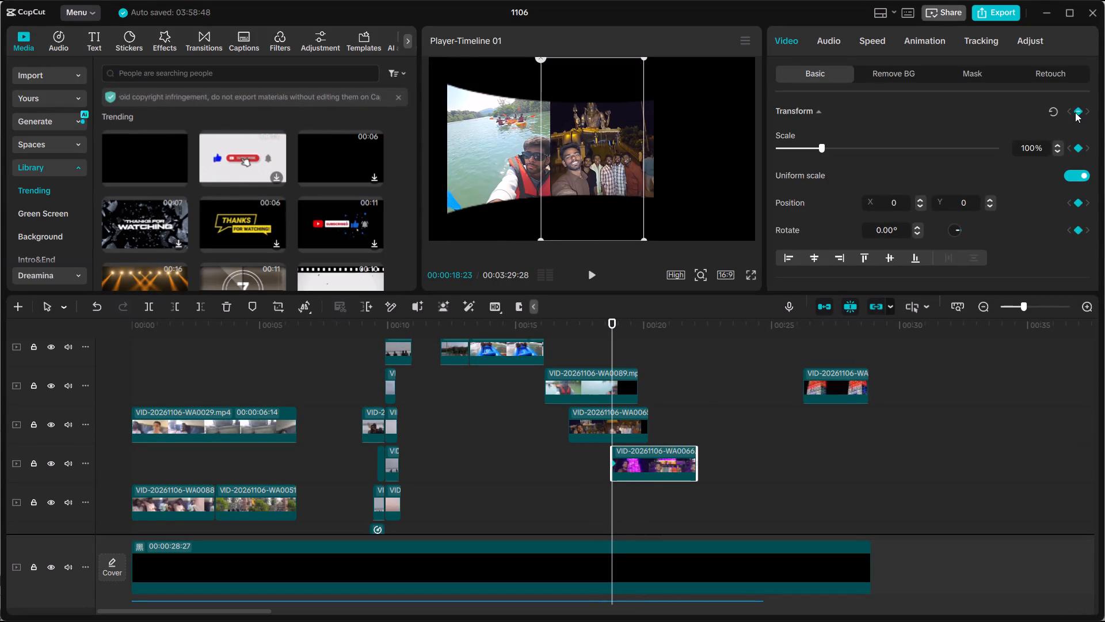
{"action": "left_click_drag", "start_coordinate": [611, 187], "coordinate": [718, 196]}
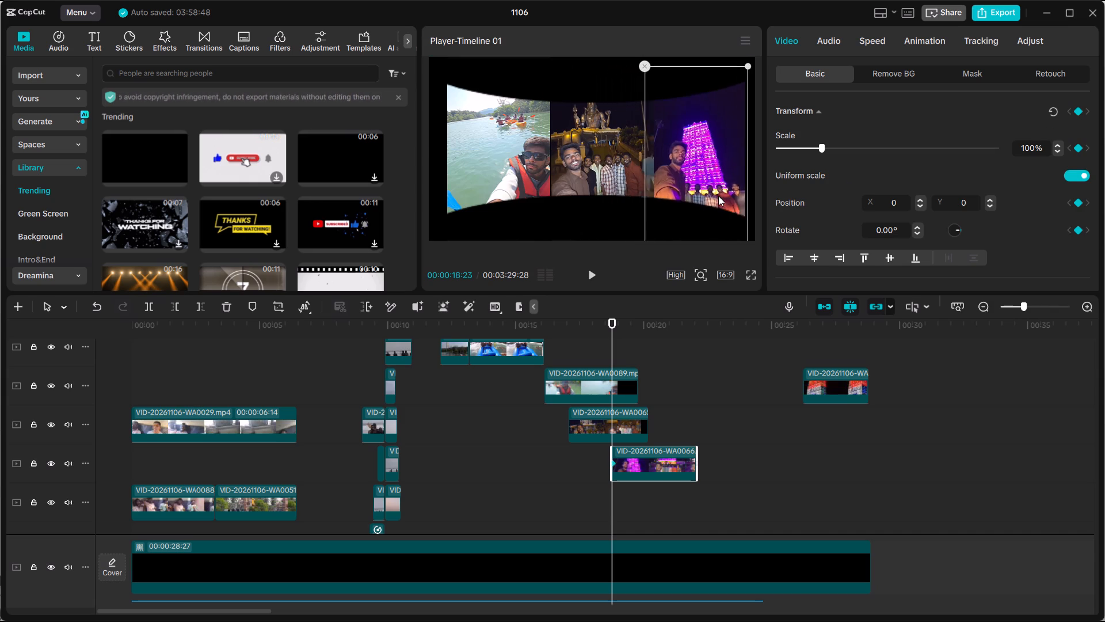
{"action": "left_click_drag", "start_coordinate": [718, 196], "coordinate": [825, 192]}
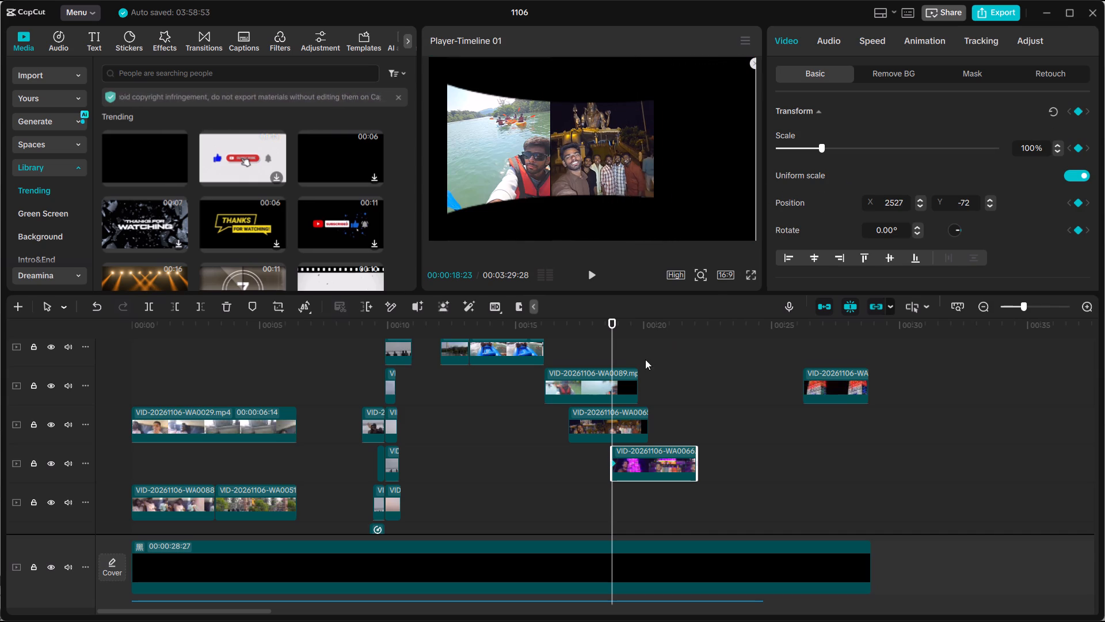
Shift the purple-lit temple clip earlier on its track so it starts at 00:00:17:26.
{"action": "left_click_drag", "start_coordinate": [615, 341], "coordinate": [587, 339]}
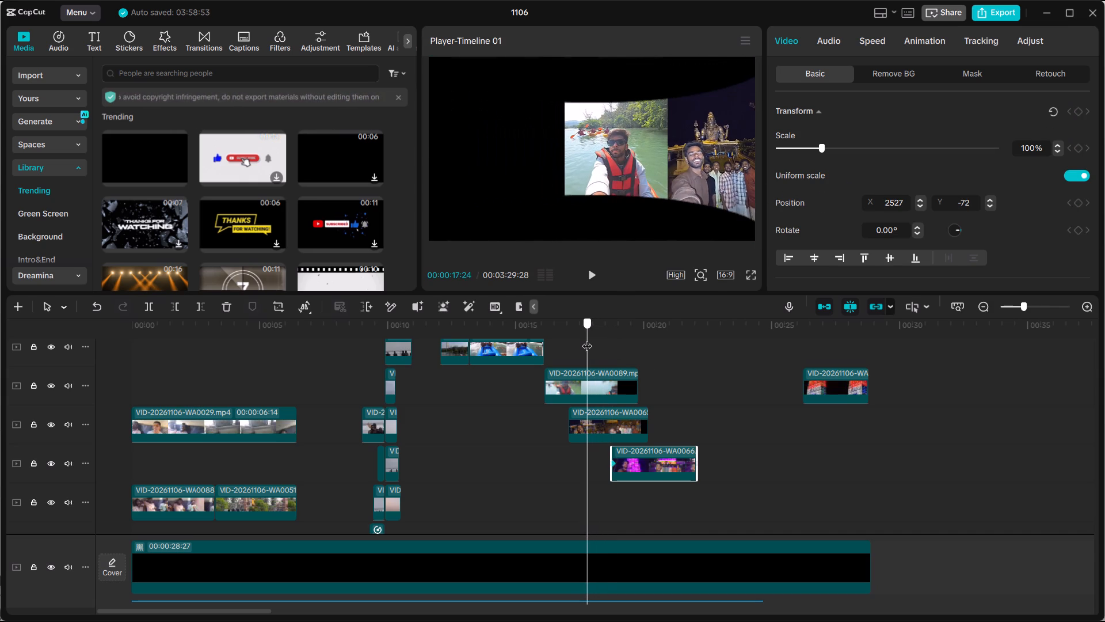
{"action": "left_click_drag", "start_coordinate": [587, 339], "coordinate": [595, 339]}
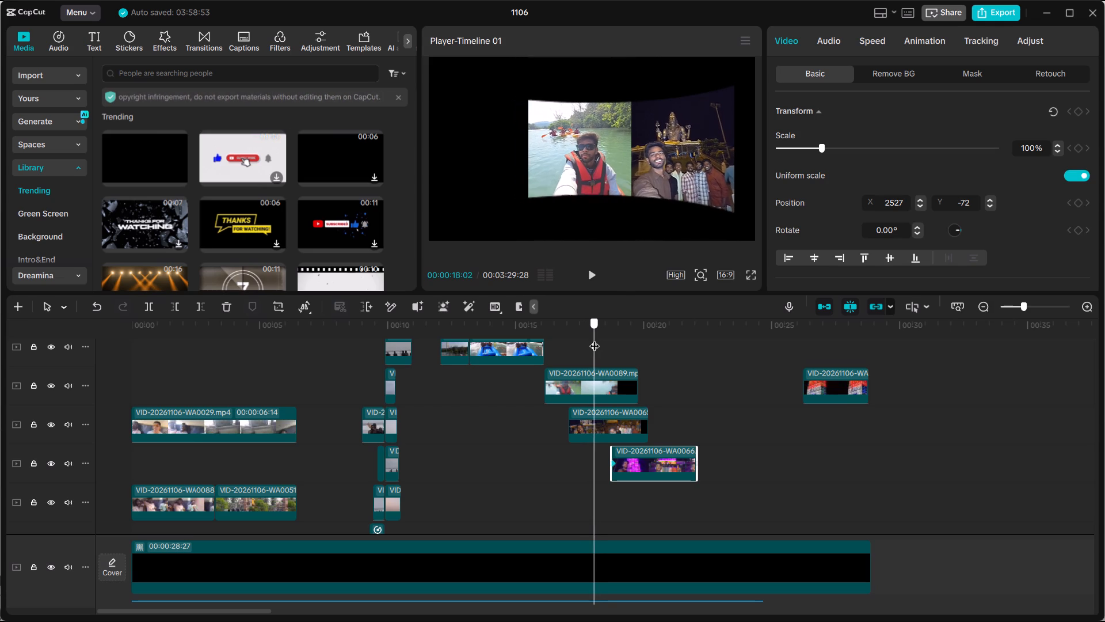
{"action": "left_click_drag", "start_coordinate": [595, 339], "coordinate": [589, 339]}
{"action": "left_click_drag", "start_coordinate": [631, 460], "coordinate": [608, 460]}
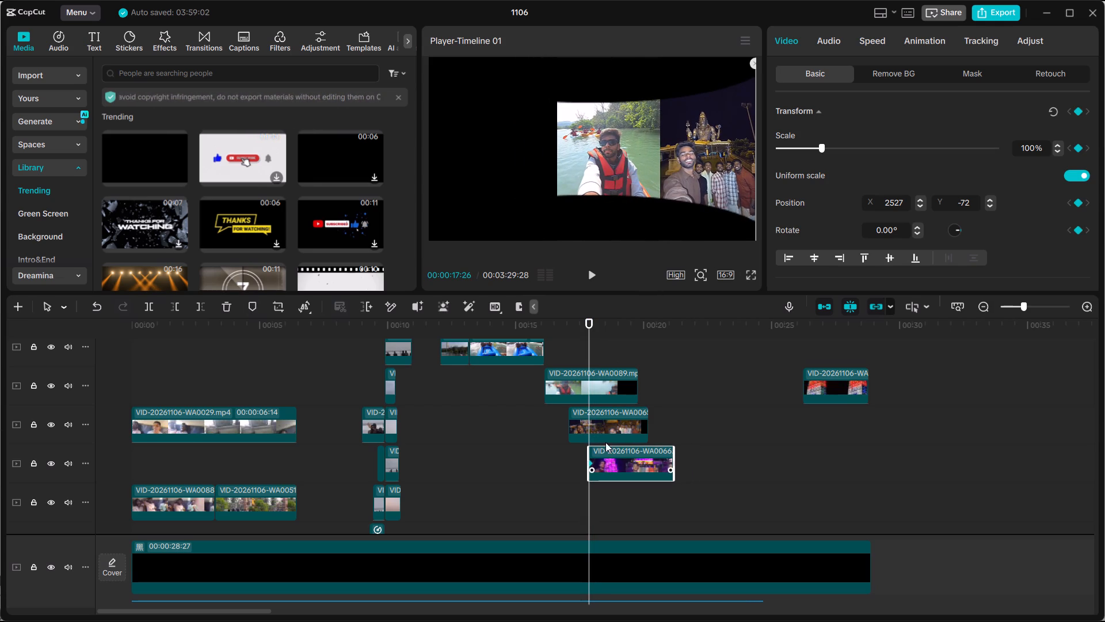
Add a transform keyframe to the purple-lit temple clip at 00:00:18:24 and set its X position to 100.
{"action": "left_click_drag", "start_coordinate": [584, 362], "coordinate": [594, 362]}
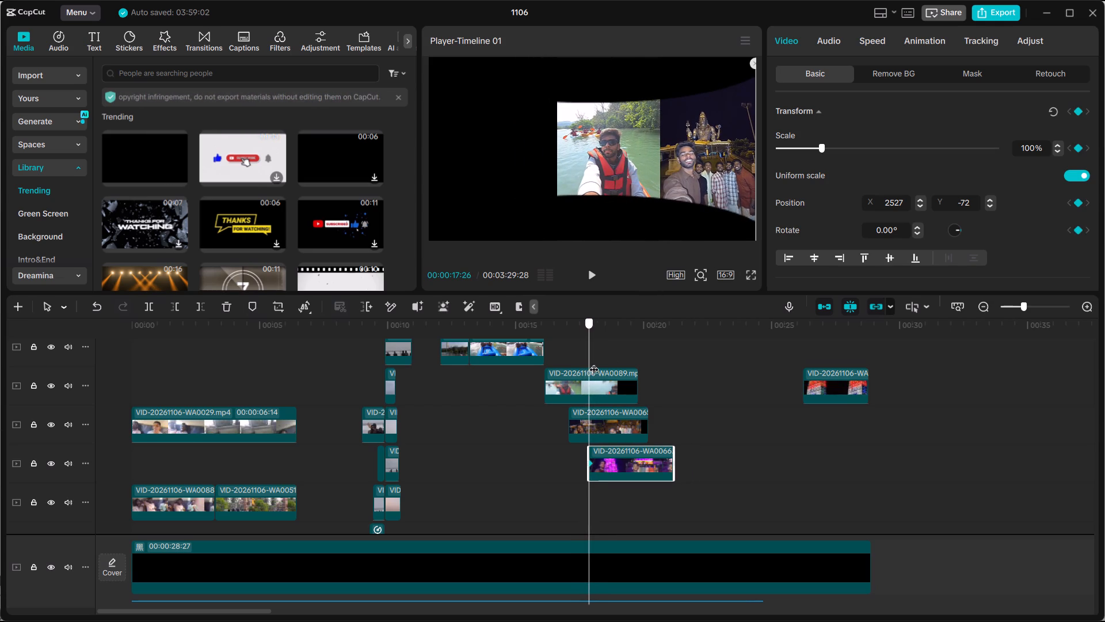
{"action": "left_click_drag", "start_coordinate": [594, 362], "coordinate": [616, 366]}
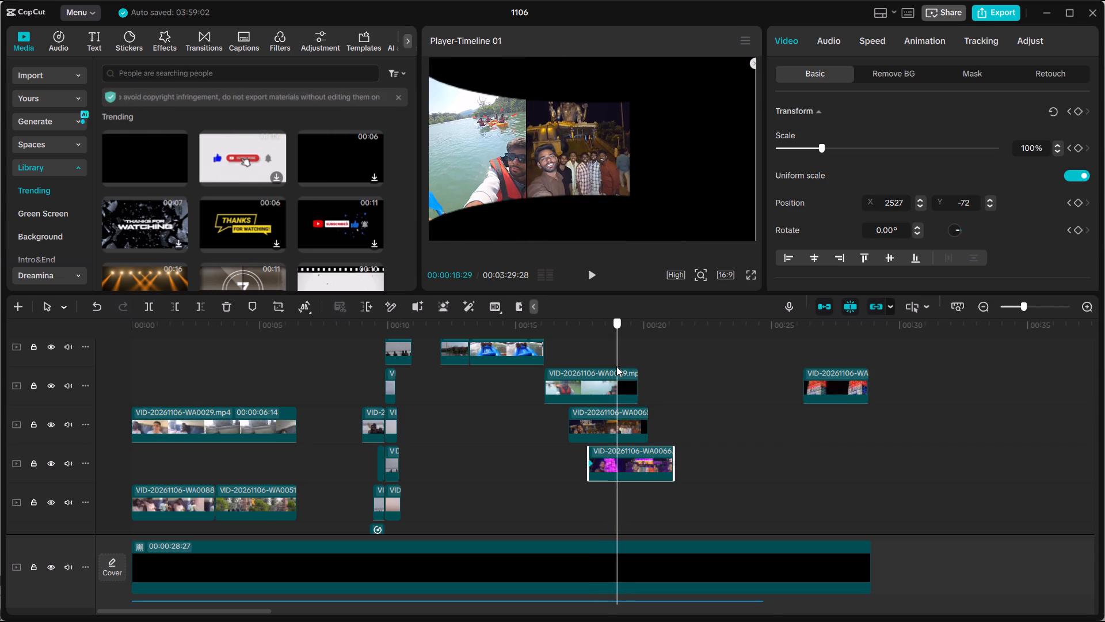
{"action": "left_click_drag", "start_coordinate": [616, 366], "coordinate": [613, 366]}
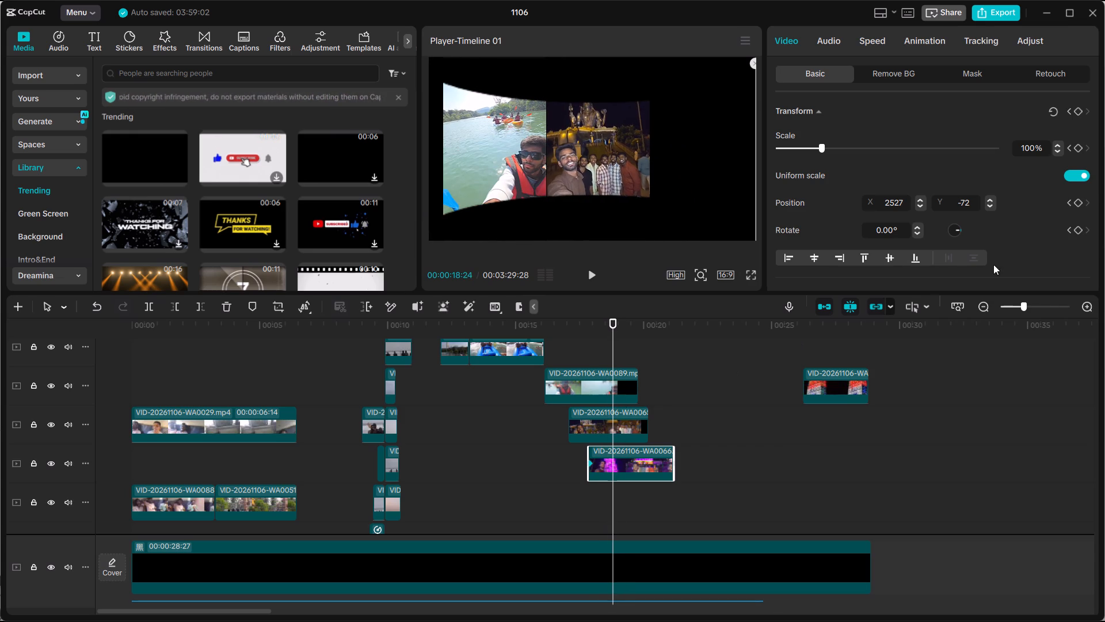
{"action": "left_click", "coordinate": [1080, 109]}
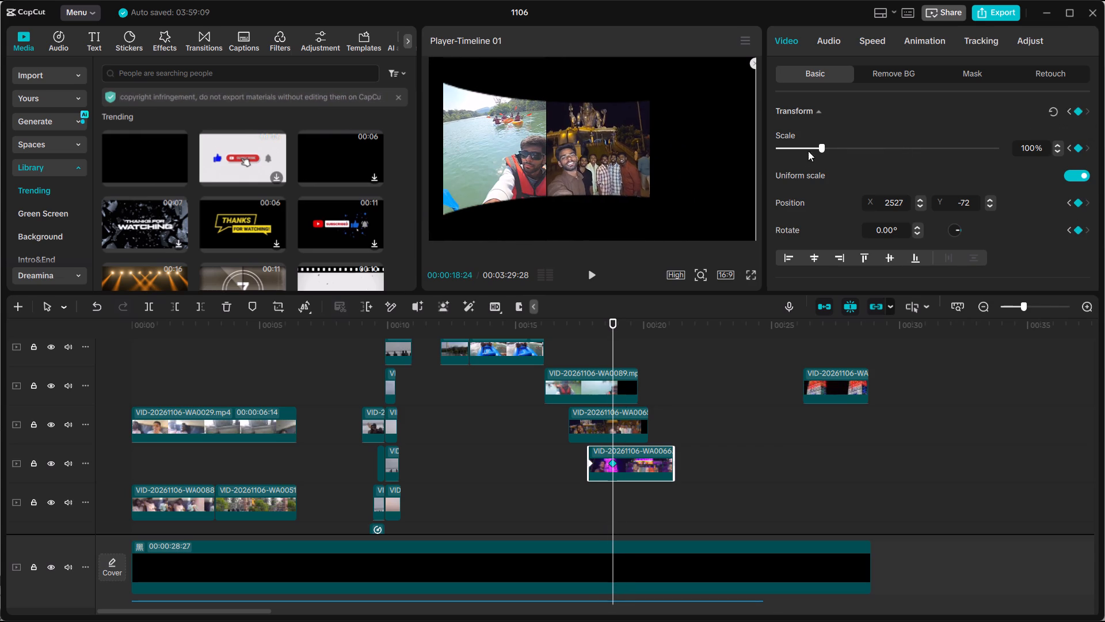
{"action": "left_click_drag", "start_coordinate": [757, 168], "coordinate": [743, 167]}
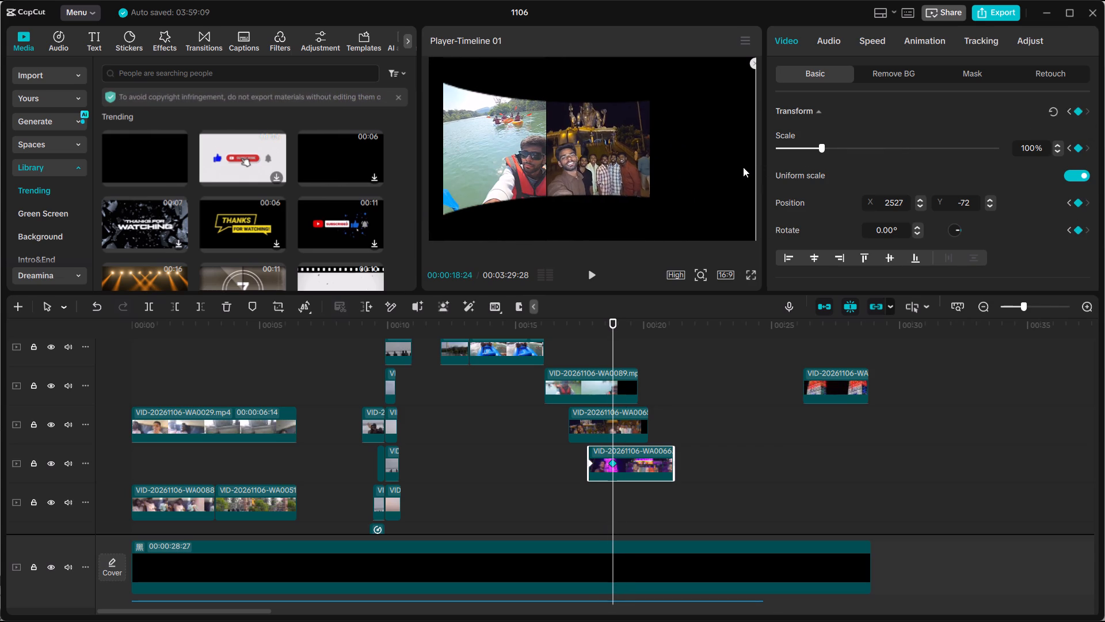
{"action": "left_click_drag", "start_coordinate": [753, 164], "coordinate": [742, 162]}
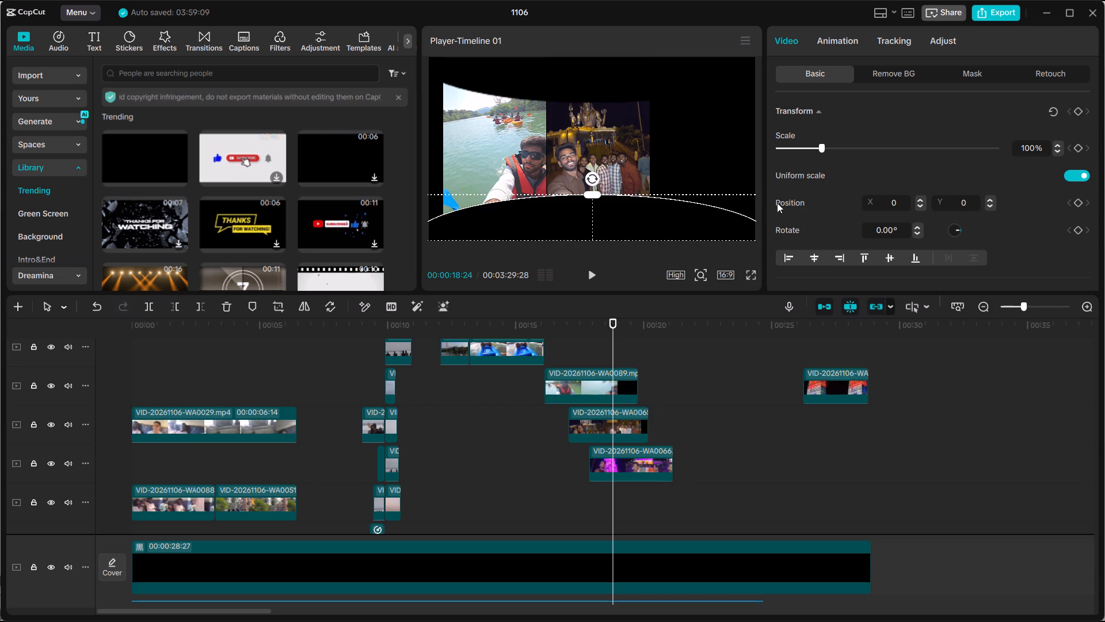
{"action": "left_click", "coordinate": [645, 456]}
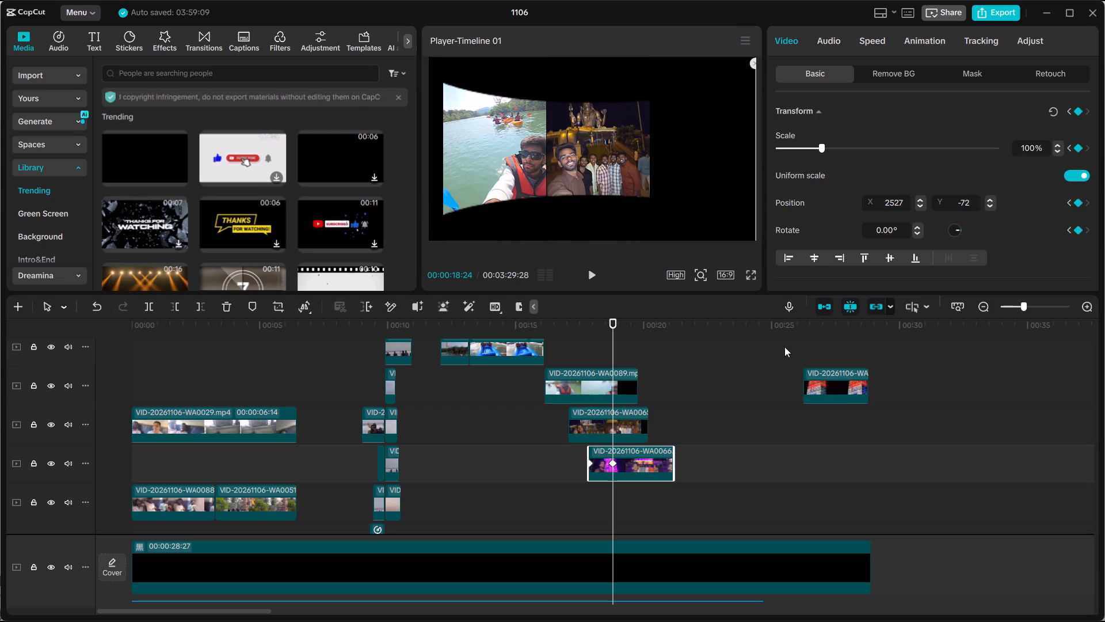
{"action": "left_click_drag", "start_coordinate": [884, 202], "coordinate": [912, 207]}
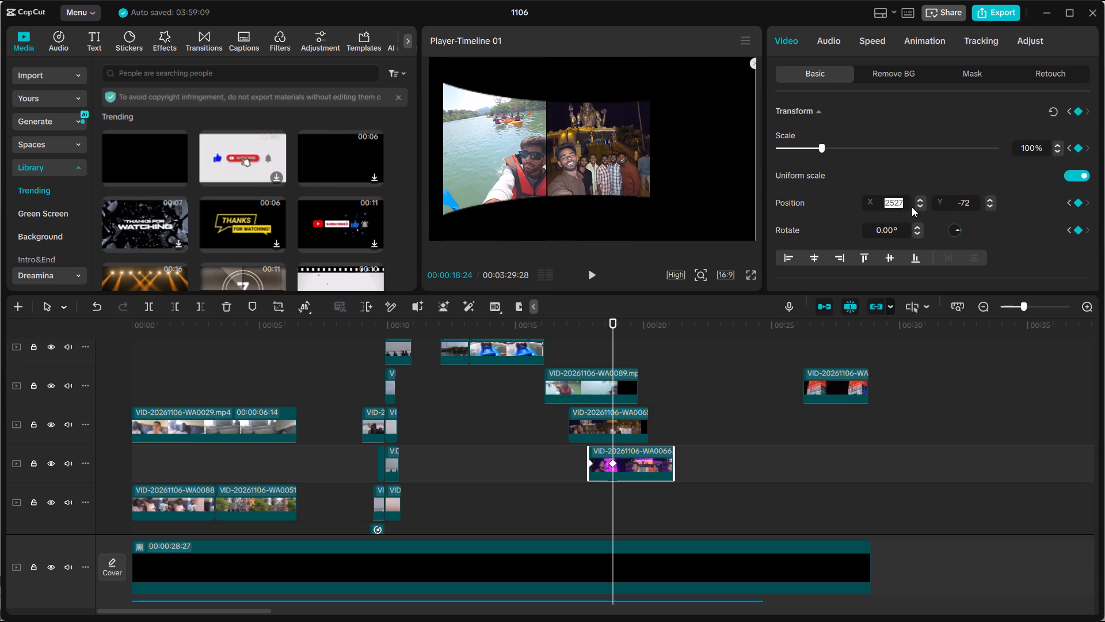
{"action": "left_click_drag", "start_coordinate": [912, 207], "coordinate": [917, 207]}
{"action": "type", "text": "100"}
{"action": "key", "text": "Return"}
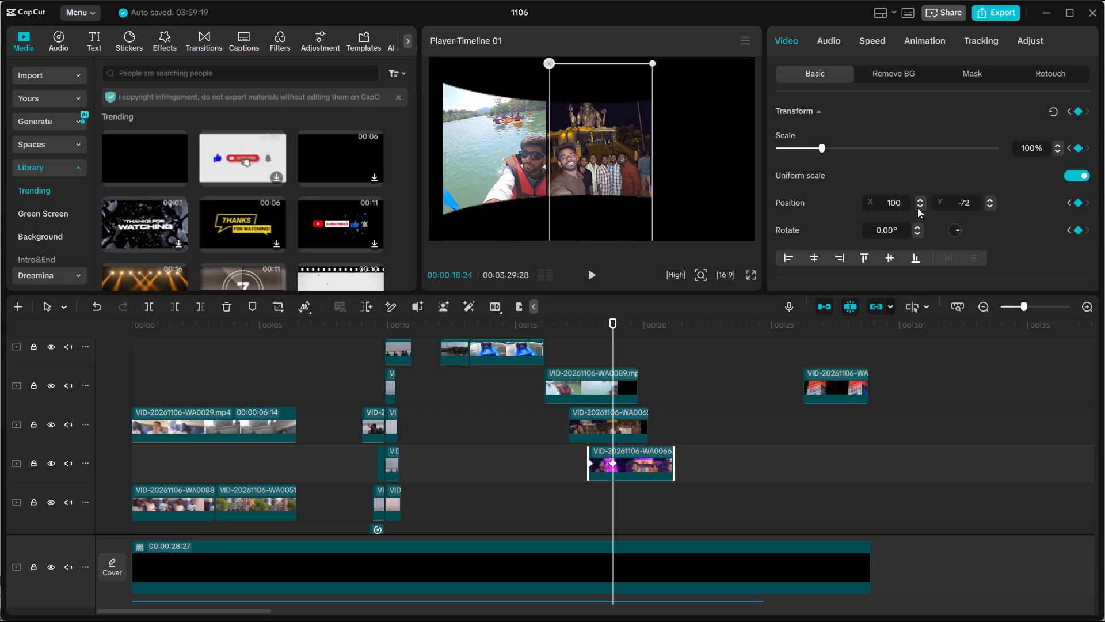
Move the purple-lit temple clip beside the first temple clip, against the frame's right edge, to X 1313, Y 0.
{"action": "left_click_drag", "start_coordinate": [611, 155], "coordinate": [653, 155]}
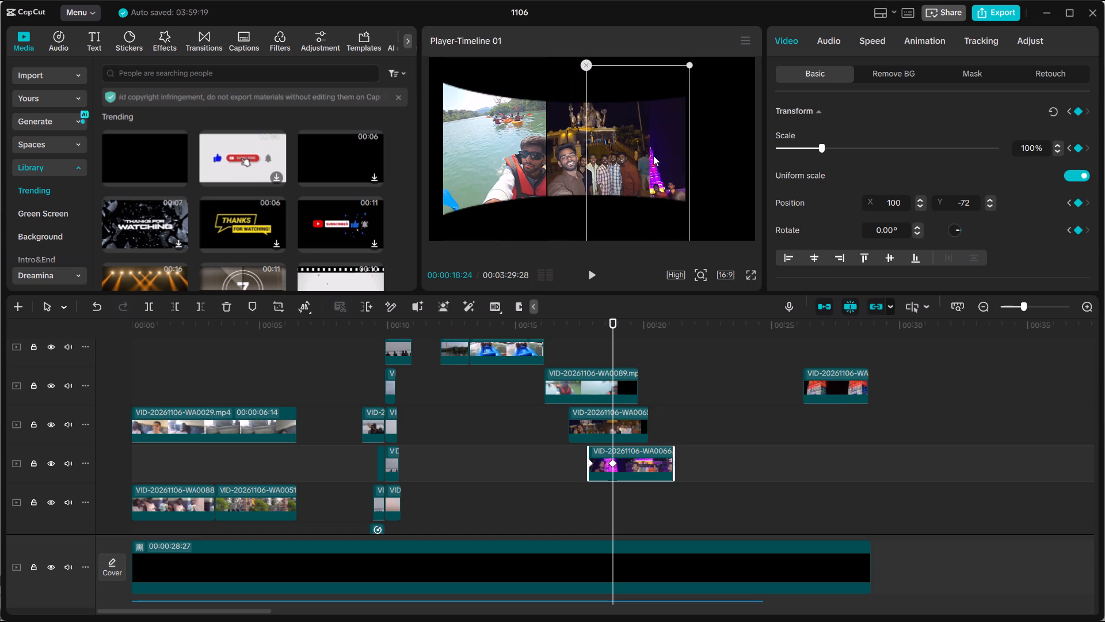
{"action": "left_click_drag", "start_coordinate": [653, 155], "coordinate": [715, 151]}
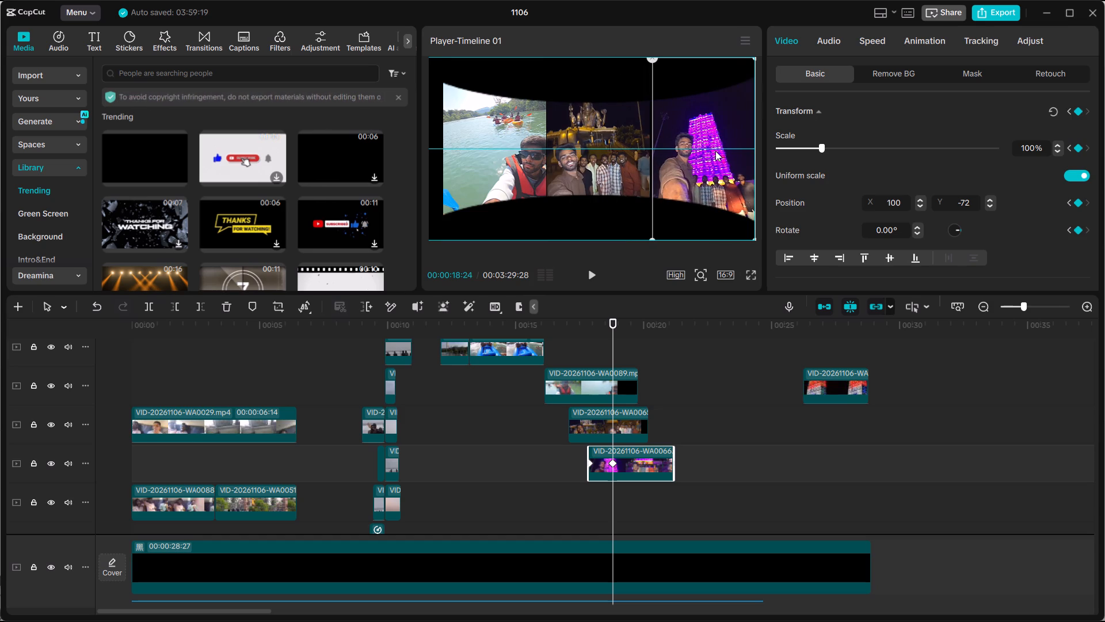
{"action": "left_click_drag", "start_coordinate": [715, 151], "coordinate": [713, 152]}
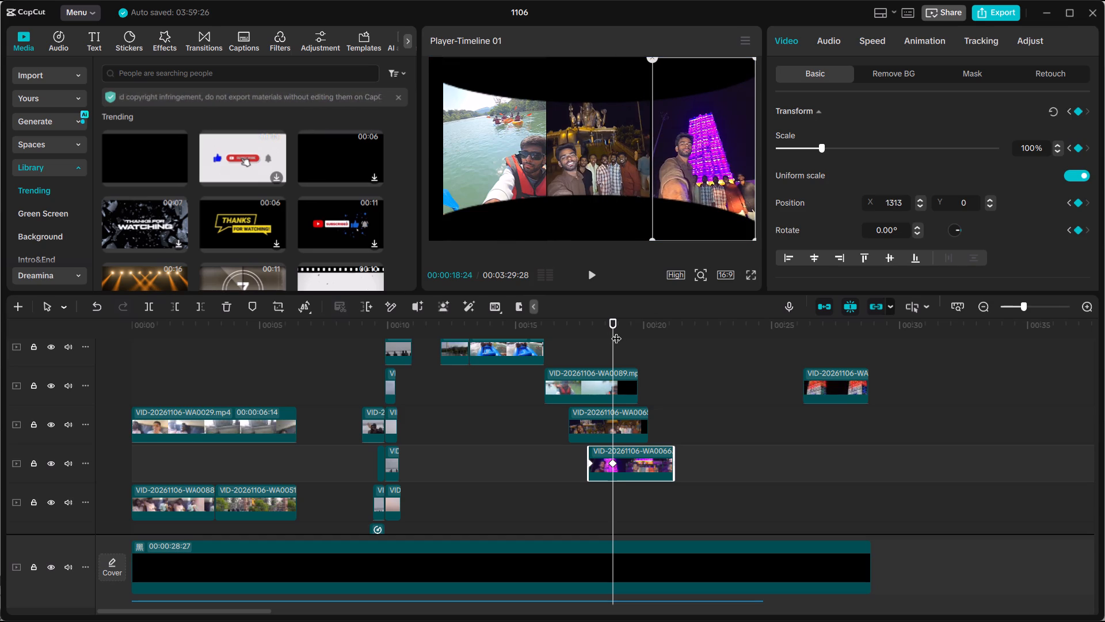
Keyframe the purple-lit temple clip's transform at 00:00:20:06 and move it past the frame's left edge, to X -2611, Y 0.
{"action": "left_click_drag", "start_coordinate": [616, 331], "coordinate": [626, 331]}
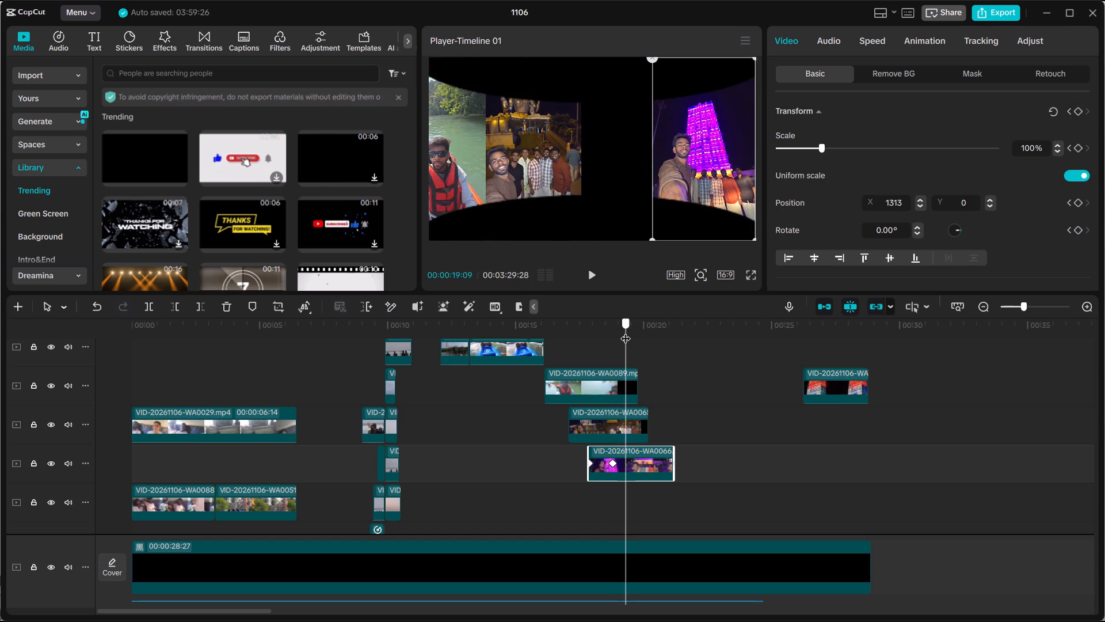
{"action": "left_click_drag", "start_coordinate": [626, 331], "coordinate": [609, 331]}
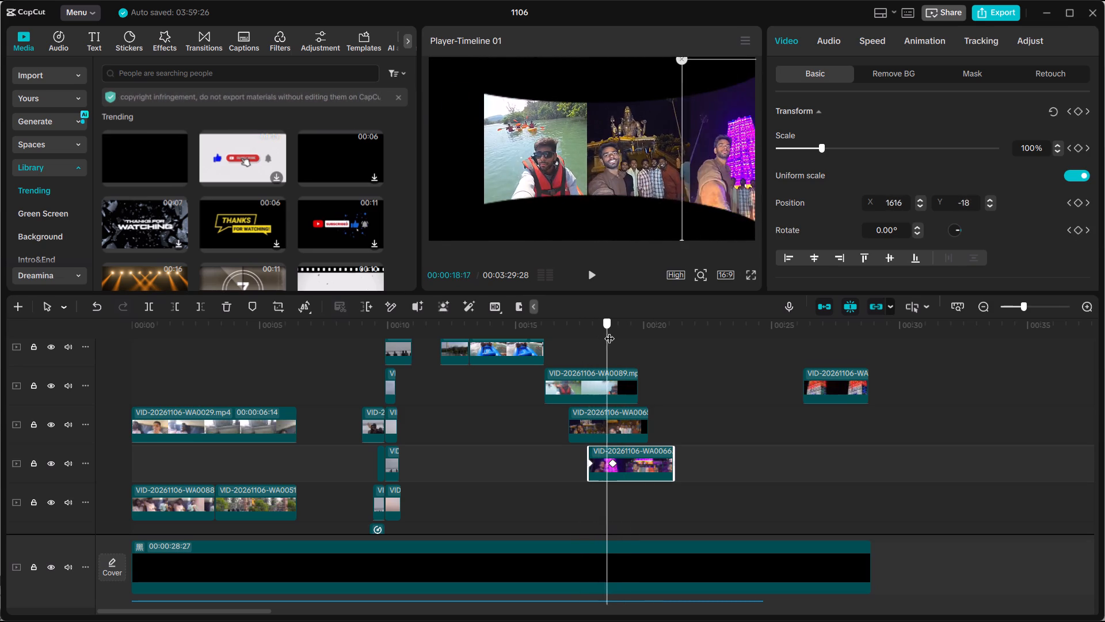
{"action": "left_click_drag", "start_coordinate": [609, 331], "coordinate": [635, 336]}
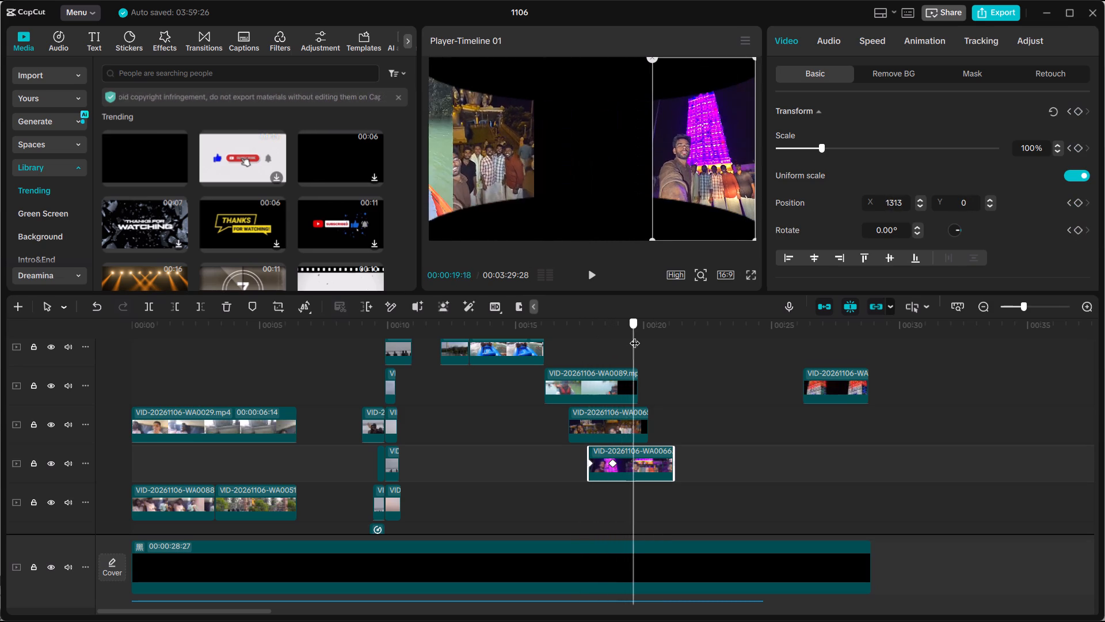
{"action": "left_click_drag", "start_coordinate": [635, 336], "coordinate": [647, 340]}
{"action": "left_click", "coordinate": [1072, 112]}
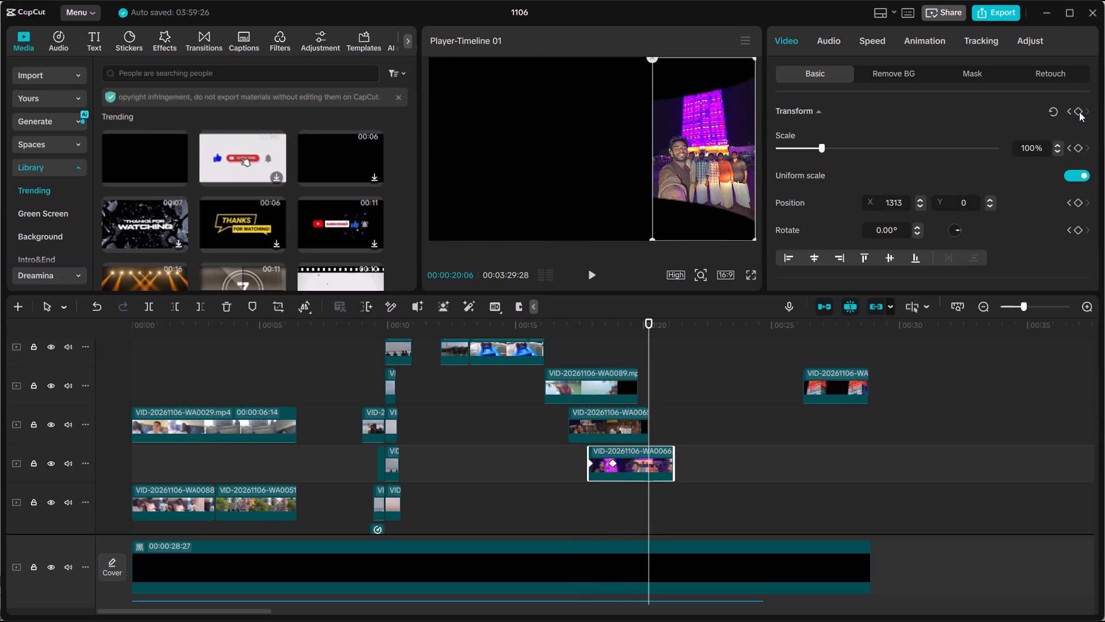
{"action": "left_click", "coordinate": [1079, 112]}
{"action": "left_click_drag", "start_coordinate": [721, 178], "coordinate": [620, 177]}
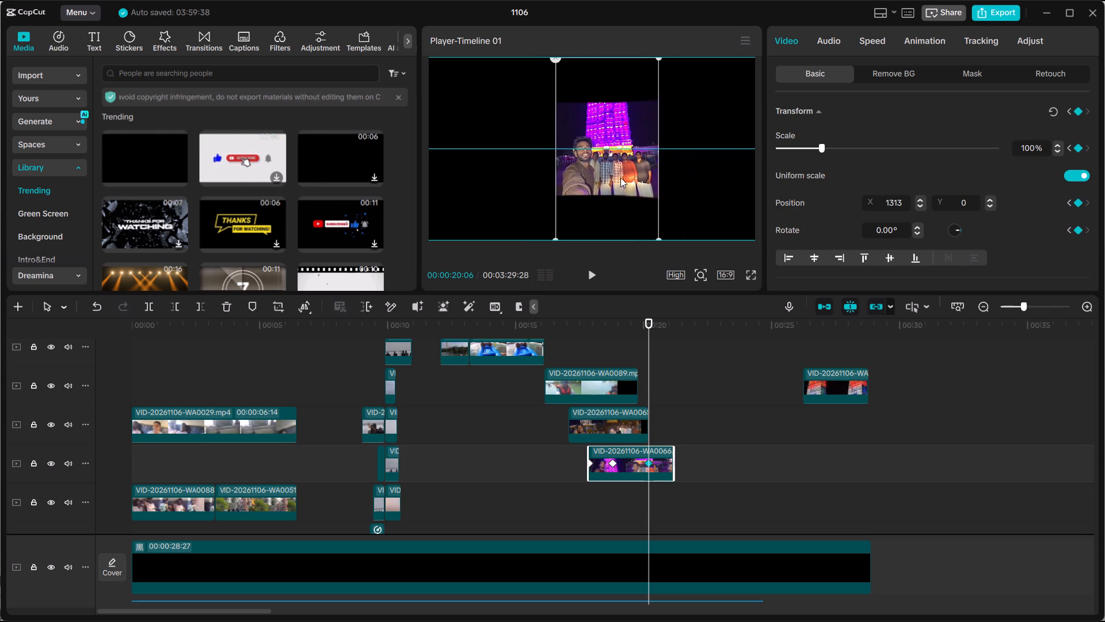
{"action": "left_click_drag", "start_coordinate": [620, 177], "coordinate": [466, 180]}
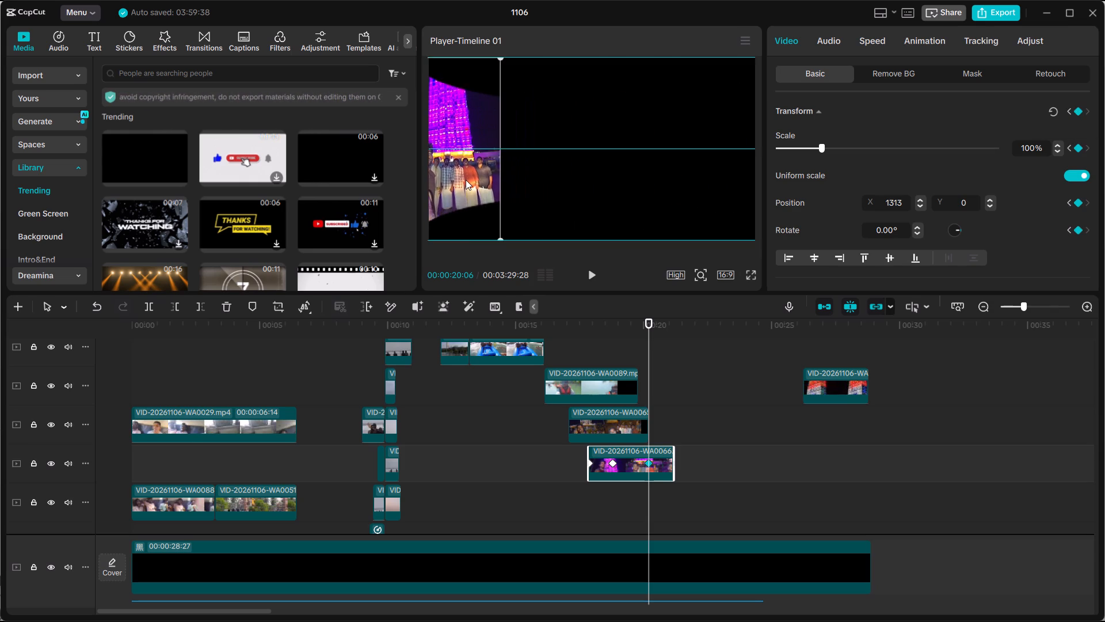
{"action": "left_click_drag", "start_coordinate": [466, 180], "coordinate": [386, 175]}
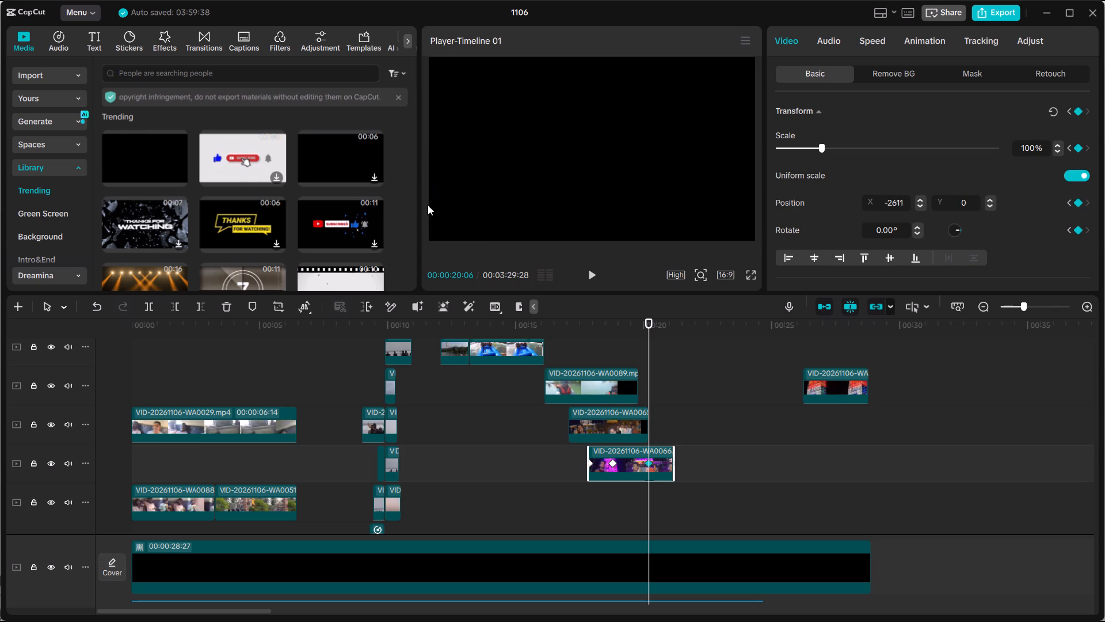
Play back the overlapping kayaking and temple clips to check how the purple-lit temple clip slides out.
{"action": "left_click_drag", "start_coordinate": [571, 324], "coordinate": [555, 320]}
{"action": "left_click", "coordinate": [586, 274]}
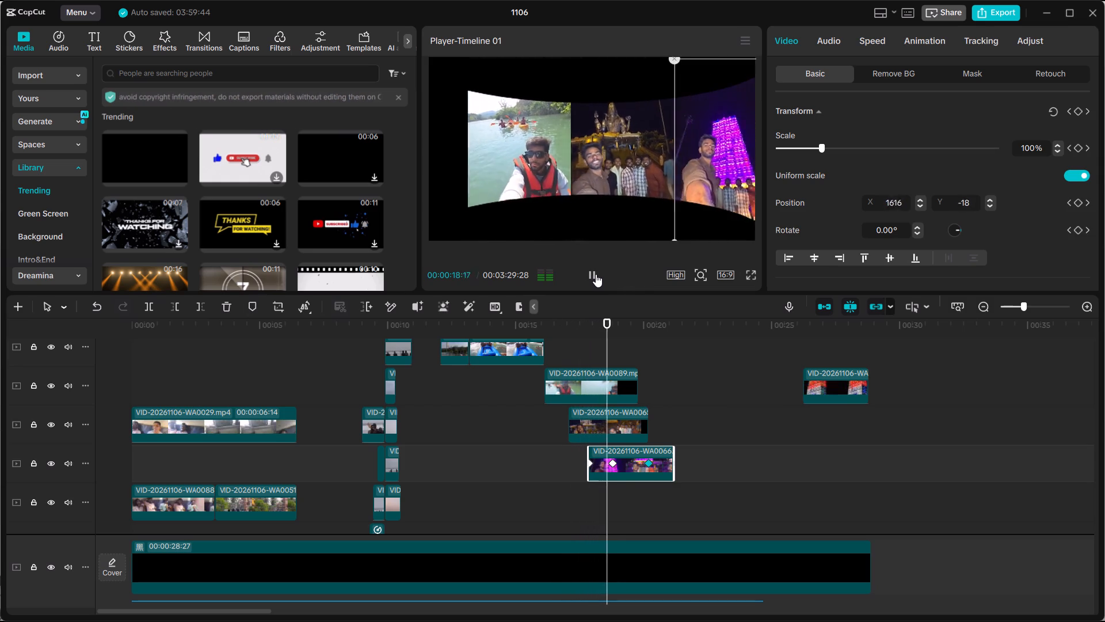
{"action": "left_click", "coordinate": [597, 274]}
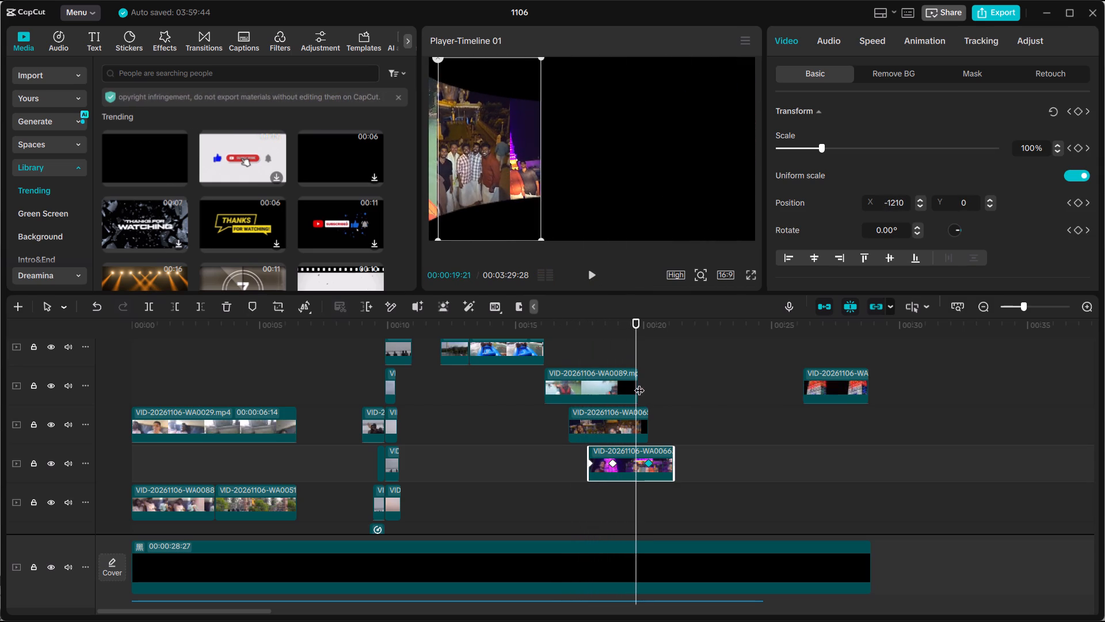
Shift the purple-lit temple clip's off-screen exit keyframe later, between the first temple clip's end and its own end.
{"action": "left_click_drag", "start_coordinate": [648, 462], "coordinate": [675, 468]}
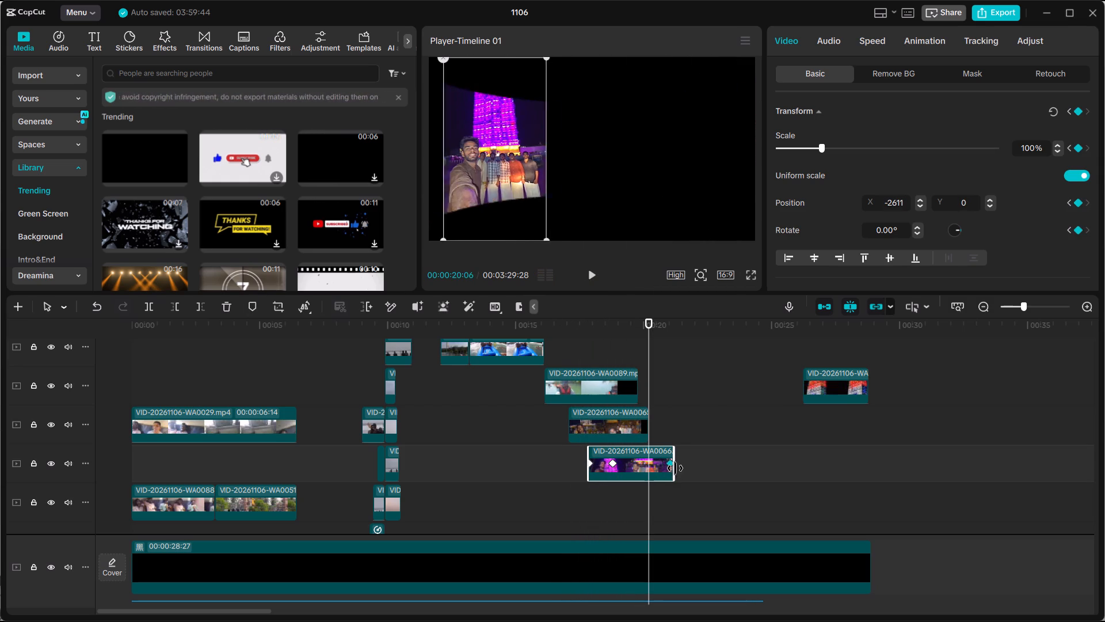
{"action": "left_click_drag", "start_coordinate": [675, 468], "coordinate": [662, 469]}
Scrub through the kayaking and temple slide, and play it from 00:00:16:12 to check the retimed exit.
{"action": "left_click", "coordinate": [633, 314]}
{"action": "left_click_drag", "start_coordinate": [630, 327], "coordinate": [635, 328]}
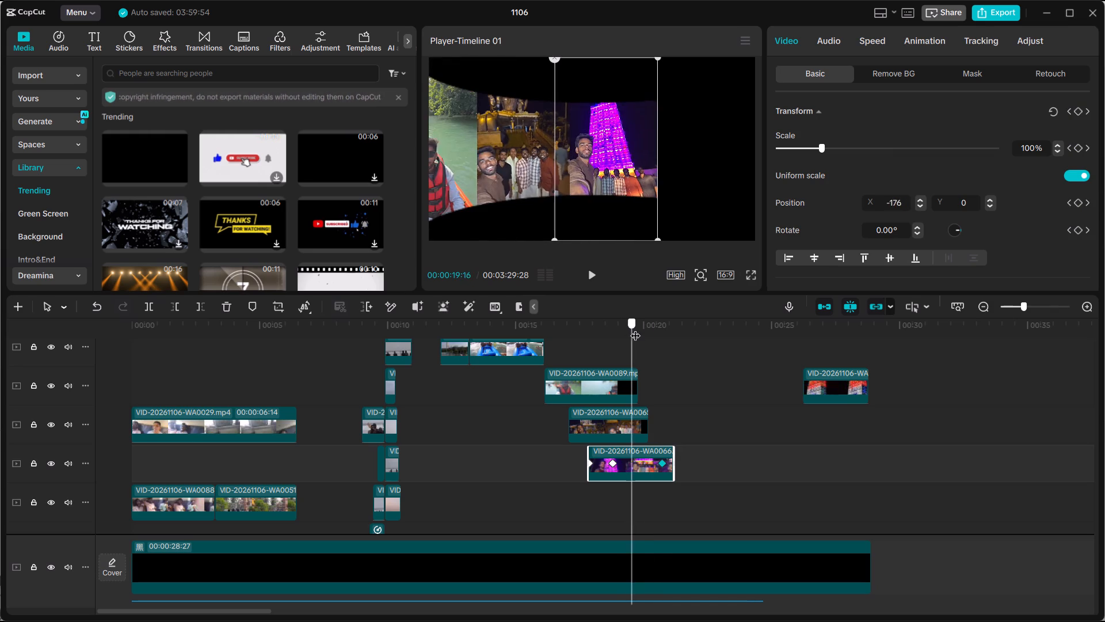
{"action": "left_click_drag", "start_coordinate": [635, 328], "coordinate": [671, 340]}
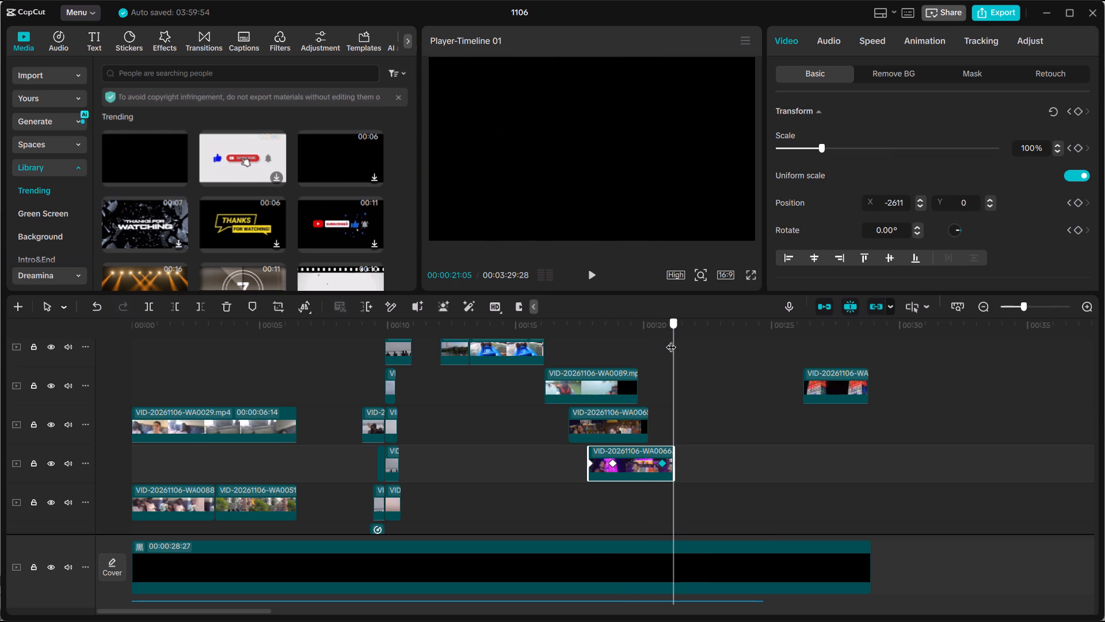
{"action": "left_click_drag", "start_coordinate": [671, 340], "coordinate": [550, 337]}
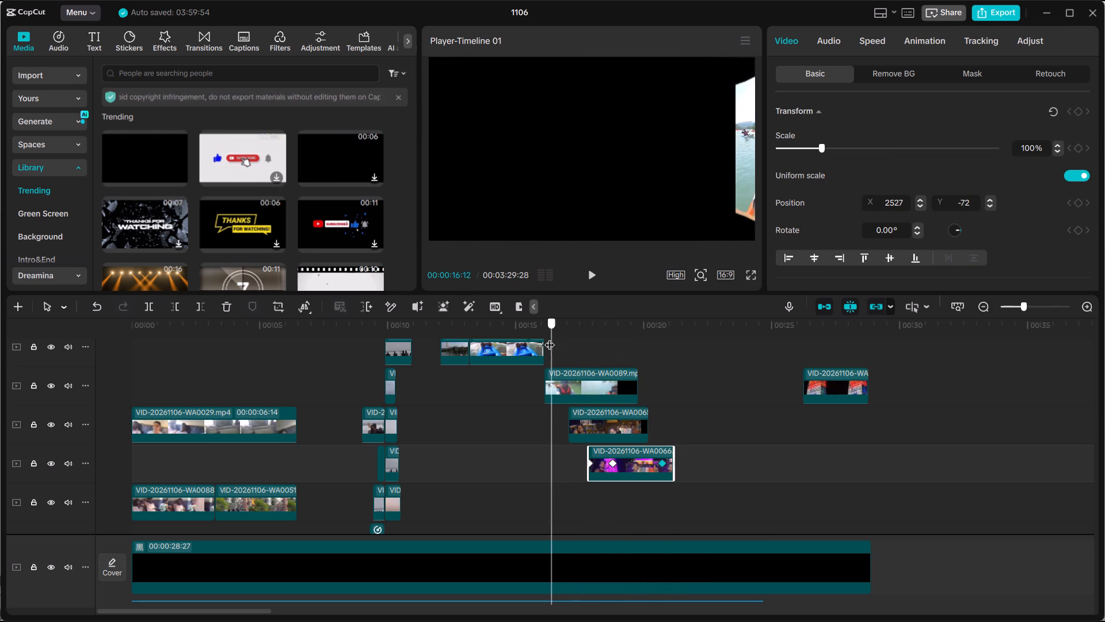
{"action": "left_click_drag", "start_coordinate": [550, 337], "coordinate": [549, 337]}
{"action": "left_click", "coordinate": [595, 283]}
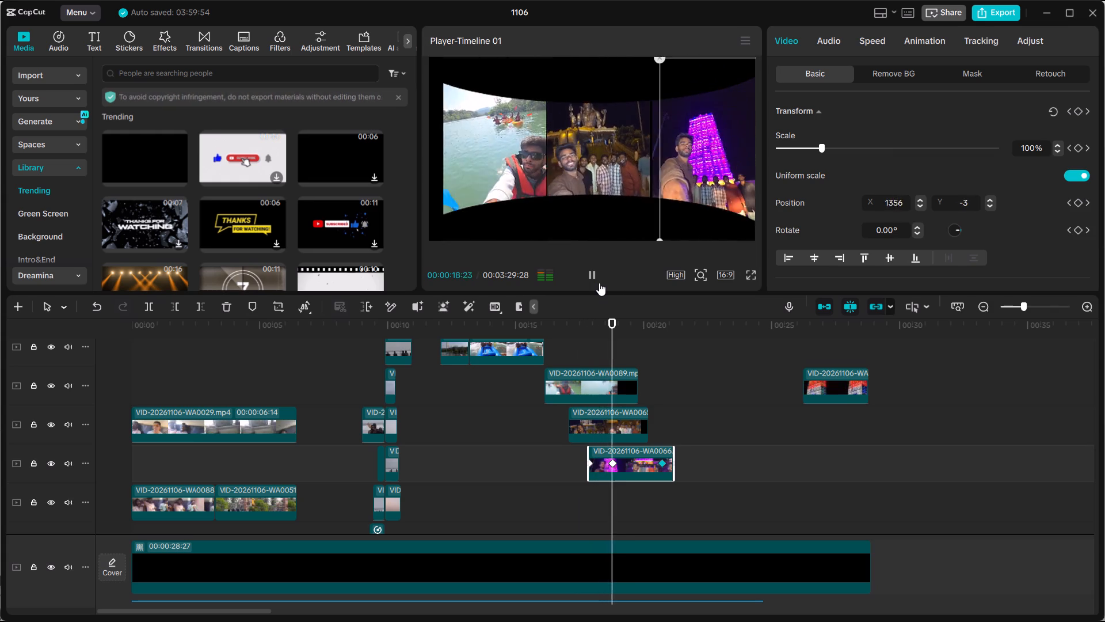
{"action": "left_click", "coordinate": [599, 283]}
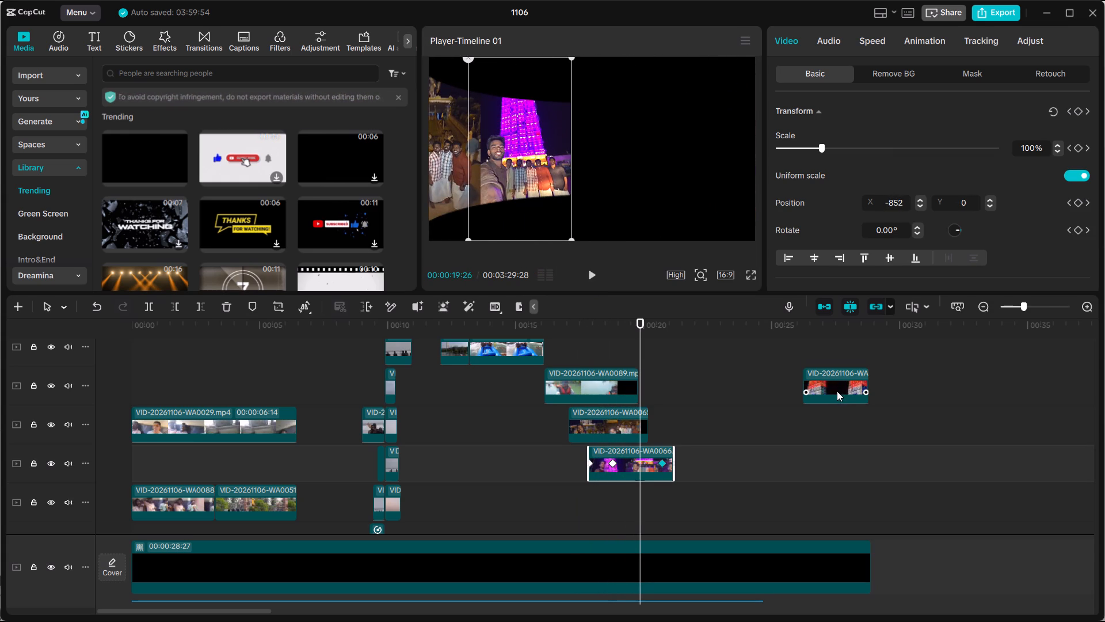
Move the last five clips on the lowest overlay track, including VID-20261106-WA0080, earlier so the group starts at 00:00:19:26.
{"action": "scroll", "coordinate": [837, 391], "scroll_direction": "down", "scroll_amount": 6, "text": "ctrl"}
{"action": "scroll", "coordinate": [837, 391], "scroll_direction": "down", "scroll_amount": 5}
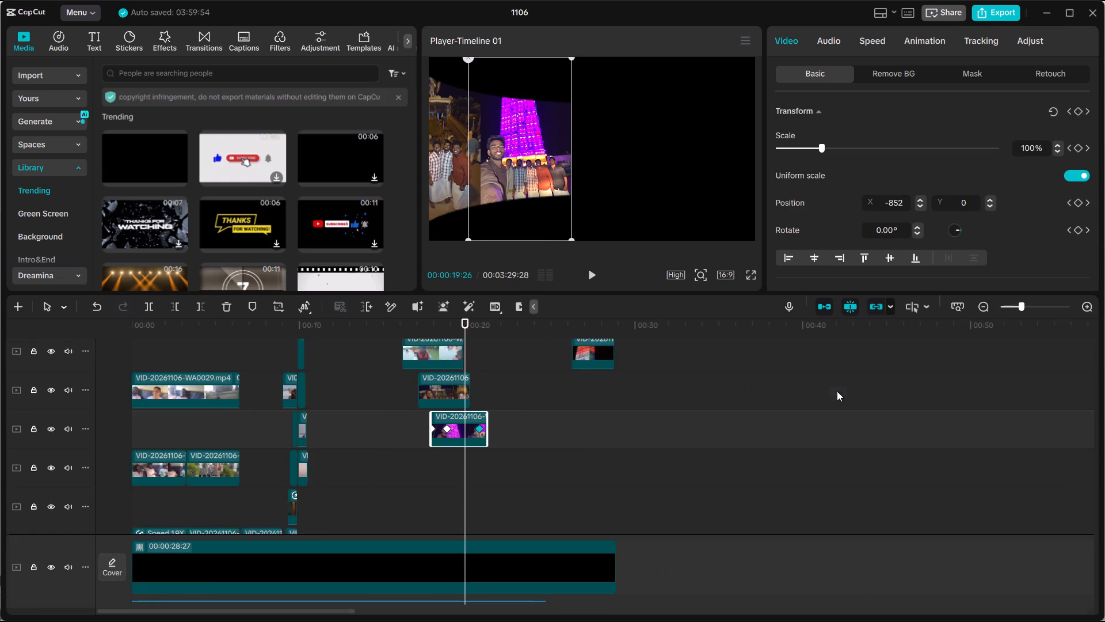
{"action": "scroll", "coordinate": [817, 389], "scroll_direction": "down", "scroll_amount": 11}
{"action": "left_click_drag", "start_coordinate": [817, 389], "coordinate": [828, 416]}
{"action": "left_click_drag", "start_coordinate": [806, 522], "coordinate": [821, 545]}
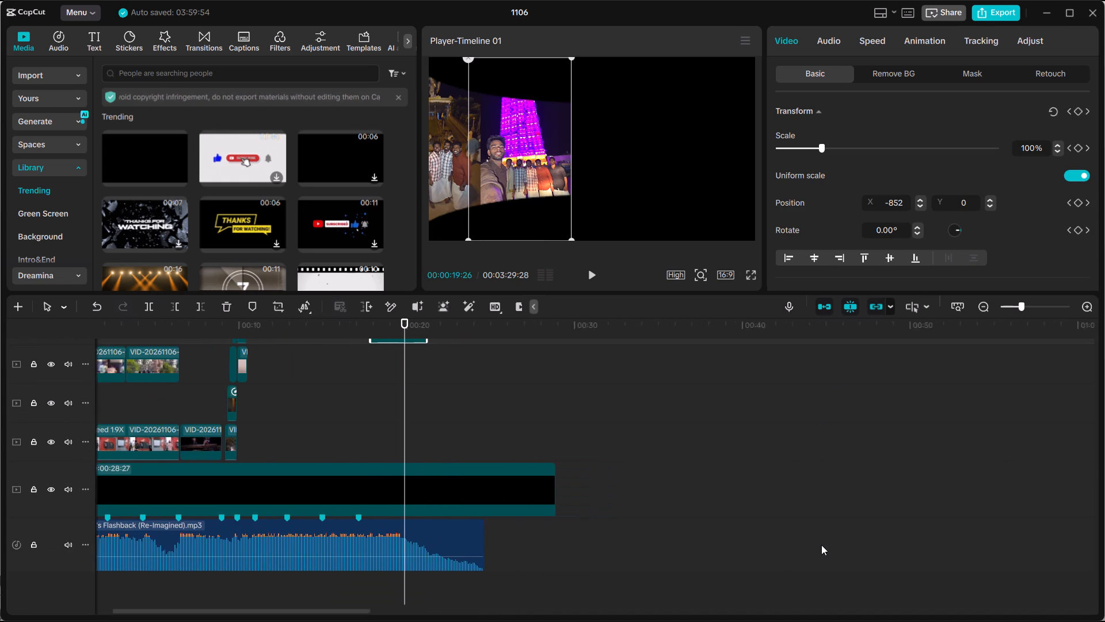
{"action": "left_click_drag", "start_coordinate": [821, 545], "coordinate": [821, 546]}
{"action": "left_click", "coordinate": [821, 546]}
{"action": "left_click", "coordinate": [774, 532]}
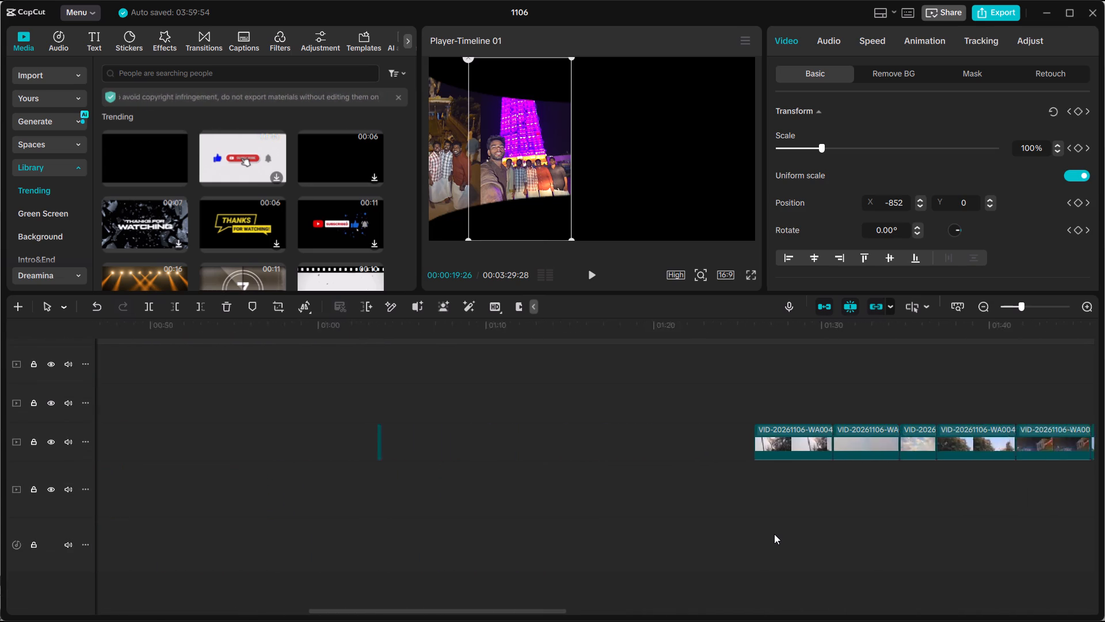
{"action": "scroll", "coordinate": [774, 532], "scroll_direction": "down", "scroll_amount": 5, "text": "ctrl"}
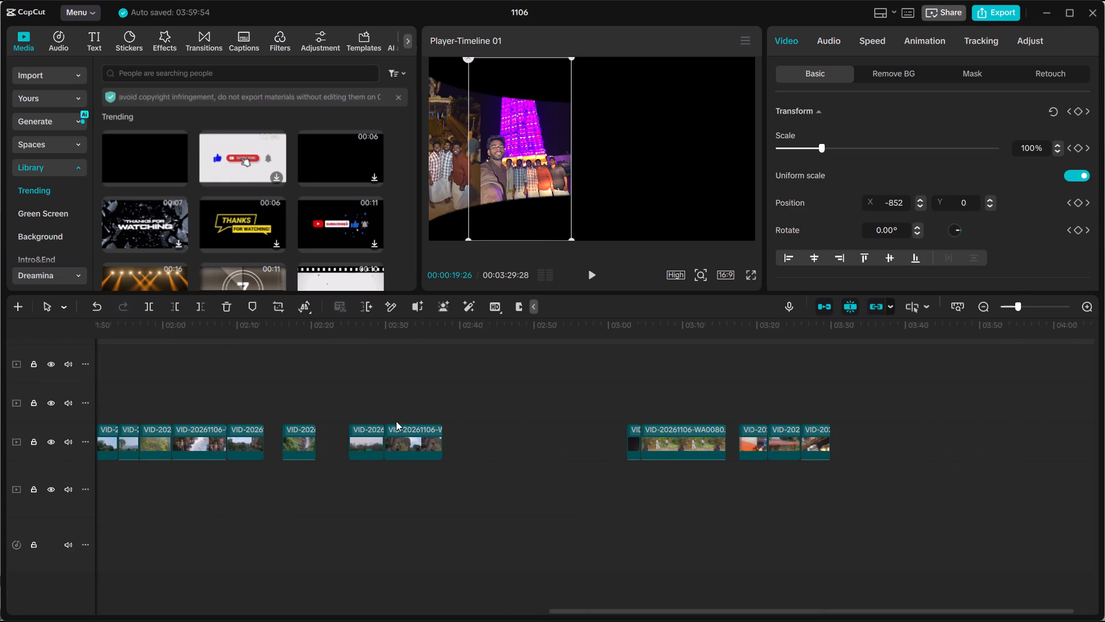
{"action": "left_click_drag", "start_coordinate": [599, 396], "coordinate": [723, 471]}
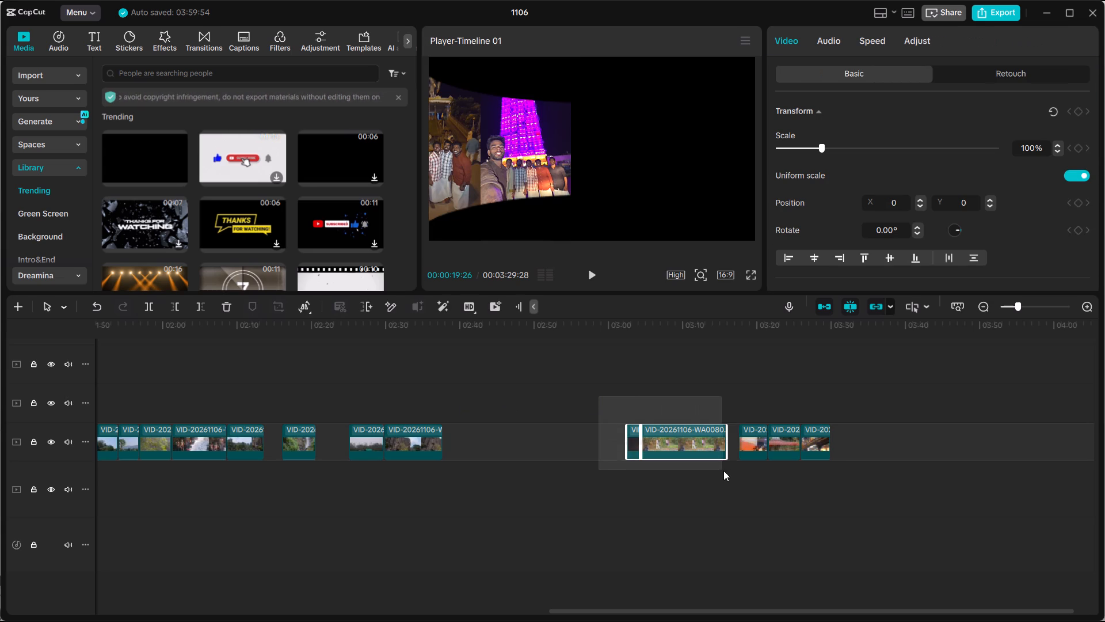
{"action": "left_click_drag", "start_coordinate": [723, 471], "coordinate": [826, 479]}
{"action": "left_click_drag", "start_coordinate": [703, 442], "coordinate": [577, 445]}
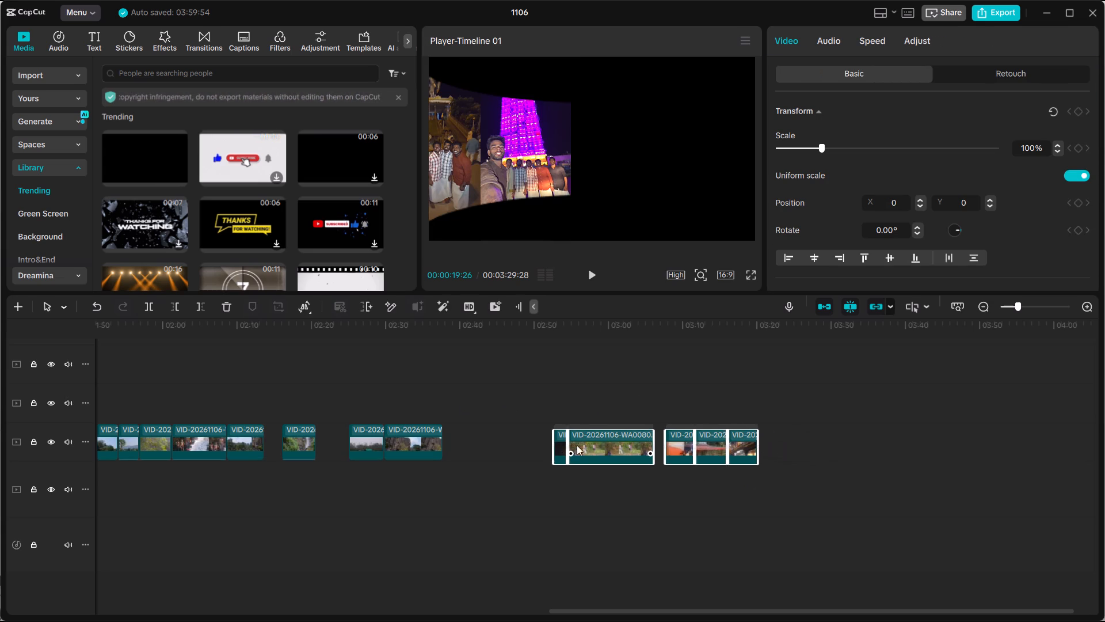
{"action": "left_click_drag", "start_coordinate": [577, 445], "coordinate": [65, 495]}
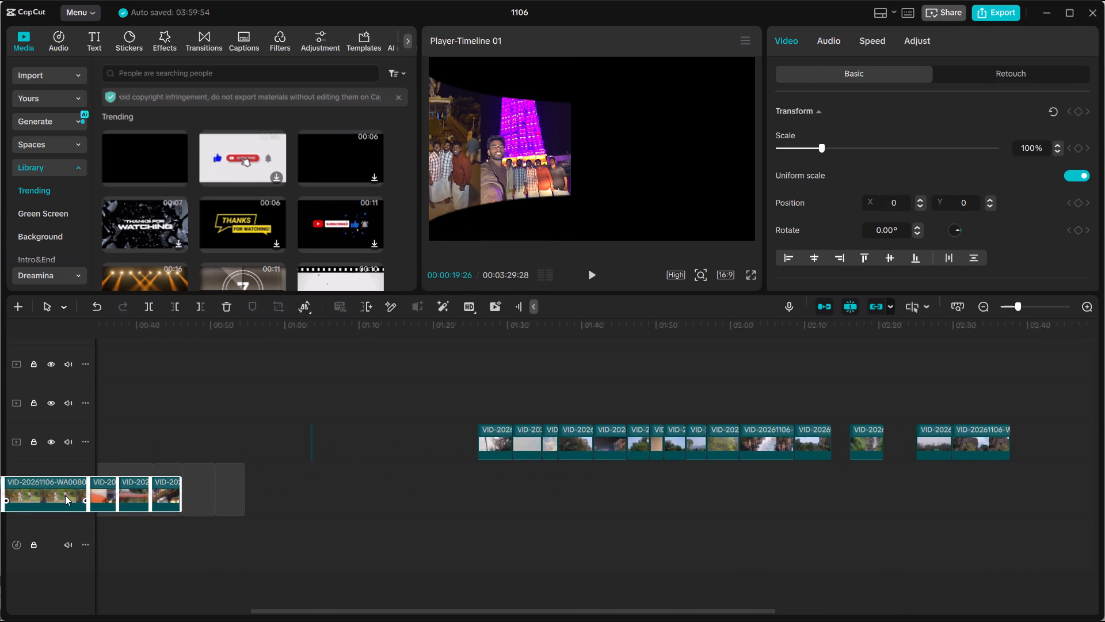
{"action": "left_click_drag", "start_coordinate": [65, 495], "coordinate": [333, 443]}
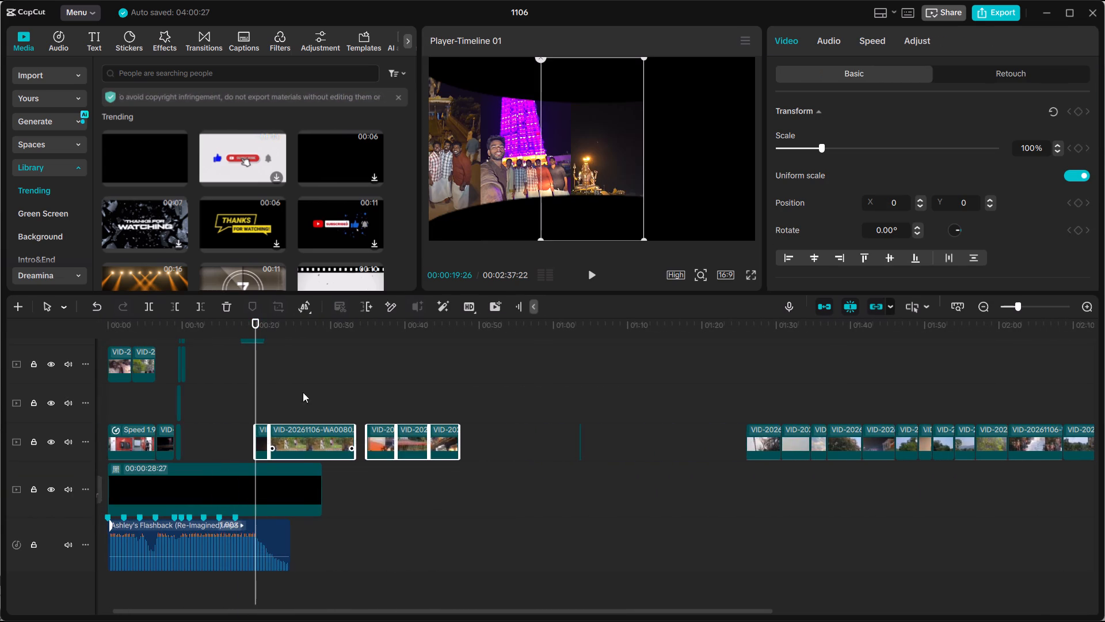
Preview the moved group of clips and delete the orange-walled restaurant clip and VID-20261106-WA0073 after it.
{"action": "left_click_drag", "start_coordinate": [256, 356], "coordinate": [290, 362]}
{"action": "scroll", "coordinate": [307, 398], "scroll_direction": "up", "scroll_amount": 7, "text": "ctrl"}
{"action": "left_click_drag", "start_coordinate": [289, 383], "coordinate": [356, 391]}
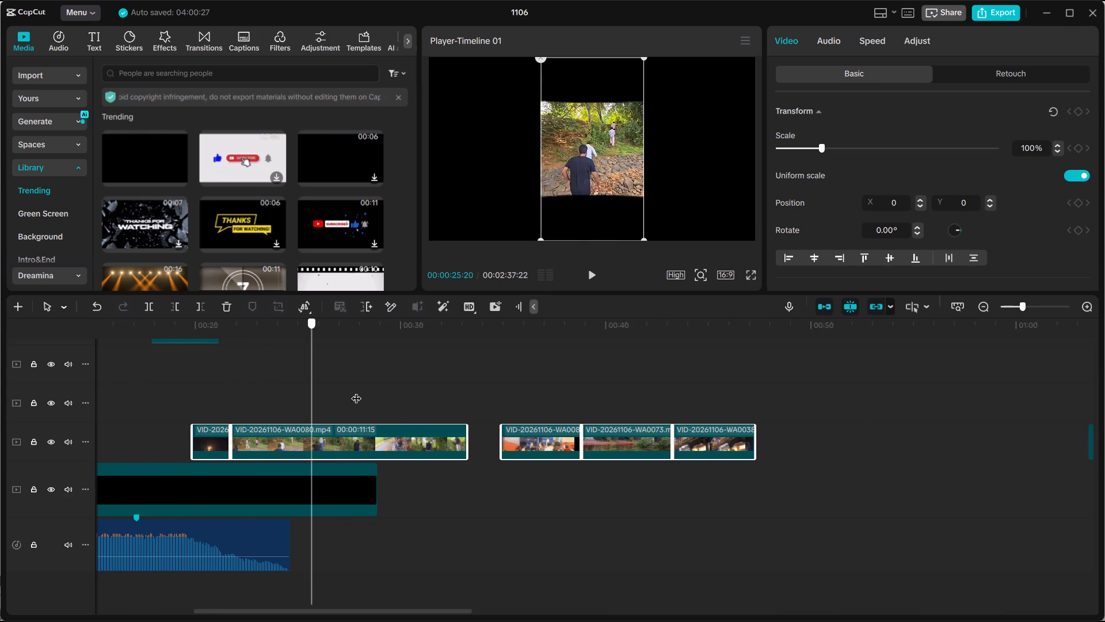
{"action": "left_click_drag", "start_coordinate": [356, 391], "coordinate": [510, 396]}
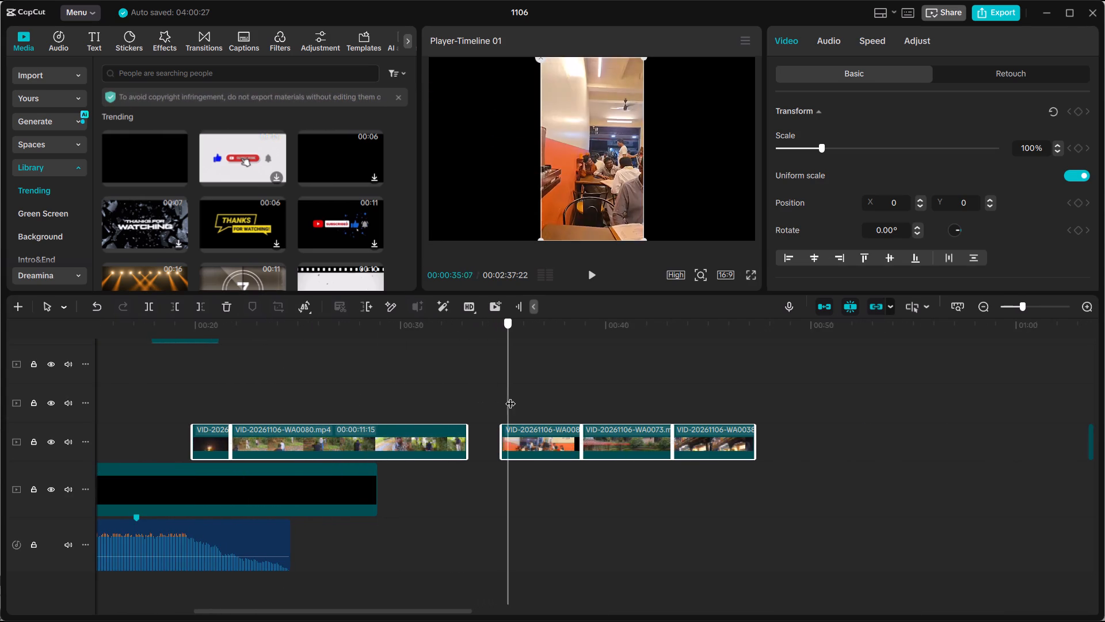
{"action": "left_click_drag", "start_coordinate": [510, 396], "coordinate": [582, 408]}
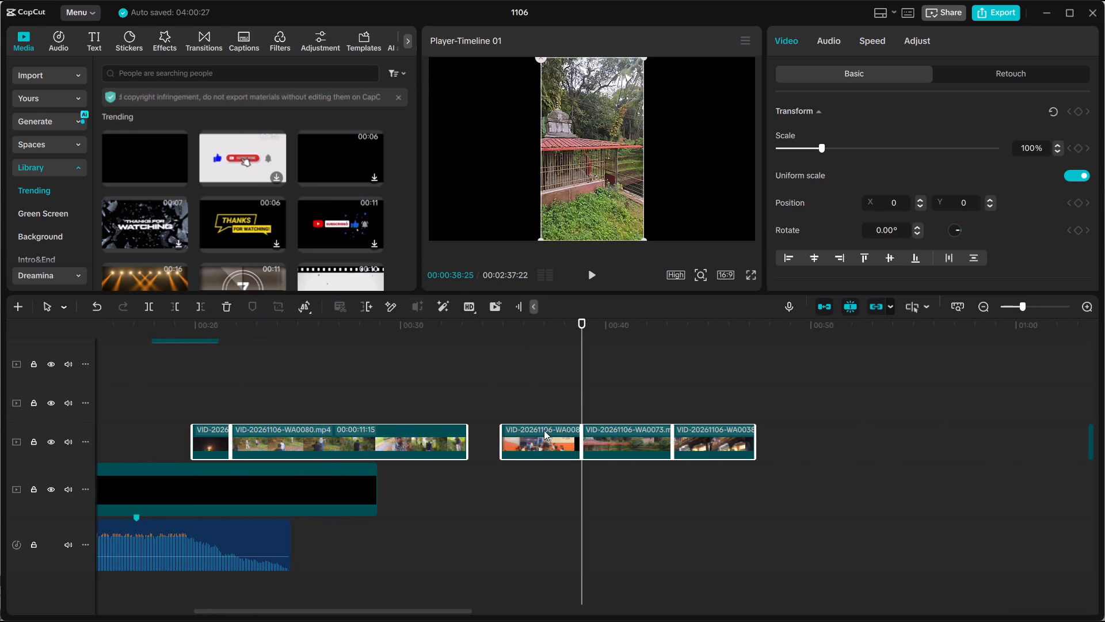
{"action": "left_click", "coordinate": [540, 431]}
{"action": "key", "text": "Delete"}
{"action": "left_click", "coordinate": [599, 443]}
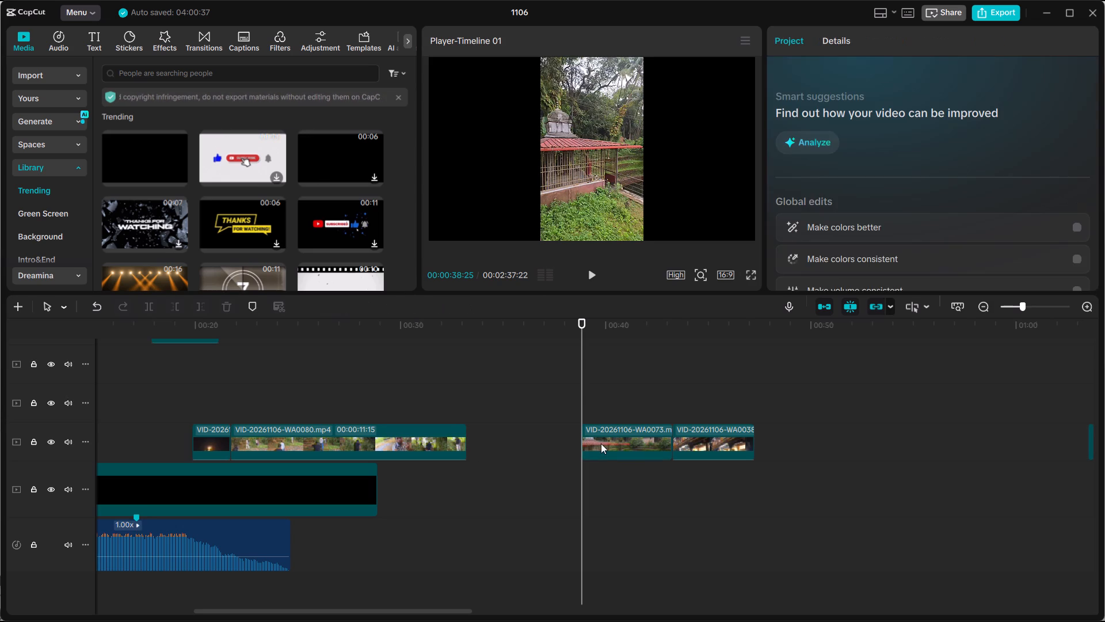
{"action": "key", "text": "Delete"}
Move the WA0038 clip earlier on the lowest overlay track so it starts right at VID-20261106-WA0080's end.
{"action": "left_click_drag", "start_coordinate": [582, 379], "coordinate": [596, 380]}
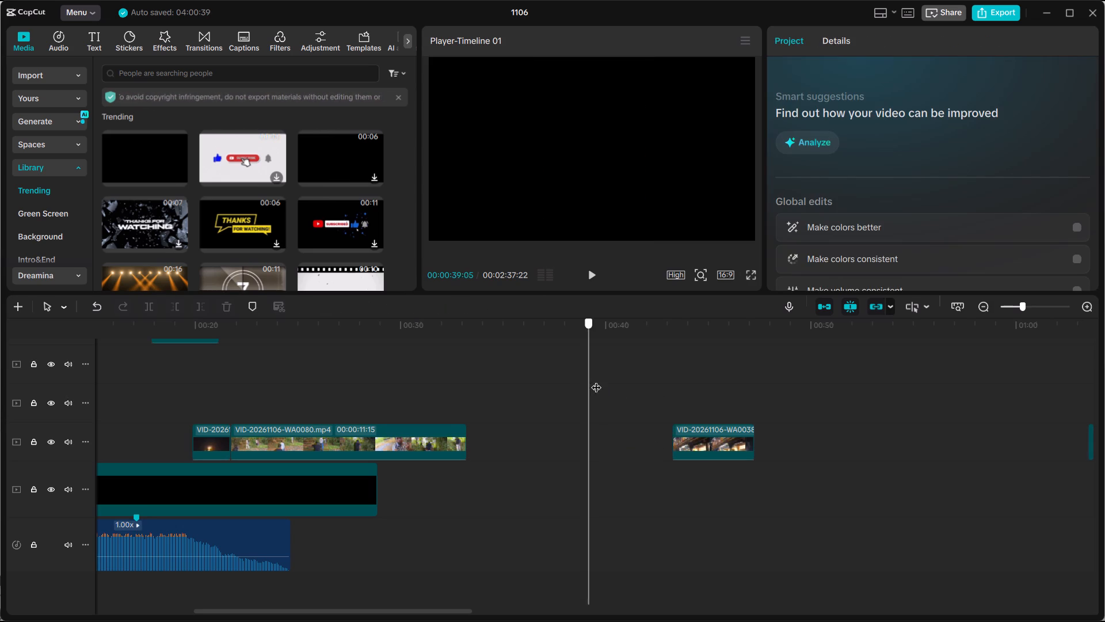
{"action": "left_click_drag", "start_coordinate": [596, 380], "coordinate": [773, 408]}
{"action": "left_click_drag", "start_coordinate": [710, 439], "coordinate": [557, 434]}
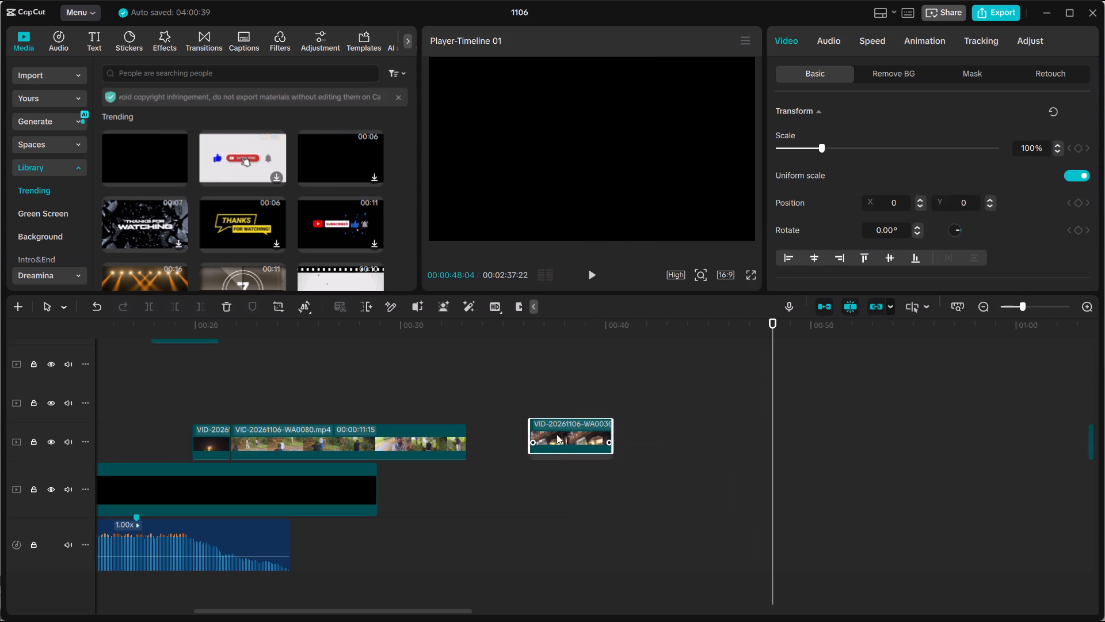
{"action": "left_click_drag", "start_coordinate": [557, 434], "coordinate": [504, 436]}
Delete the tiny leftover clip fragment standing alone at about 00:01:03 on the lowest overlay track.
{"action": "left_click_drag", "start_coordinate": [777, 424], "coordinate": [785, 424]}
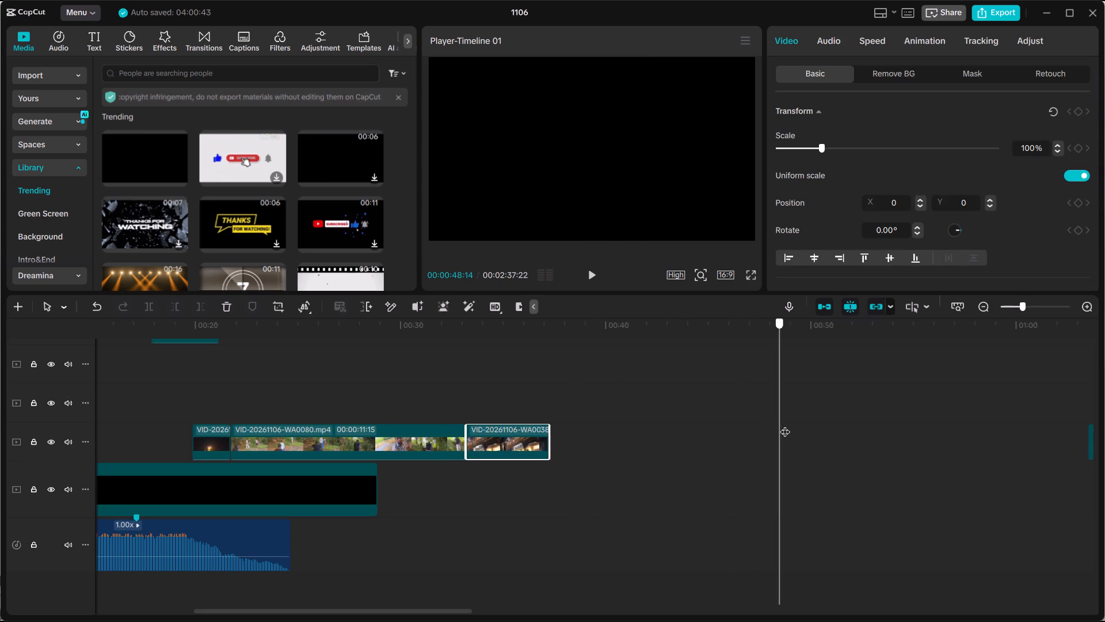
{"action": "left_click_drag", "start_coordinate": [785, 424], "coordinate": [905, 437]}
{"action": "scroll", "coordinate": [904, 437], "scroll_direction": "down", "scroll_amount": 12, "text": "ctrl"}
{"action": "left_click_drag", "start_coordinate": [513, 405], "coordinate": [528, 408]}
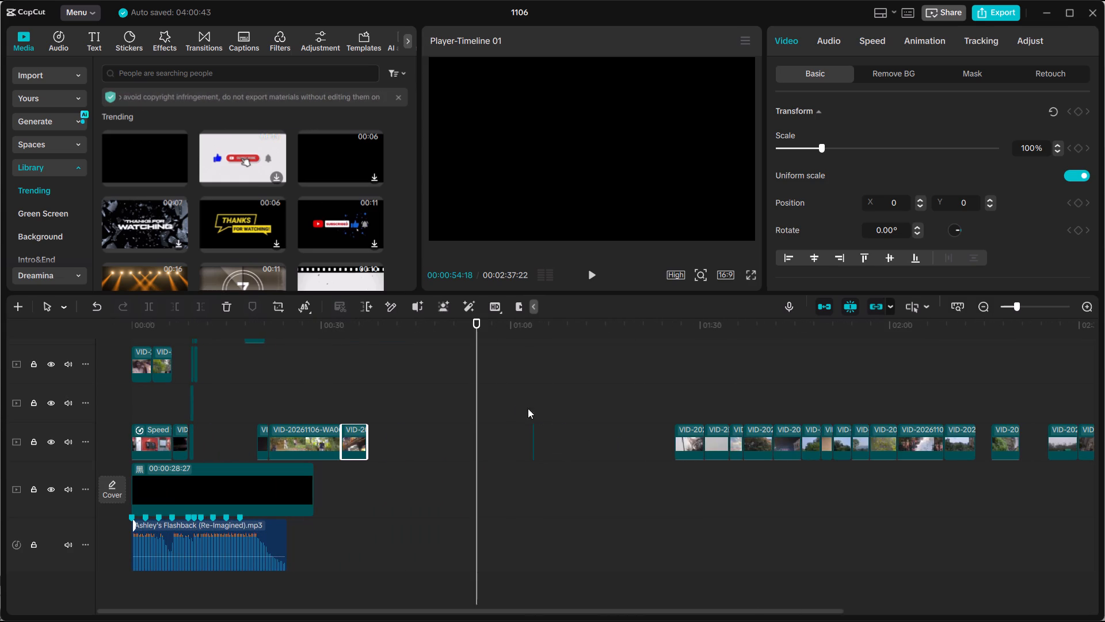
{"action": "left_click_drag", "start_coordinate": [528, 408], "coordinate": [569, 469]}
{"action": "key", "text": "Delete"}
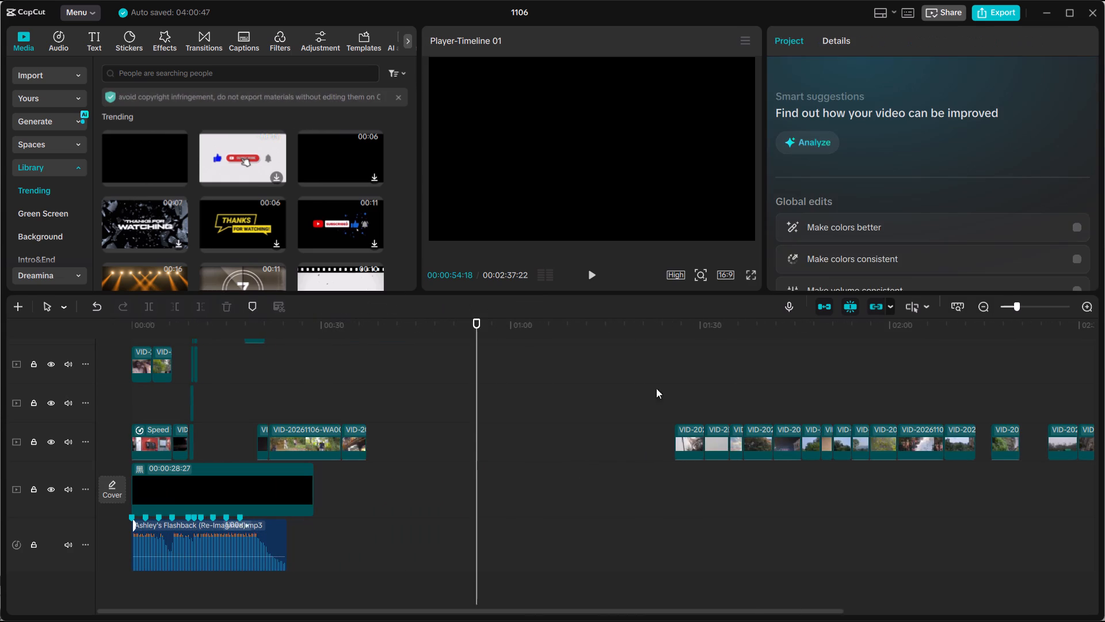
Preview the later group of clips and delete the night street clip at about 00:01:45.
{"action": "left_click_drag", "start_coordinate": [669, 332], "coordinate": [776, 394]}
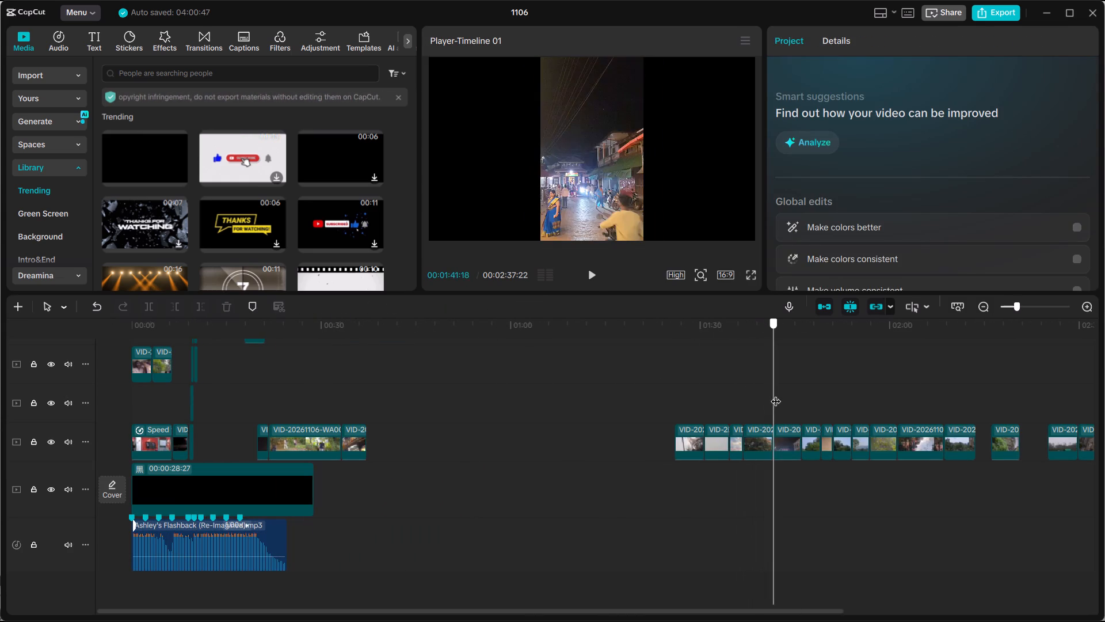
{"action": "left_click_drag", "start_coordinate": [776, 394], "coordinate": [768, 396]}
{"action": "left_click", "coordinate": [679, 449]}
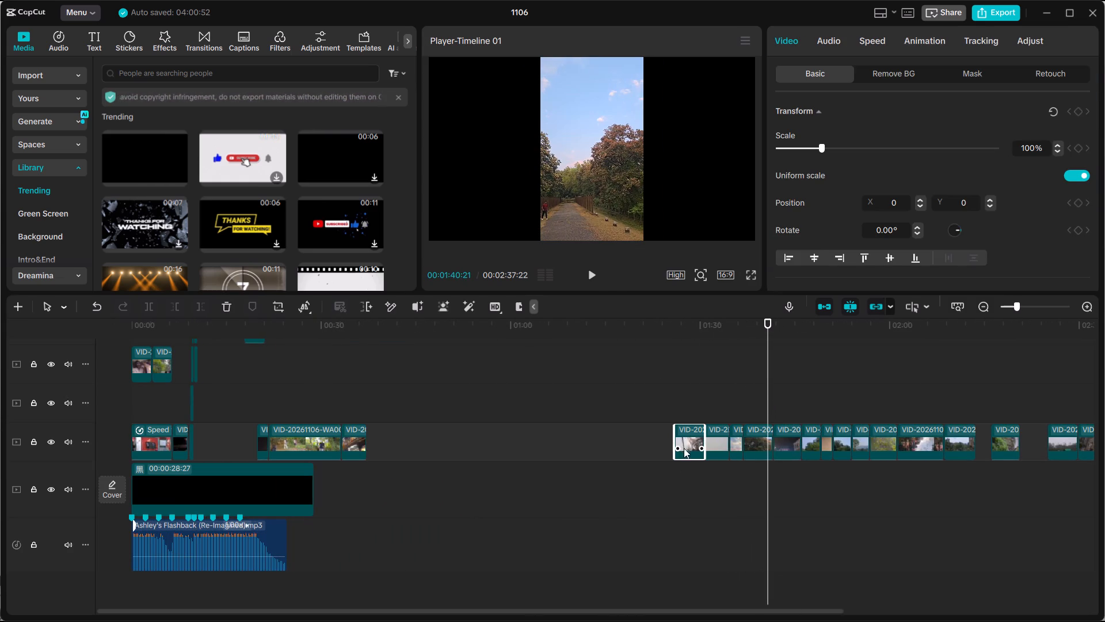
{"action": "left_click_drag", "start_coordinate": [689, 332], "coordinate": [748, 347]}
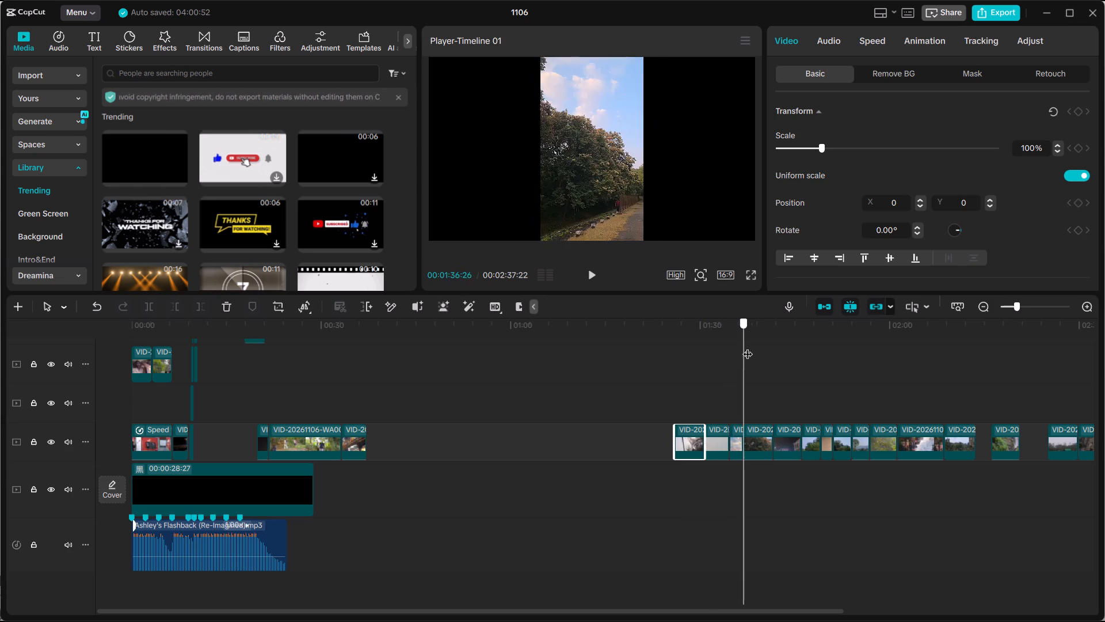
{"action": "left_click_drag", "start_coordinate": [748, 347], "coordinate": [796, 347]}
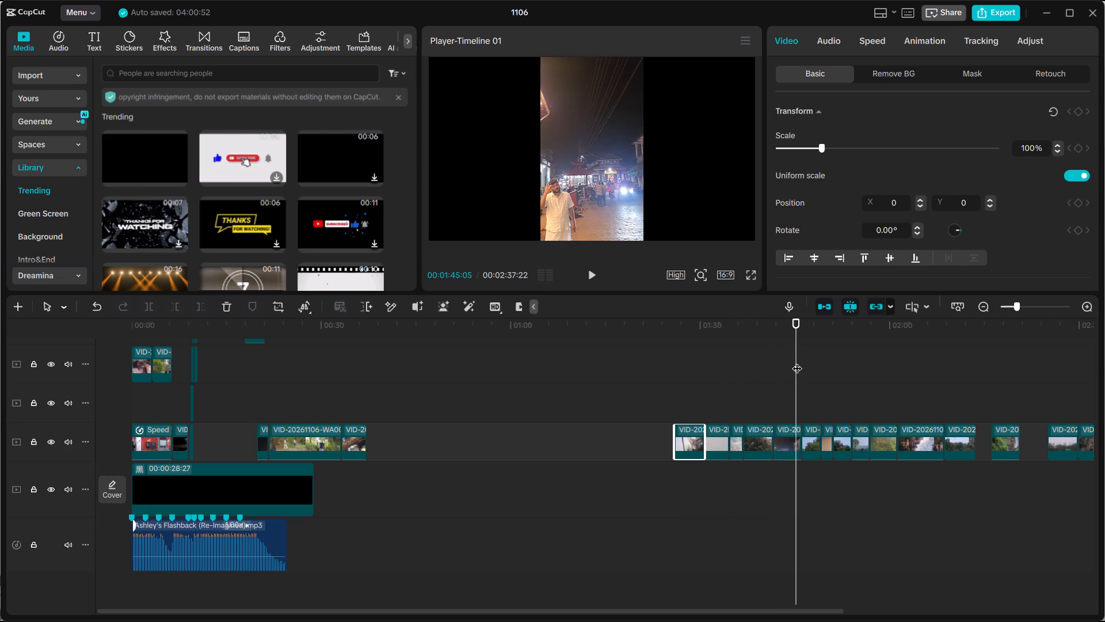
{"action": "left_click", "coordinate": [791, 443]}
{"action": "key", "text": "Delete"}
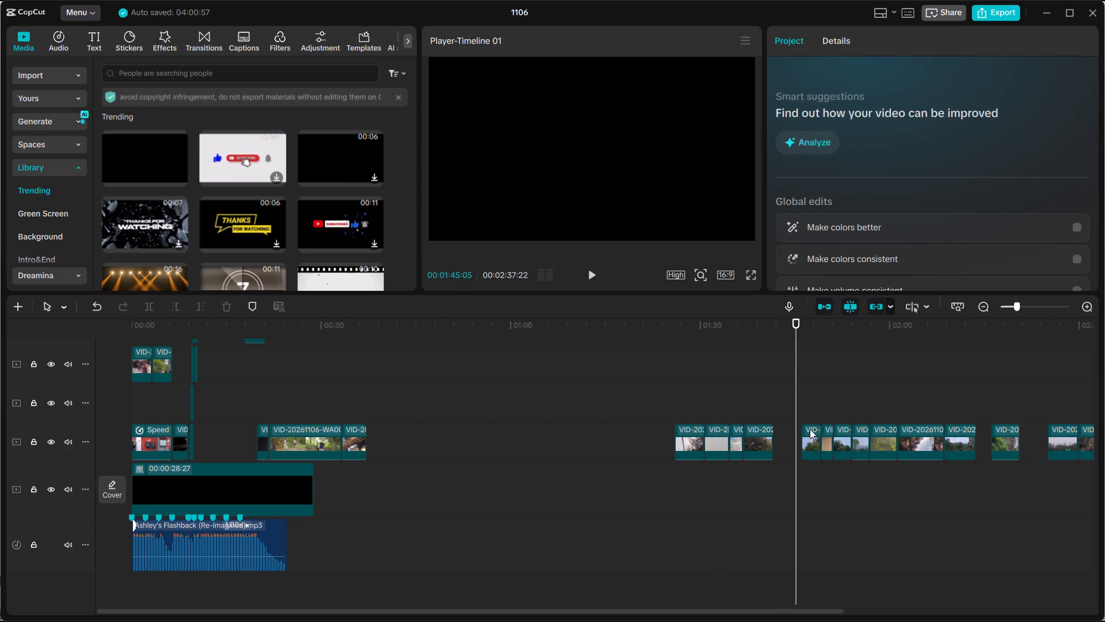
Preview the remaining later clips, and move the isolated waterfall clip near 00:02:18 earlier to meet the clip before it.
{"action": "left_click_drag", "start_coordinate": [798, 402], "coordinate": [835, 408]}
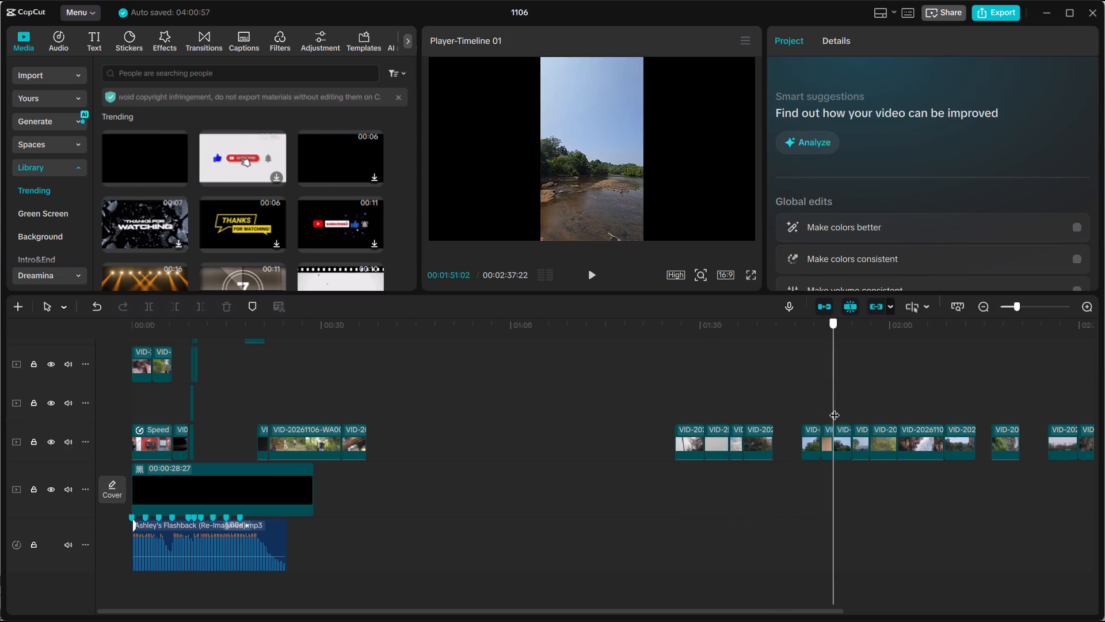
{"action": "left_click_drag", "start_coordinate": [835, 408], "coordinate": [896, 419]}
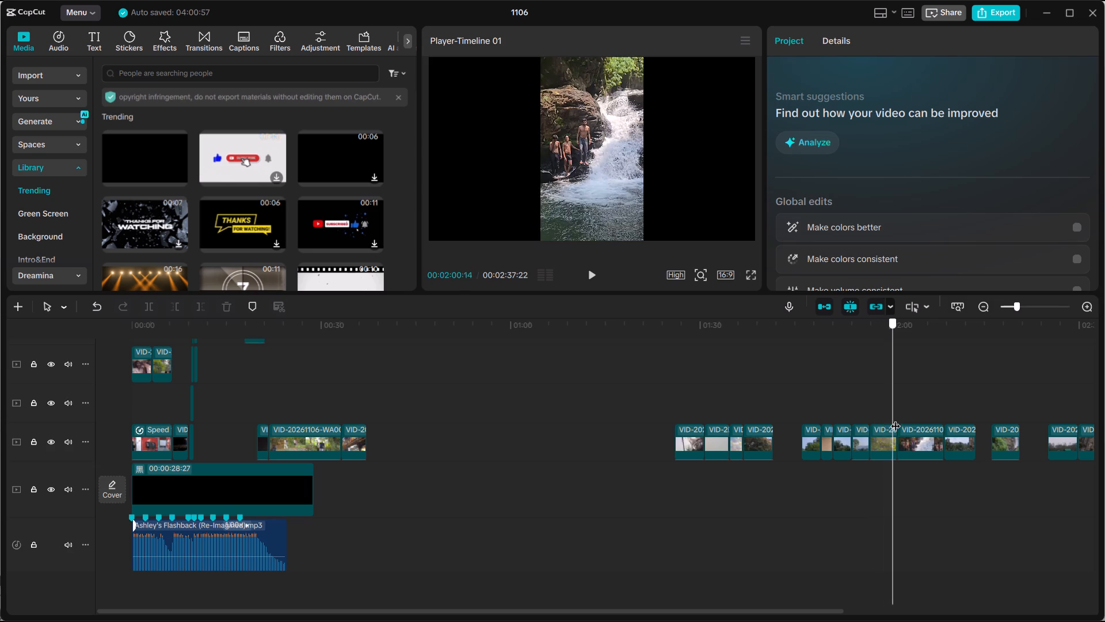
{"action": "left_click_drag", "start_coordinate": [896, 419], "coordinate": [951, 428]}
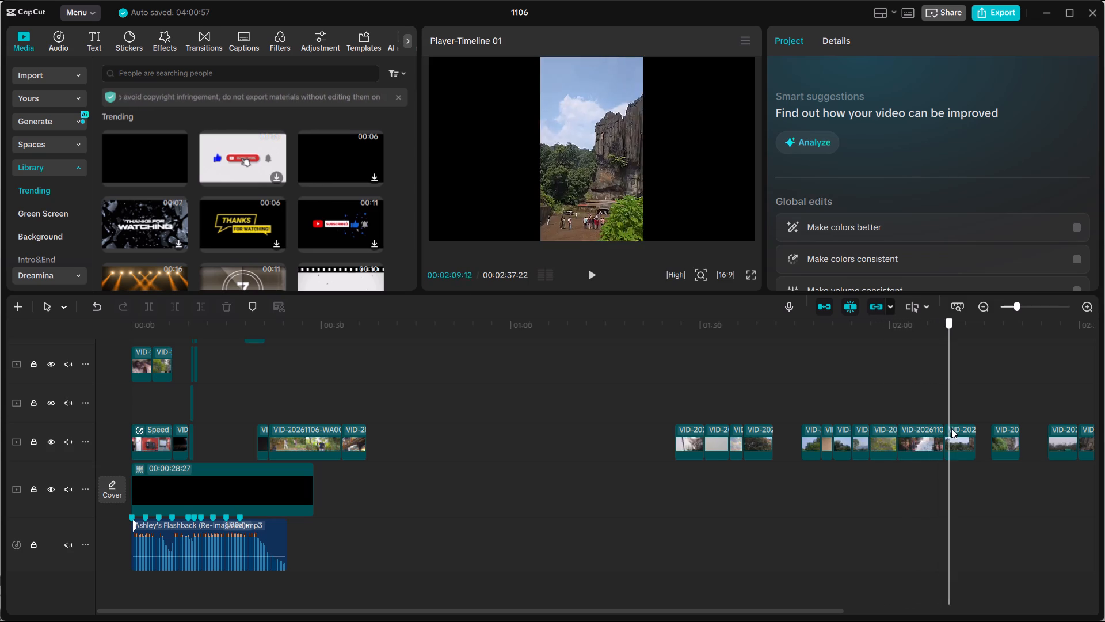
{"action": "left_click_drag", "start_coordinate": [951, 428], "coordinate": [1013, 434]}
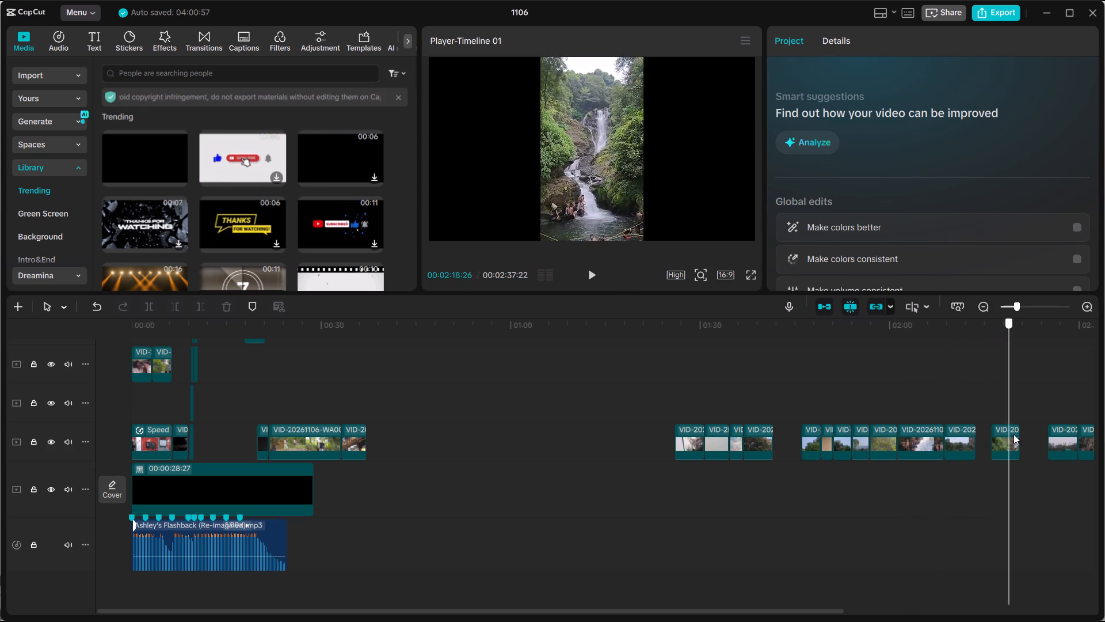
{"action": "left_click_drag", "start_coordinate": [1013, 434], "coordinate": [1085, 437]}
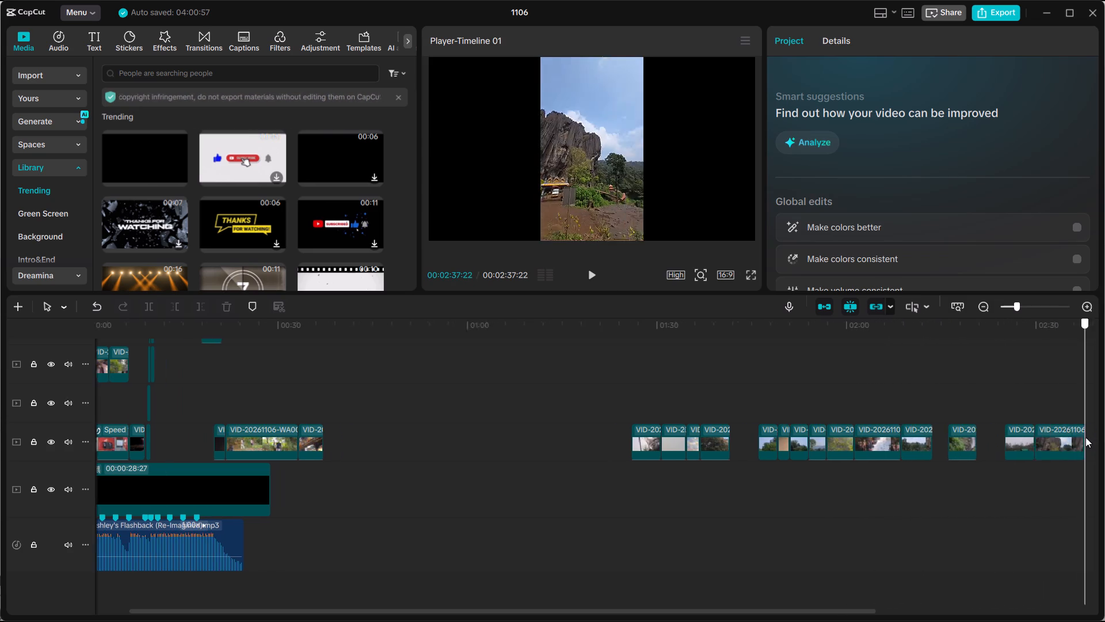
{"action": "left_click_drag", "start_coordinate": [1085, 437], "coordinate": [1089, 438]}
{"action": "left_click_drag", "start_coordinate": [714, 439], "coordinate": [695, 439]}
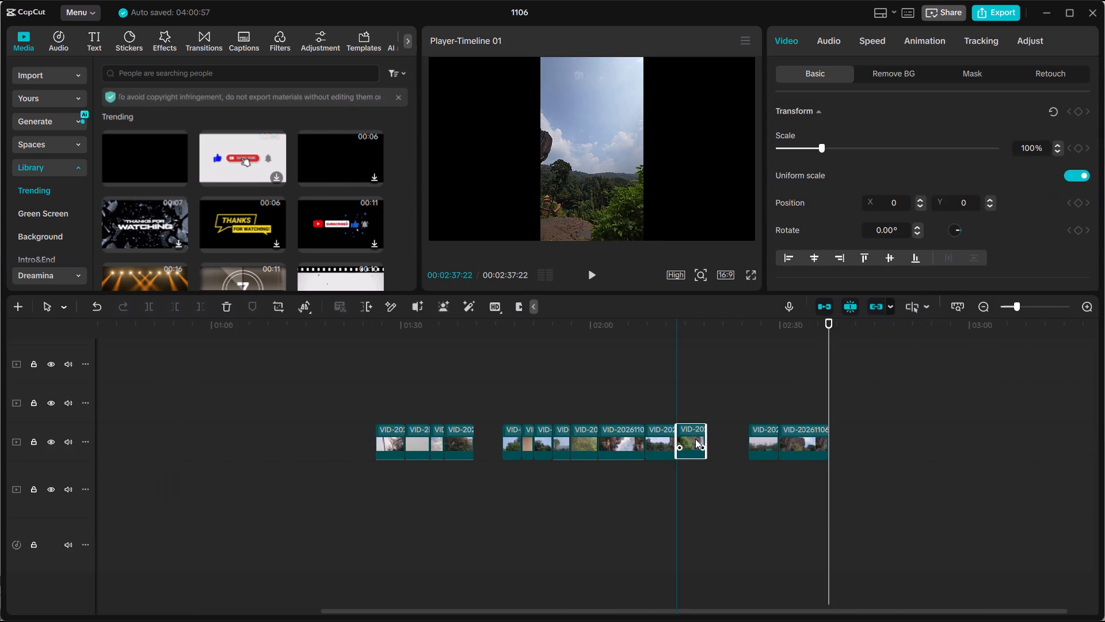
{"action": "left_click_drag", "start_coordinate": [695, 439], "coordinate": [694, 439]}
{"action": "left_click_drag", "start_coordinate": [687, 411], "coordinate": [694, 440]}
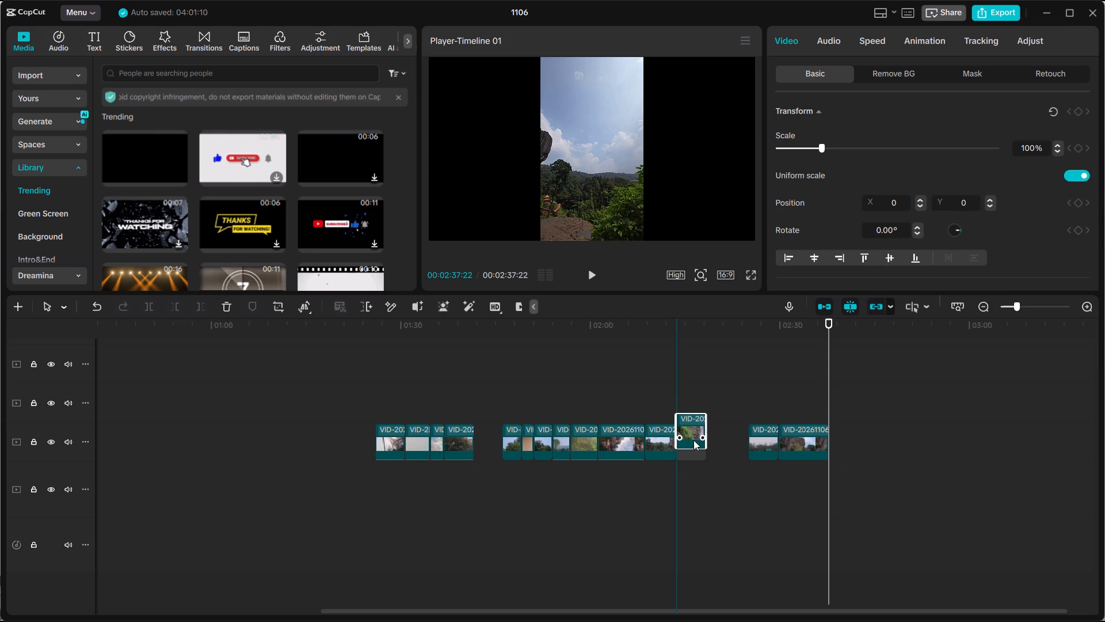
{"action": "left_click_drag", "start_coordinate": [694, 440], "coordinate": [694, 441]}
Move the last two clips on the lowest overlay track earlier so they follow the waterfall clip without gaps.
{"action": "left_click_drag", "start_coordinate": [763, 432], "coordinate": [723, 433]}
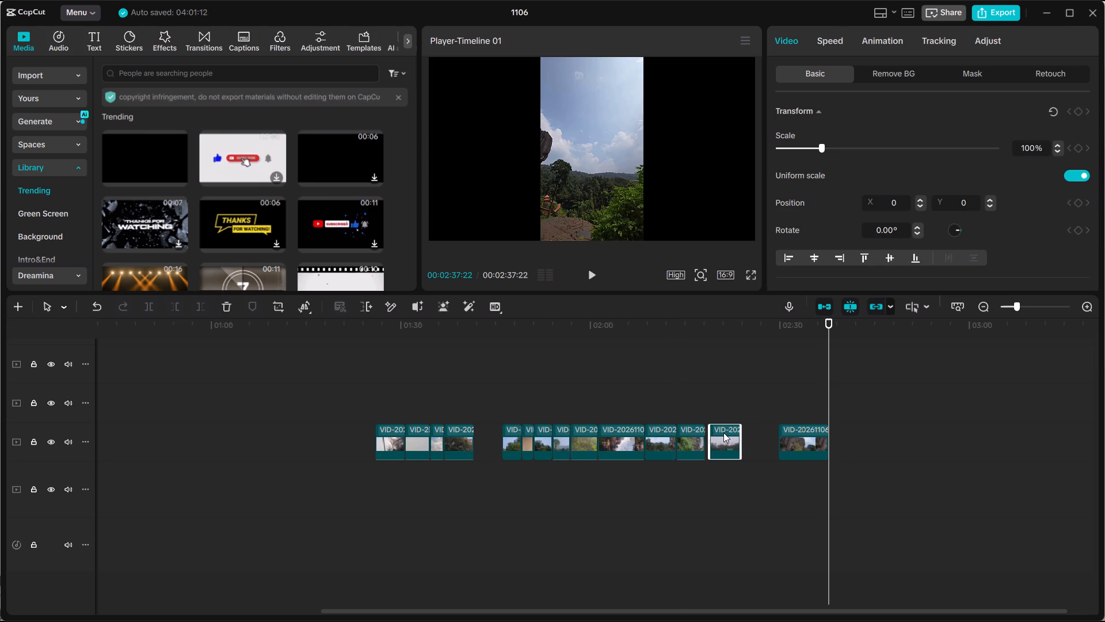
{"action": "left_click_drag", "start_coordinate": [723, 433], "coordinate": [723, 433]}
{"action": "left_click", "coordinate": [797, 442]}
{"action": "left_click_drag", "start_coordinate": [797, 442], "coordinate": [756, 442]}
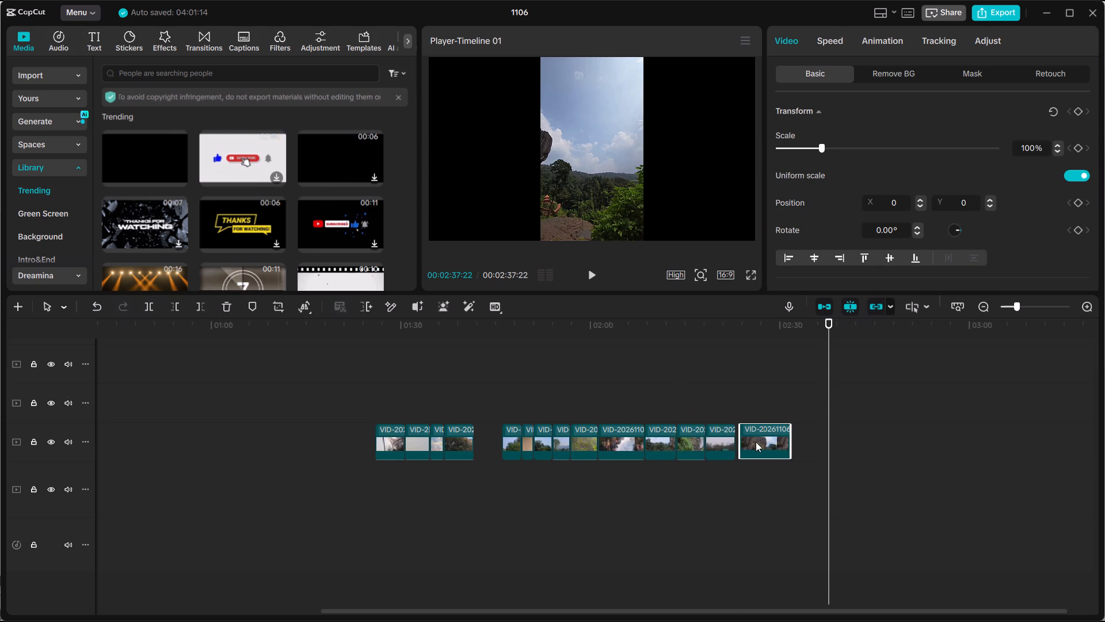
{"action": "left_click_drag", "start_coordinate": [756, 442], "coordinate": [755, 442]}
Close the gap left by the deleted night street clip by moving all the clips after it earlier.
{"action": "left_click_drag", "start_coordinate": [519, 447], "coordinate": [493, 447]}
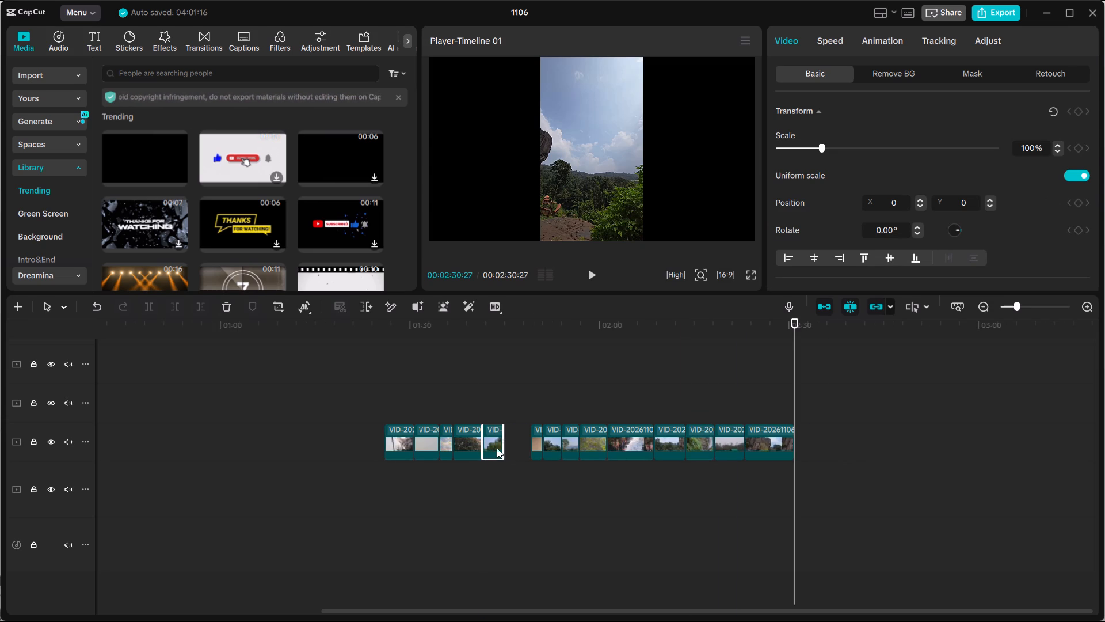
{"action": "left_click_drag", "start_coordinate": [519, 399], "coordinate": [767, 478]}
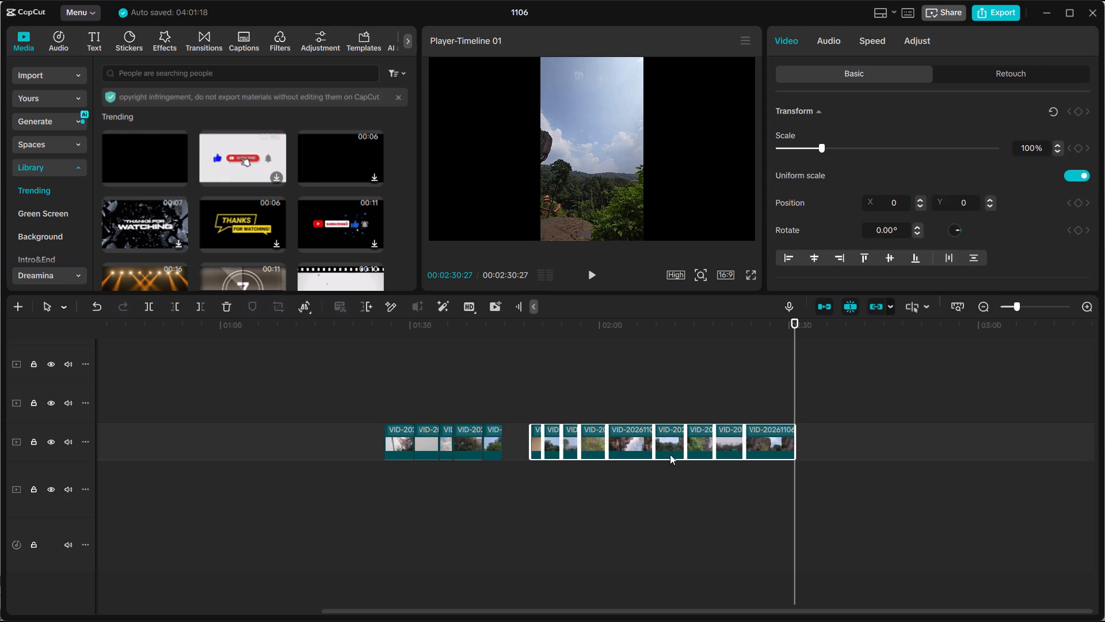
{"action": "left_click_drag", "start_coordinate": [671, 443], "coordinate": [644, 444]}
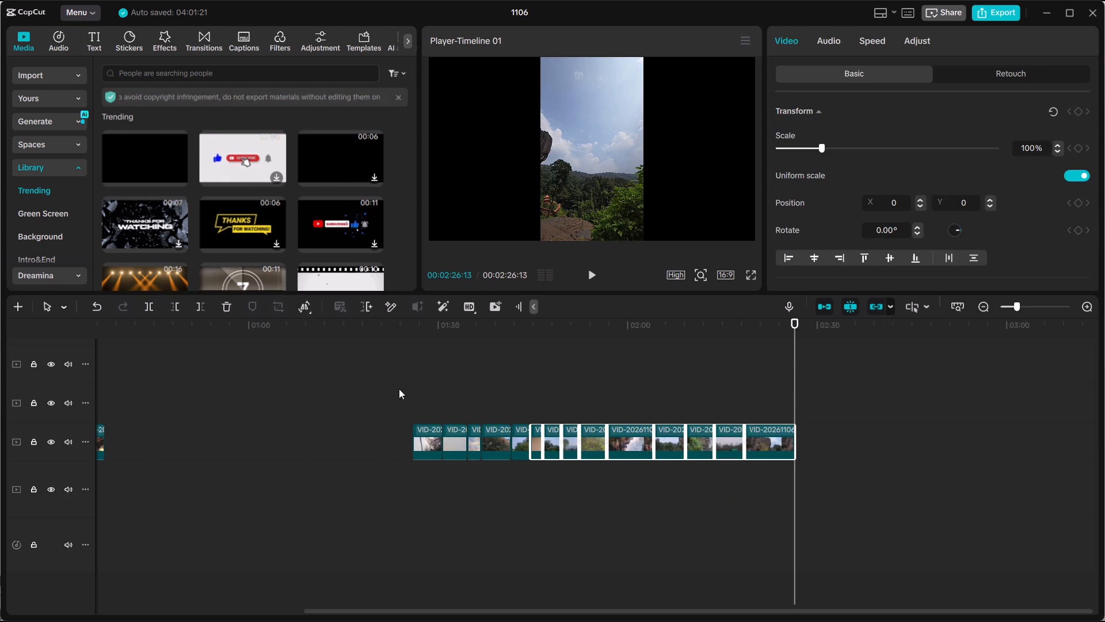
Move the whole joined group of 14 later clips to the track above, starting at about 00:00:39.
{"action": "left_click_drag", "start_coordinate": [386, 385], "coordinate": [725, 487]}
{"action": "left_click_drag", "start_coordinate": [343, 350], "coordinate": [681, 491]}
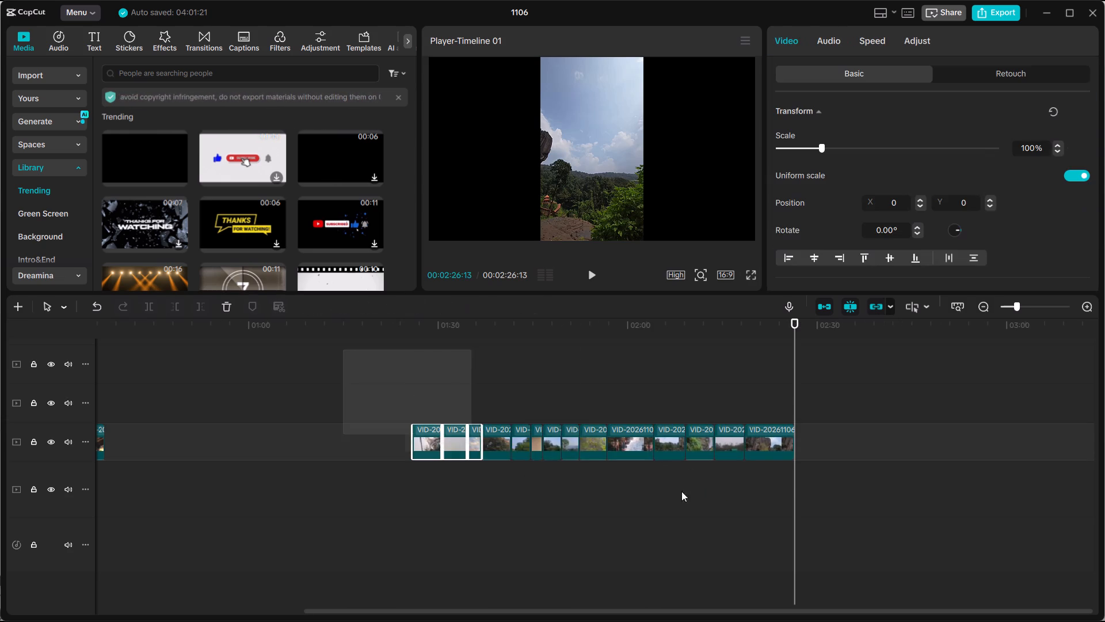
{"action": "left_click_drag", "start_coordinate": [681, 491], "coordinate": [853, 492]}
{"action": "left_click_drag", "start_coordinate": [592, 439], "coordinate": [363, 406]}
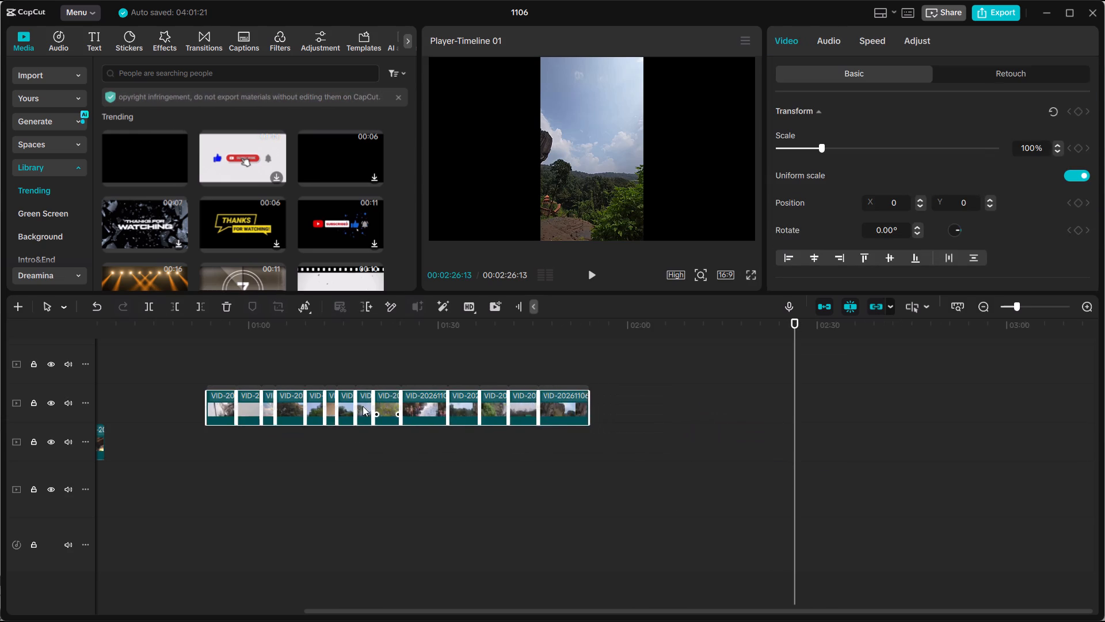
{"action": "left_click_drag", "start_coordinate": [363, 406], "coordinate": [299, 407]}
Examine how the life-jacket and temple clips slide in between about 00:00:14 and 00:00:20.
{"action": "left_click", "coordinate": [251, 328]}
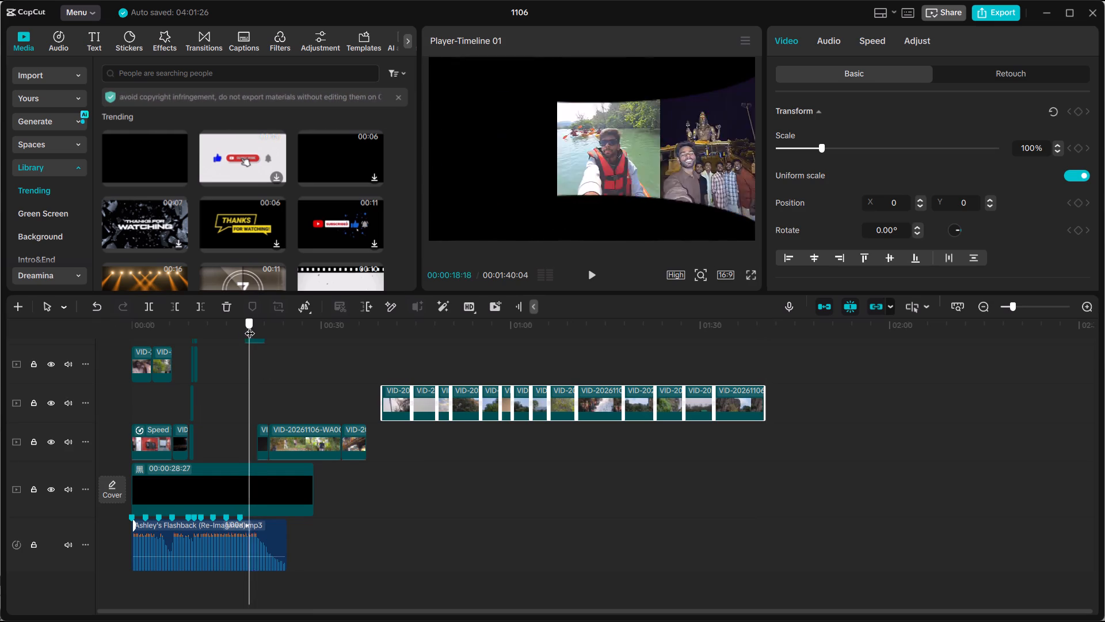
{"action": "scroll", "coordinate": [279, 373], "scroll_direction": "down", "scroll_amount": 1}
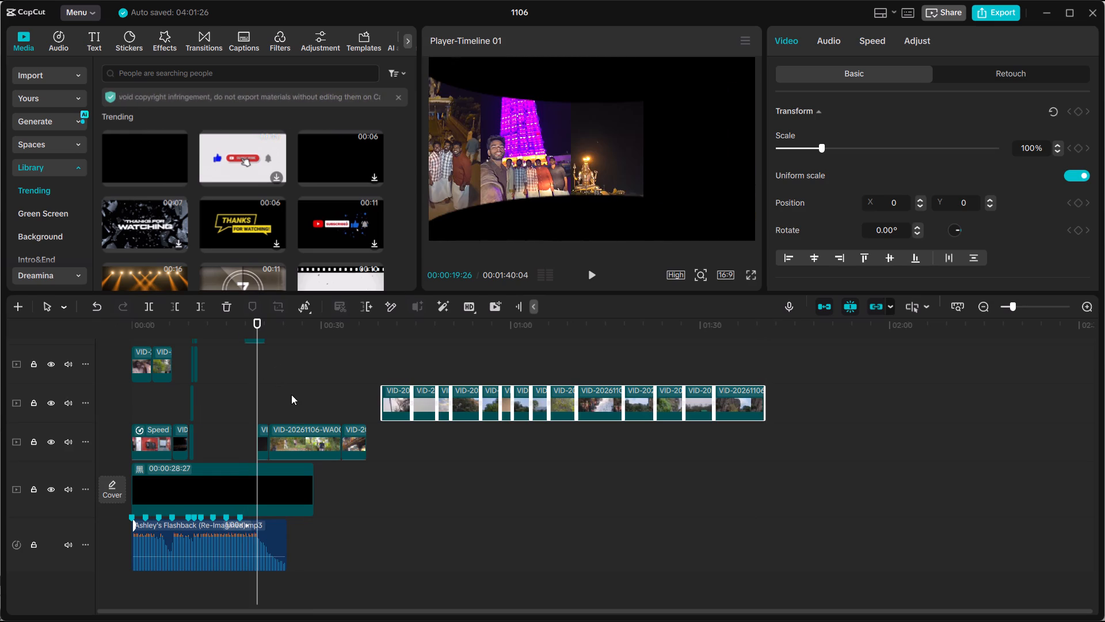
{"action": "scroll", "coordinate": [300, 407], "scroll_direction": "down", "scroll_amount": 7}
{"action": "scroll", "coordinate": [304, 415], "scroll_direction": "up", "scroll_amount": 9}
{"action": "scroll", "coordinate": [313, 429], "scroll_direction": "up", "scroll_amount": 2, "text": "ctrl"}
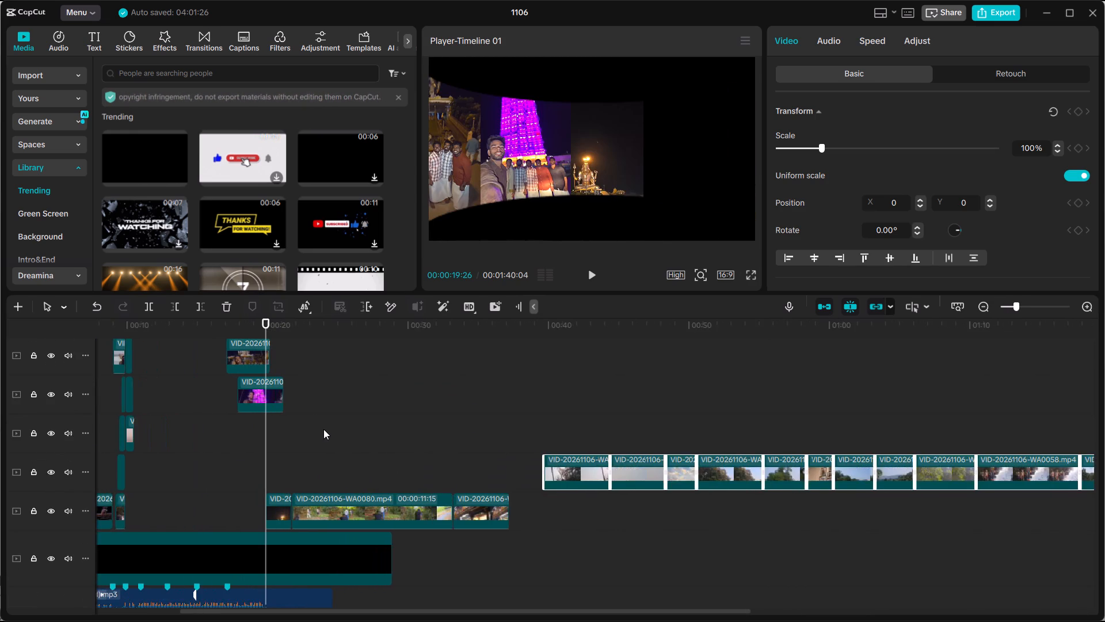
{"action": "scroll", "coordinate": [323, 429], "scroll_direction": "up", "scroll_amount": 20, "text": "ctrl"}
{"action": "scroll", "coordinate": [323, 429], "scroll_direction": "up", "scroll_amount": 1, "text": "ctrl"}
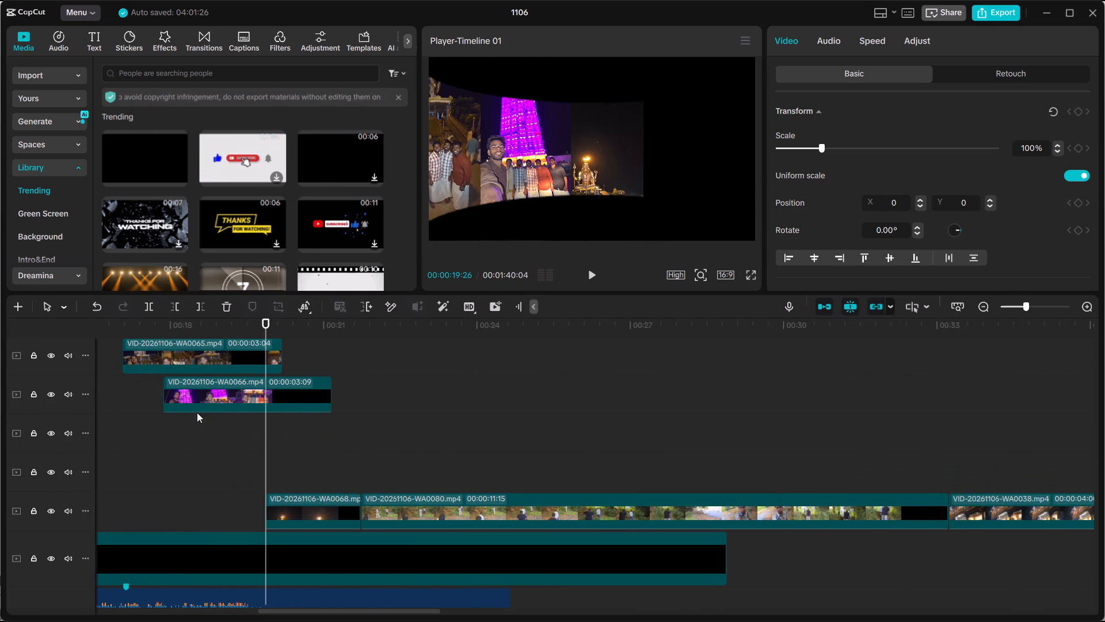
{"action": "left_click_drag", "start_coordinate": [186, 323], "coordinate": [242, 339]}
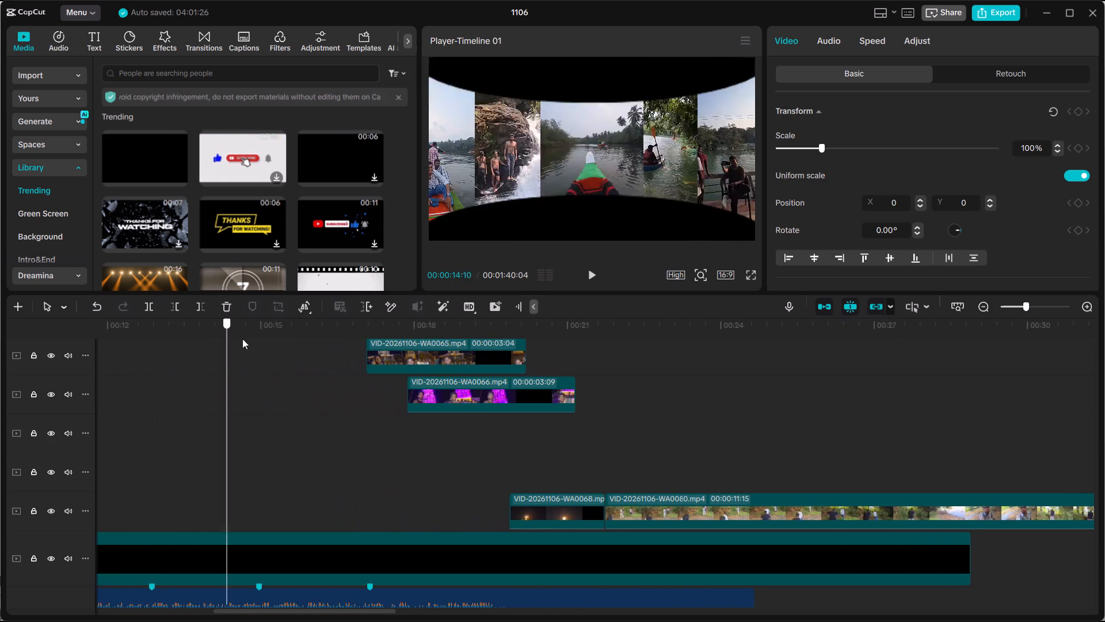
{"action": "left_click_drag", "start_coordinate": [242, 339], "coordinate": [369, 351]}
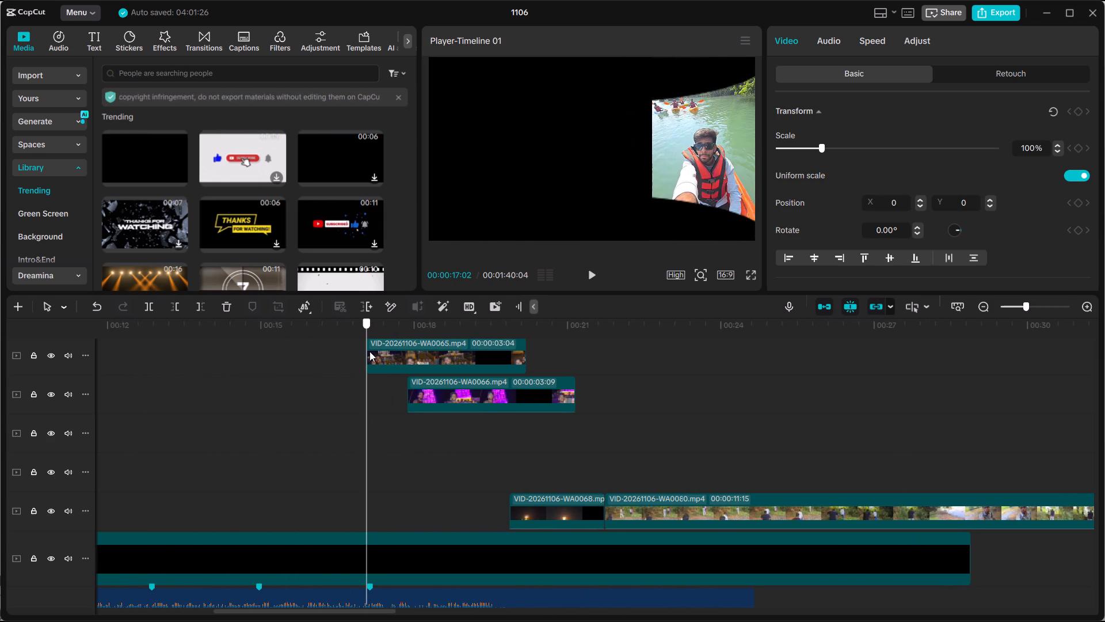
{"action": "left_click_drag", "start_coordinate": [369, 351], "coordinate": [410, 361]}
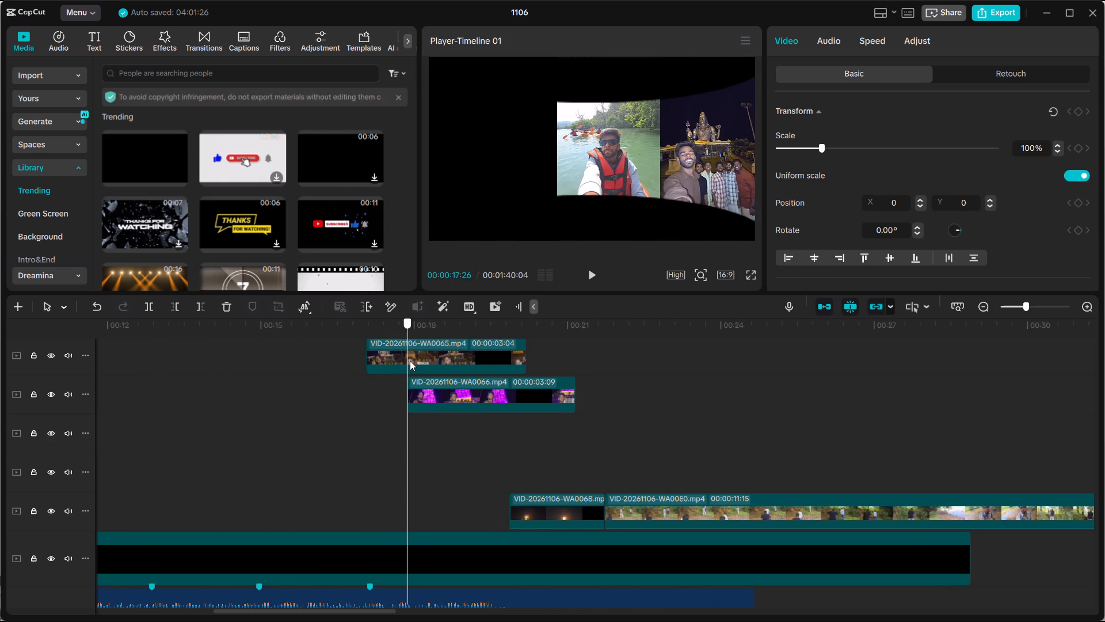
{"action": "left_click_drag", "start_coordinate": [410, 361], "coordinate": [441, 361]}
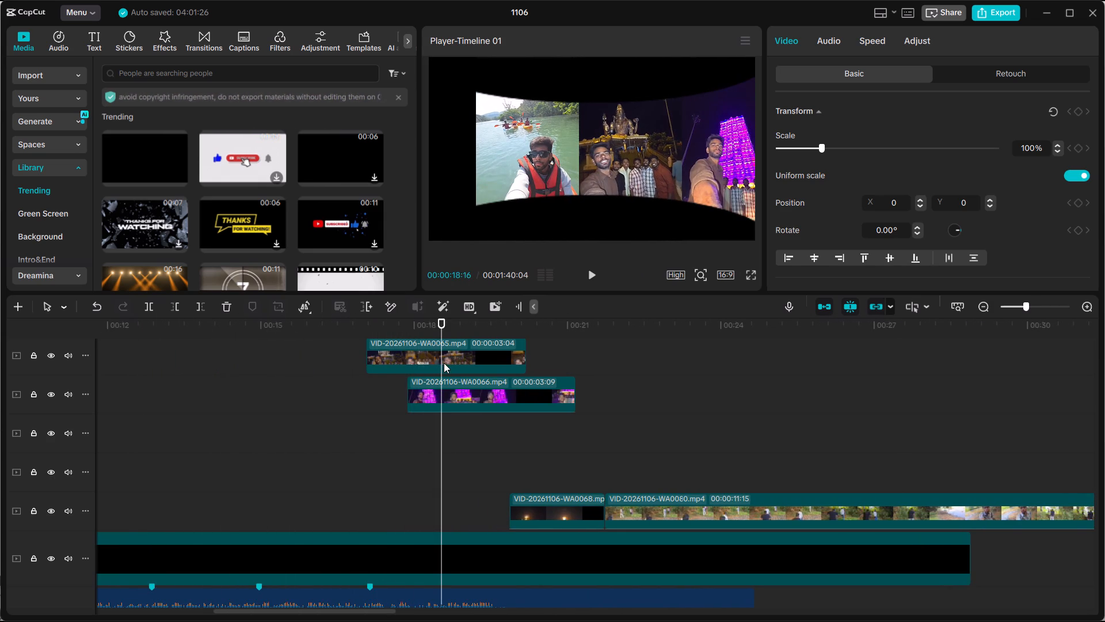
Play back and scrub the sequence from about 00:00:12 to 00:00:19 to check the timing between successive sliding clips.
{"action": "scroll", "coordinate": [444, 363], "scroll_direction": "down", "scroll_amount": 6, "text": "ctrl"}
{"action": "scroll", "coordinate": [440, 435], "scroll_direction": "down", "scroll_amount": 5}
{"action": "scroll", "coordinate": [422, 378], "scroll_direction": "up", "scroll_amount": 2}
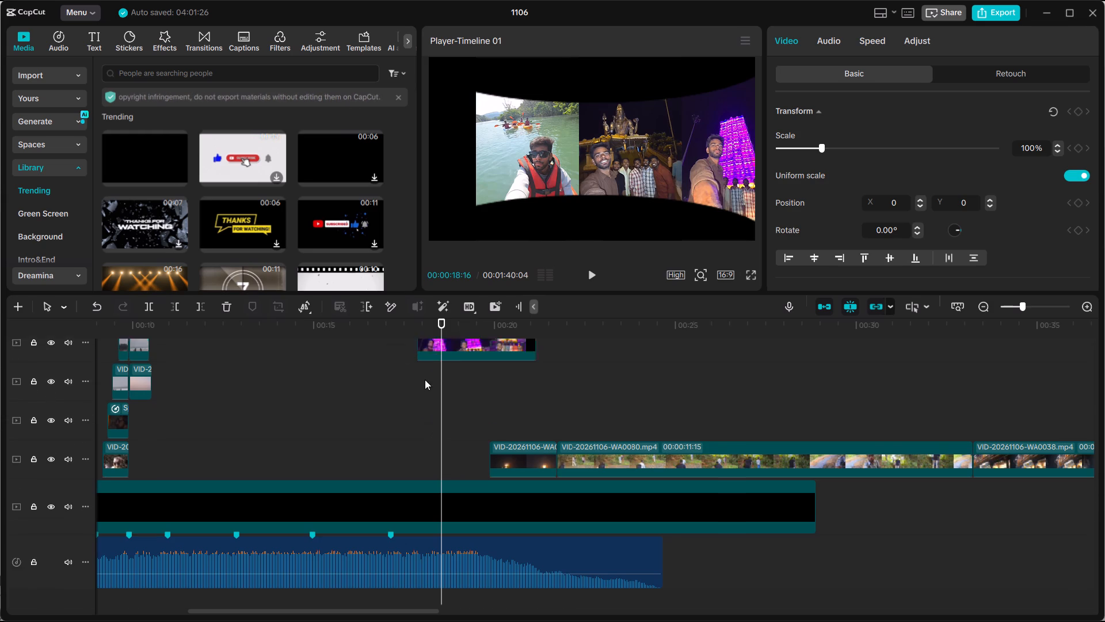
{"action": "scroll", "coordinate": [425, 380], "scroll_direction": "up", "scroll_amount": 10}
{"action": "left_click_drag", "start_coordinate": [329, 327], "coordinate": [258, 328]}
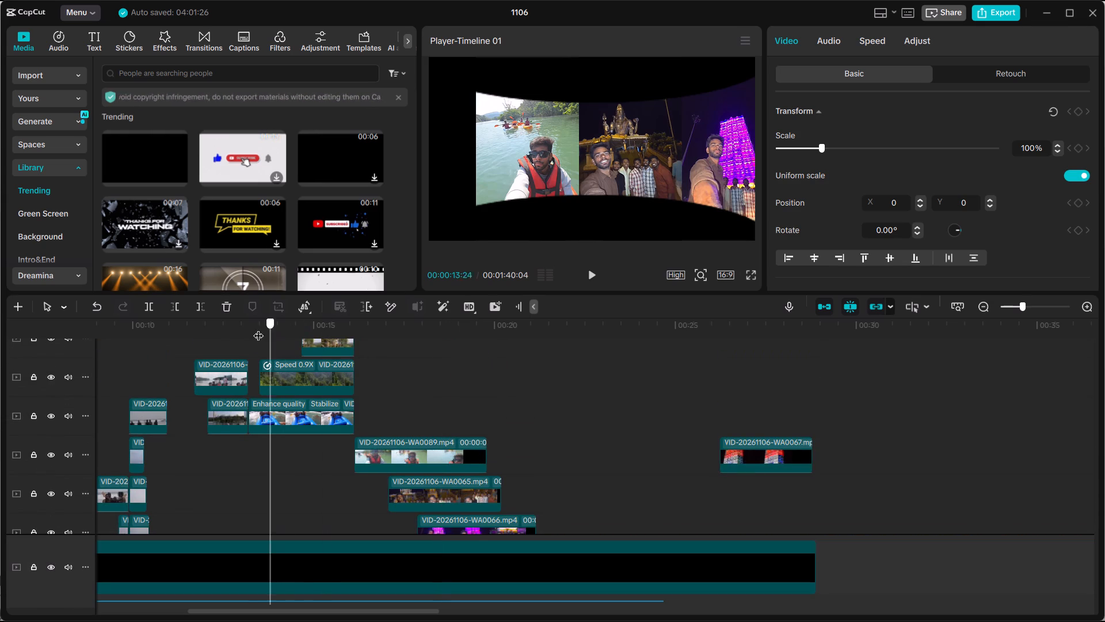
{"action": "left_click_drag", "start_coordinate": [258, 328], "coordinate": [216, 328]}
{"action": "left_click", "coordinate": [586, 268]}
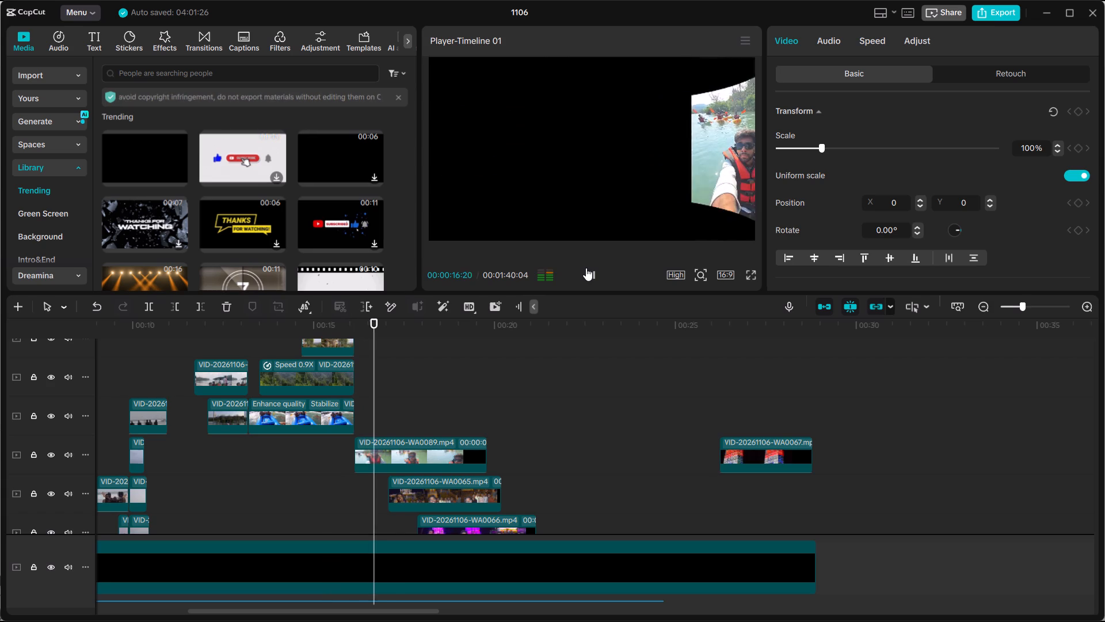
{"action": "left_click", "coordinate": [586, 268]}
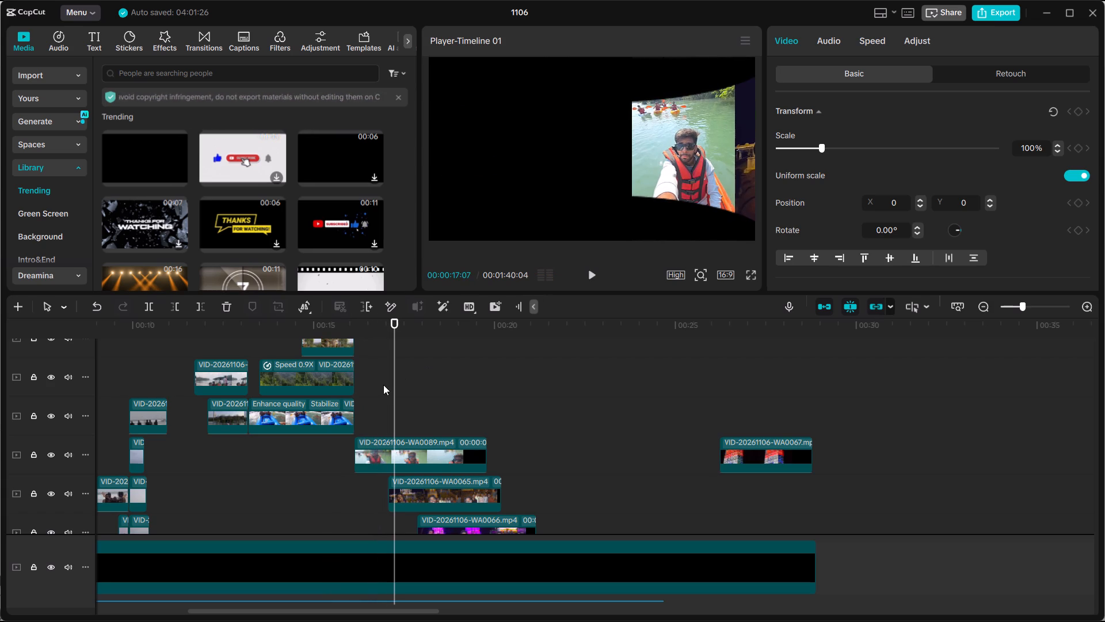
{"action": "left_click_drag", "start_coordinate": [394, 389], "coordinate": [428, 396]}
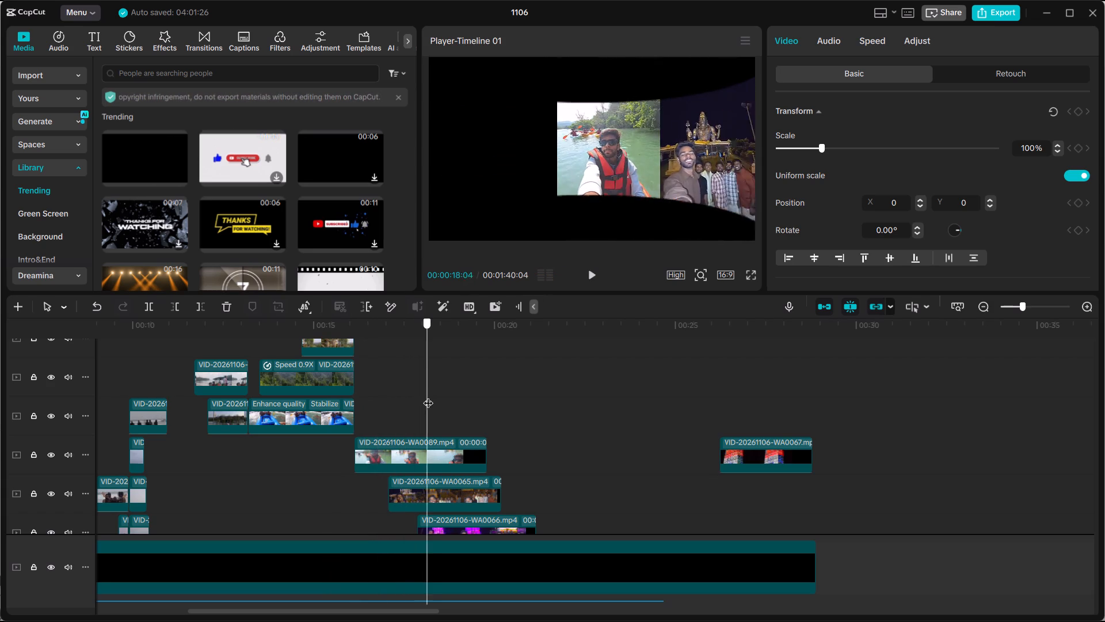
{"action": "left_click_drag", "start_coordinate": [428, 396], "coordinate": [467, 403]}
Move the WA0068 night clip to the track directly below WA0066 and shift its picture to the frame's right edge at X 2214, Y -72.
{"action": "scroll", "coordinate": [467, 403], "scroll_direction": "down", "scroll_amount": 2}
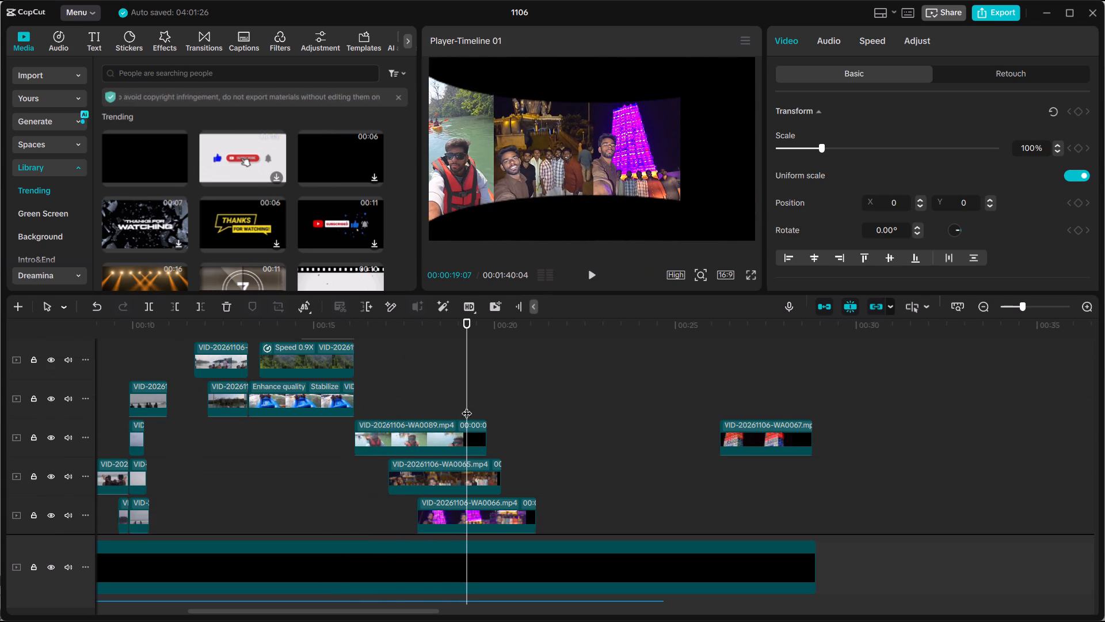
{"action": "scroll", "coordinate": [467, 406], "scroll_direction": "down", "scroll_amount": 8}
{"action": "left_click_drag", "start_coordinate": [520, 467], "coordinate": [498, 416]}
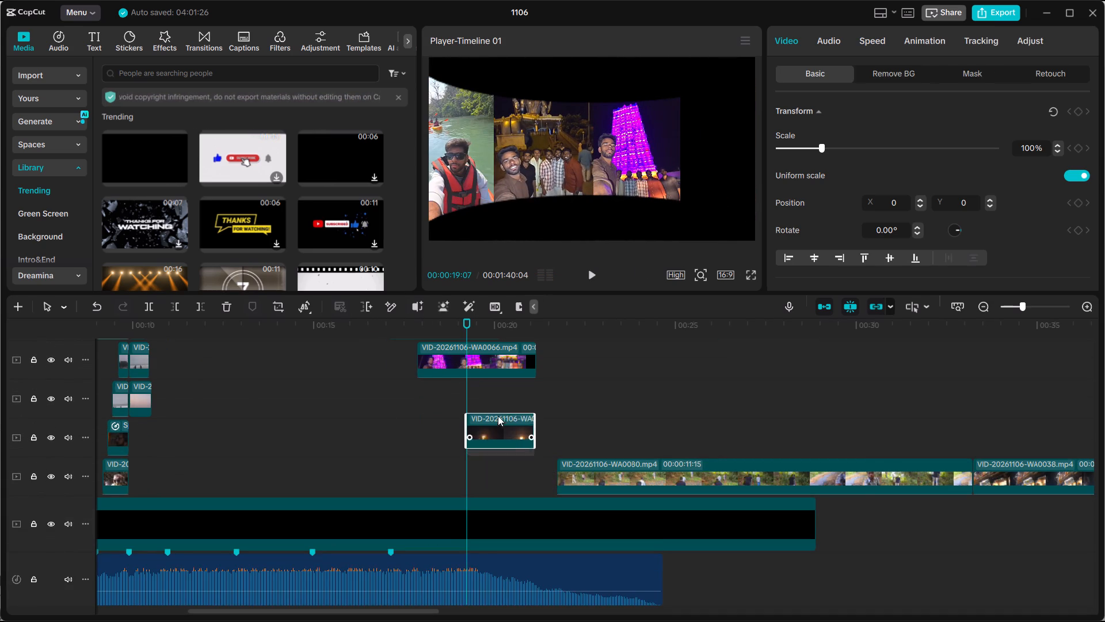
{"action": "left_click_drag", "start_coordinate": [498, 416], "coordinate": [497, 401]}
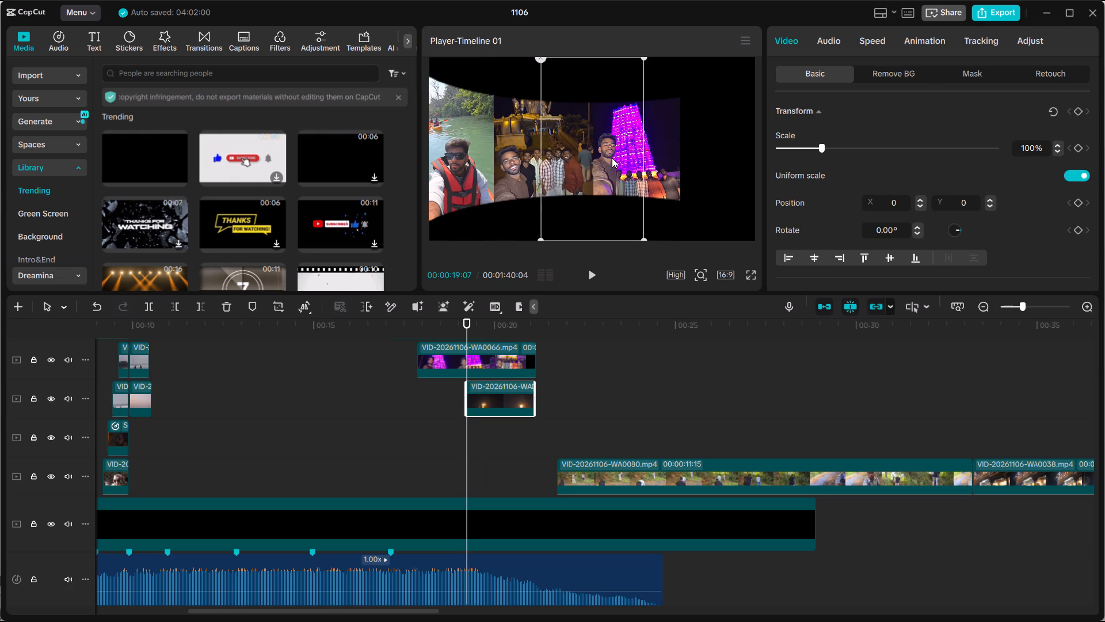
{"action": "left_click_drag", "start_coordinate": [609, 157], "coordinate": [797, 163]}
Adjust the WA0068 clip's timing so it starts at 00:00:18:22.
{"action": "left_click_drag", "start_coordinate": [484, 396], "coordinate": [474, 396]}
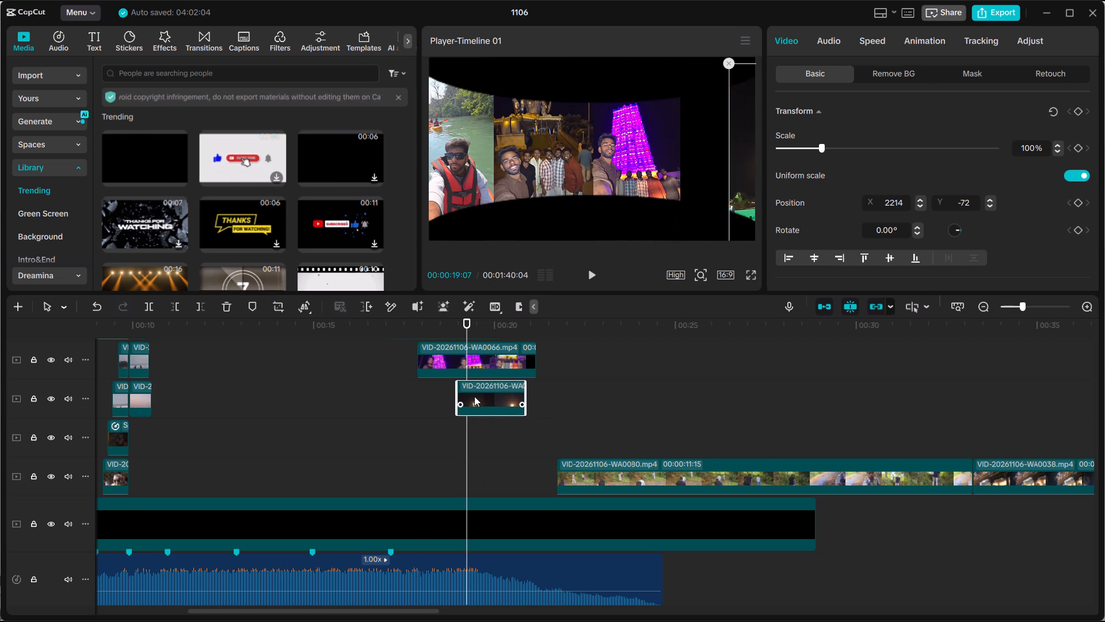
{"action": "left_click_drag", "start_coordinate": [474, 396], "coordinate": [471, 397]}
{"action": "left_click_drag", "start_coordinate": [443, 329], "coordinate": [441, 329]}
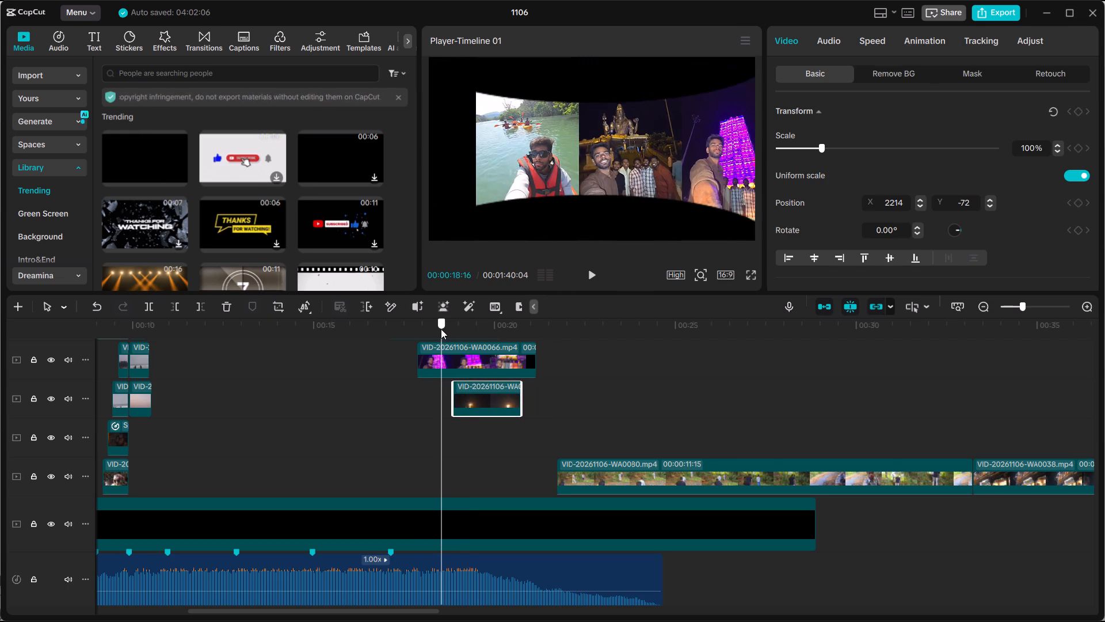
{"action": "left_click_drag", "start_coordinate": [441, 329], "coordinate": [454, 330]}
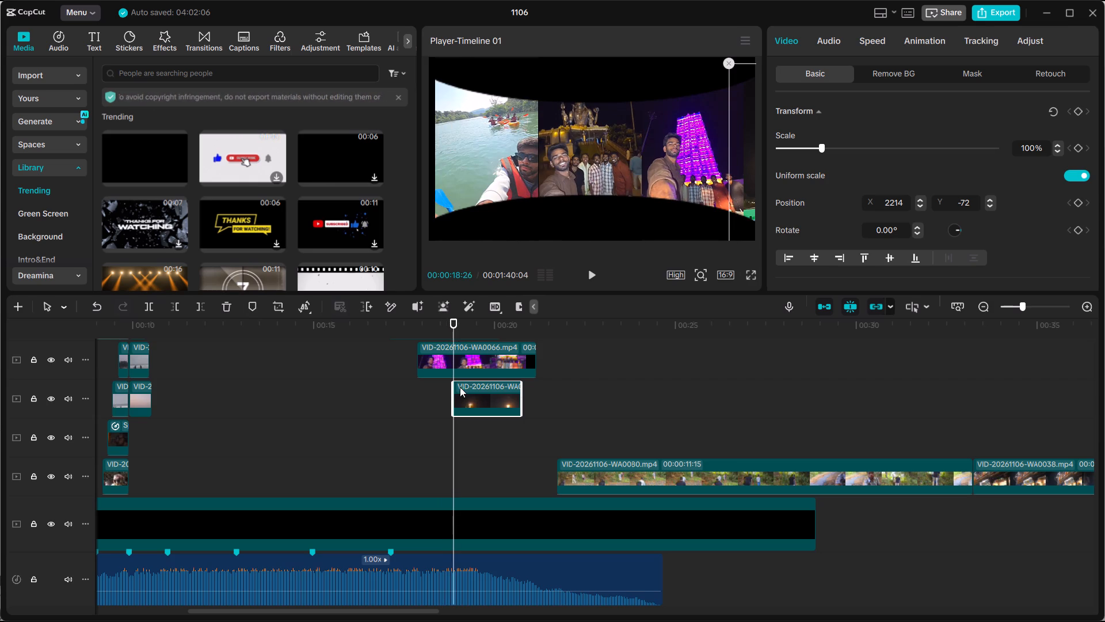
{"action": "left_click_drag", "start_coordinate": [458, 395], "coordinate": [473, 396]}
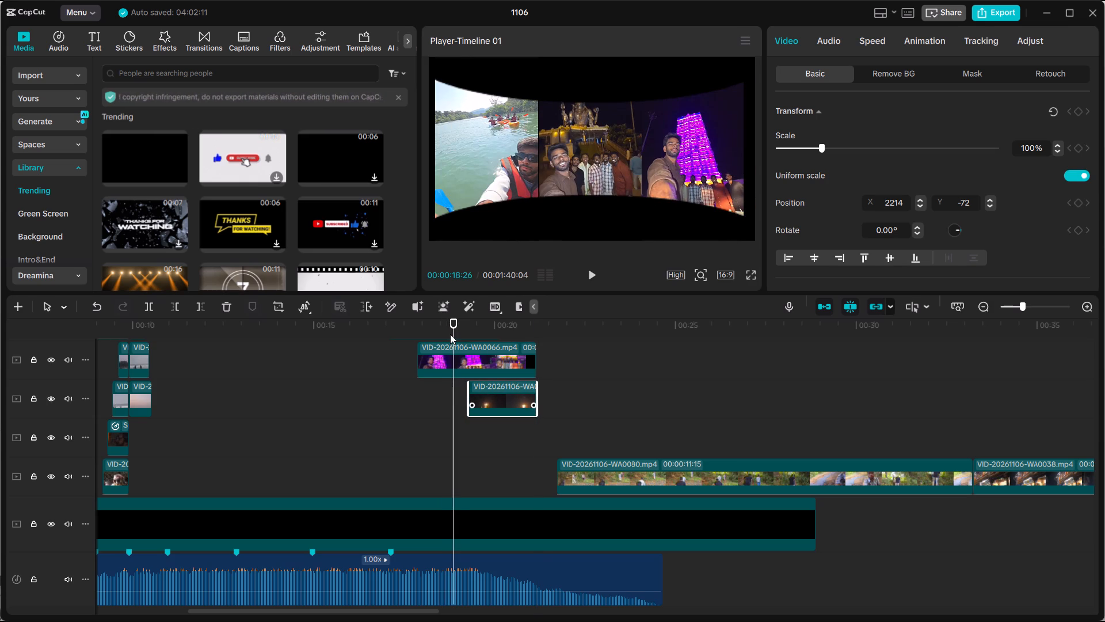
{"action": "key", "text": "Left"}
{"action": "key", "text": "Left"}
{"action": "key", "text": "Left"}
{"action": "key", "text": "Left"}
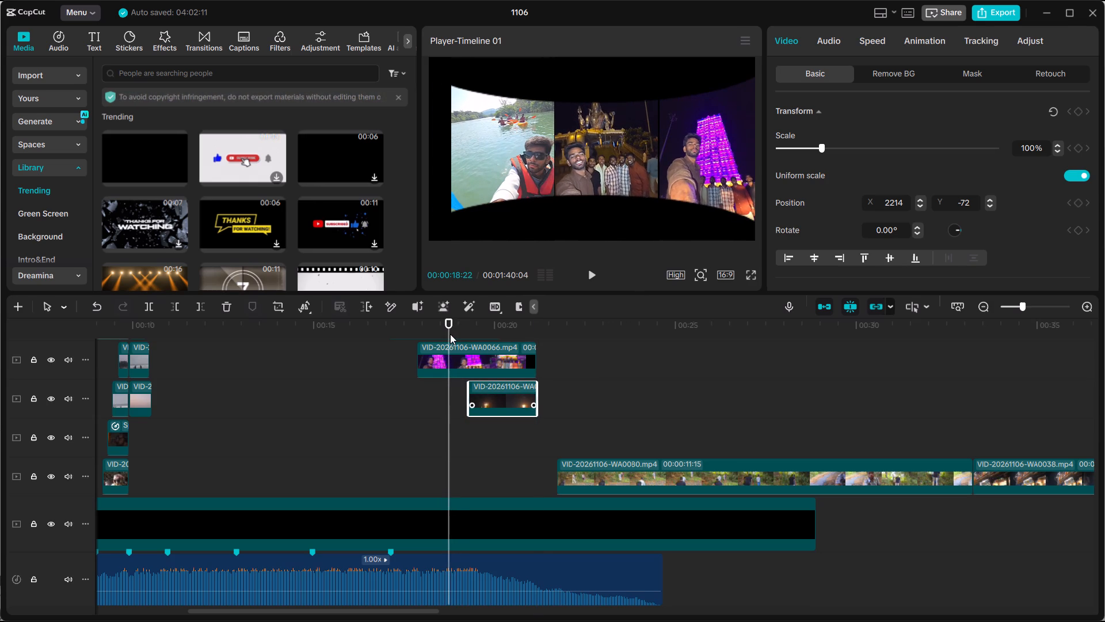
{"action": "left_click_drag", "start_coordinate": [506, 400], "coordinate": [489, 400]}
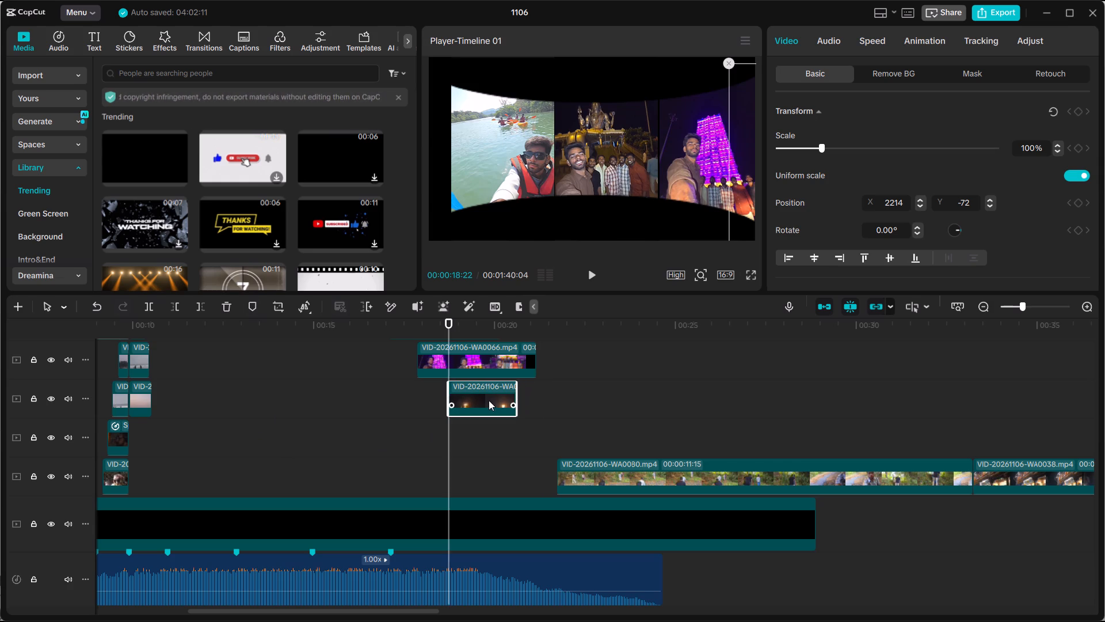
Lengthen the WA0068 clip to a duration of 2.5 s by slowing its speed.
{"action": "left_click_drag", "start_coordinate": [519, 392], "coordinate": [525, 392]}
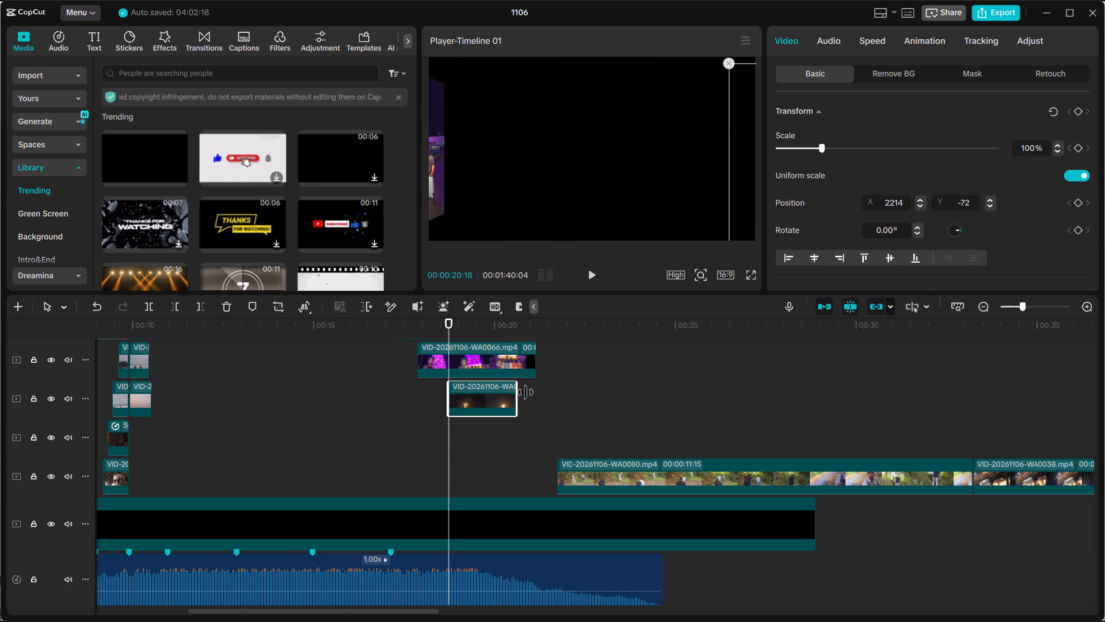
{"action": "left_click_drag", "start_coordinate": [525, 392], "coordinate": [532, 392]}
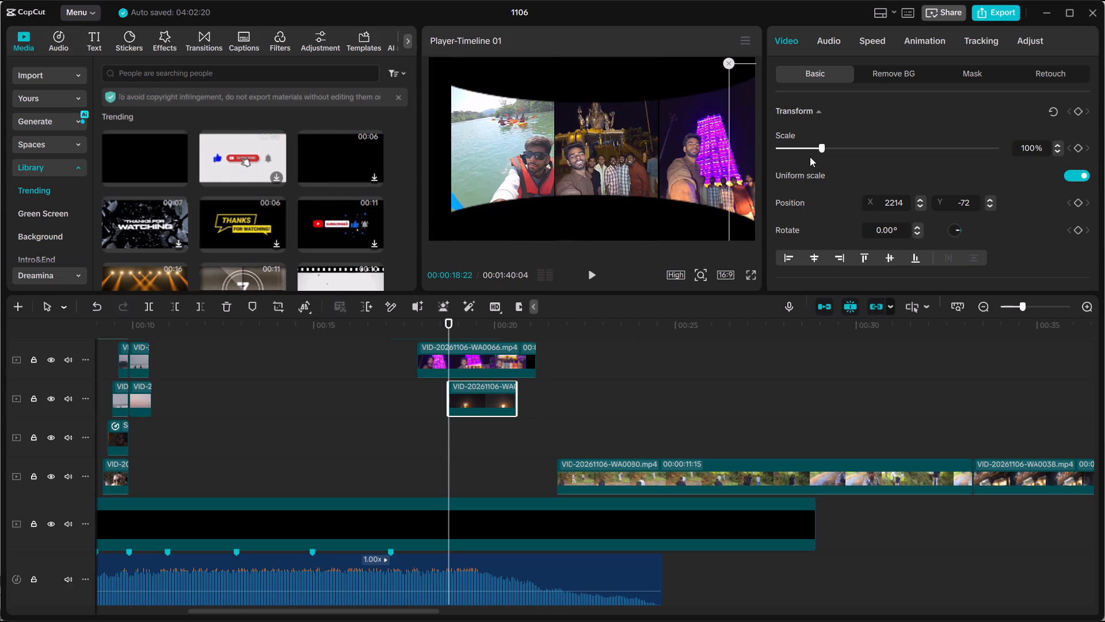
{"action": "left_click", "coordinate": [868, 44]}
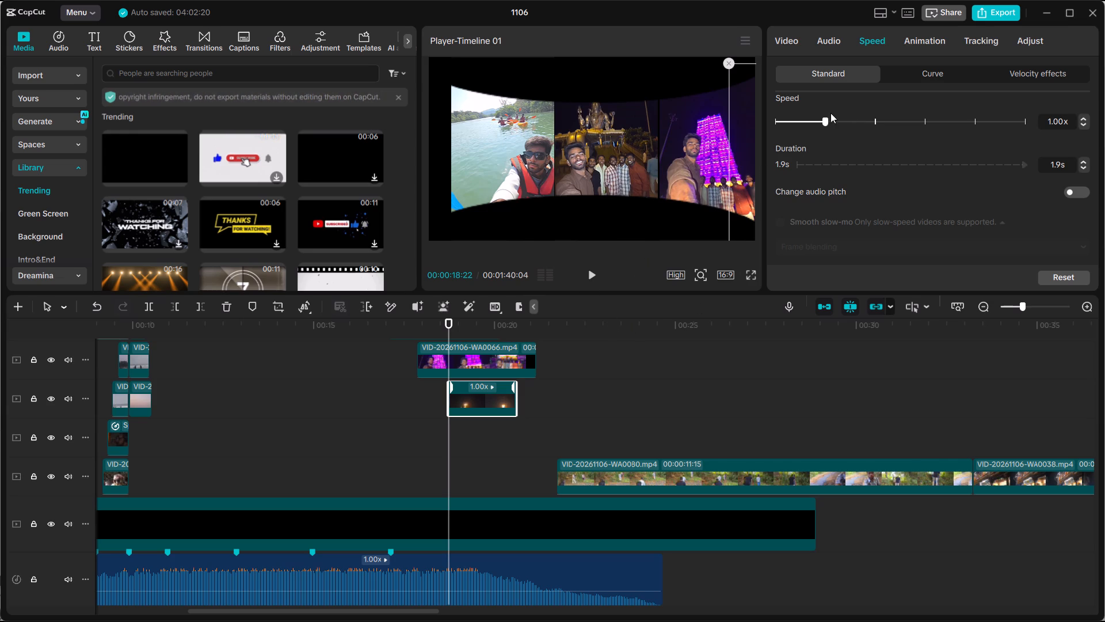
{"action": "left_click", "coordinate": [1085, 161]}
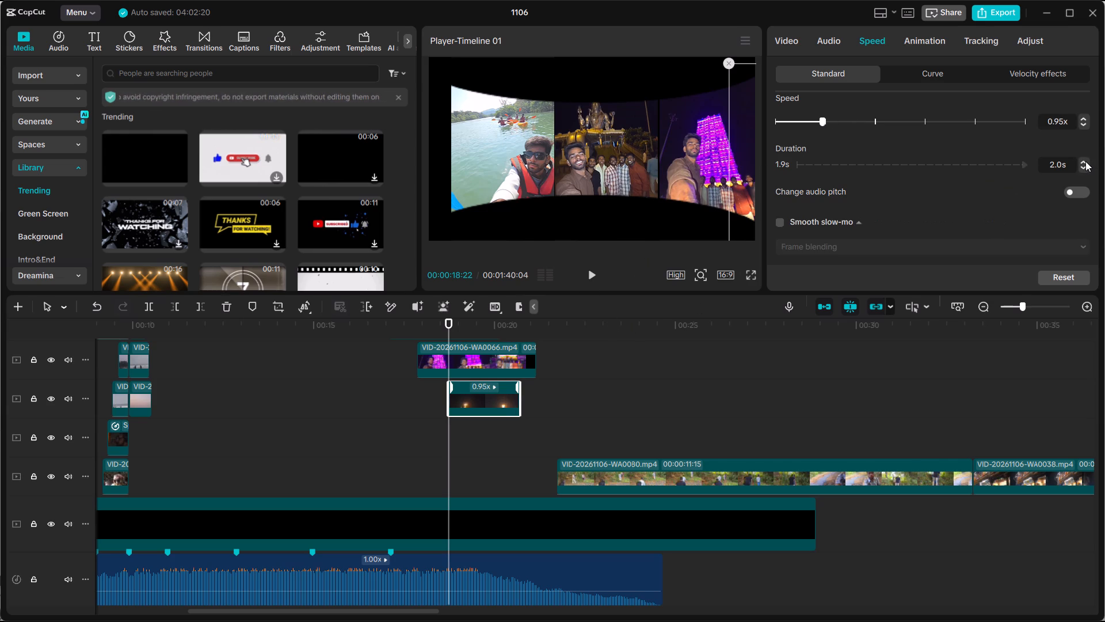
{"action": "triple_click", "coordinate": [1085, 161]}
{"action": "double_click", "coordinate": [1085, 161]}
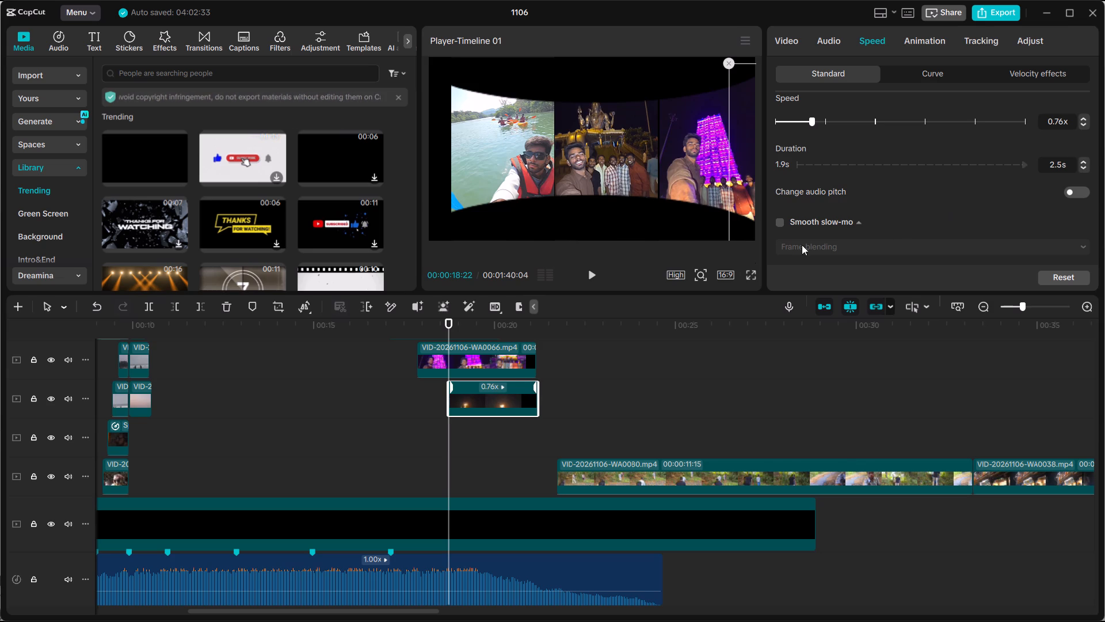
Enable smooth slow-mo on the WA0068 clip using the Optical flow method.
{"action": "left_click", "coordinate": [780, 226]}
{"action": "left_click", "coordinate": [805, 244]}
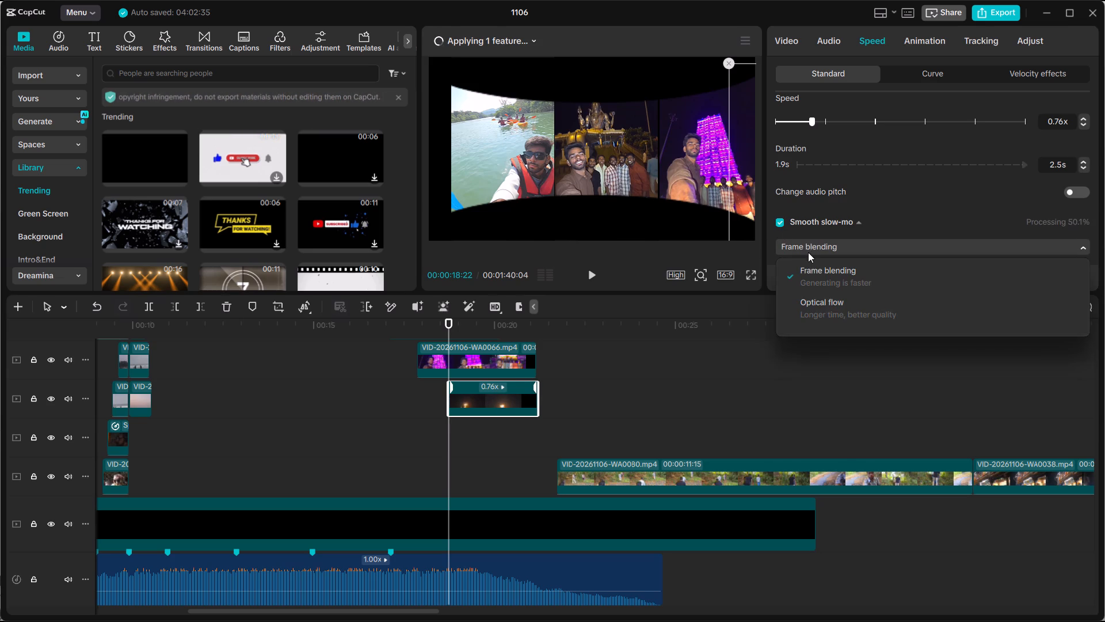
{"action": "scroll", "coordinate": [808, 252], "scroll_direction": "down", "scroll_amount": 3}
{"action": "left_click", "coordinate": [817, 306]}
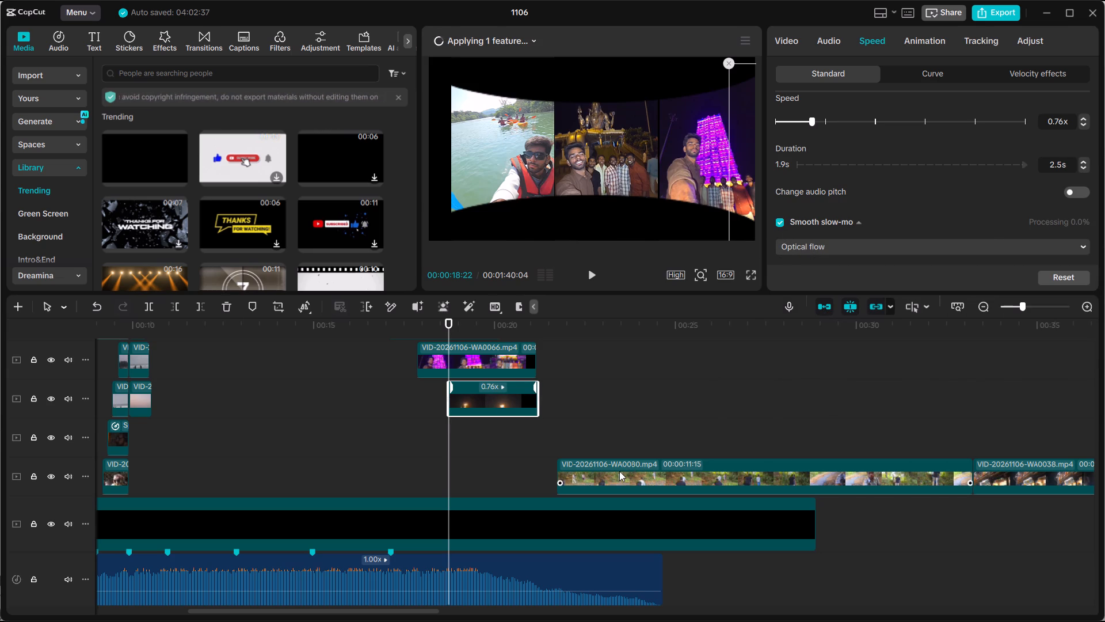
Move the WA0080 clip one track up and earlier, starting at about 00:00:19, below the WA0068 clip.
{"action": "left_click_drag", "start_coordinate": [619, 471], "coordinate": [534, 433]}
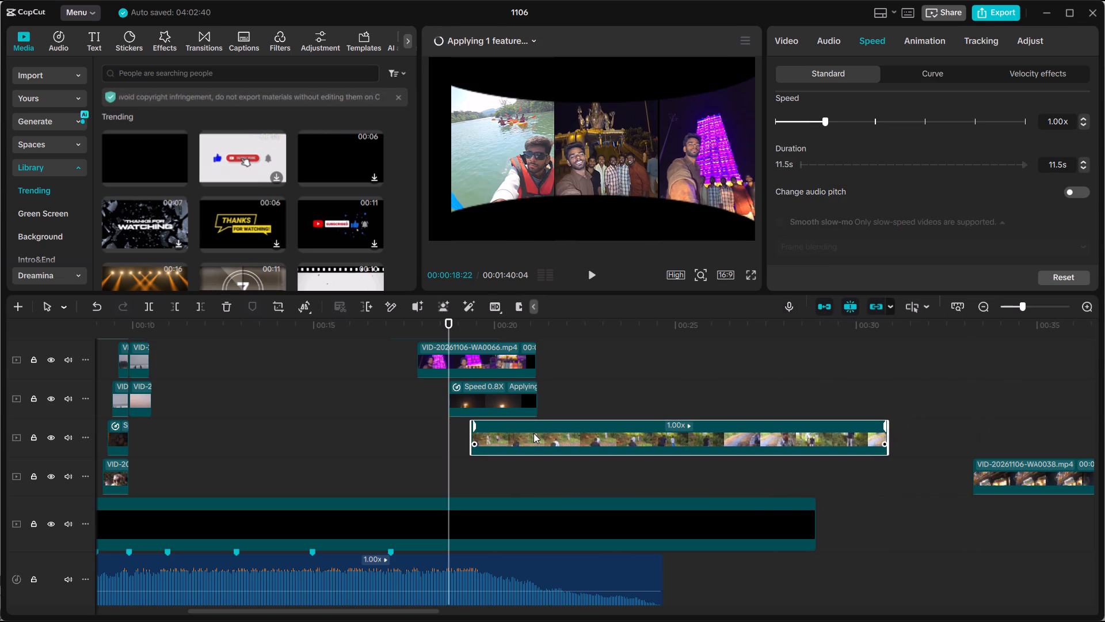
Add a Transform keyframe at the start of the WA0068 clip with its position at X 2404, Y -93.
{"action": "left_click", "coordinate": [486, 396]}
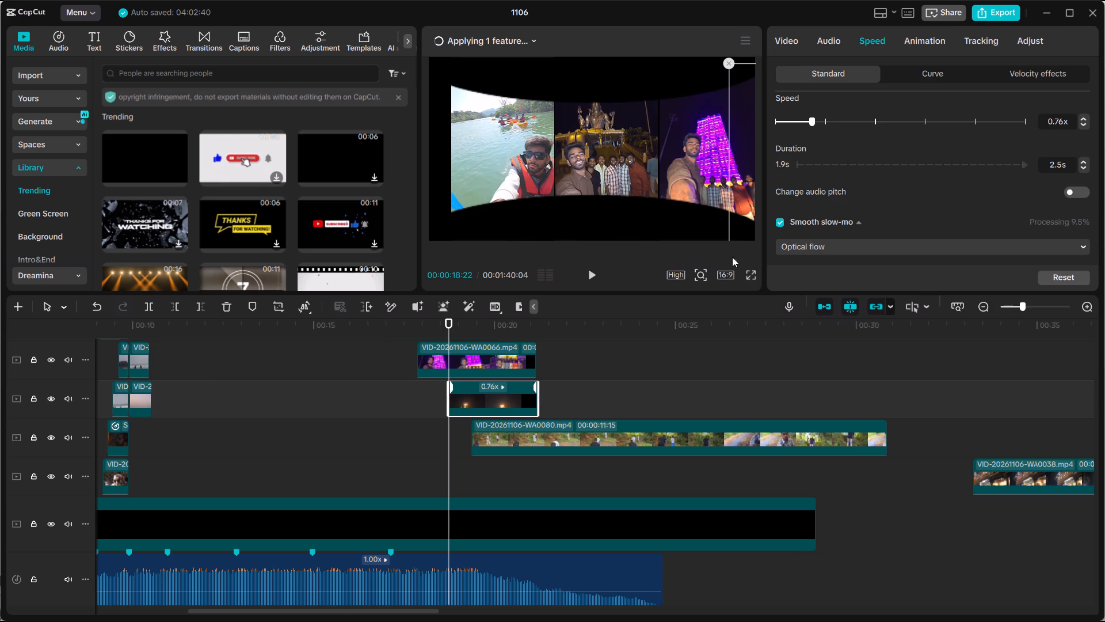
{"action": "left_click", "coordinate": [790, 36]}
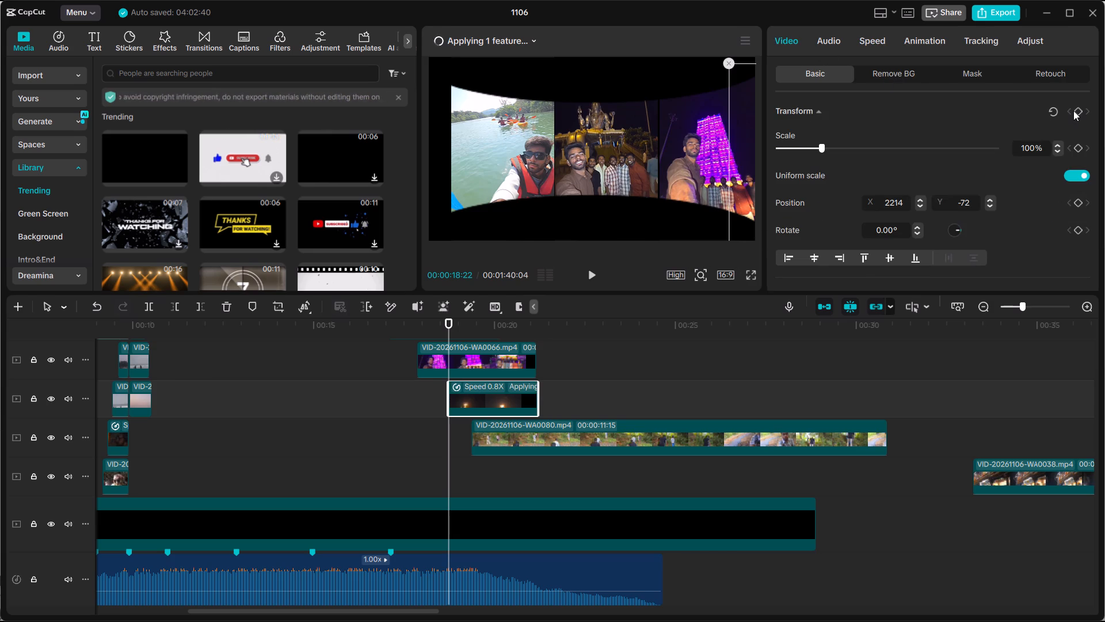
{"action": "left_click", "coordinate": [1073, 111]}
{"action": "left_click", "coordinate": [1074, 111]}
{"action": "left_click", "coordinate": [1078, 111]}
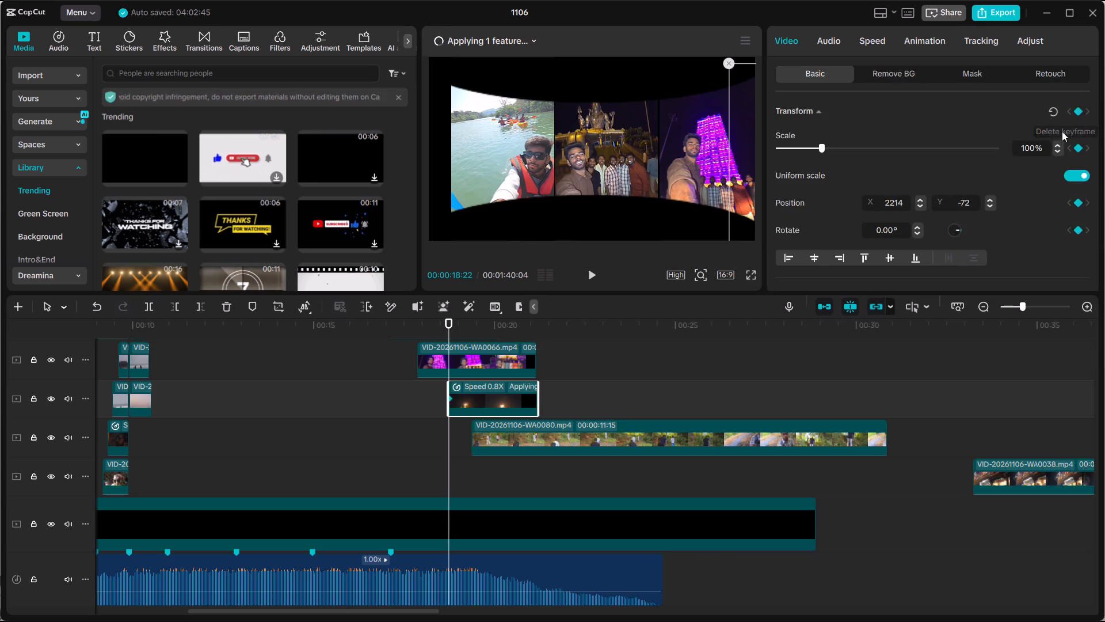
{"action": "left_click_drag", "start_coordinate": [749, 192], "coordinate": [765, 194]}
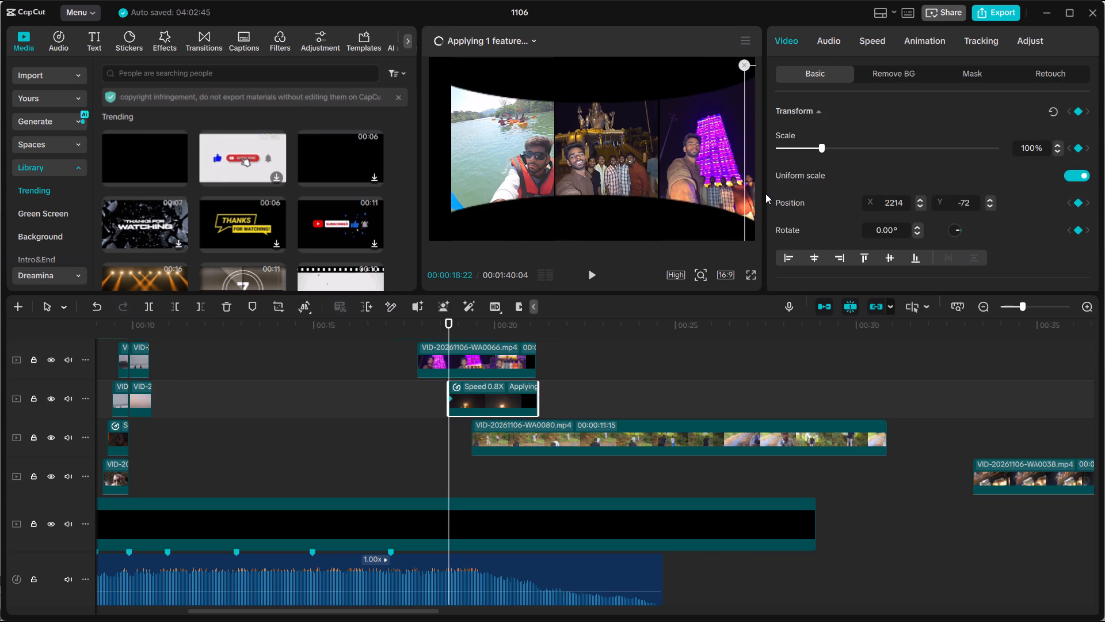
{"action": "left_click_drag", "start_coordinate": [765, 194], "coordinate": [765, 194]}
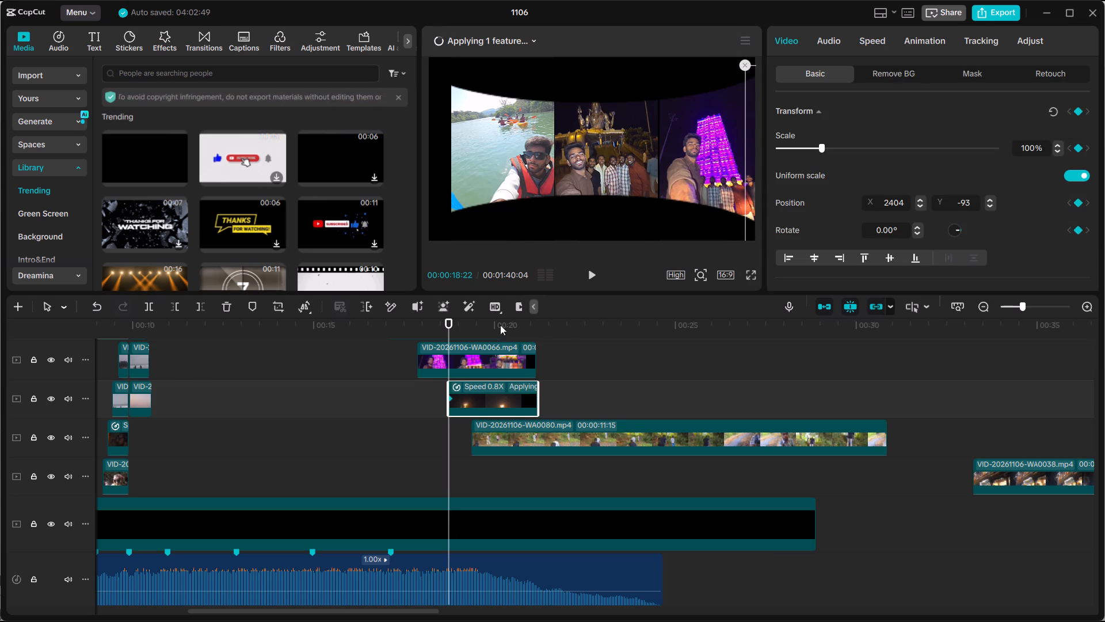
Add a Transform keyframe to the WA0068 clip at 00:00:19:11 with its position at X 1313, Y 0.
{"action": "left_click_drag", "start_coordinate": [445, 327], "coordinate": [461, 327]}
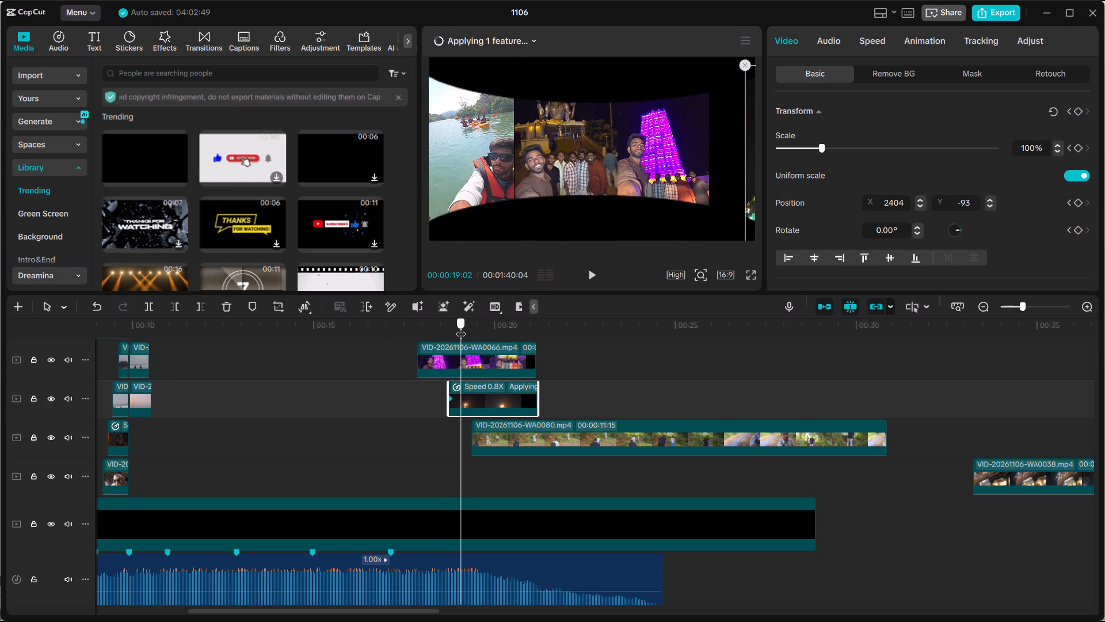
{"action": "left_click_drag", "start_coordinate": [461, 327], "coordinate": [465, 327]}
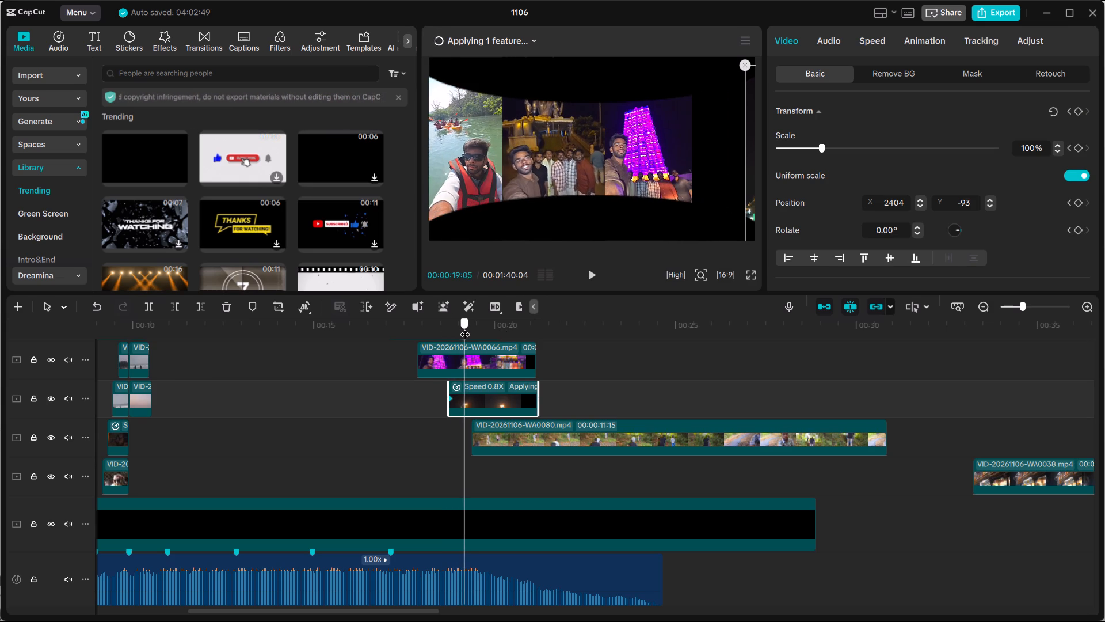
{"action": "left_click_drag", "start_coordinate": [465, 327], "coordinate": [470, 327]}
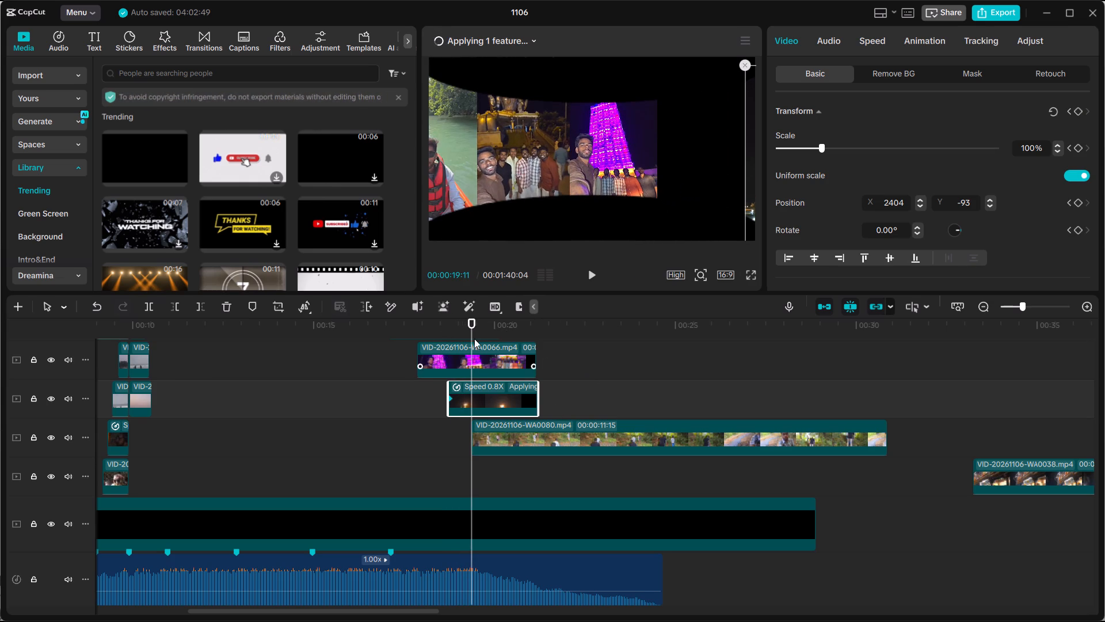
{"action": "left_click", "coordinate": [1083, 116]}
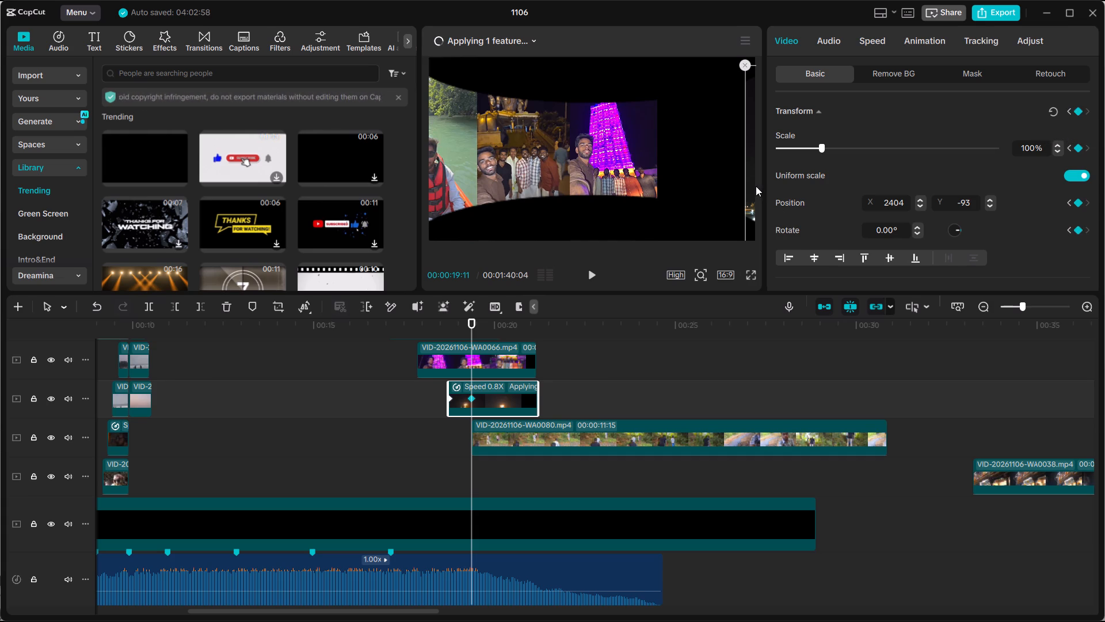
{"action": "left_click_drag", "start_coordinate": [752, 185], "coordinate": [677, 184]}
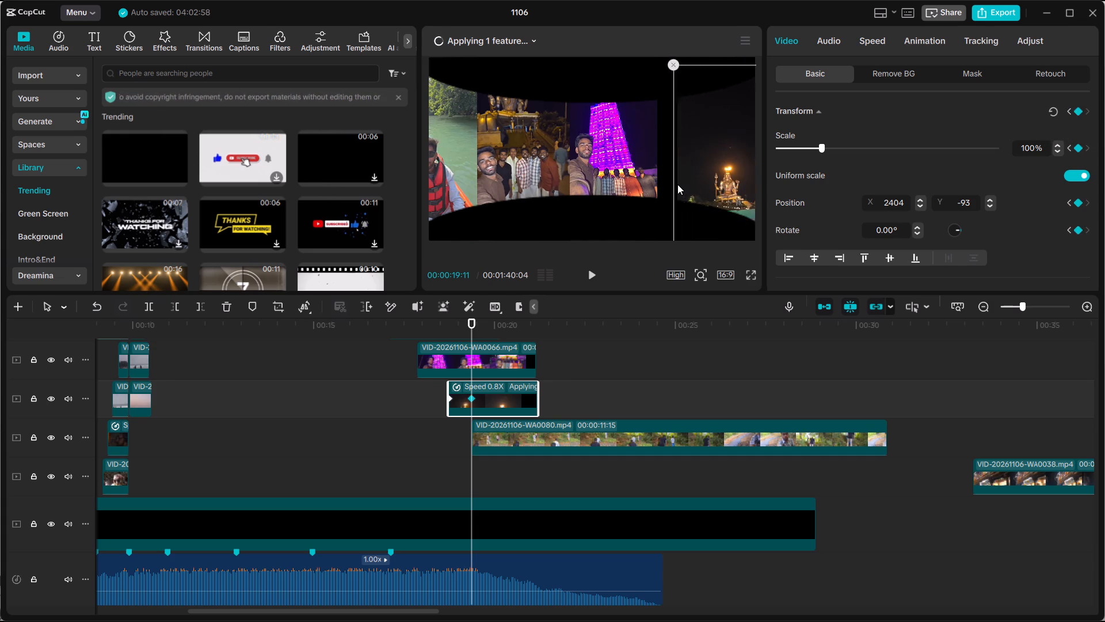
{"action": "left_click_drag", "start_coordinate": [677, 184], "coordinate": [661, 173]}
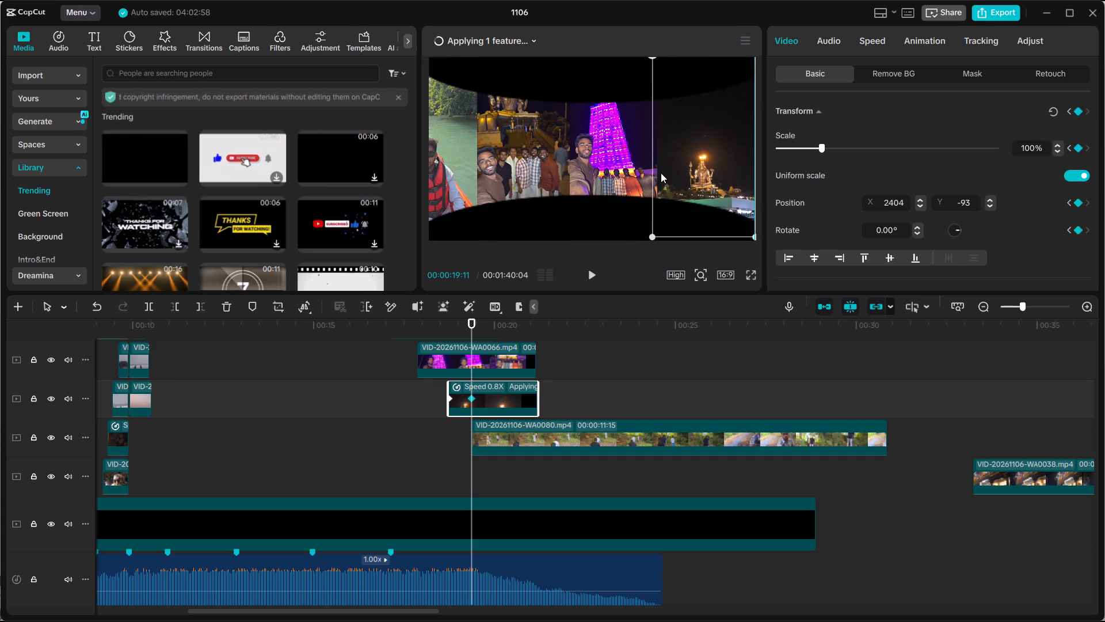
{"action": "left_click_drag", "start_coordinate": [661, 173], "coordinate": [660, 176]}
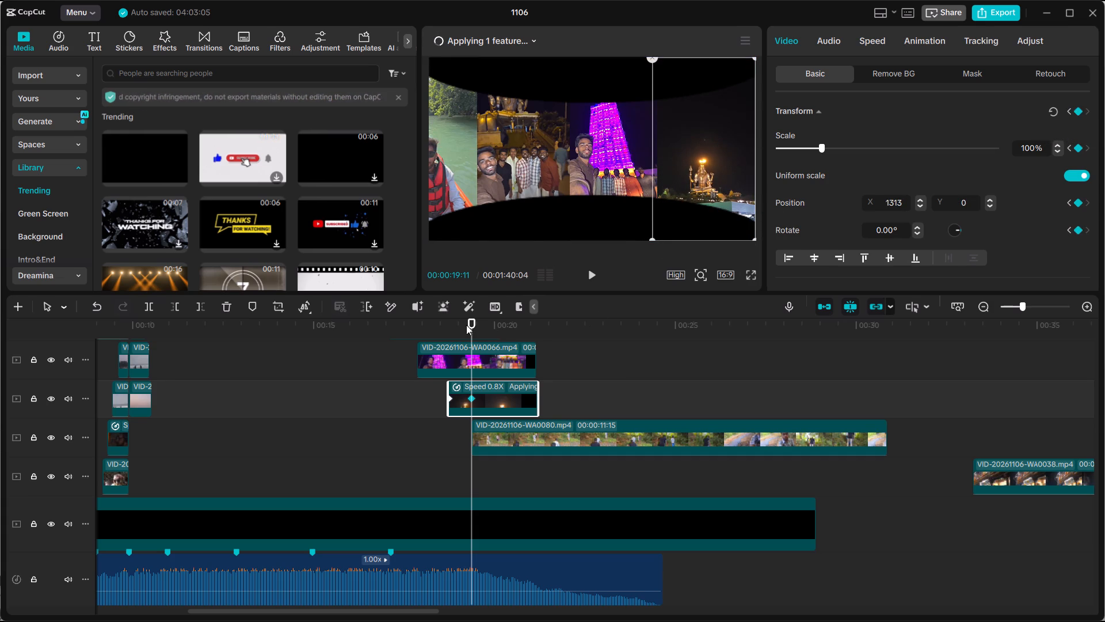
Add a Transform keyframe near the end of the WA0068 clip at 00:00:21:05, with its position at X -2527, Y 0.
{"action": "left_click_drag", "start_coordinate": [466, 325], "coordinate": [459, 327]}
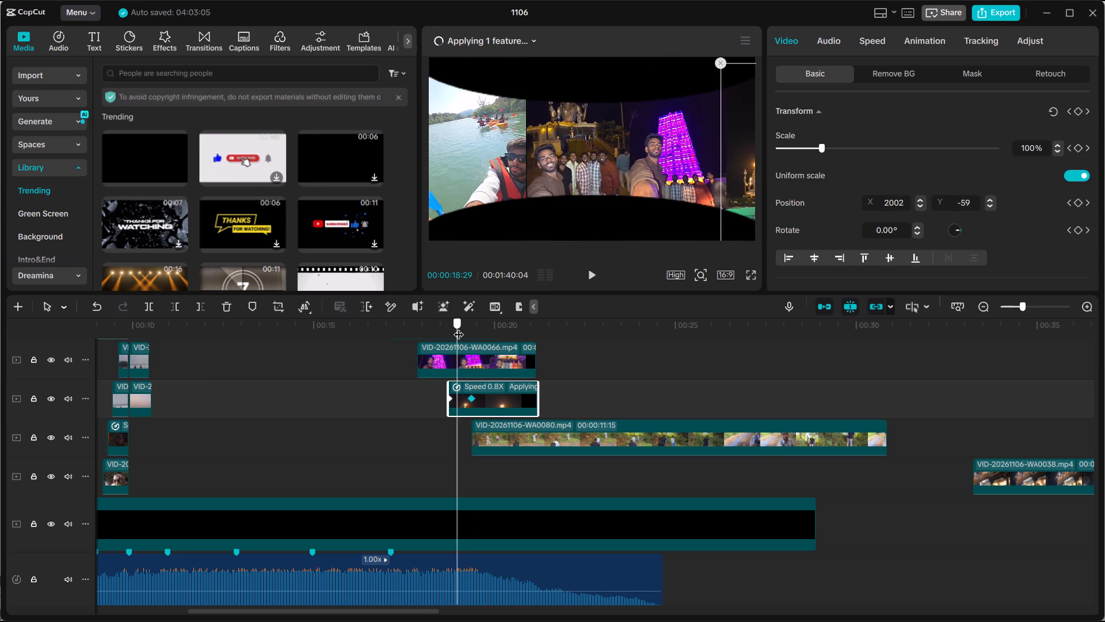
{"action": "left_click_drag", "start_coordinate": [459, 327], "coordinate": [480, 329]}
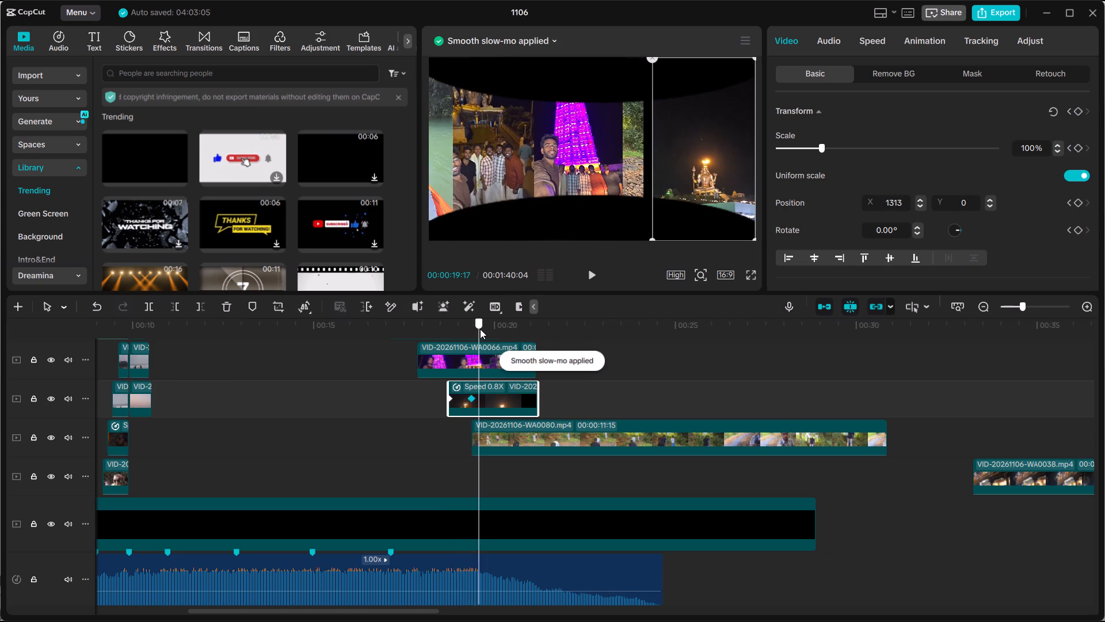
{"action": "left_click_drag", "start_coordinate": [480, 329], "coordinate": [486, 330]}
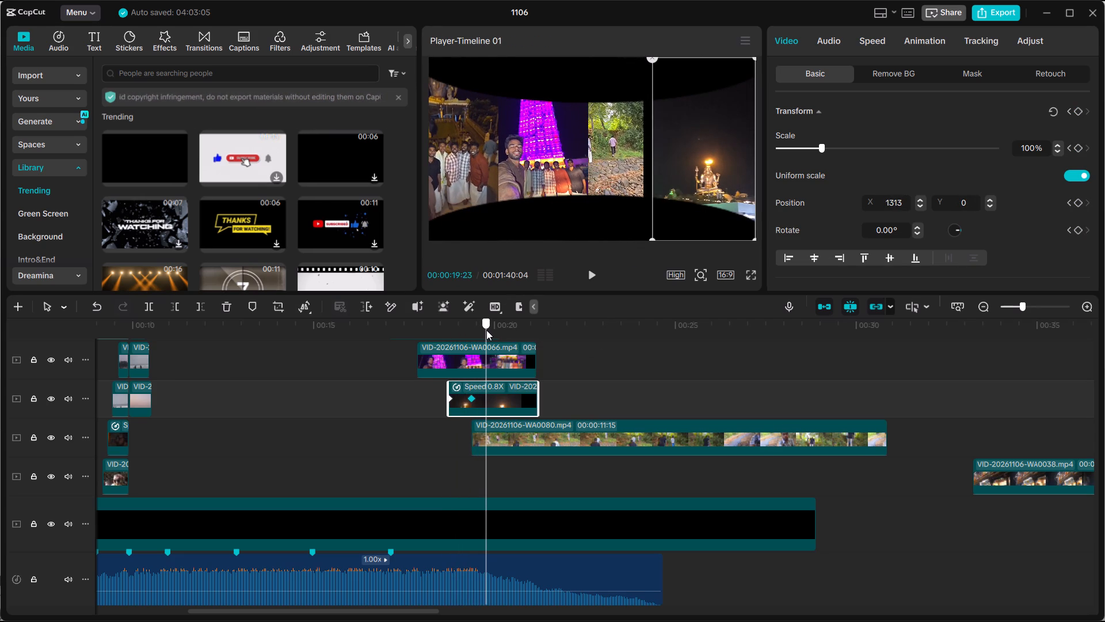
{"action": "left_click_drag", "start_coordinate": [486, 330], "coordinate": [487, 330]}
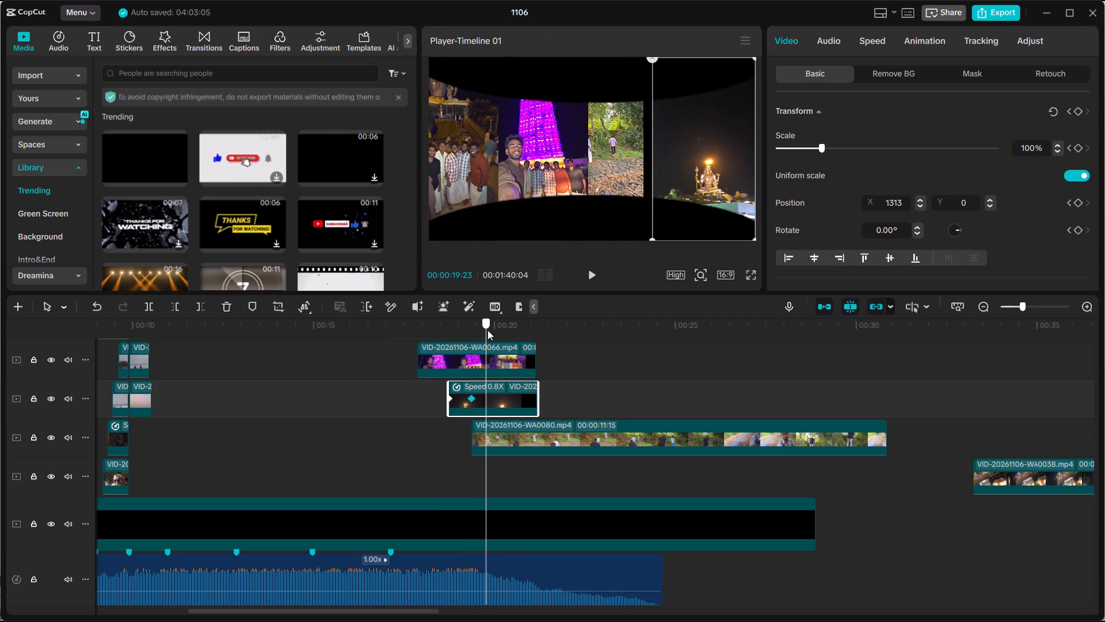
{"action": "left_click_drag", "start_coordinate": [487, 330], "coordinate": [536, 339]}
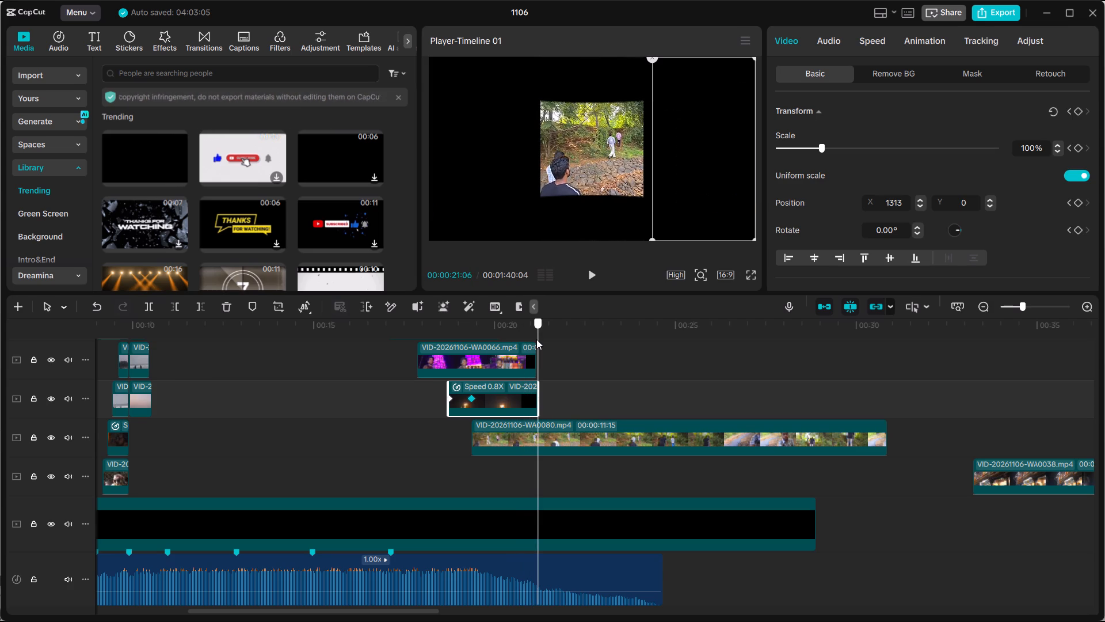
{"action": "left_click_drag", "start_coordinate": [536, 339], "coordinate": [533, 339]}
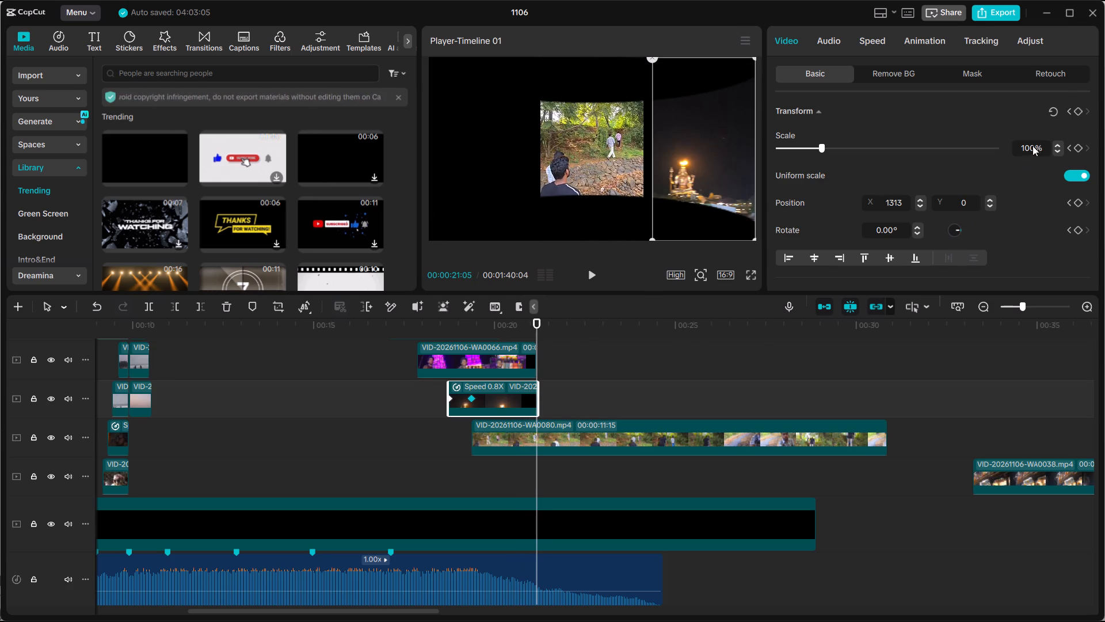
{"action": "left_click", "coordinate": [1077, 113]}
{"action": "left_click_drag", "start_coordinate": [720, 191], "coordinate": [707, 191]}
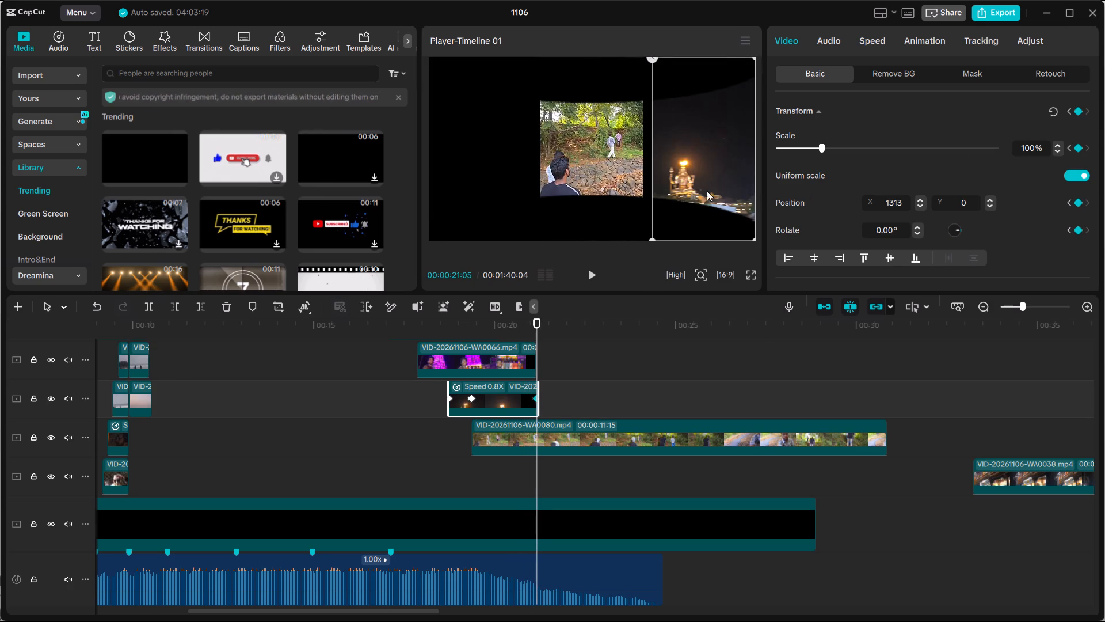
{"action": "left_click_drag", "start_coordinate": [707, 191], "coordinate": [493, 193]}
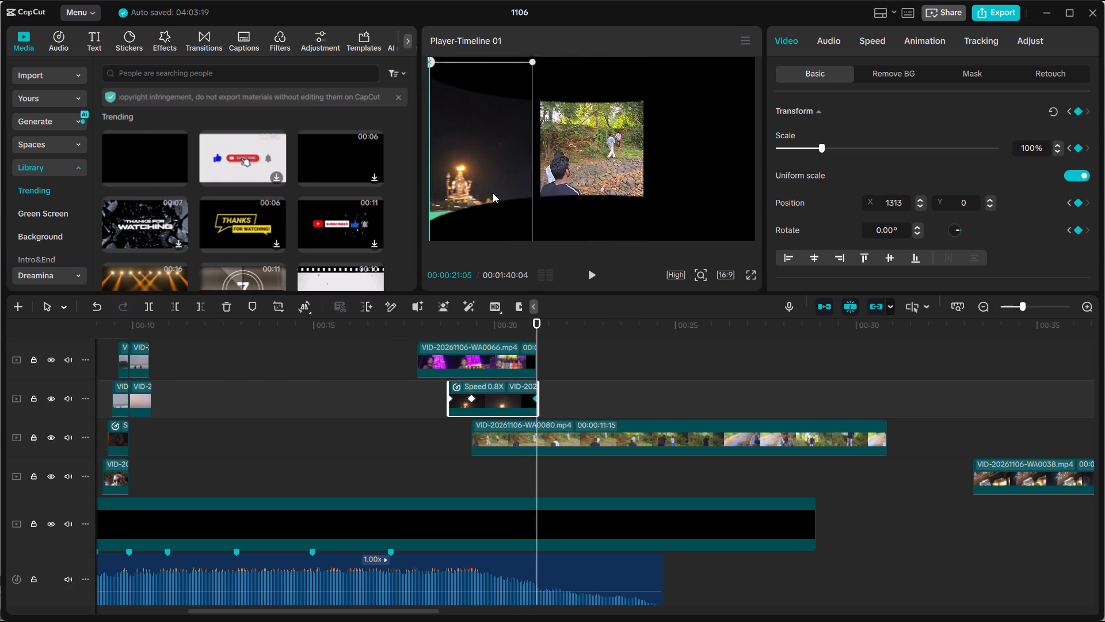
{"action": "left_click_drag", "start_coordinate": [493, 193], "coordinate": [393, 188]}
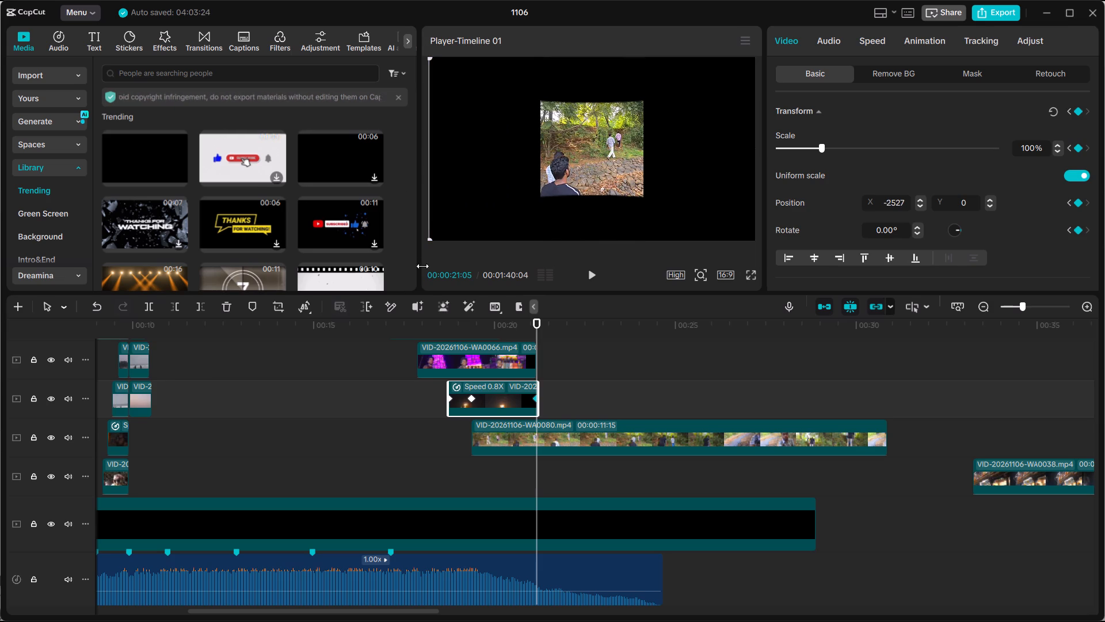
{"action": "left_click_drag", "start_coordinate": [457, 335], "coordinate": [487, 334]}
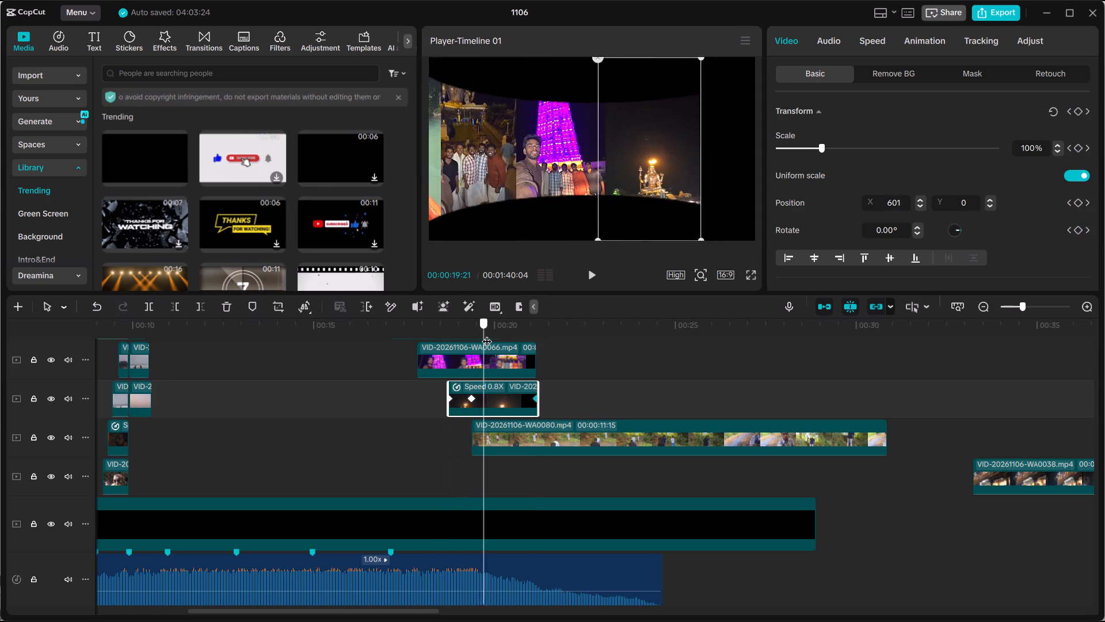
{"action": "left_click_drag", "start_coordinate": [487, 334], "coordinate": [529, 337]}
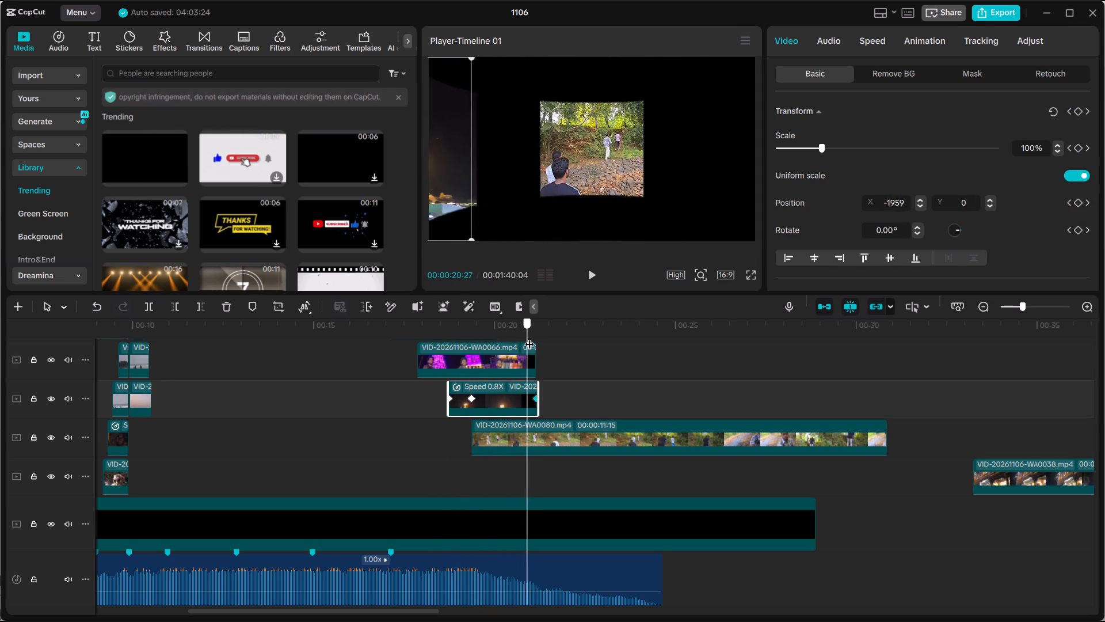
{"action": "left_click_drag", "start_coordinate": [529, 337], "coordinate": [537, 338]}
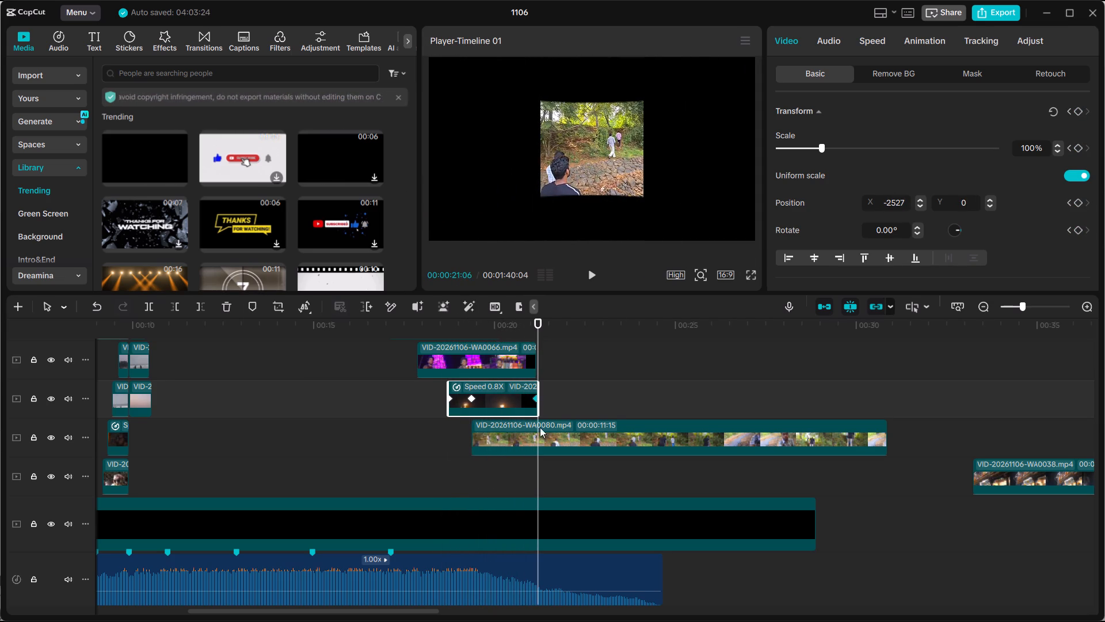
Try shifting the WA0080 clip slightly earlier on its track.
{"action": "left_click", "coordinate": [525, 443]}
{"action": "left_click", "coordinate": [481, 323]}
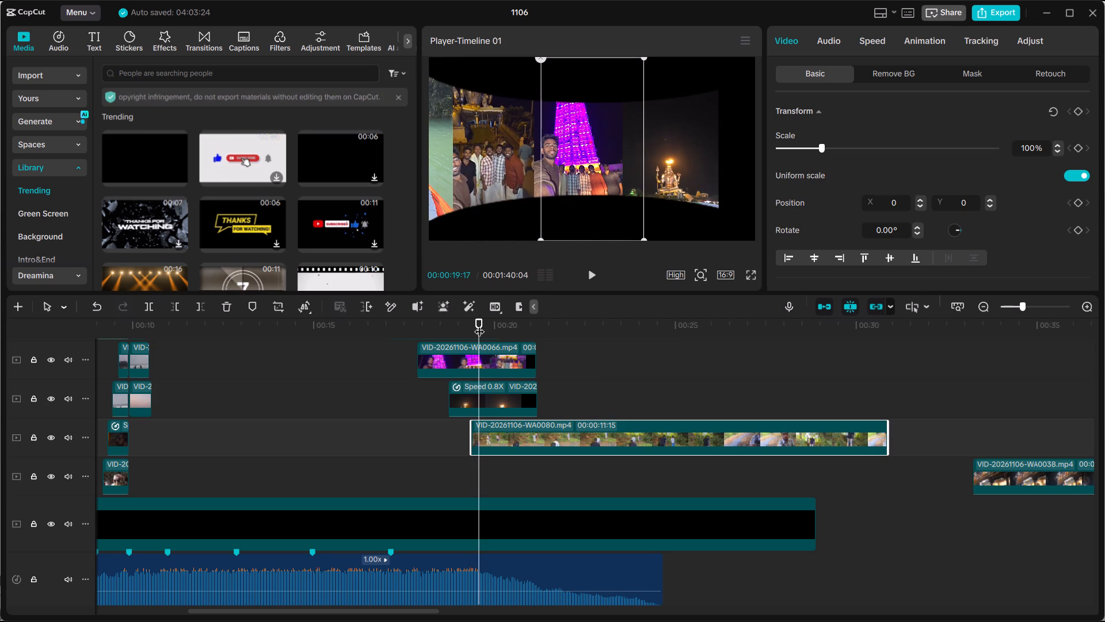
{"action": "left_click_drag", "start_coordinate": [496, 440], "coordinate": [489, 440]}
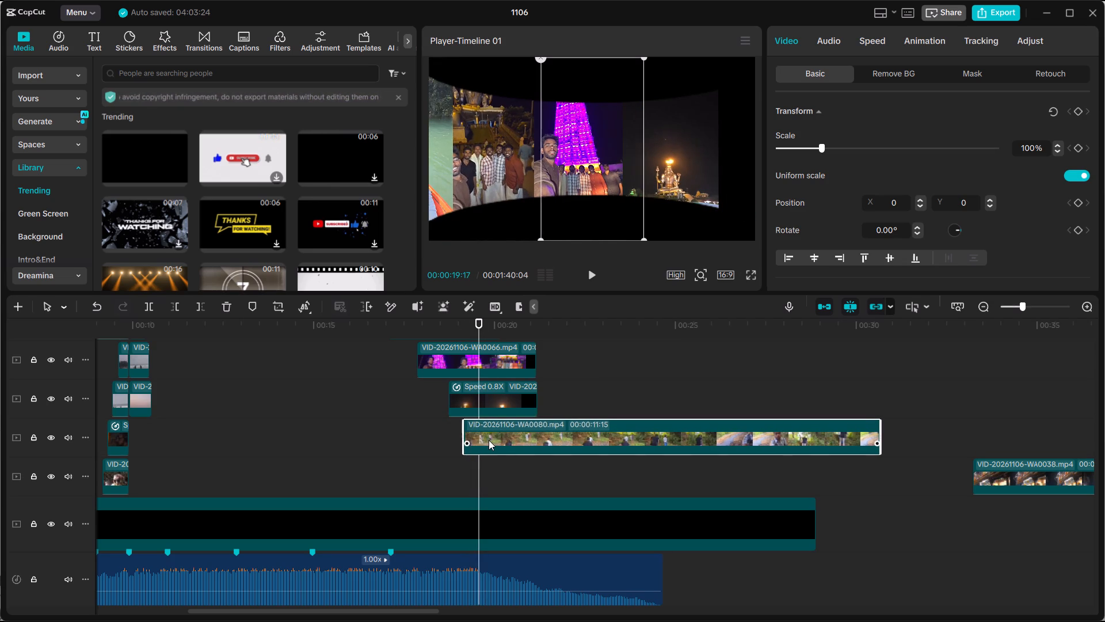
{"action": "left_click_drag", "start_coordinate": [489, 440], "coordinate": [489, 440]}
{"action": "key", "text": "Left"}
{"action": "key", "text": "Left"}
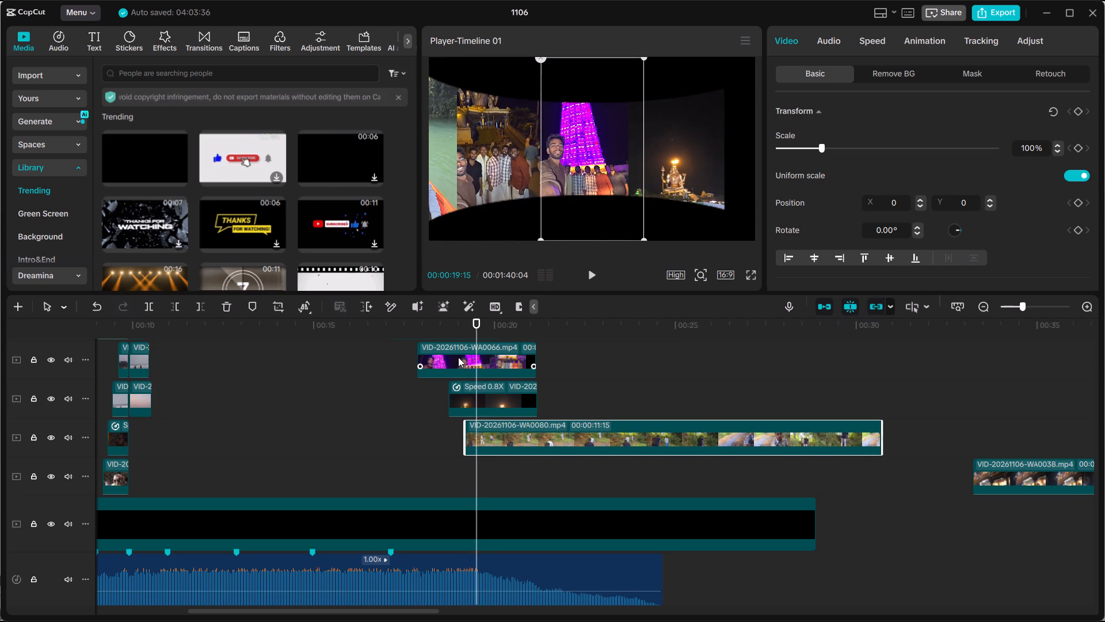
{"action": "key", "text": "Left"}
Move the WA0080 clip so that it starts at 00:00:19:11.
{"action": "left_click", "coordinate": [458, 357]}
{"action": "key", "text": "Left"}
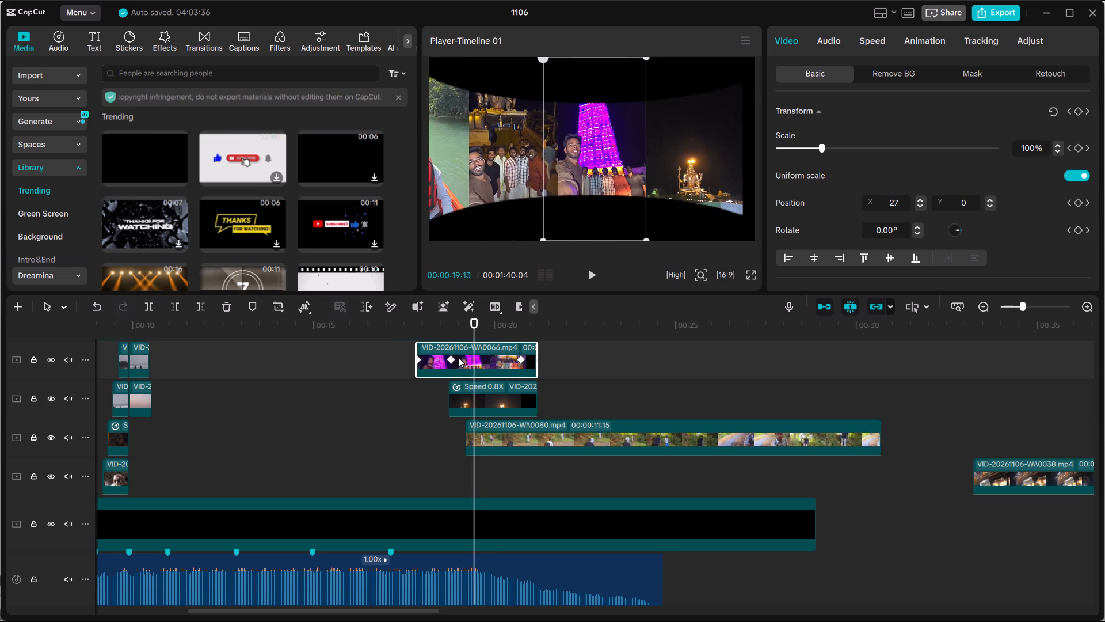
{"action": "key", "text": "Left"}
{"action": "key", "text": "Left"}
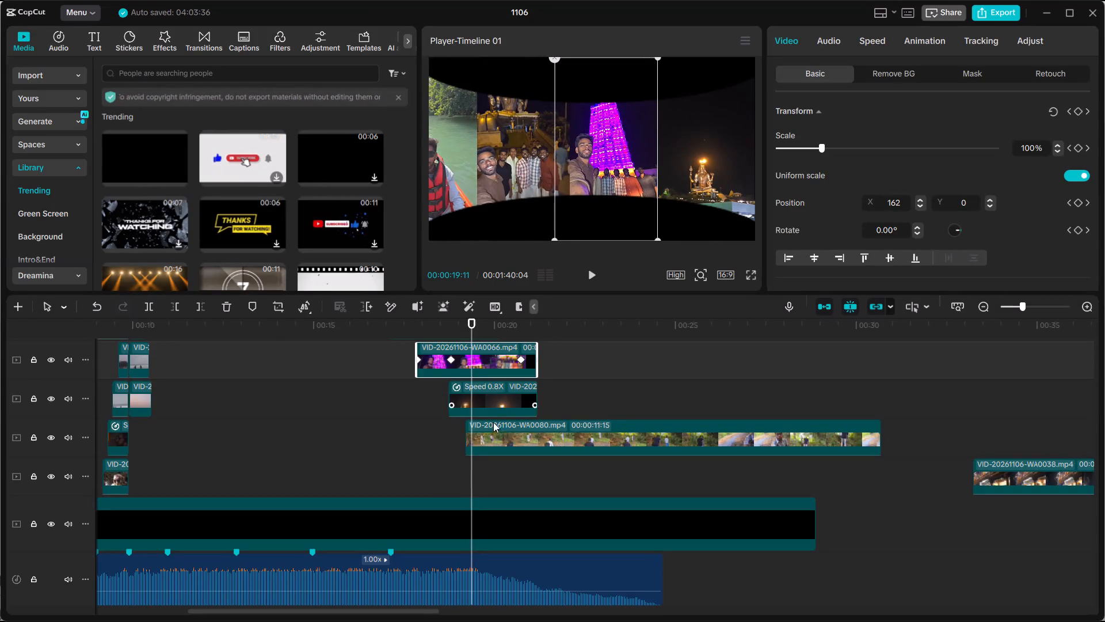
{"action": "left_click", "coordinate": [494, 433]}
{"action": "left_click_drag", "start_coordinate": [494, 433], "coordinate": [498, 434]}
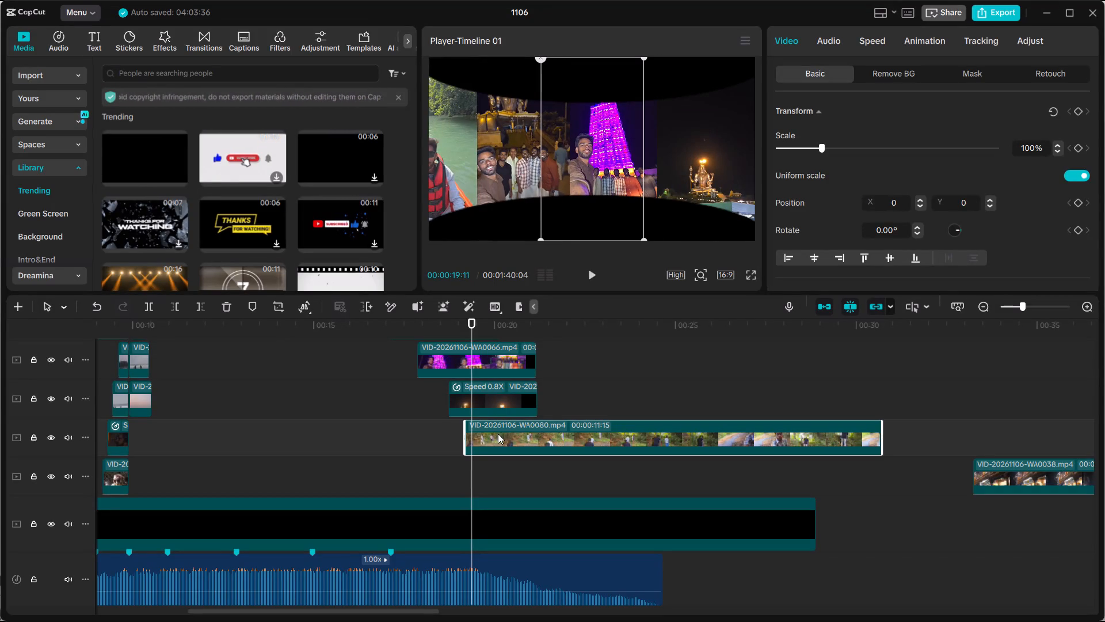
{"action": "left_click_drag", "start_coordinate": [498, 434], "coordinate": [502, 435]}
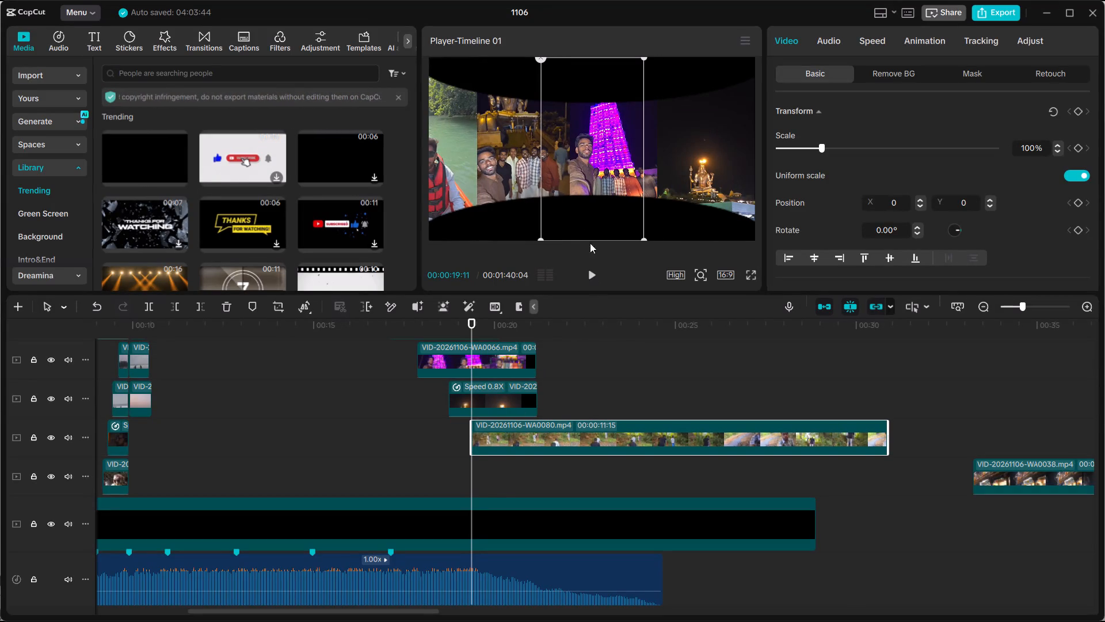
Add a Transform keyframe at the start of the WA0080 clip with its position off-frame at X 2527, Y 0.
{"action": "left_click_drag", "start_coordinate": [586, 210], "coordinate": [803, 207]}
{"action": "left_click", "coordinate": [1083, 111]}
{"action": "left_click", "coordinate": [1077, 111]}
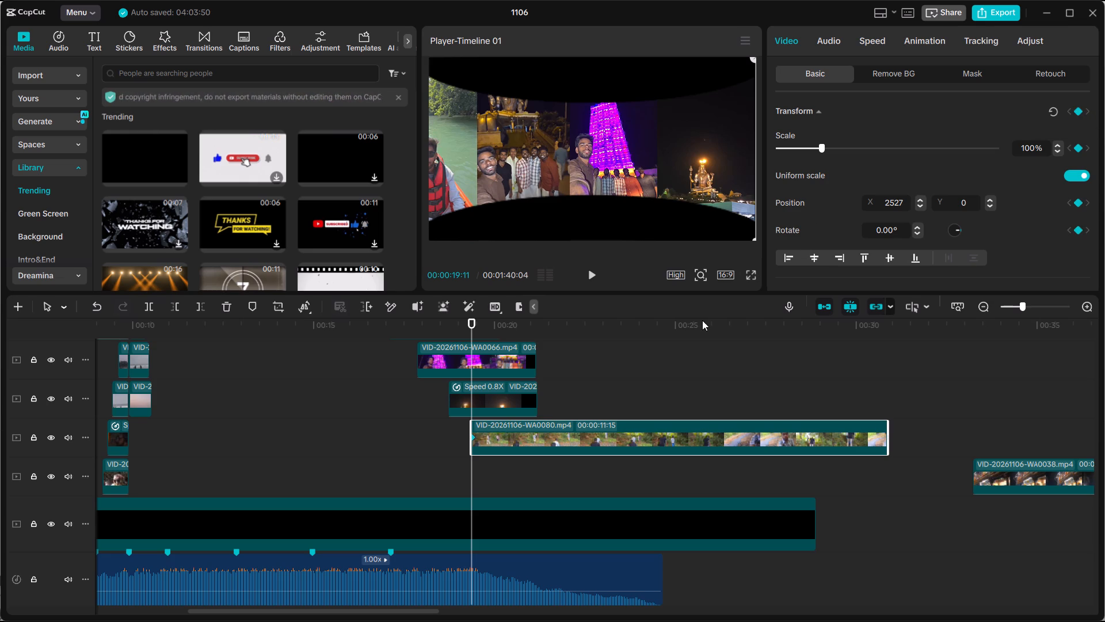
Add a Transform keyframe to the WA0080 clip at 00:00:20:05.
{"action": "key", "text": "Right"}
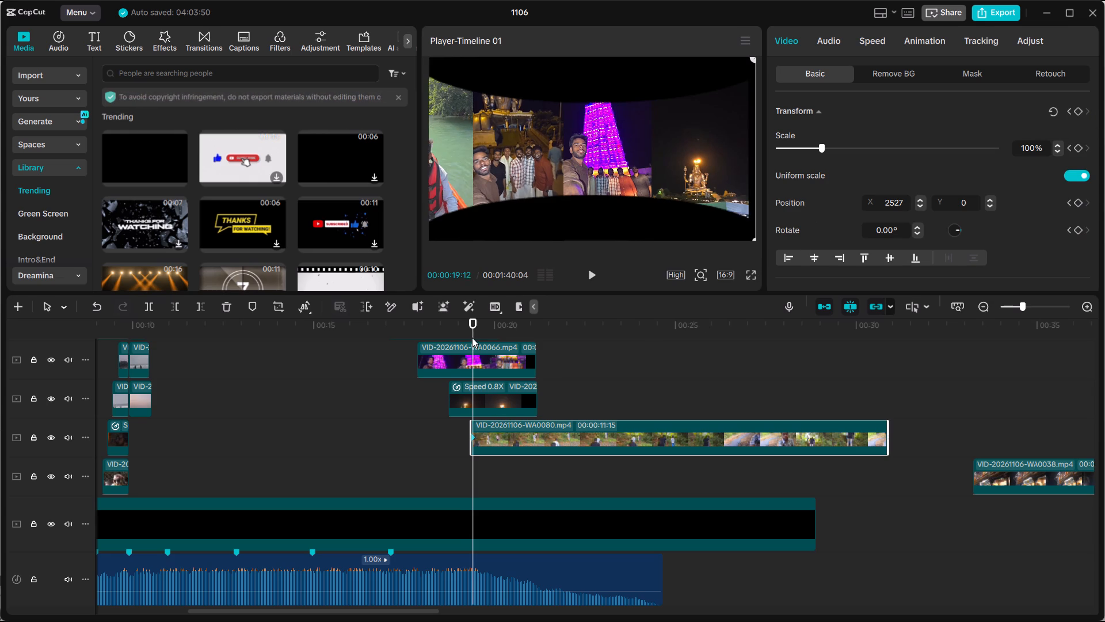
{"action": "key", "text": "Right"}
{"action": "key", "text": "Right"}
{"action": "key", "text": "Right"}
{"action": "key", "text": "Right"}
{"action": "key", "text": "Right"}
{"action": "key", "text": "Right"}
{"action": "key", "text": "Right"}
{"action": "key", "text": "Right"}
{"action": "key", "text": "Right"}
{"action": "key", "text": "Right"}
{"action": "key", "text": "Right"}
{"action": "key", "text": "Right"}
{"action": "key", "text": "Right"}
{"action": "key", "text": "Right"}
{"action": "key", "text": "Right"}
{"action": "key", "text": "Right"}
{"action": "key", "text": "Right"}
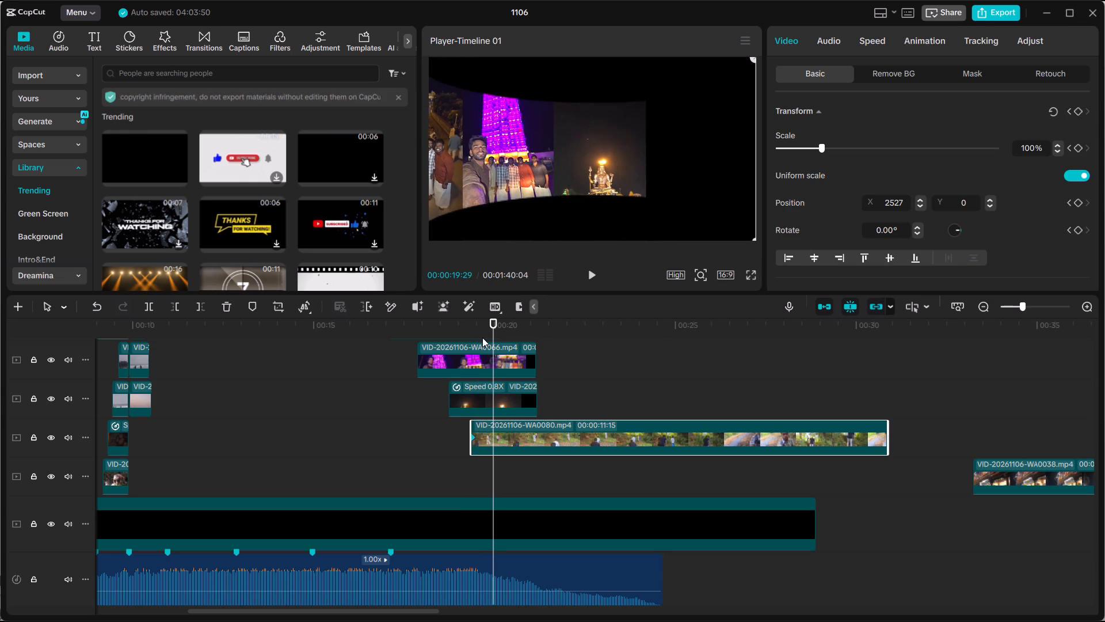
{"action": "key", "text": "Right"}
{"action": "key", "text": "Right"}
{"action": "key", "text": "Right"}
{"action": "key", "text": "Right"}
{"action": "key", "text": "Right"}
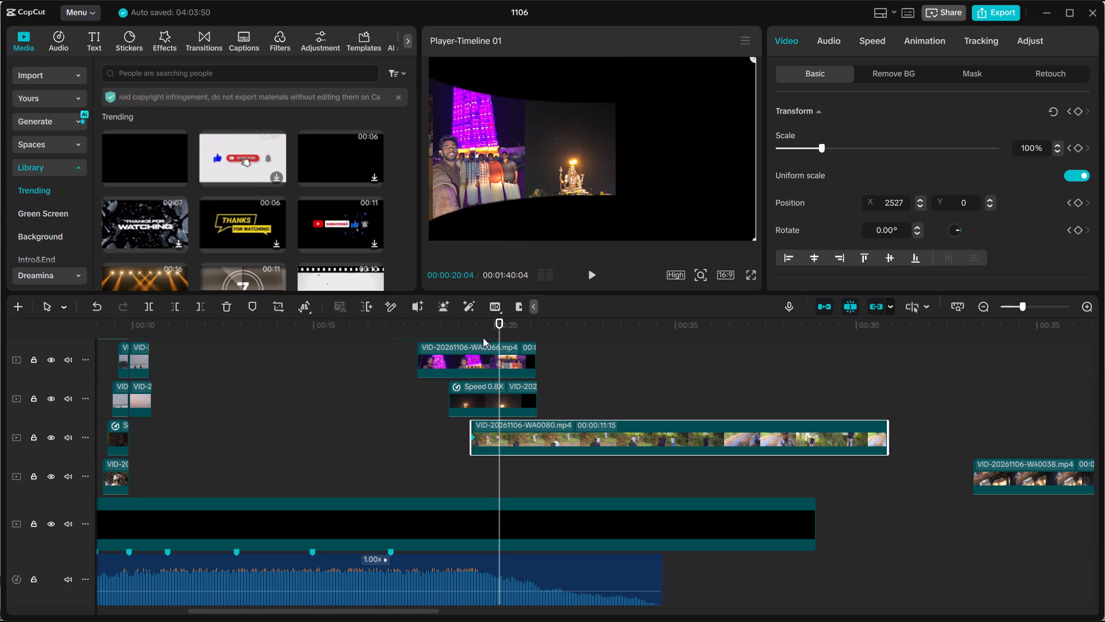
{"action": "key", "text": "Right"}
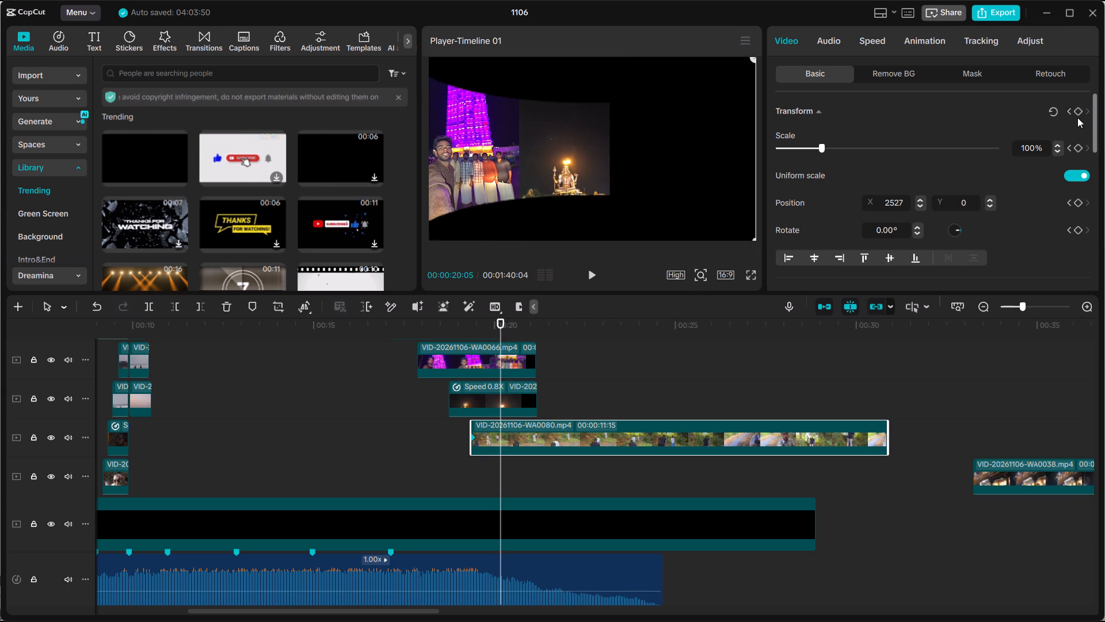
{"action": "left_click", "coordinate": [1077, 117]}
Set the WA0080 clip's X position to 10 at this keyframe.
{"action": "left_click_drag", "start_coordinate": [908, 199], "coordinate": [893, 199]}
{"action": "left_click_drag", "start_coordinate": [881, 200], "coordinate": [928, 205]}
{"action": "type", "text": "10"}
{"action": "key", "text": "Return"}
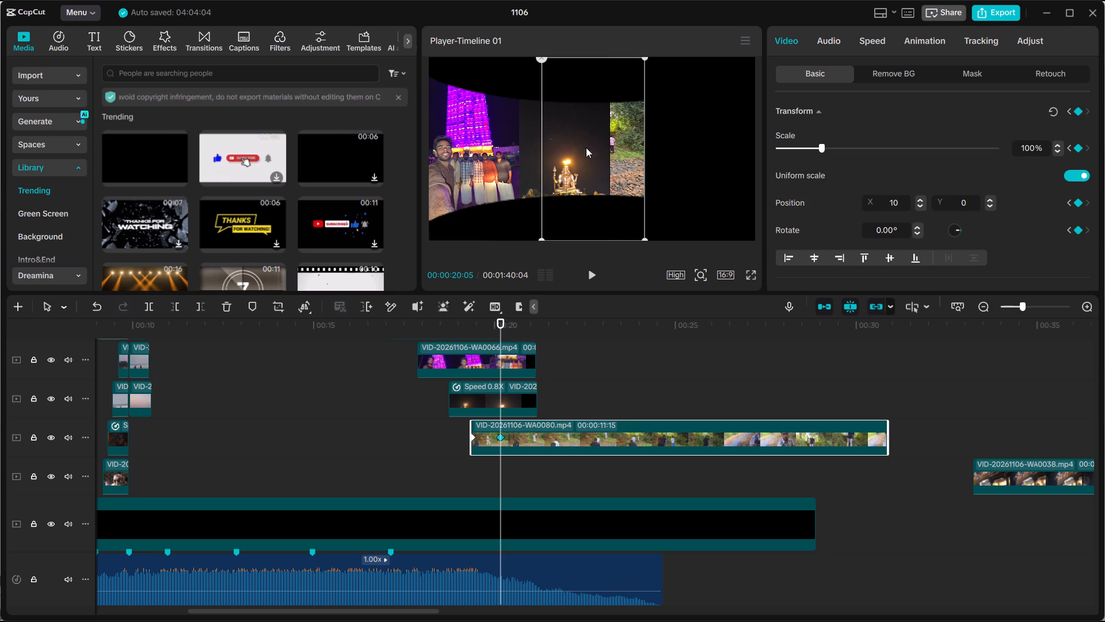
Reposition the WA0080 clip to X 670, Y 0 at this keyframe, beside the temple clip.
{"action": "left_click_drag", "start_coordinate": [607, 161], "coordinate": [660, 162]}
{"action": "left_click", "coordinate": [634, 162]}
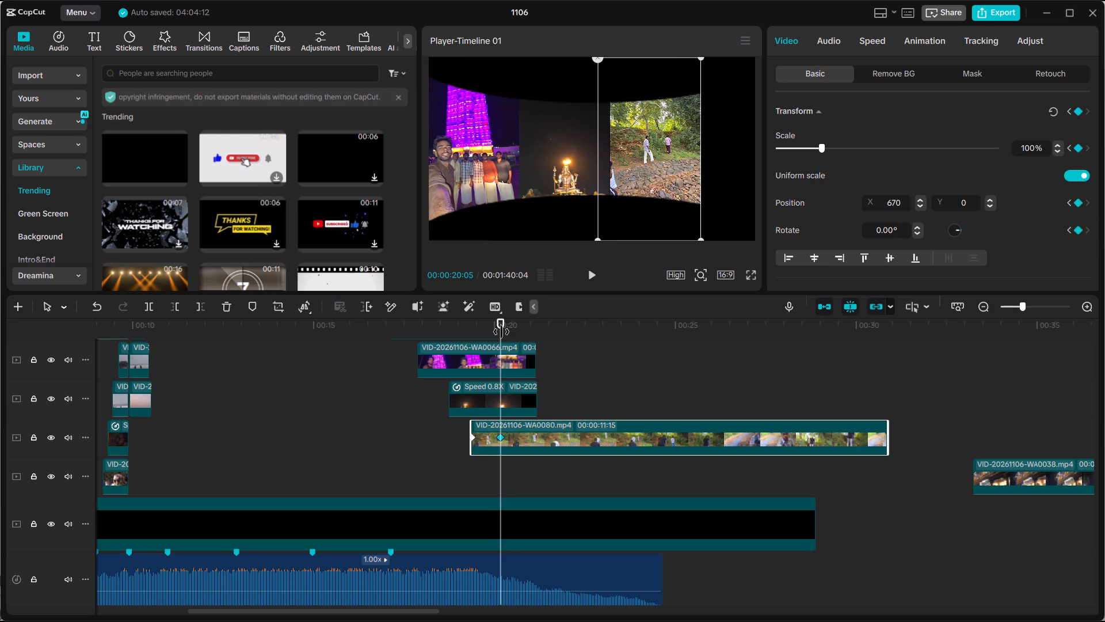
Add a Transform keyframe to the WA0080 clip at 00:00:21:06 and move the clip off-frame to X -2576, Y 0.
{"action": "left_click_drag", "start_coordinate": [501, 332], "coordinate": [534, 335]}
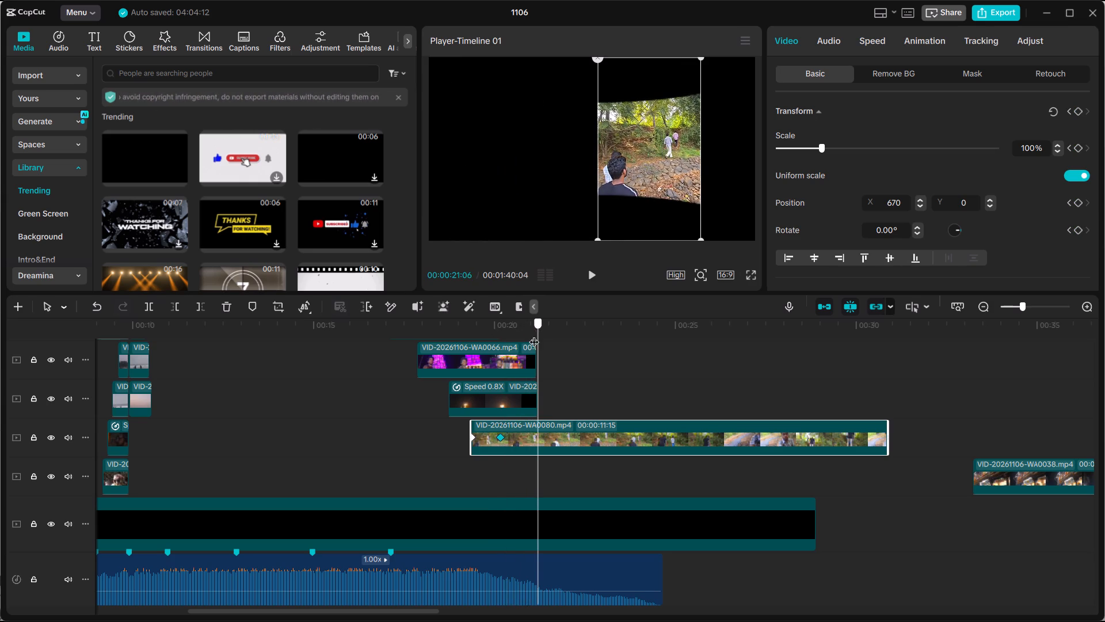
{"action": "left_click", "coordinate": [1077, 110]}
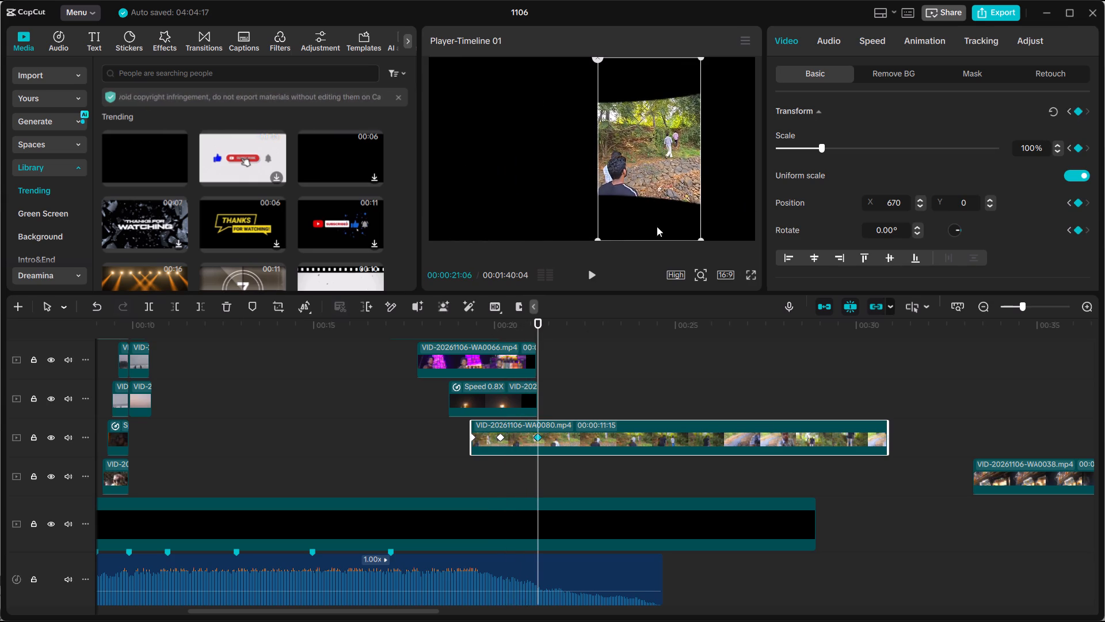
{"action": "left_click_drag", "start_coordinate": [656, 185], "coordinate": [585, 188]}
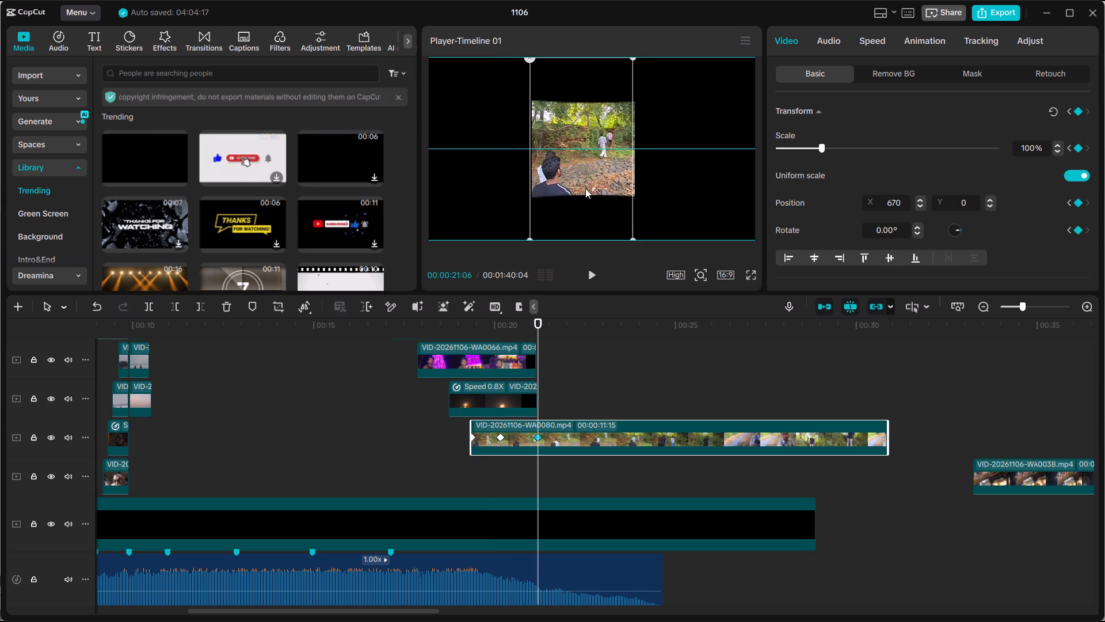
{"action": "left_click_drag", "start_coordinate": [585, 188], "coordinate": [477, 179]}
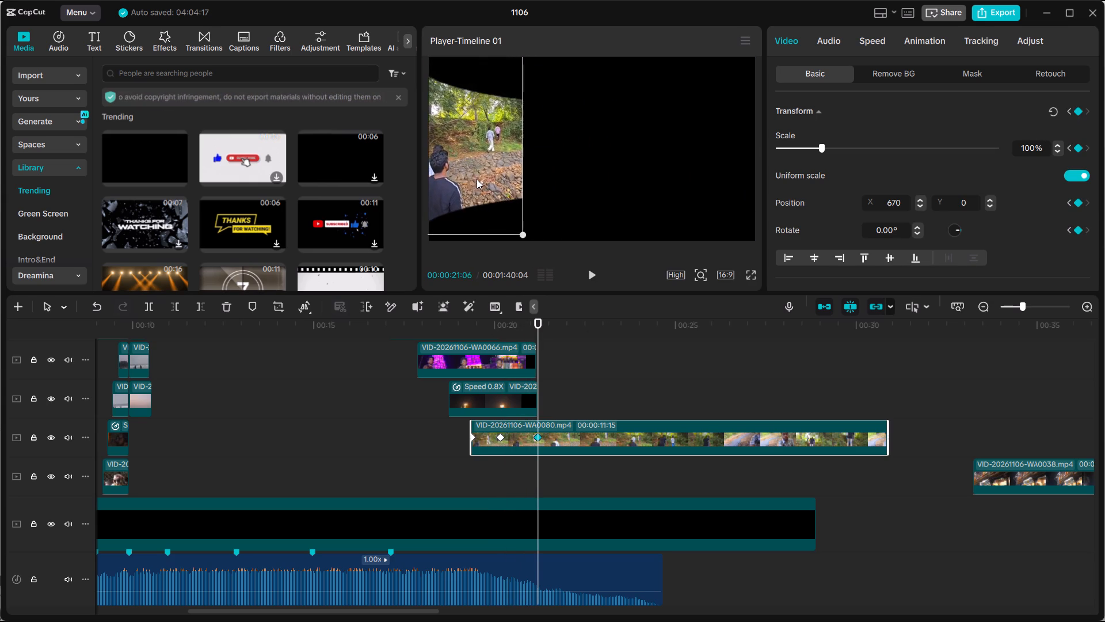
{"action": "left_click_drag", "start_coordinate": [477, 179], "coordinate": [408, 186]}
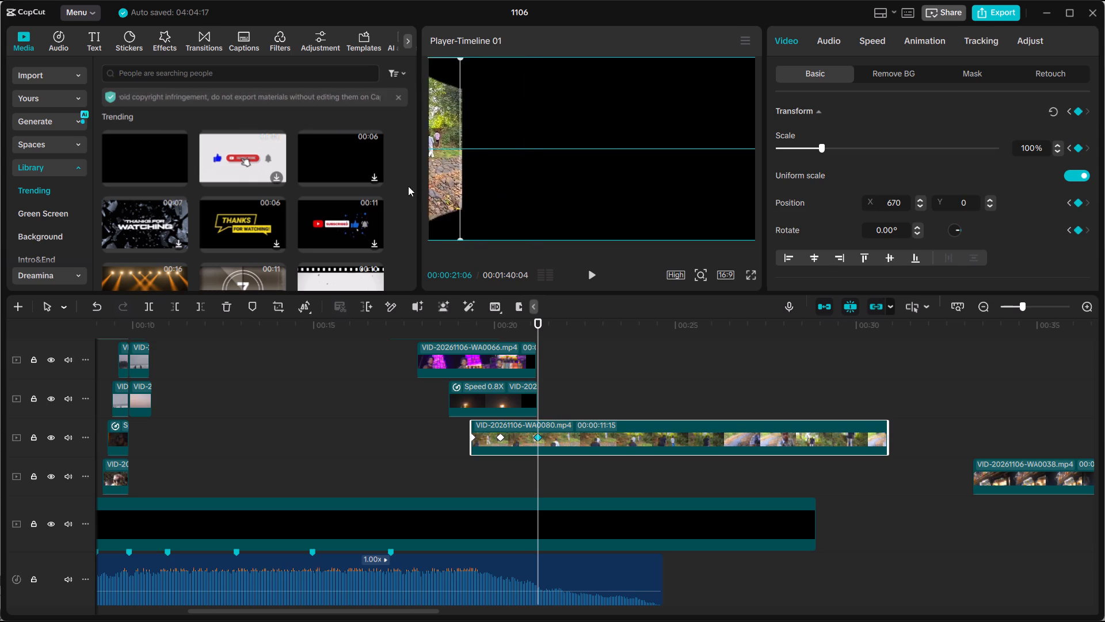
{"action": "left_click_drag", "start_coordinate": [408, 186], "coordinate": [379, 187]}
Preview the WA0080 clip's slide across the frame together with the preceding clips.
{"action": "left_click_drag", "start_coordinate": [414, 325], "coordinate": [410, 325]}
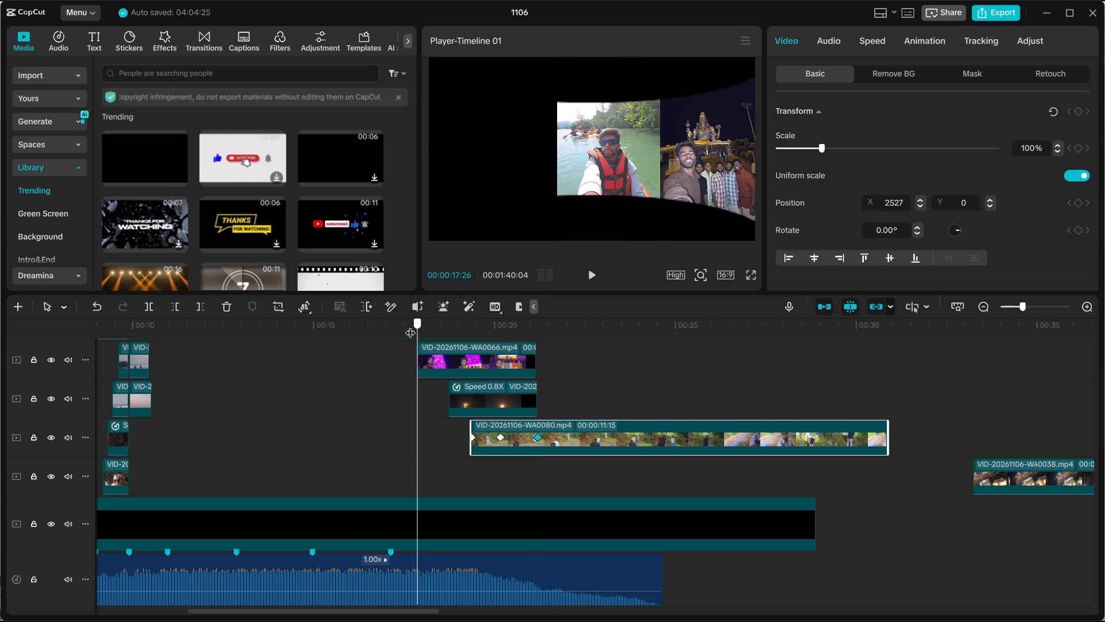
{"action": "left_click_drag", "start_coordinate": [410, 325], "coordinate": [373, 325]}
{"action": "left_click", "coordinate": [575, 271]}
{"action": "left_click", "coordinate": [586, 271]}
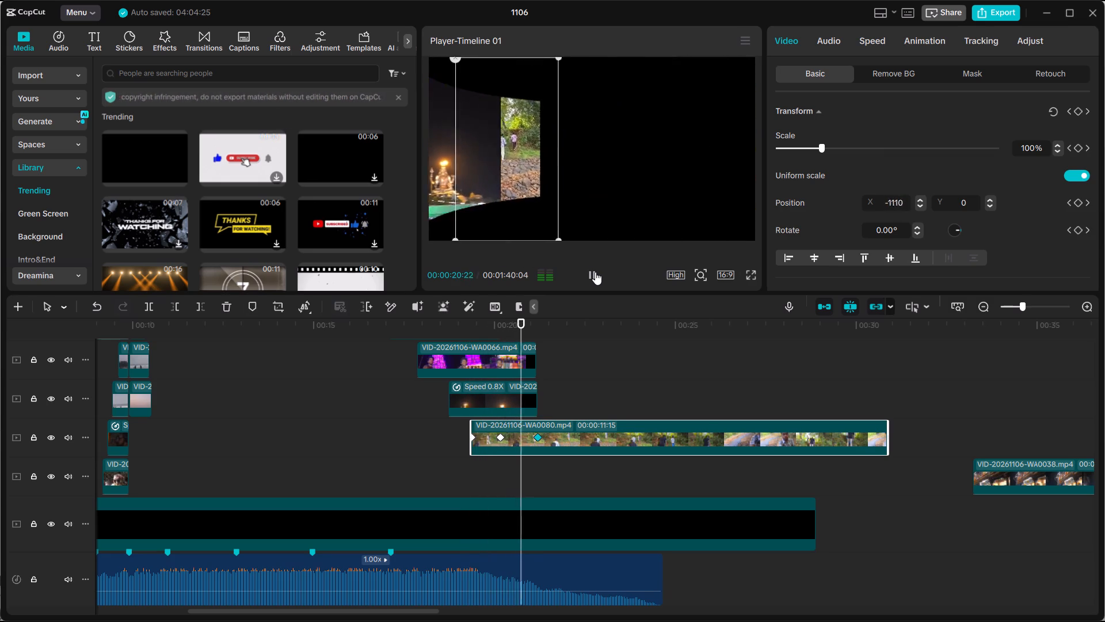
{"action": "left_click", "coordinate": [600, 275]}
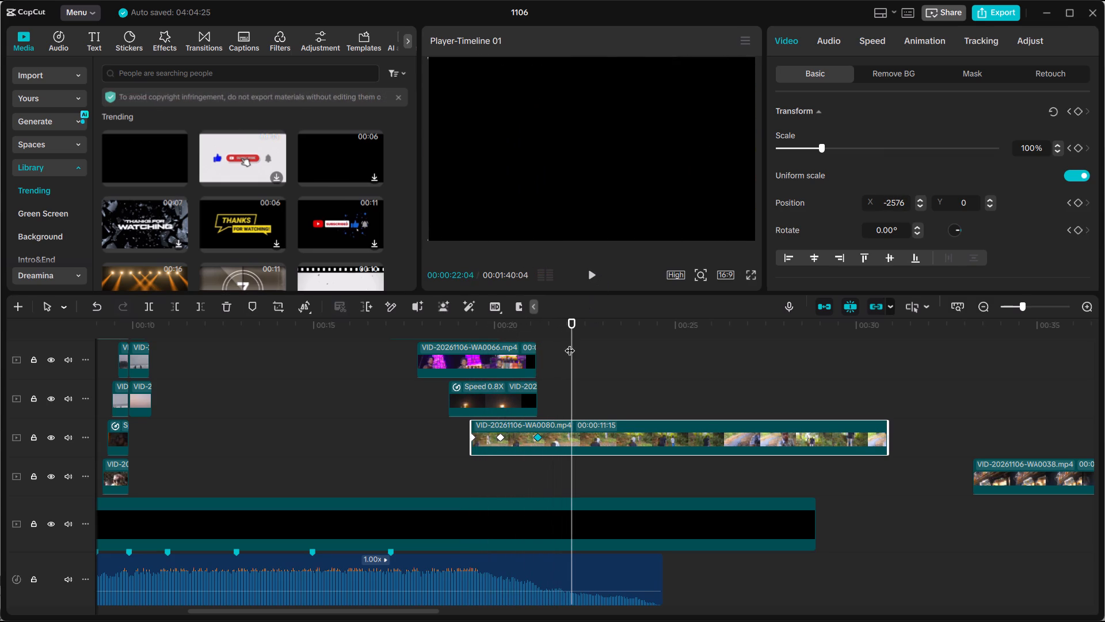
{"action": "left_click_drag", "start_coordinate": [570, 343], "coordinate": [531, 343]}
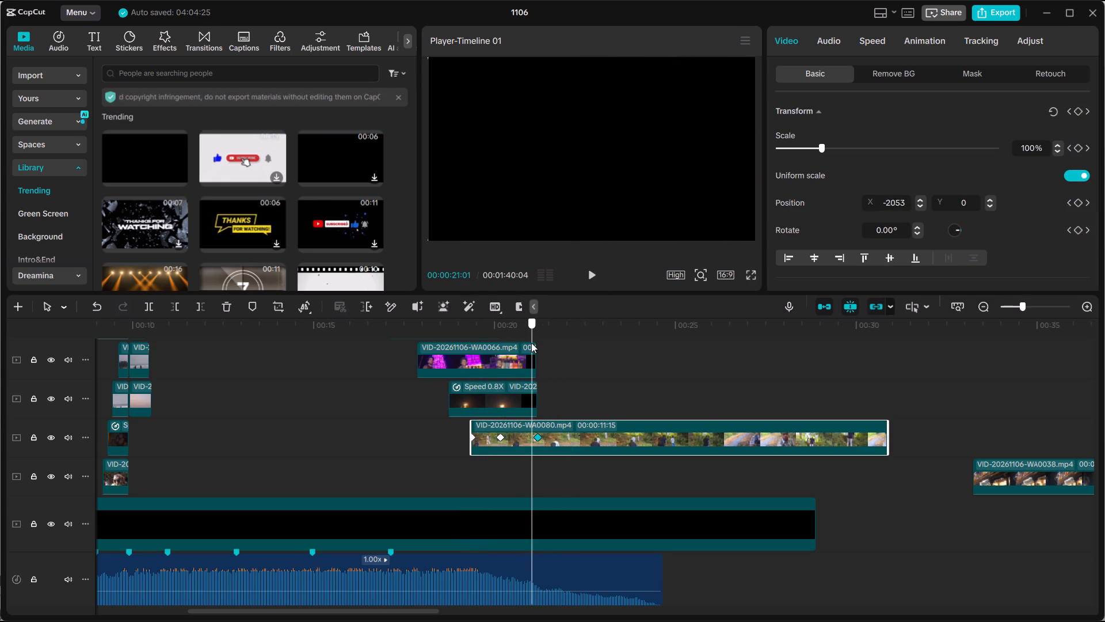
{"action": "left_click_drag", "start_coordinate": [531, 343], "coordinate": [502, 343]}
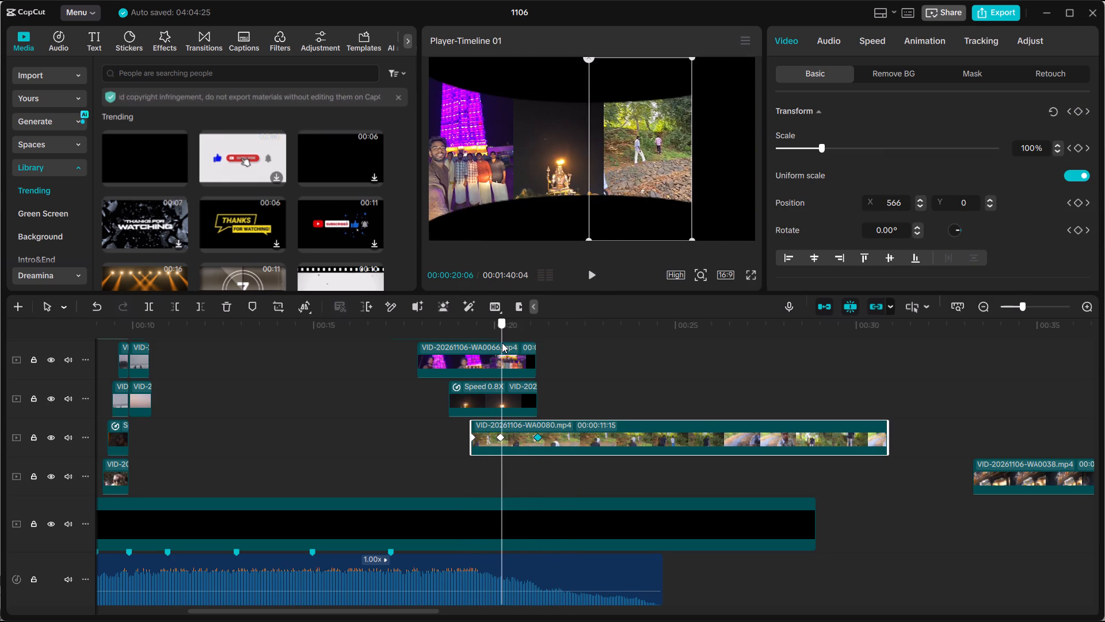
{"action": "left_click_drag", "start_coordinate": [502, 343], "coordinate": [519, 343]}
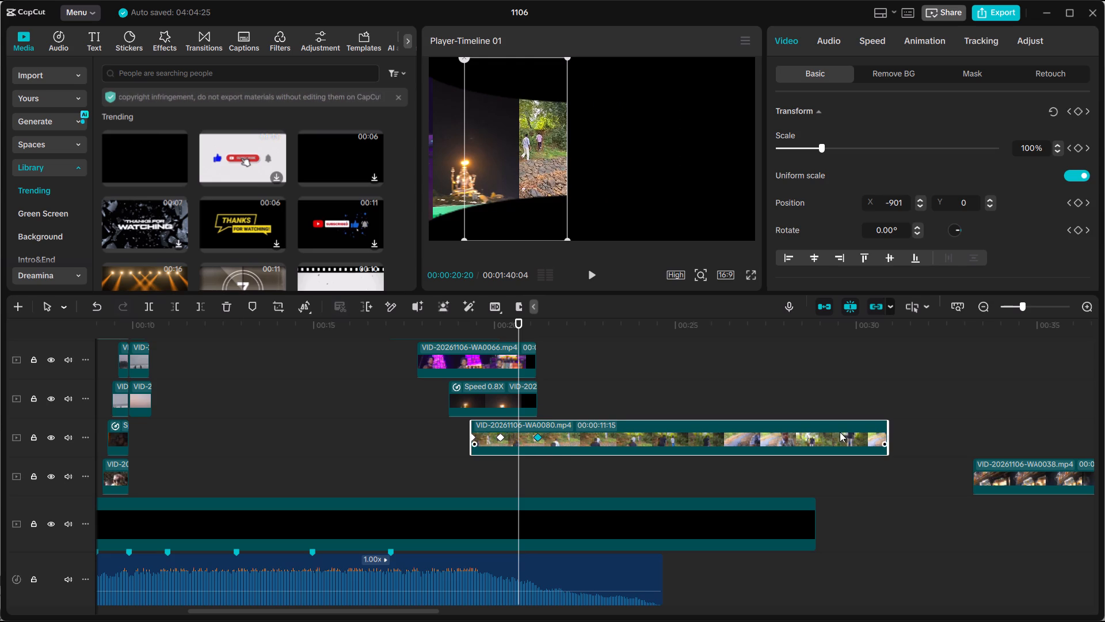
Trim the end of the WA0080 clip to just after its last keyframe.
{"action": "left_click_drag", "start_coordinate": [890, 429], "coordinate": [608, 435]}
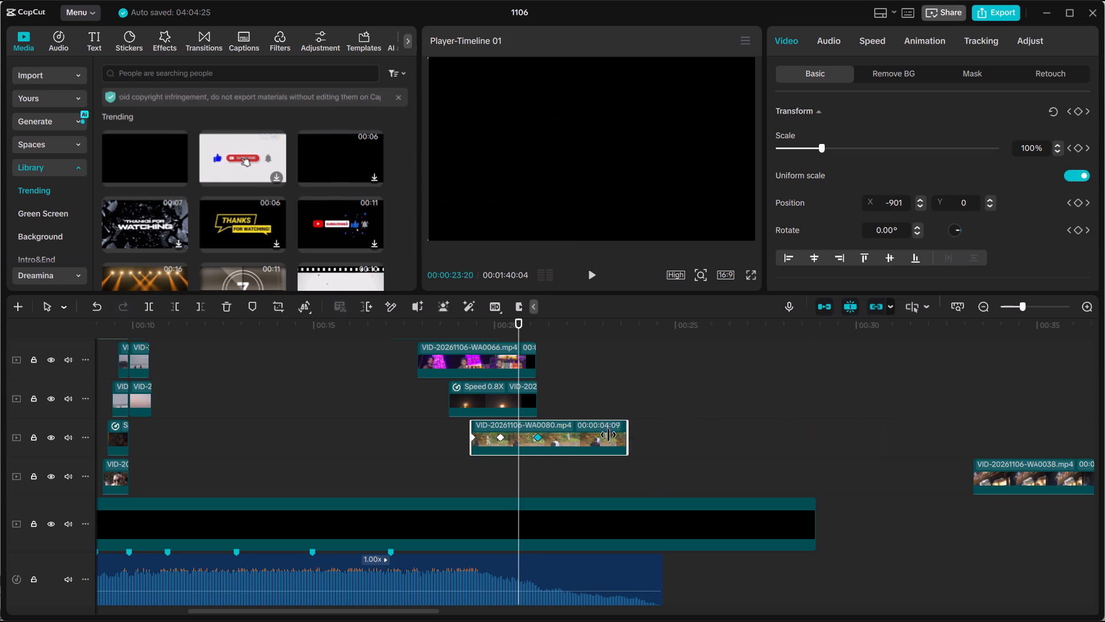
{"action": "left_click_drag", "start_coordinate": [608, 435], "coordinate": [542, 434]}
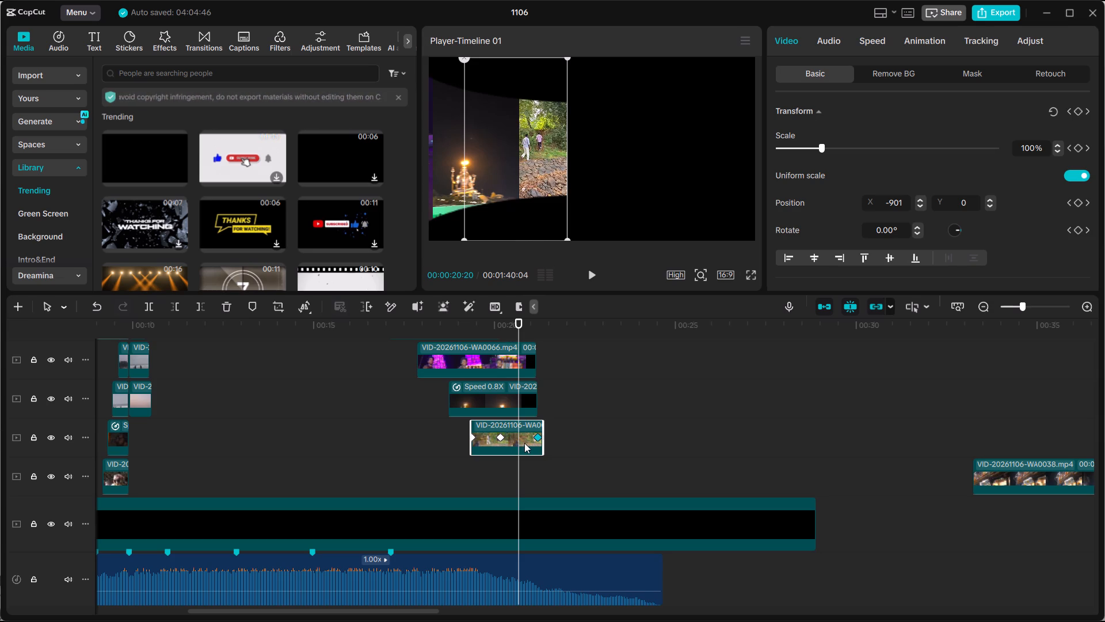
Move the WA0080 clip's last keyframe to the clip's trimmed end.
{"action": "left_click_drag", "start_coordinate": [537, 437], "coordinate": [543, 437]}
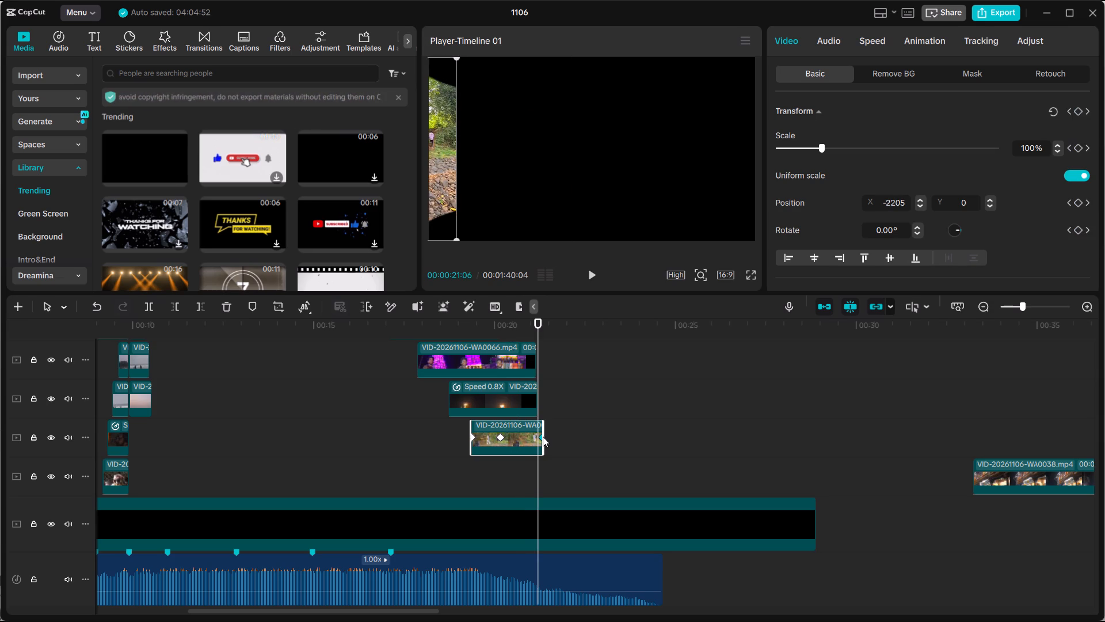
Check the WA0080 clip's exit, then play the whole sequence from the start through the end of that clip.
{"action": "left_click_drag", "start_coordinate": [526, 323], "coordinate": [509, 324]}
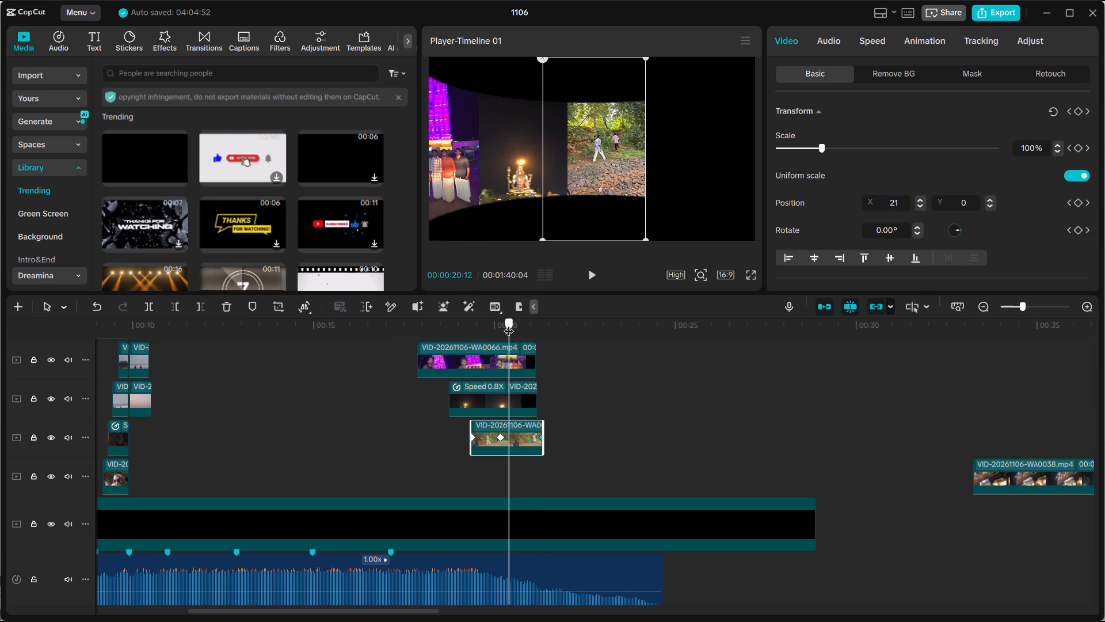
{"action": "left_click_drag", "start_coordinate": [509, 324], "coordinate": [541, 330]}
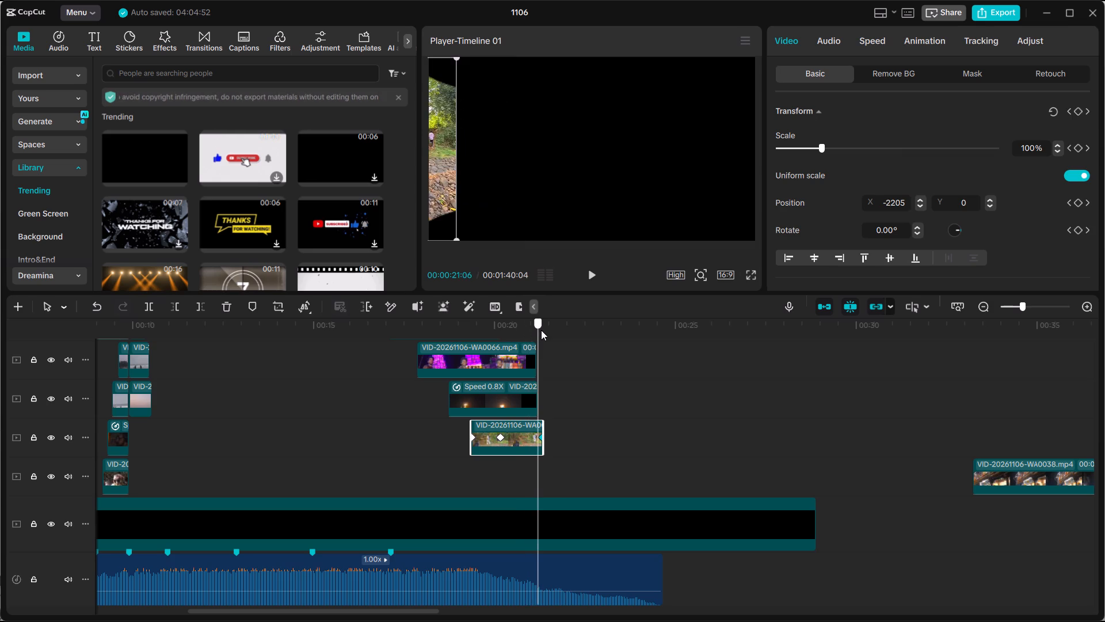
{"action": "left_click_drag", "start_coordinate": [541, 330], "coordinate": [75, 371]}
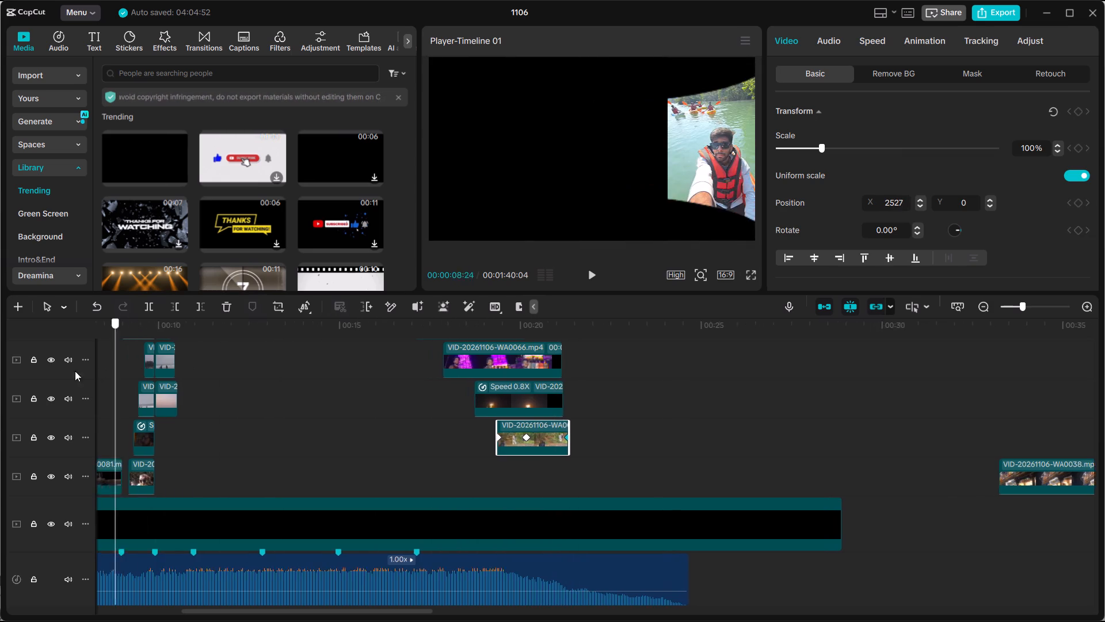
{"action": "left_click_drag", "start_coordinate": [75, 371], "coordinate": [208, 390]}
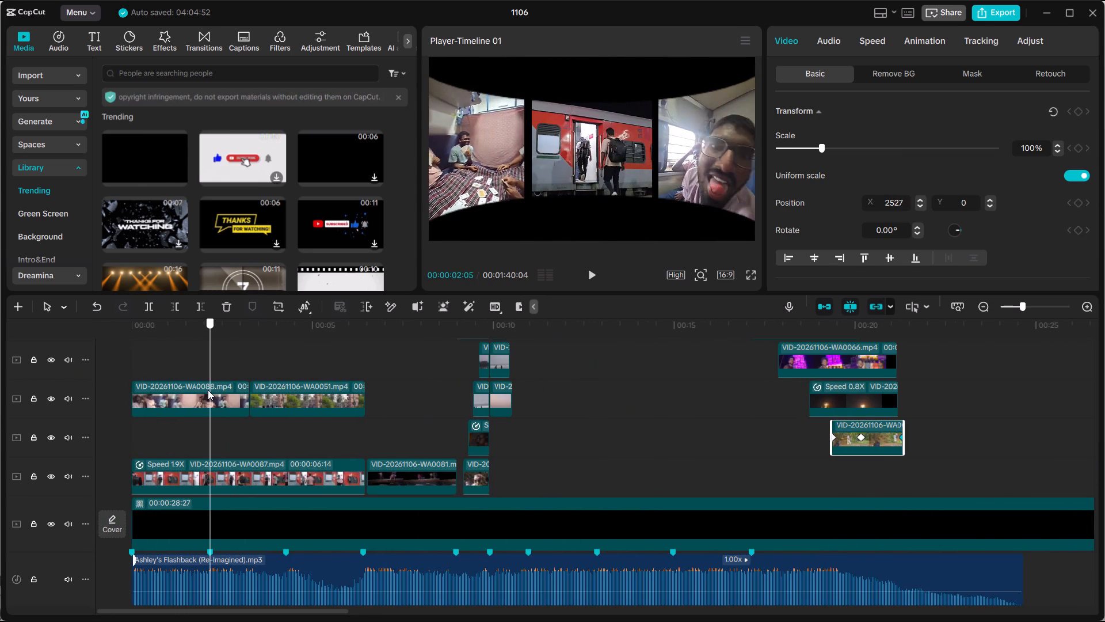
{"action": "left_click_drag", "start_coordinate": [208, 390], "coordinate": [110, 389]}
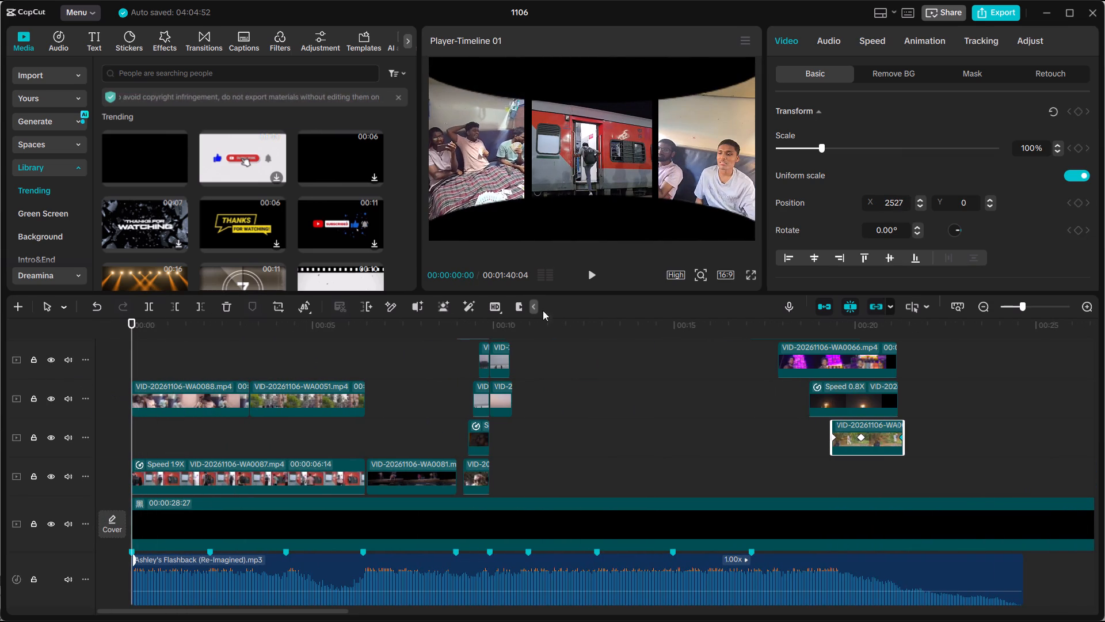
{"action": "left_click", "coordinate": [589, 274]}
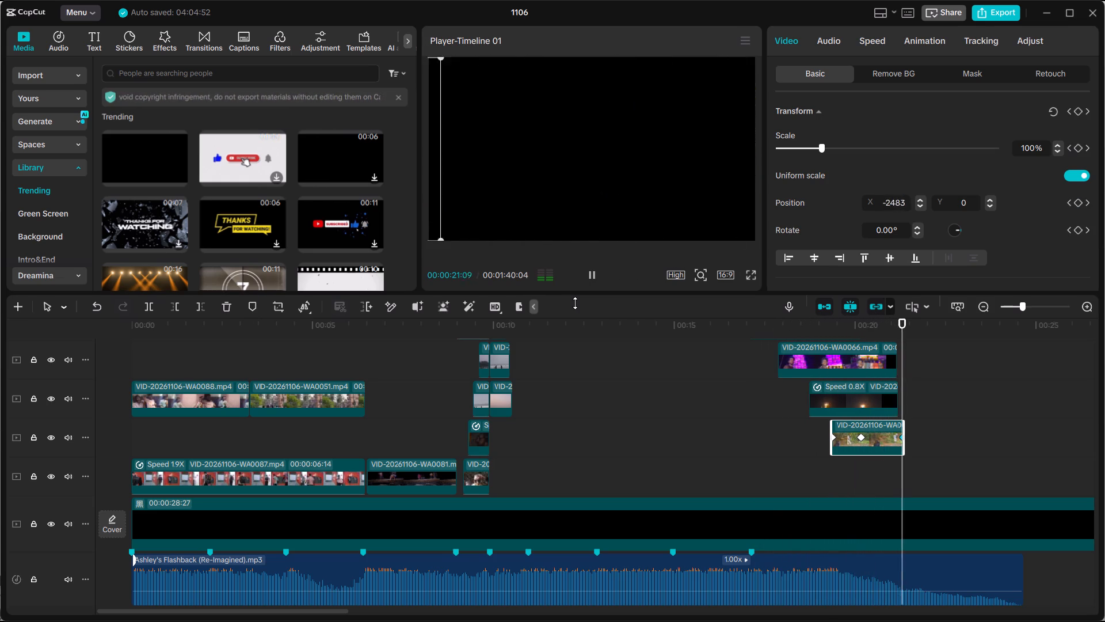
{"action": "left_click", "coordinate": [595, 280]}
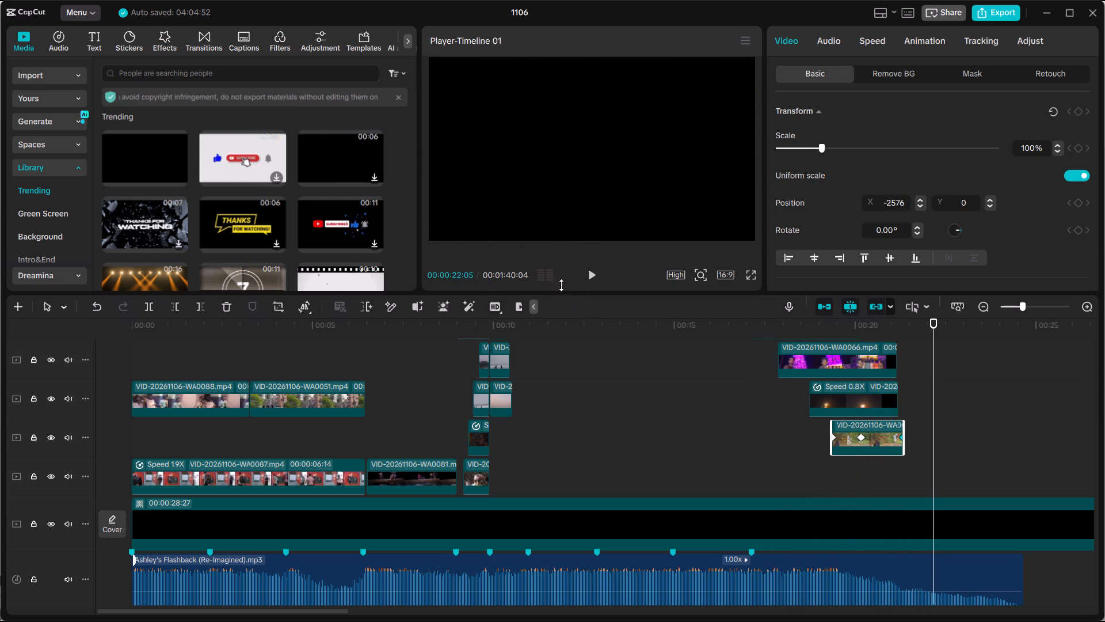
Survey the whole timeline and replay the opening from the start through the five-panel beach section.
{"action": "scroll", "coordinate": [612, 403], "scroll_direction": "down", "scroll_amount": 5, "text": "ctrl"}
{"action": "scroll", "coordinate": [614, 408], "scroll_direction": "up", "scroll_amount": 1, "text": "ctrl"}
{"action": "scroll", "coordinate": [614, 408], "scroll_direction": "down", "scroll_amount": 1, "text": "ctrl"}
{"action": "scroll", "coordinate": [611, 412], "scroll_direction": "down", "scroll_amount": 3}
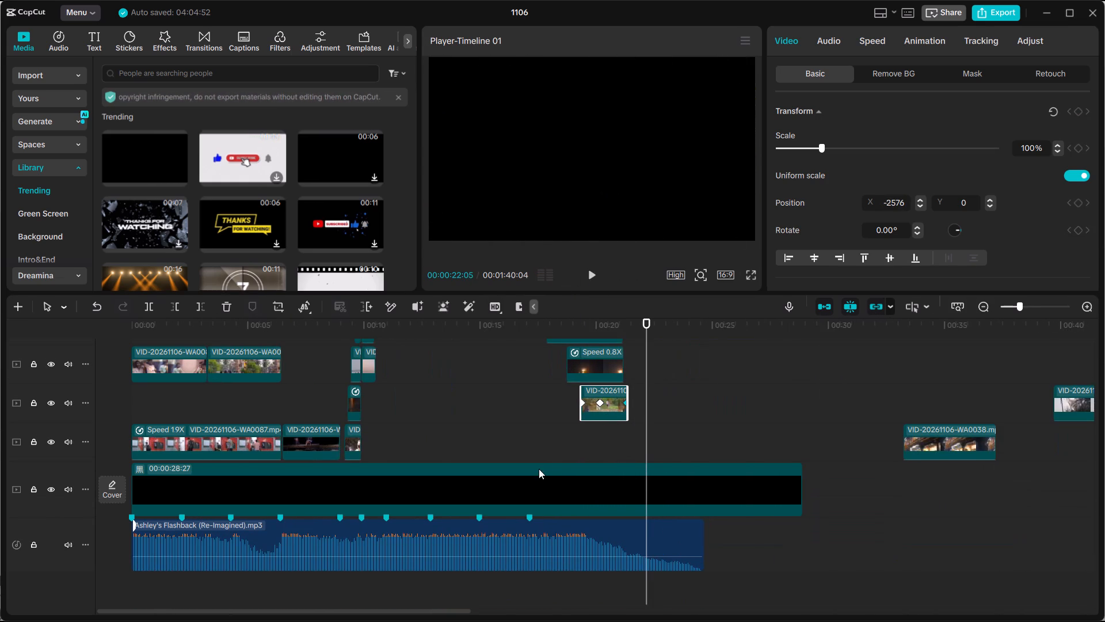
{"action": "scroll", "coordinate": [687, 437], "scroll_direction": "down", "scroll_amount": 20, "text": "ctrl"}
{"action": "scroll", "coordinate": [687, 437], "scroll_direction": "down", "scroll_amount": 3, "text": "ctrl"}
{"action": "scroll", "coordinate": [455, 433], "scroll_direction": "up", "scroll_amount": 3}
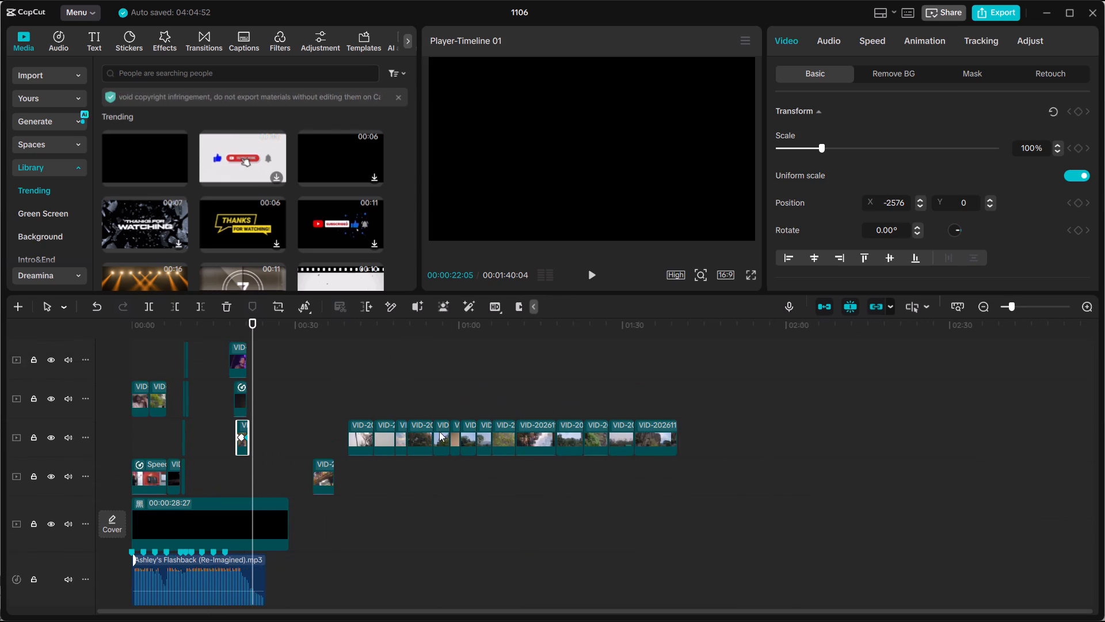
{"action": "scroll", "coordinate": [439, 431], "scroll_direction": "up", "scroll_amount": 1}
{"action": "left_click_drag", "start_coordinate": [223, 323], "coordinate": [0, 318]}
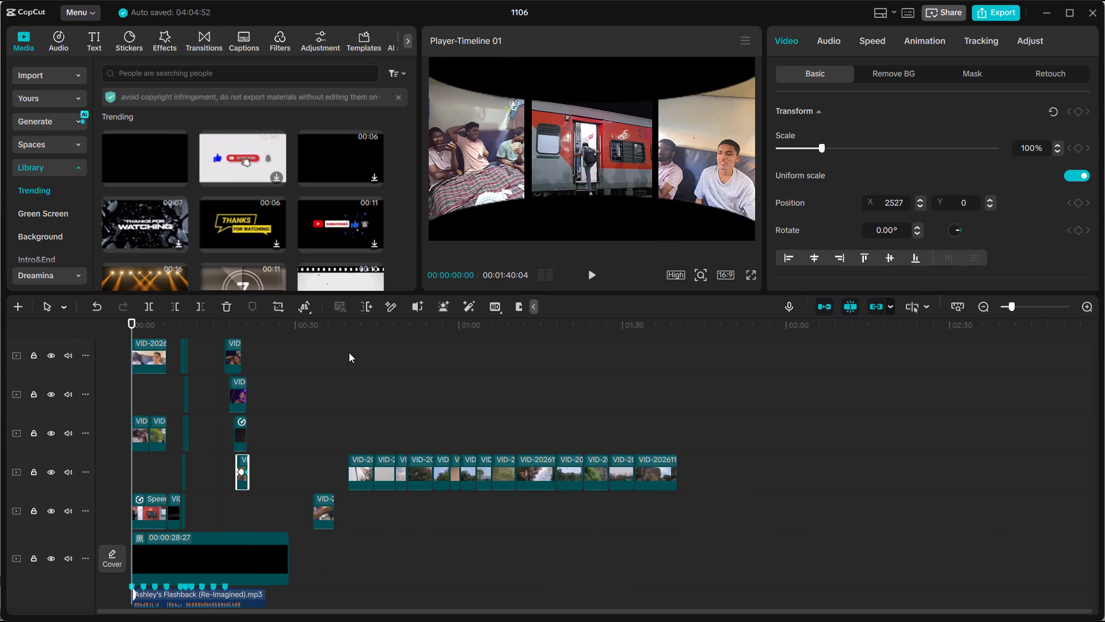
{"action": "left_click", "coordinate": [589, 275]}
{"action": "scroll", "coordinate": [318, 490], "scroll_direction": "up", "scroll_amount": 17, "text": "ctrl"}
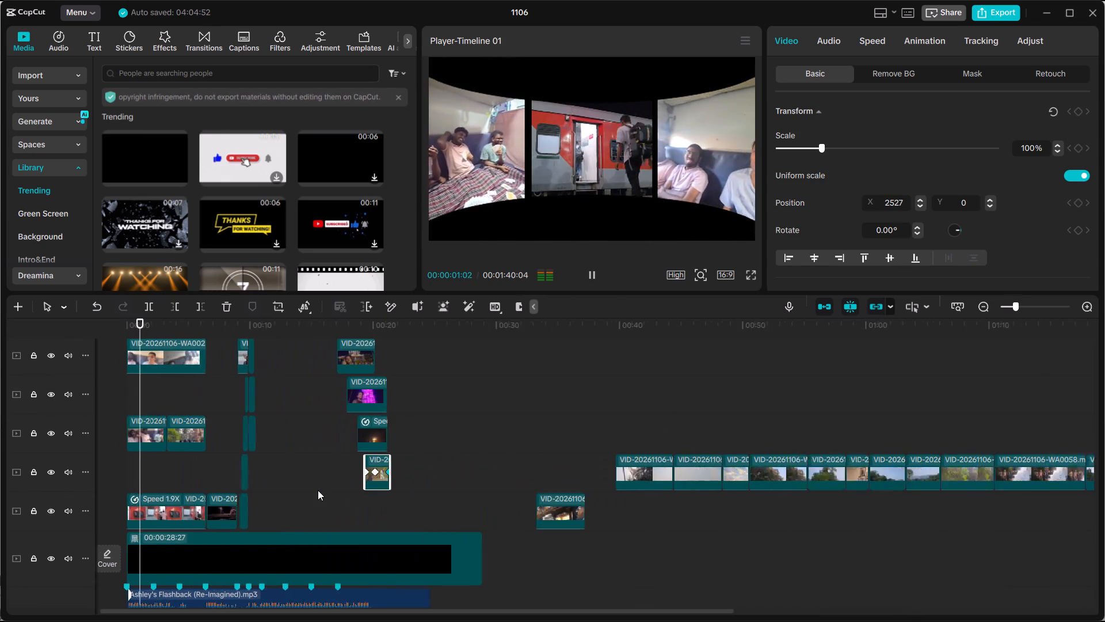
{"action": "scroll", "coordinate": [318, 490], "scroll_direction": "up", "scroll_amount": 20, "text": "ctrl"}
{"action": "scroll", "coordinate": [318, 490], "scroll_direction": "up", "scroll_amount": 2, "text": "ctrl"}
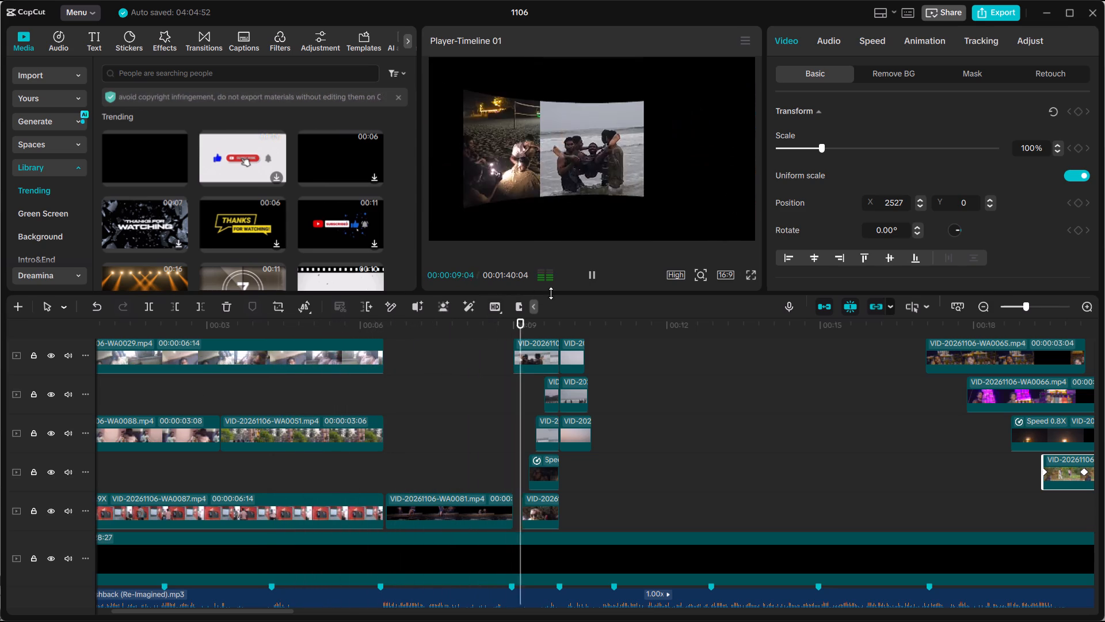
{"action": "left_click", "coordinate": [589, 278]}
Place the playhead at the beat marker at 00:00:02:05, within the opening train clips.
{"action": "scroll", "coordinate": [420, 396], "scroll_direction": "down", "scroll_amount": 9}
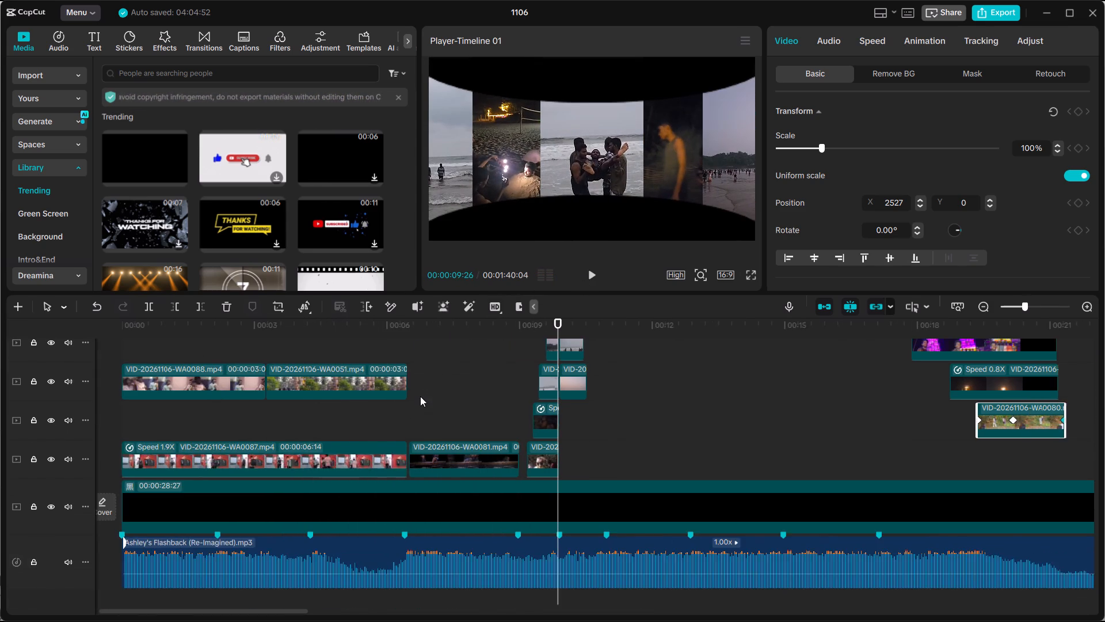
{"action": "scroll", "coordinate": [420, 396], "scroll_direction": "down", "scroll_amount": 5}
{"action": "left_click_drag", "start_coordinate": [168, 317], "coordinate": [176, 317]}
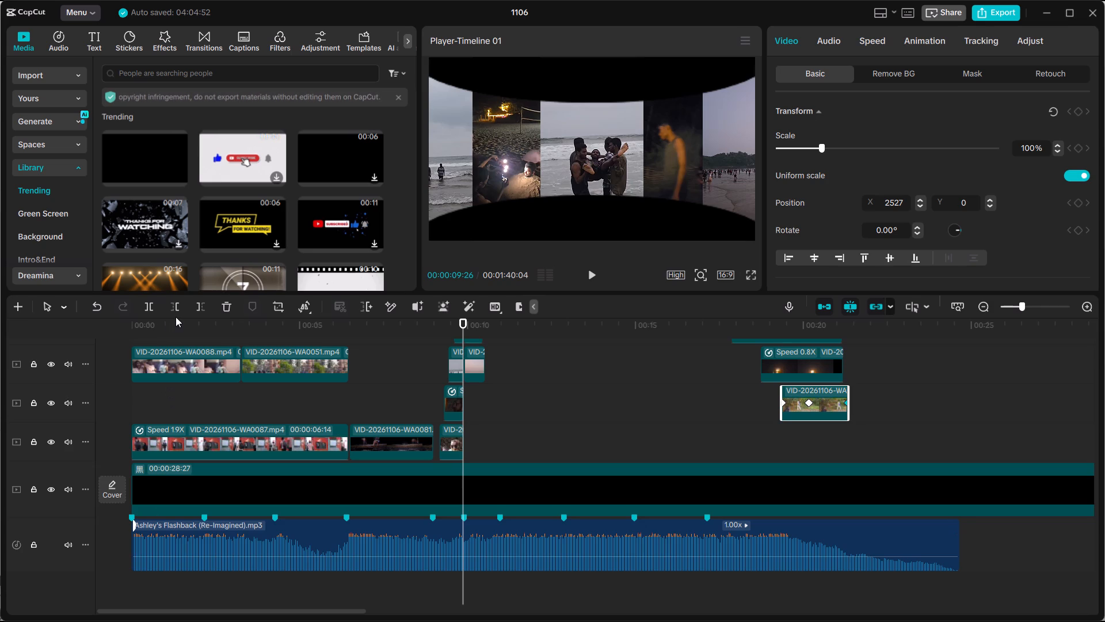
{"action": "left_click_drag", "start_coordinate": [176, 317], "coordinate": [192, 320]}
{"action": "left_click", "coordinate": [203, 328]}
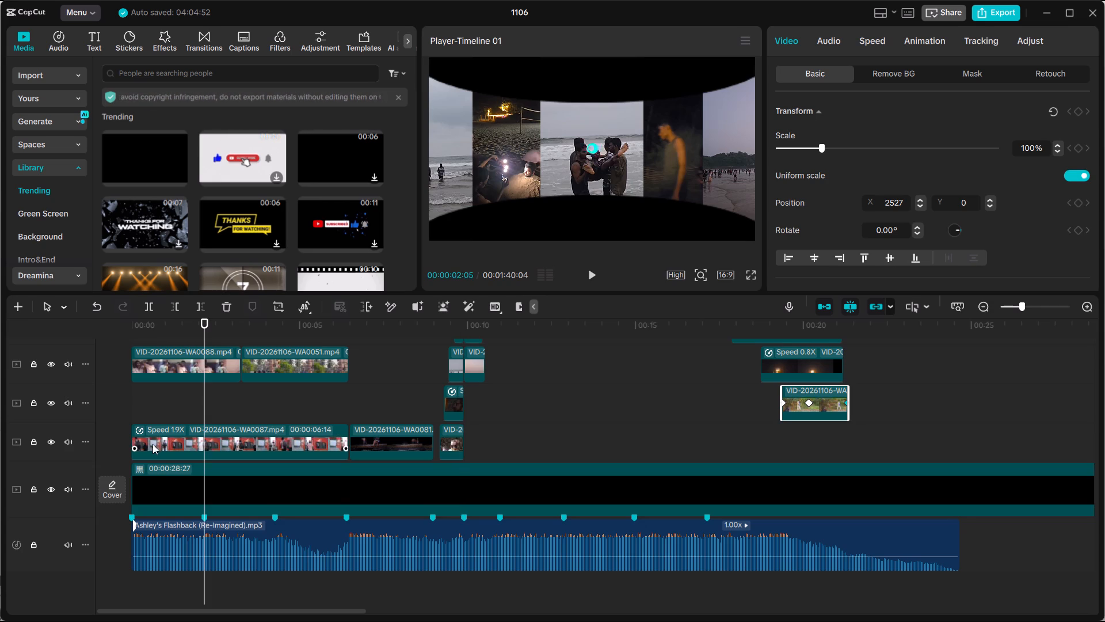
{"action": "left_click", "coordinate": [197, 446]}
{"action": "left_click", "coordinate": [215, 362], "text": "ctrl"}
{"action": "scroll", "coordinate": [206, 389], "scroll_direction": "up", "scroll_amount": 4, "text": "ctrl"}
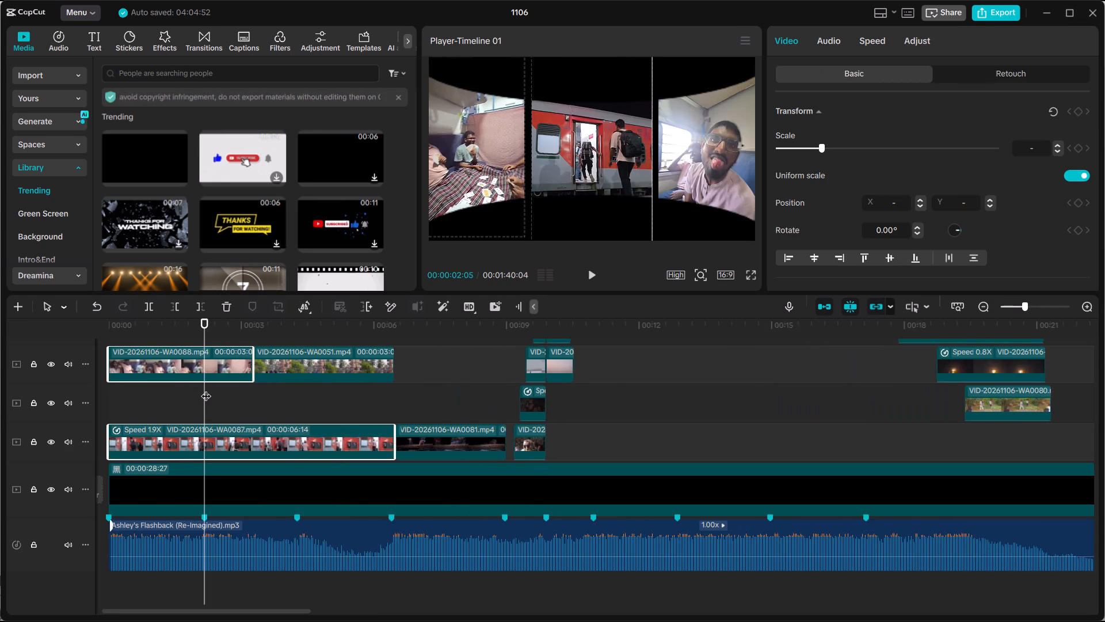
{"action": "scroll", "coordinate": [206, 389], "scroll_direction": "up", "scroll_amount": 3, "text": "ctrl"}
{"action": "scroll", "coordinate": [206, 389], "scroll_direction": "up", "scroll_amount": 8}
Split the opening WA0029, WA0088 and WA0087 clips, both upper black layers and the main black track together at 00:00:02:05.
{"action": "left_click", "coordinate": [215, 421]}
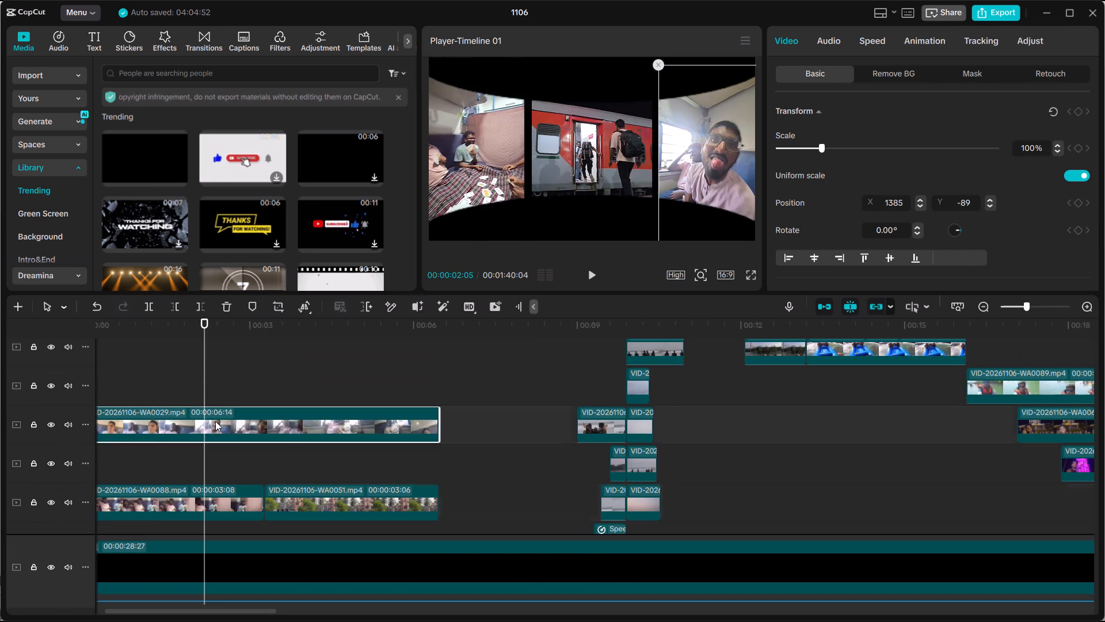
{"action": "scroll", "coordinate": [215, 421], "scroll_direction": "up", "scroll_amount": 3, "text": "ctrl"}
{"action": "scroll", "coordinate": [208, 491], "scroll_direction": "down", "scroll_amount": 5}
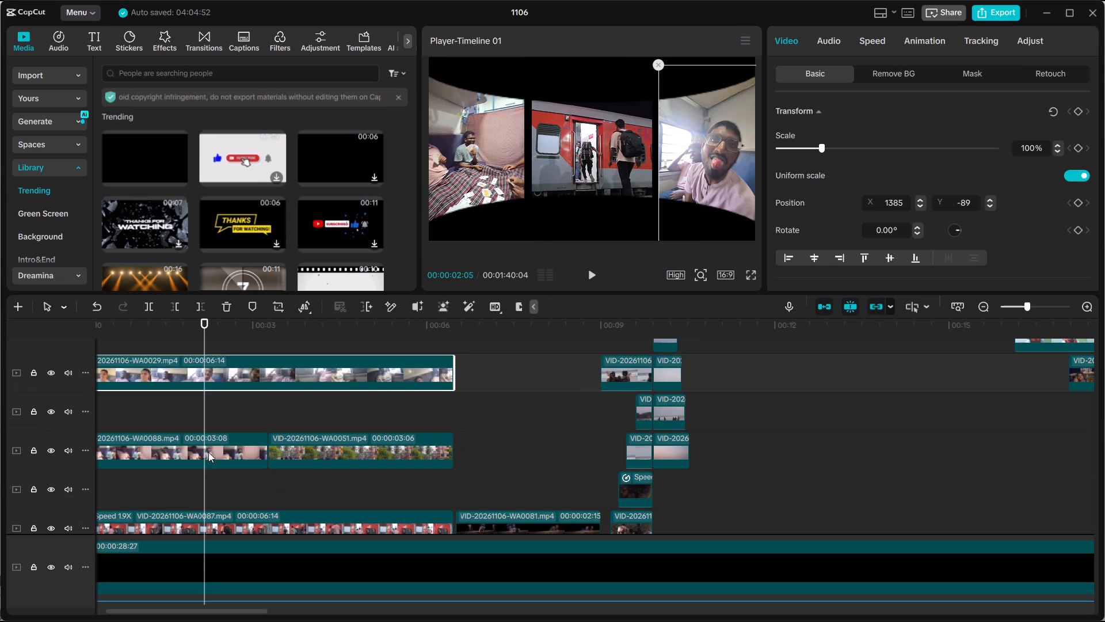
{"action": "left_click", "coordinate": [208, 449], "text": "ctrl"}
{"action": "scroll", "coordinate": [210, 466], "scroll_direction": "down", "scroll_amount": 14, "text": "ctrl"}
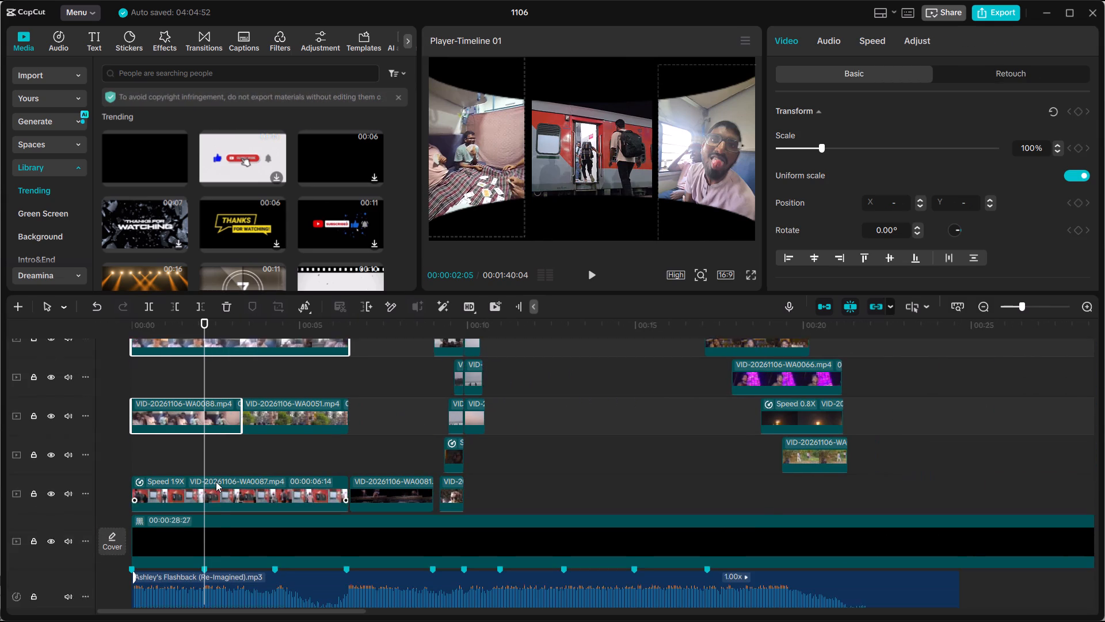
{"action": "left_click", "coordinate": [218, 457], "text": "ctrl"}
{"action": "scroll", "coordinate": [218, 457], "scroll_direction": "up", "scroll_amount": 7, "text": "ctrl"}
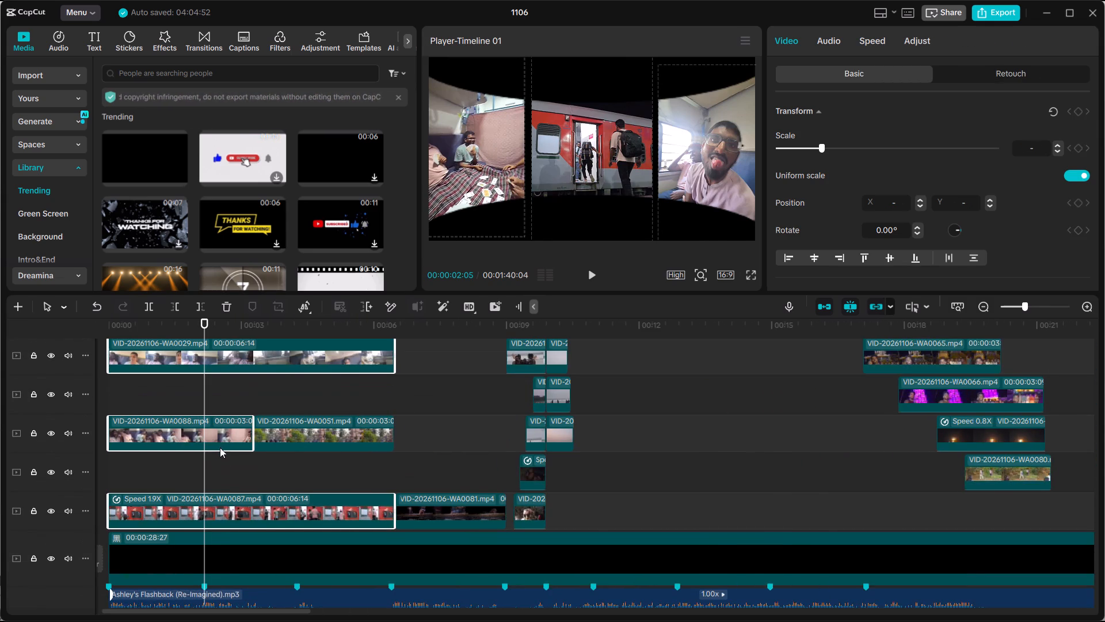
{"action": "scroll", "coordinate": [220, 445], "scroll_direction": "up", "scroll_amount": 10}
{"action": "left_click", "coordinate": [215, 562], "text": "ctrl"}
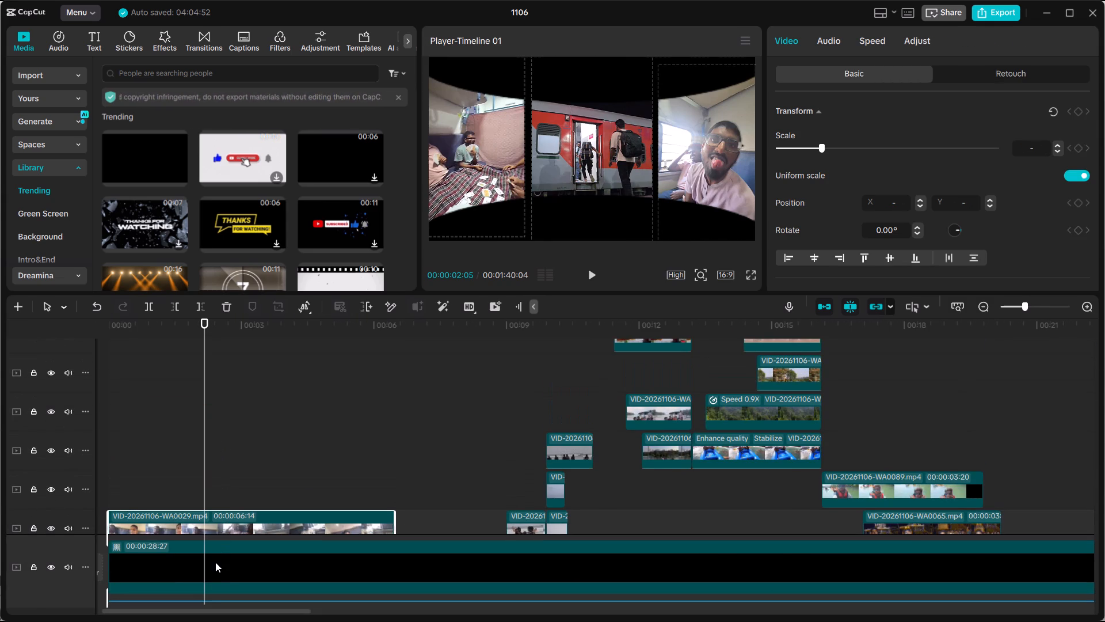
{"action": "scroll", "coordinate": [201, 500], "scroll_direction": "up", "scroll_amount": 5, "text": "ctrl"}
{"action": "scroll", "coordinate": [210, 471], "scroll_direction": "up", "scroll_amount": 8}
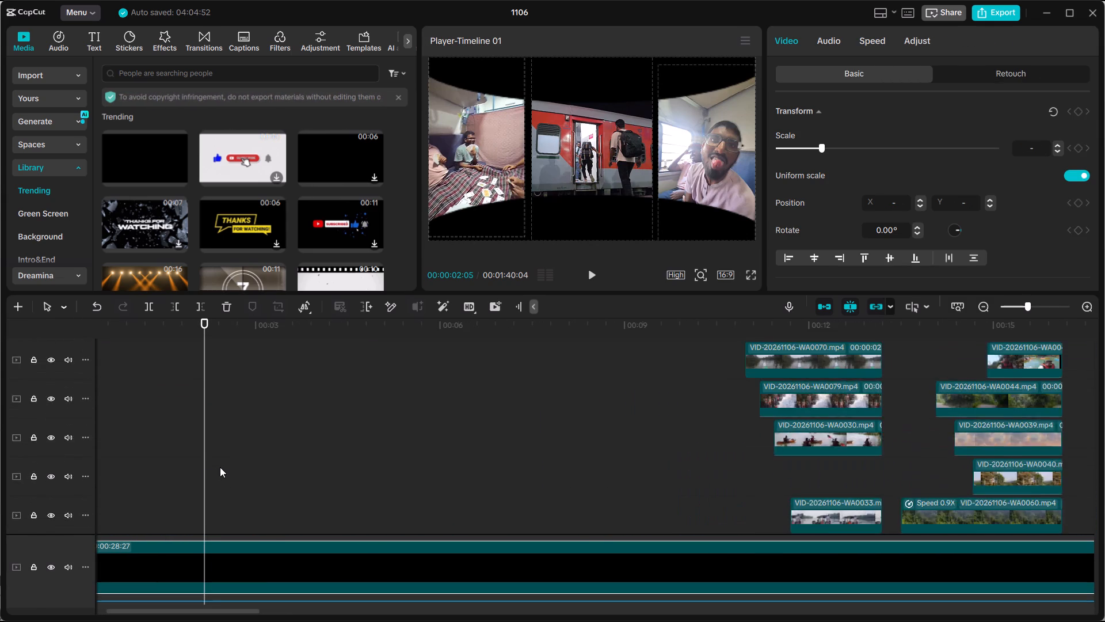
{"action": "scroll", "coordinate": [220, 467], "scroll_direction": "up", "scroll_amount": 6}
{"action": "left_click", "coordinate": [214, 435], "text": "ctrl"}
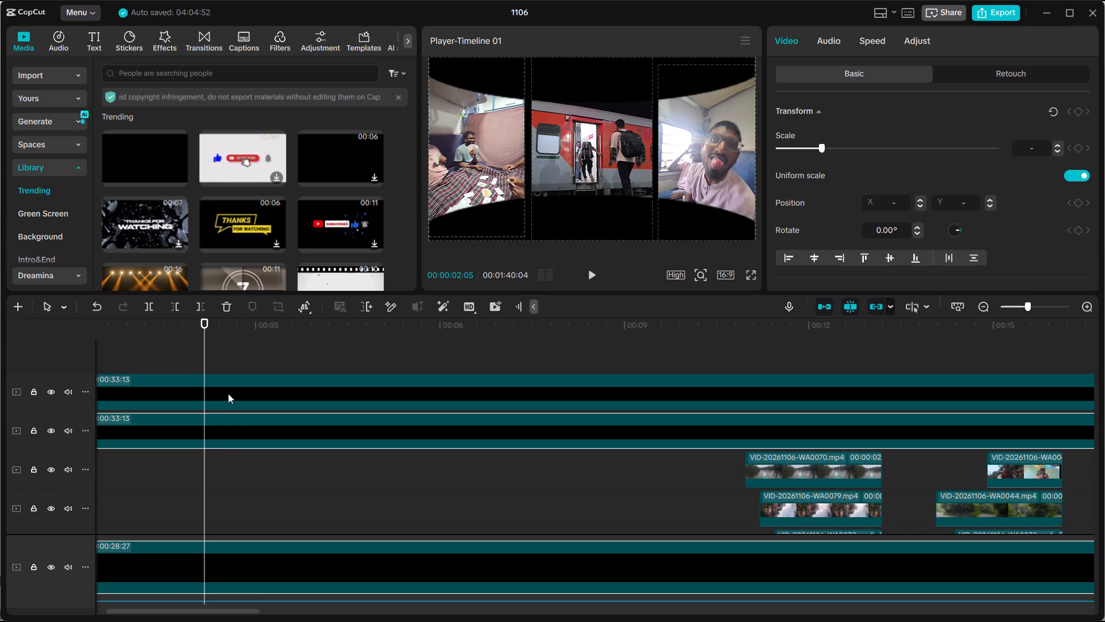
{"action": "left_click", "coordinate": [228, 393], "text": "ctrl"}
{"action": "left_click", "coordinate": [150, 307]}
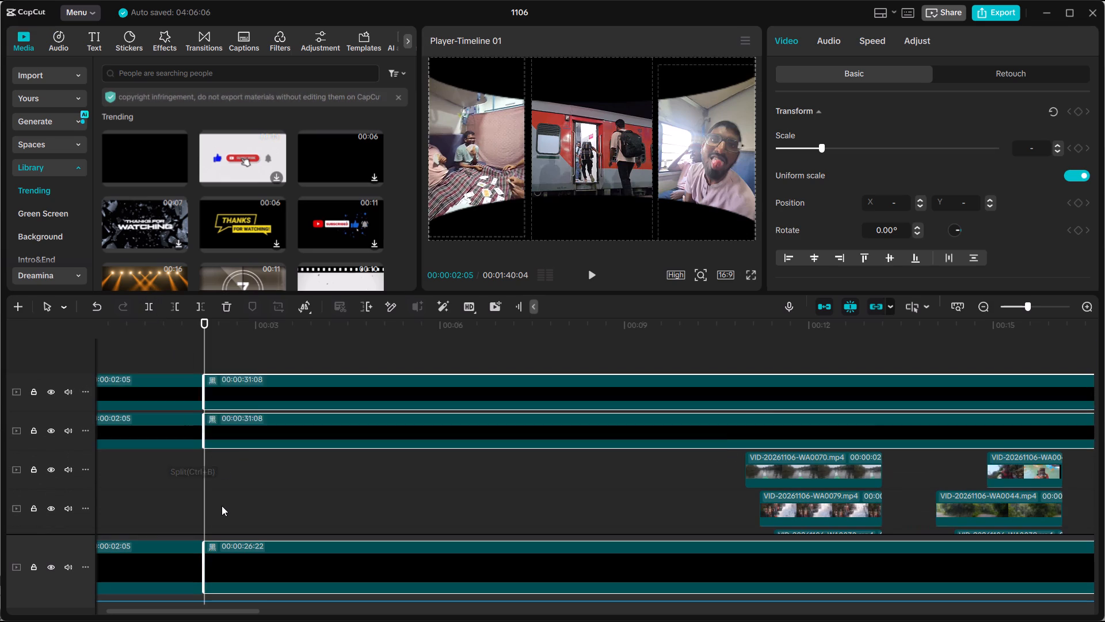
Split the Ashley's Flashback music track at the 00:00:02:05 beat marker.
{"action": "scroll", "coordinate": [222, 506], "scroll_direction": "down", "scroll_amount": 13}
{"action": "scroll", "coordinate": [222, 506], "scroll_direction": "down", "scroll_amount": 18}
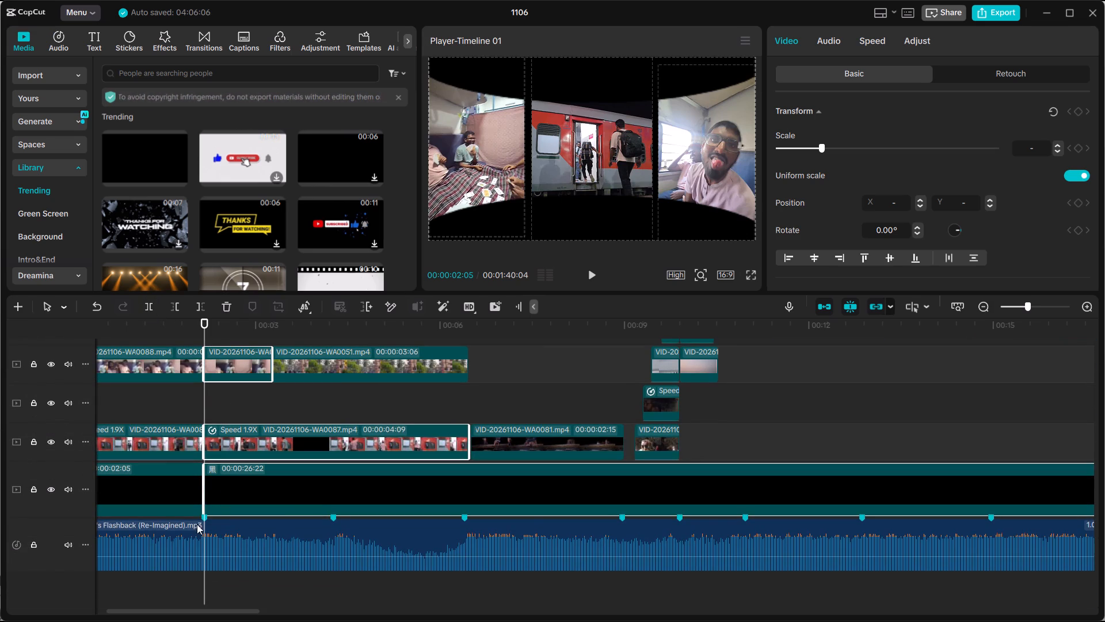
{"action": "left_click", "coordinate": [173, 547]}
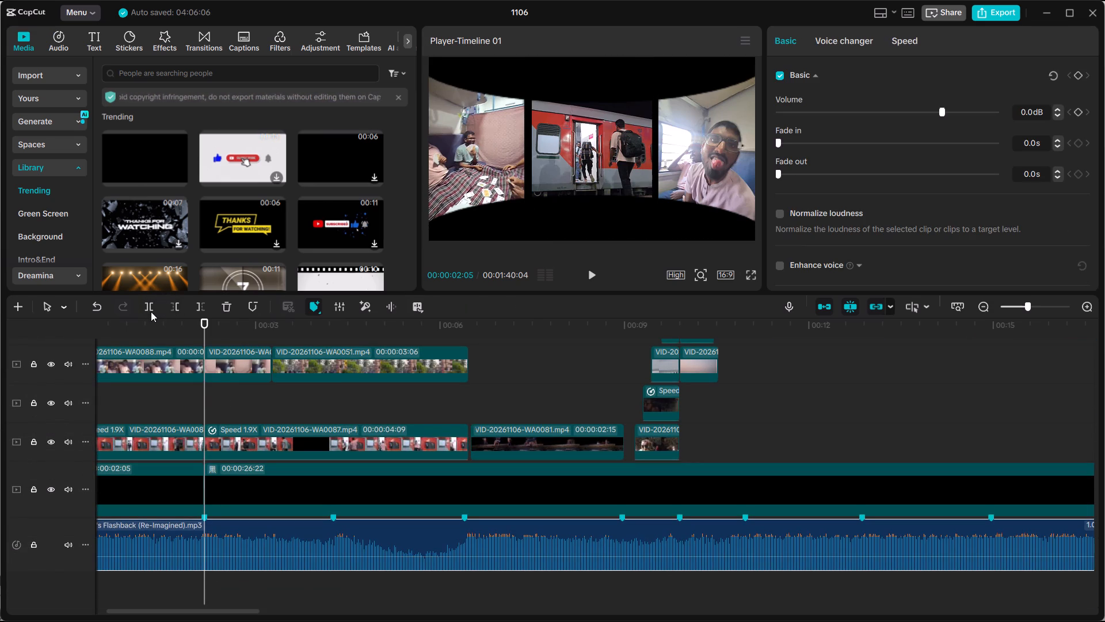
{"action": "left_click", "coordinate": [150, 312]}
Delete the portions before 00:00:02:05 of the music, the three opening train clips and all three black layers.
{"action": "left_click", "coordinate": [157, 538]}
{"action": "left_click", "coordinate": [143, 464], "text": "ctrl"}
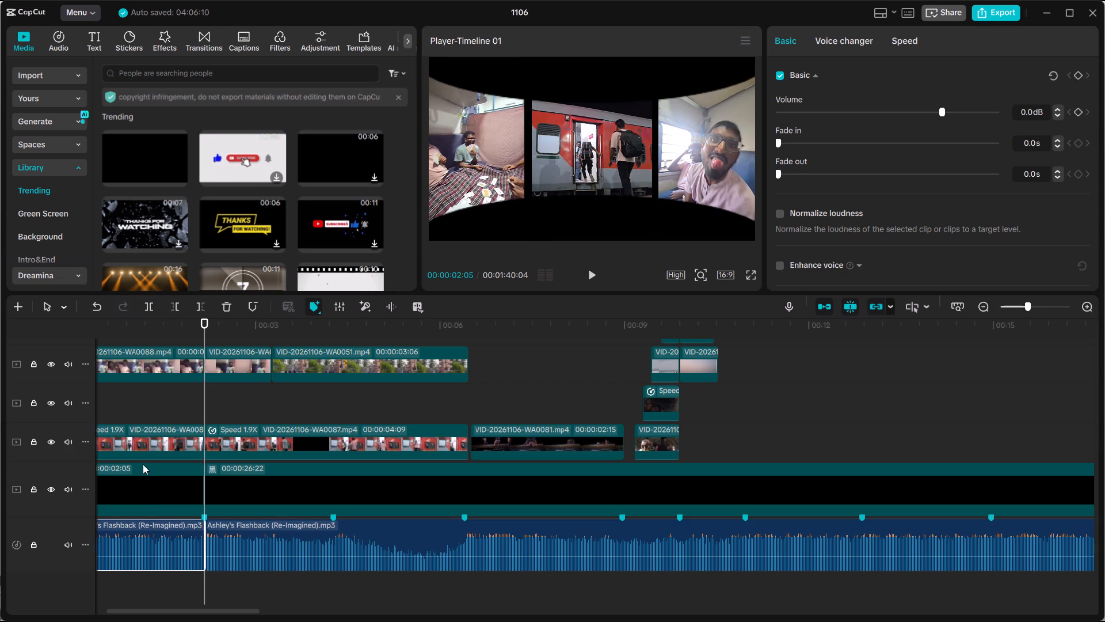
{"action": "left_click", "coordinate": [148, 438], "text": "ctrl"}
{"action": "scroll", "coordinate": [147, 425], "scroll_direction": "up", "scroll_amount": 3, "text": "ctrl"}
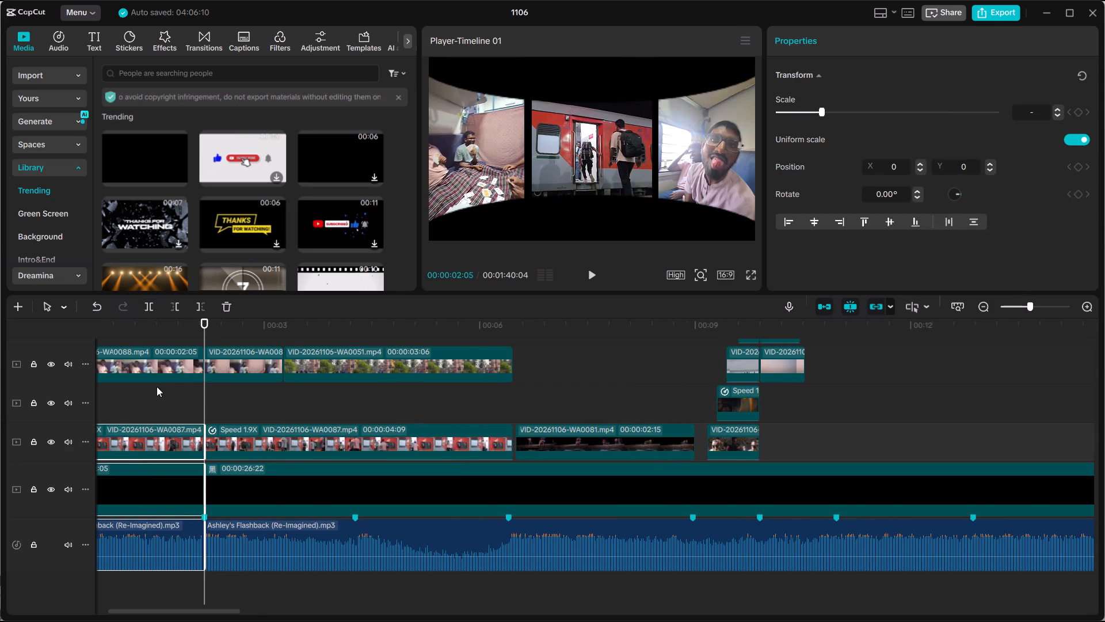
{"action": "left_click", "coordinate": [158, 373], "text": "ctrl"}
{"action": "scroll", "coordinate": [158, 385], "scroll_direction": "up", "scroll_amount": 2, "text": "ctrl"}
{"action": "scroll", "coordinate": [158, 385], "scroll_direction": "up", "scroll_amount": 4}
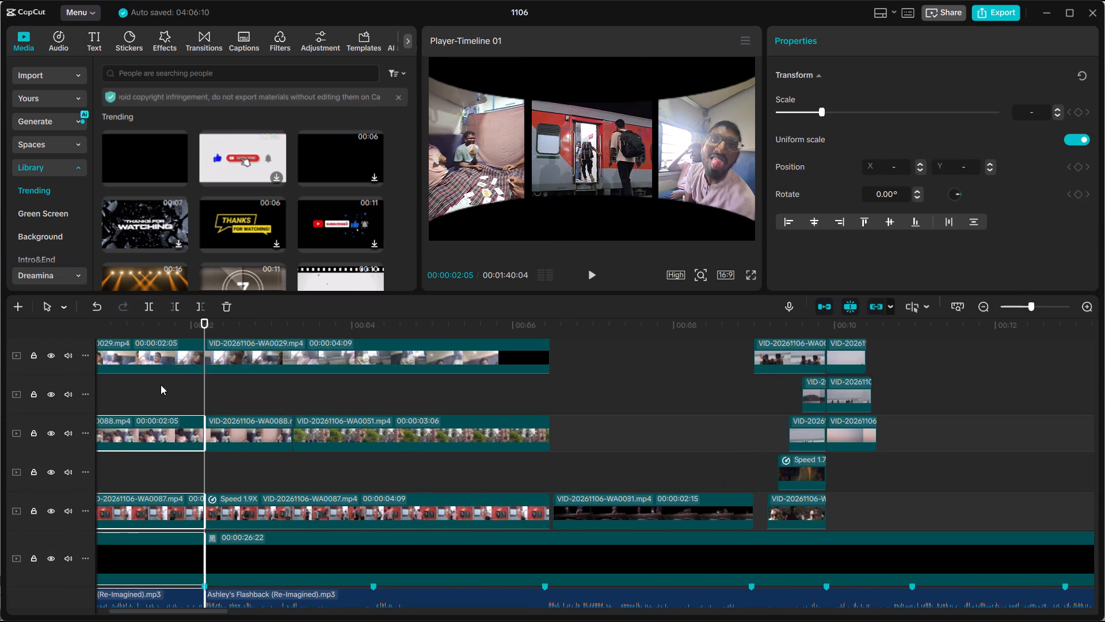
{"action": "scroll", "coordinate": [161, 385], "scroll_direction": "up", "scroll_amount": 3}
{"action": "left_click", "coordinate": [169, 399], "text": "ctrl"}
{"action": "scroll", "coordinate": [169, 400], "scroll_direction": "up", "scroll_amount": 5, "text": "ctrl"}
{"action": "scroll", "coordinate": [172, 400], "scroll_direction": "up", "scroll_amount": 4}
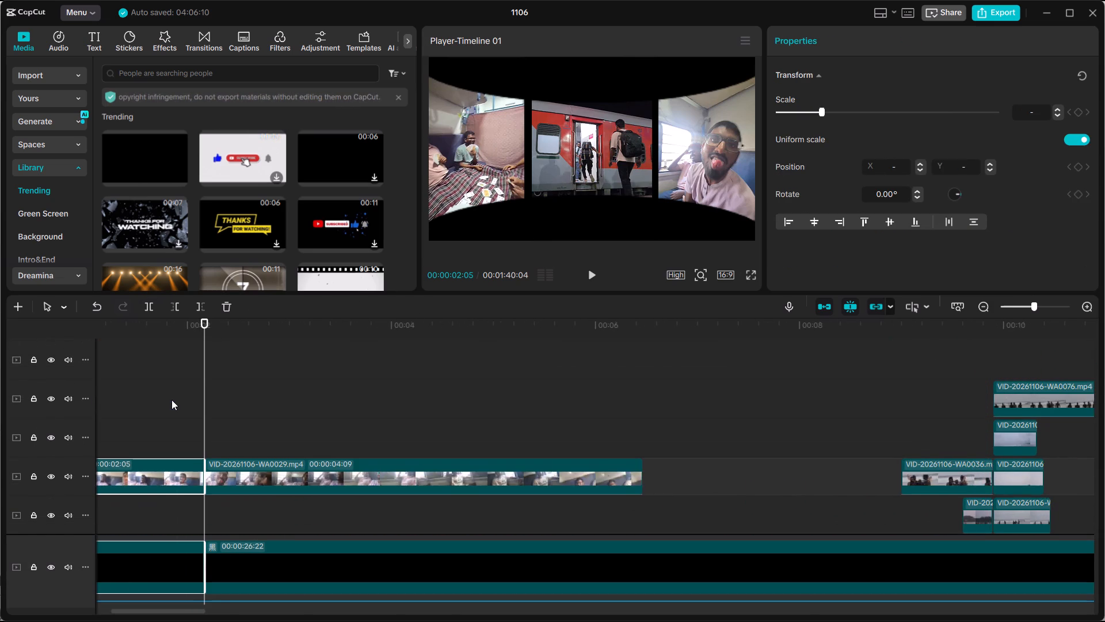
{"action": "scroll", "coordinate": [172, 400], "scroll_direction": "up", "scroll_amount": 3}
{"action": "scroll", "coordinate": [176, 399], "scroll_direction": "down", "scroll_amount": 20}
{"action": "scroll", "coordinate": [176, 399], "scroll_direction": "down", "scroll_amount": 7}
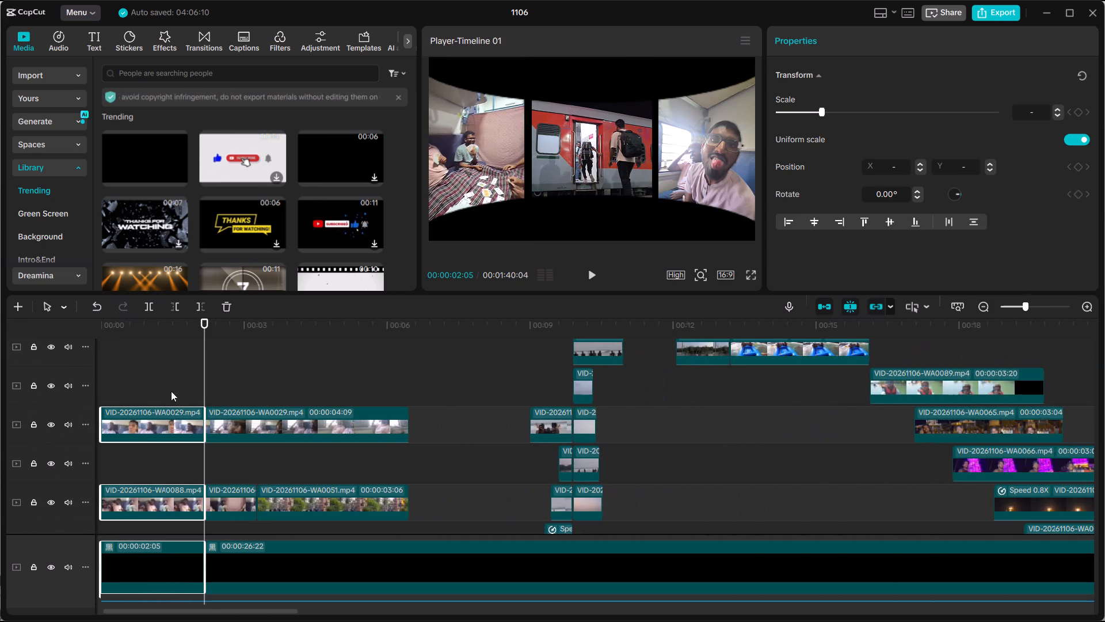
{"action": "scroll", "coordinate": [167, 378], "scroll_direction": "up", "scroll_amount": 4}
{"action": "left_click", "coordinate": [167, 378]}
{"action": "scroll", "coordinate": [169, 369], "scroll_direction": "up", "scroll_amount": 8}
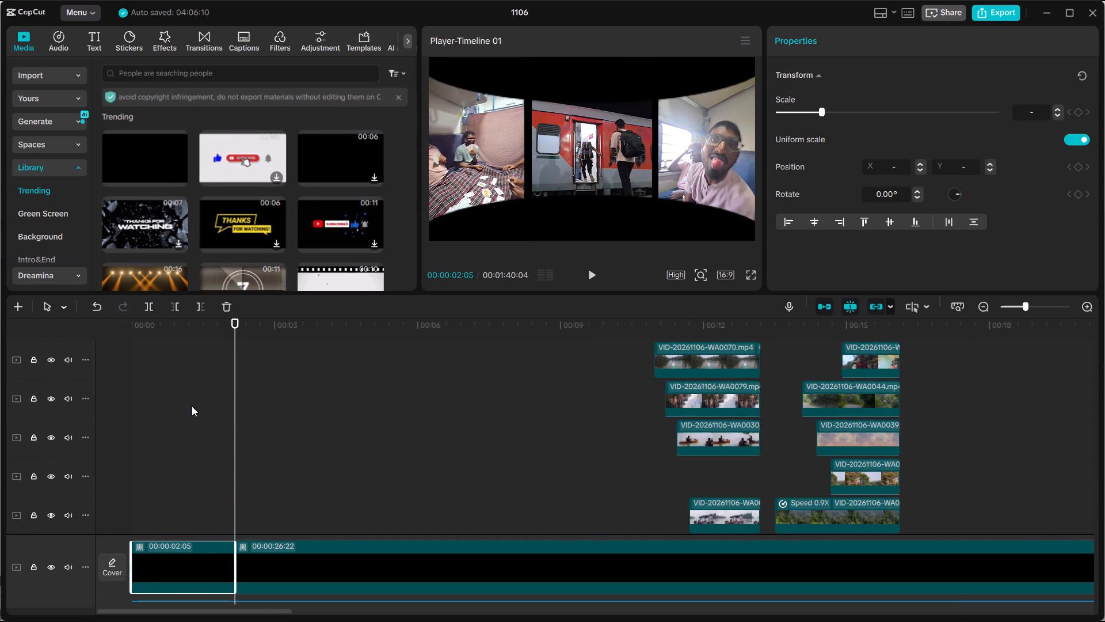
{"action": "scroll", "coordinate": [192, 406], "scroll_direction": "up", "scroll_amount": 4}
{"action": "left_click", "coordinate": [196, 393], "text": "ctrl"}
{"action": "left_click", "coordinate": [194, 359], "text": "ctrl"}
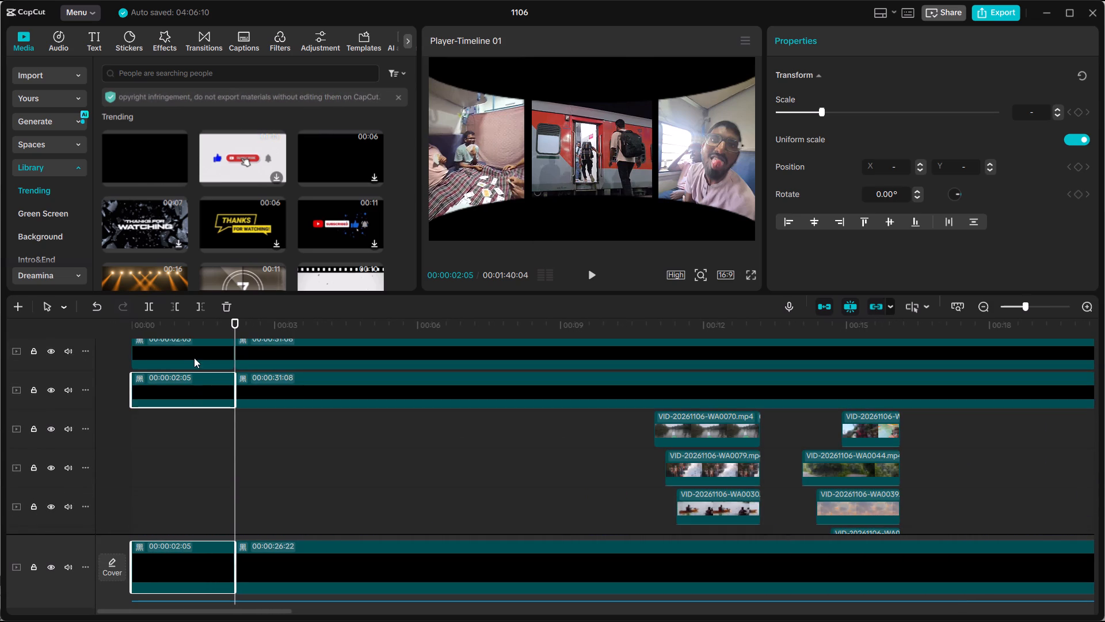
{"action": "left_click", "coordinate": [221, 308]}
Survey the whole timeline, examining how the remaining clips, black layers and music are positioned across all tracks.
{"action": "scroll", "coordinate": [201, 481], "scroll_direction": "down", "scroll_amount": 6}
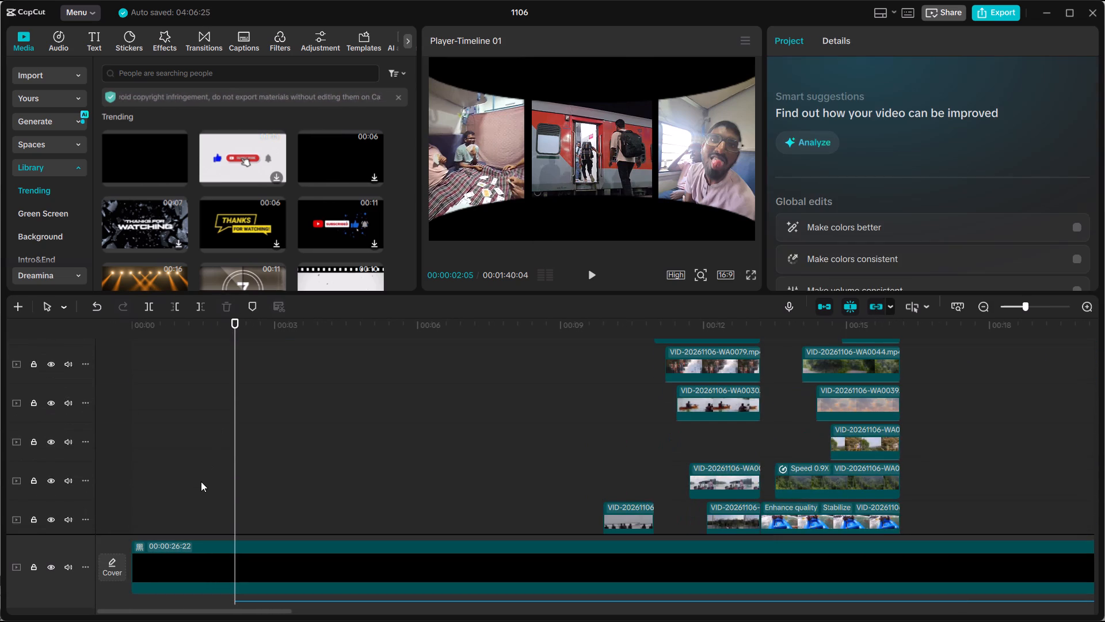
{"action": "scroll", "coordinate": [201, 481], "scroll_direction": "down", "scroll_amount": 20}
{"action": "scroll", "coordinate": [201, 481], "scroll_direction": "down", "scroll_amount": 1}
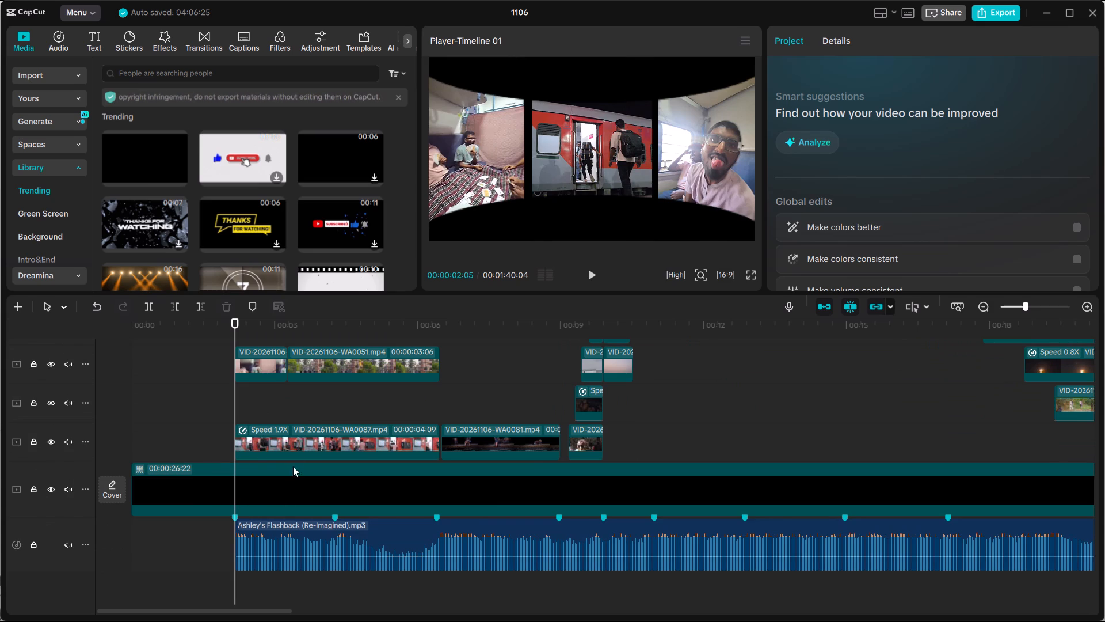
{"action": "scroll", "coordinate": [245, 396], "scroll_direction": "up", "scroll_amount": 6}
{"action": "scroll", "coordinate": [264, 405], "scroll_direction": "down", "scroll_amount": 6, "text": "ctrl"}
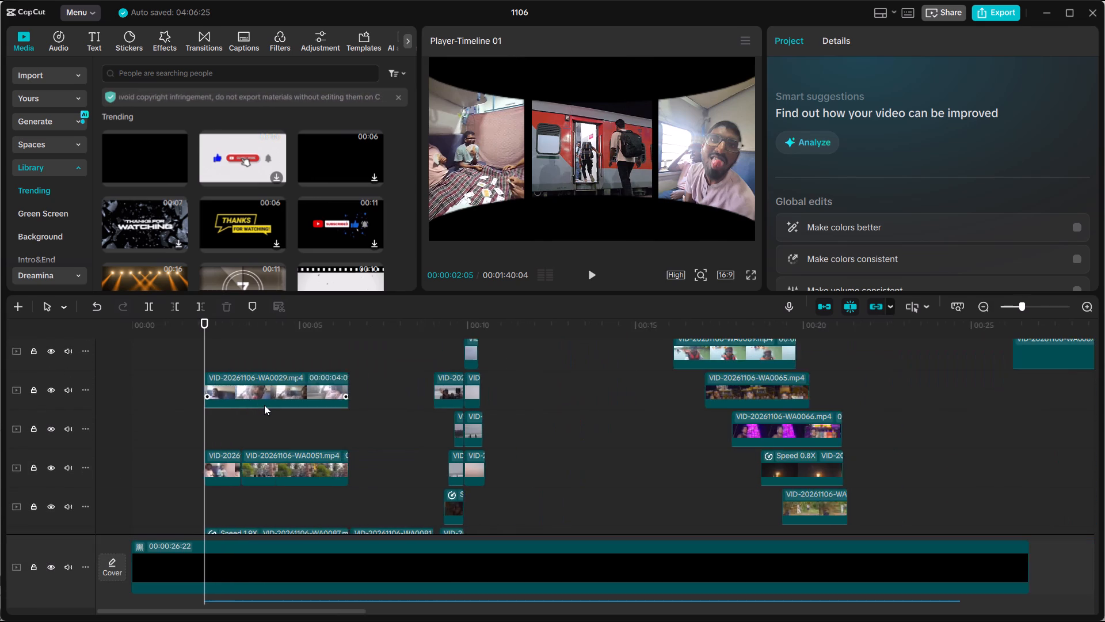
{"action": "scroll", "coordinate": [264, 405], "scroll_direction": "down", "scroll_amount": 5, "text": "ctrl"}
{"action": "scroll", "coordinate": [264, 405], "scroll_direction": "down", "scroll_amount": 5}
{"action": "scroll", "coordinate": [264, 405], "scroll_direction": "up", "scroll_amount": 4}
{"action": "scroll", "coordinate": [264, 405], "scroll_direction": "down", "scroll_amount": 1}
{"action": "scroll", "coordinate": [264, 405], "scroll_direction": "up", "scroll_amount": 5}
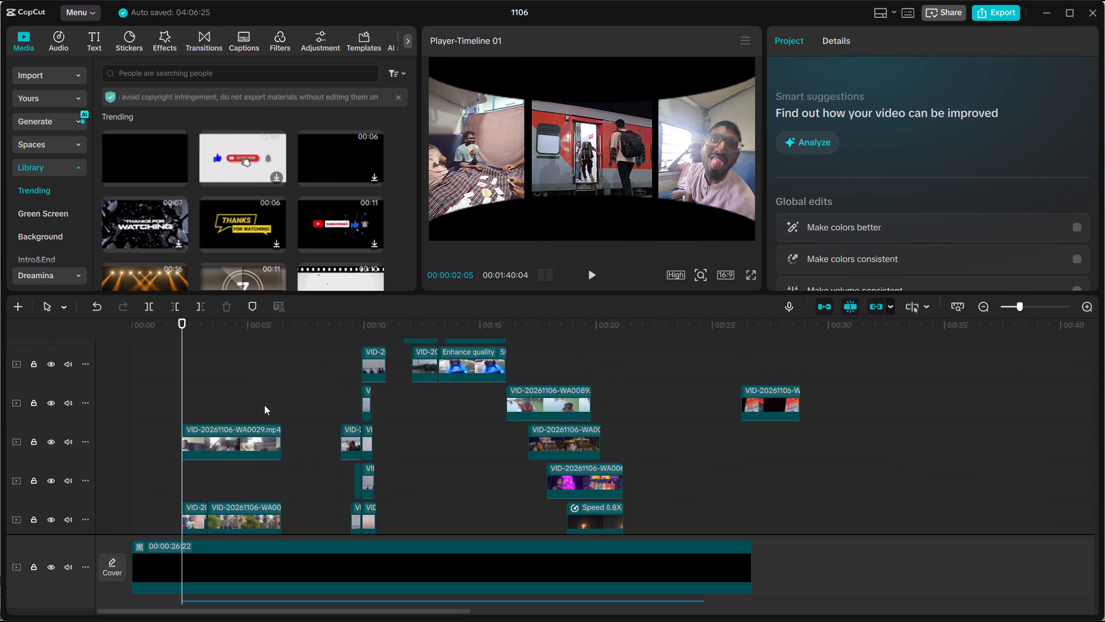
{"action": "scroll", "coordinate": [264, 405], "scroll_direction": "up", "scroll_amount": 9}
{"action": "scroll", "coordinate": [264, 405], "scroll_direction": "down", "scroll_amount": 7}
{"action": "scroll", "coordinate": [264, 405], "scroll_direction": "down", "scroll_amount": 6, "text": "ctrl"}
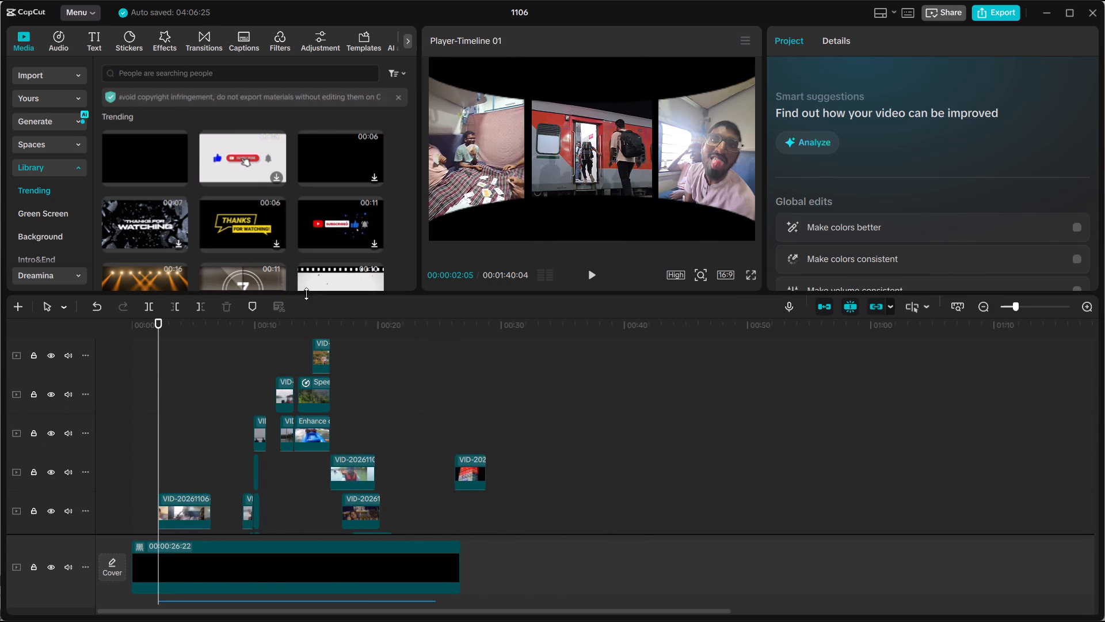
Enlarge the timeline area so more tracks fit in view.
{"action": "left_click_drag", "start_coordinate": [306, 294], "coordinate": [330, 53]}
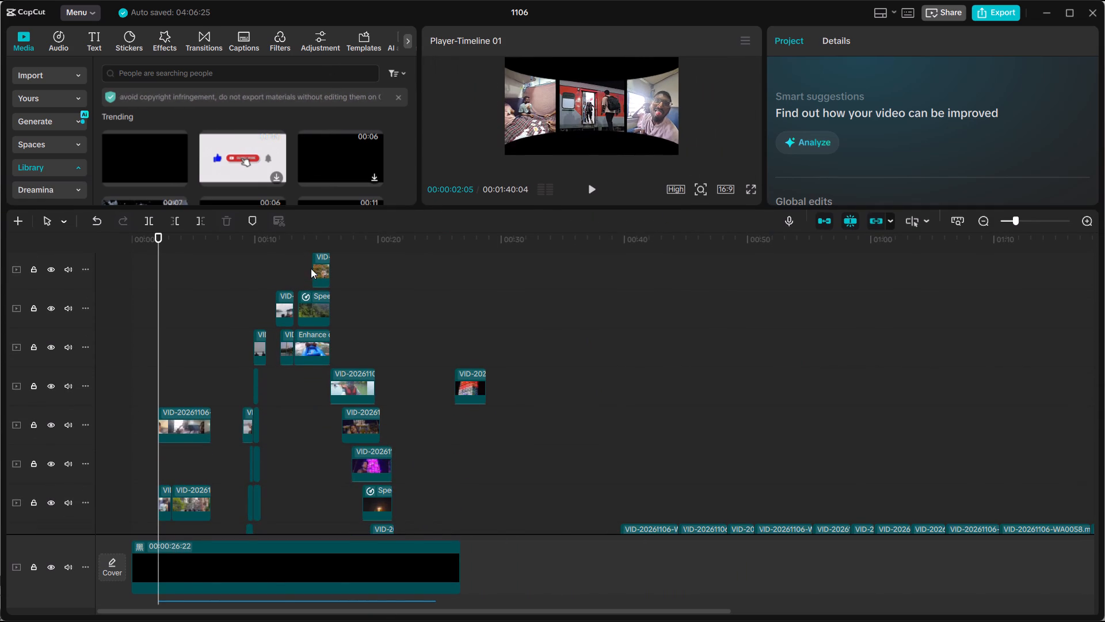
Select the two upper black layers together with all the video clips stacked on the tracks directly beneath them.
{"action": "scroll", "coordinate": [308, 280], "scroll_direction": "down", "scroll_amount": 4}
{"action": "scroll", "coordinate": [309, 287], "scroll_direction": "up", "scroll_amount": 15}
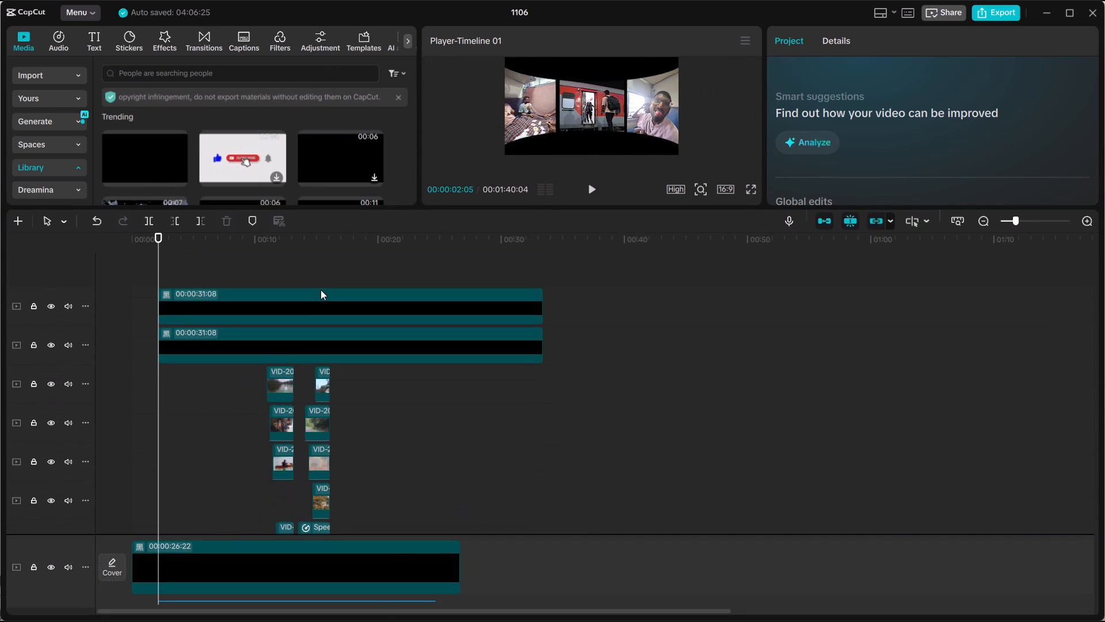
{"action": "scroll", "coordinate": [321, 290], "scroll_direction": "up", "scroll_amount": 5}
{"action": "left_click_drag", "start_coordinate": [178, 268], "coordinate": [340, 480]}
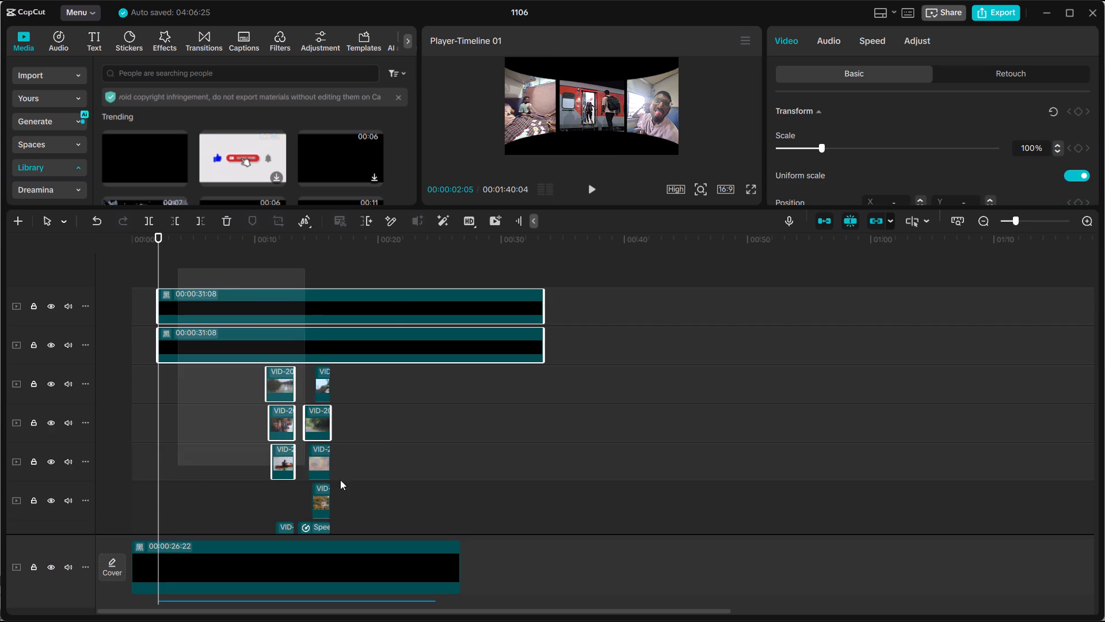
{"action": "left_click_drag", "start_coordinate": [340, 480], "coordinate": [429, 536]}
{"action": "scroll", "coordinate": [414, 488], "scroll_direction": "down", "scroll_amount": 3}
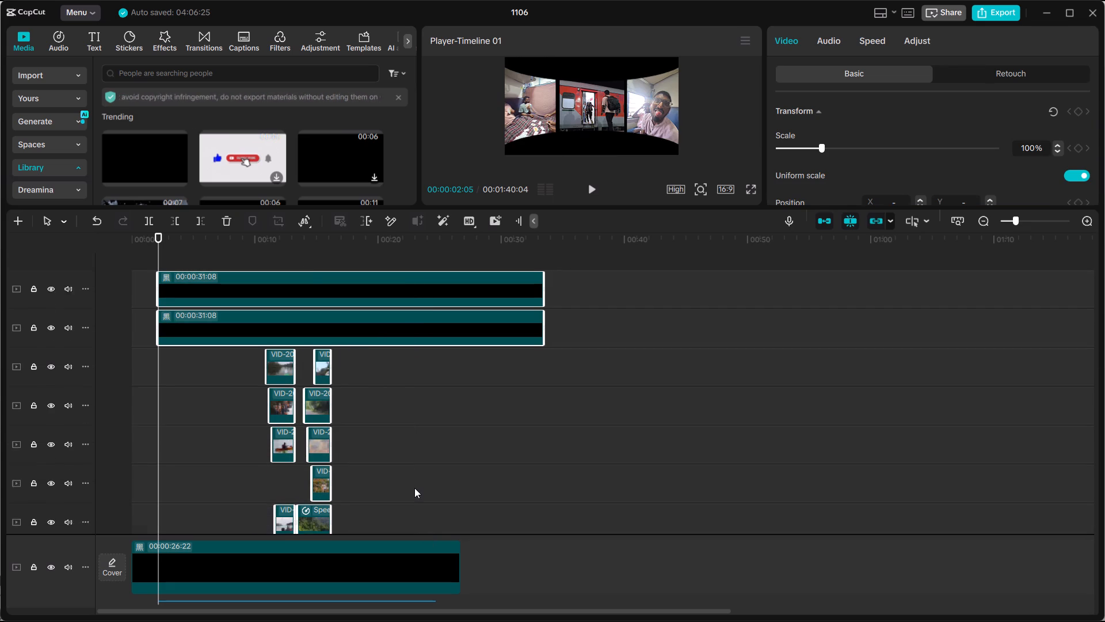
{"action": "scroll", "coordinate": [414, 488], "scroll_direction": "down", "scroll_amount": 9}
{"action": "scroll", "coordinate": [322, 452], "scroll_direction": "down", "scroll_amount": 7}
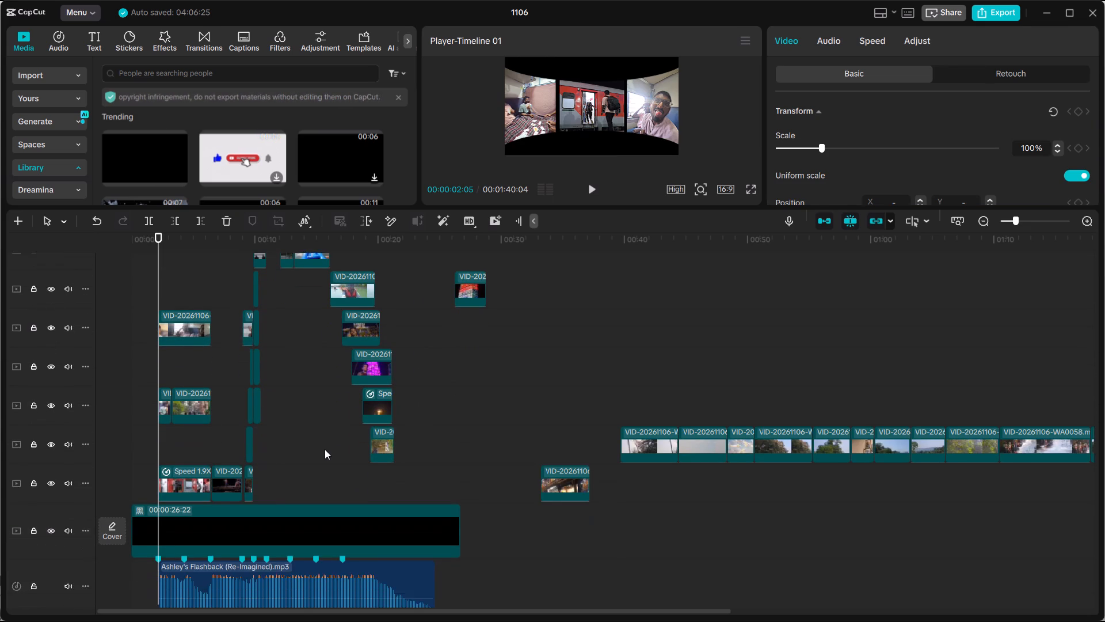
{"action": "scroll", "coordinate": [325, 449], "scroll_direction": "up", "scroll_amount": 3}
{"action": "scroll", "coordinate": [325, 449], "scroll_direction": "down", "scroll_amount": 3}
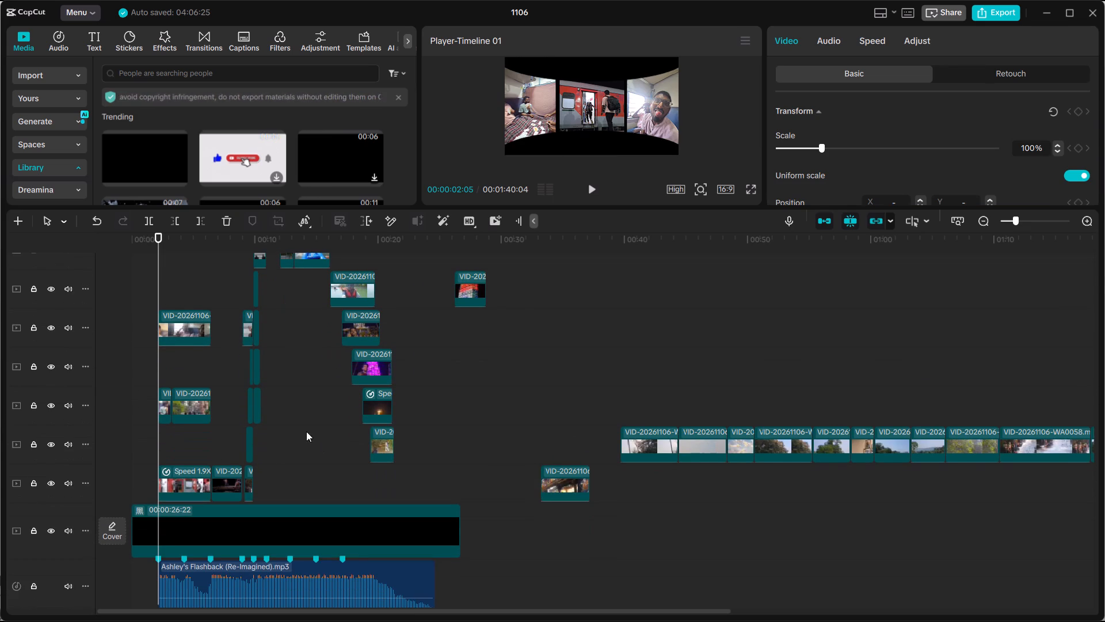
Move the playhead to the very start of the timeline, 00:00:00:00.
{"action": "left_click_drag", "start_coordinate": [160, 249], "coordinate": [233, 295], "text": "ctrl"}
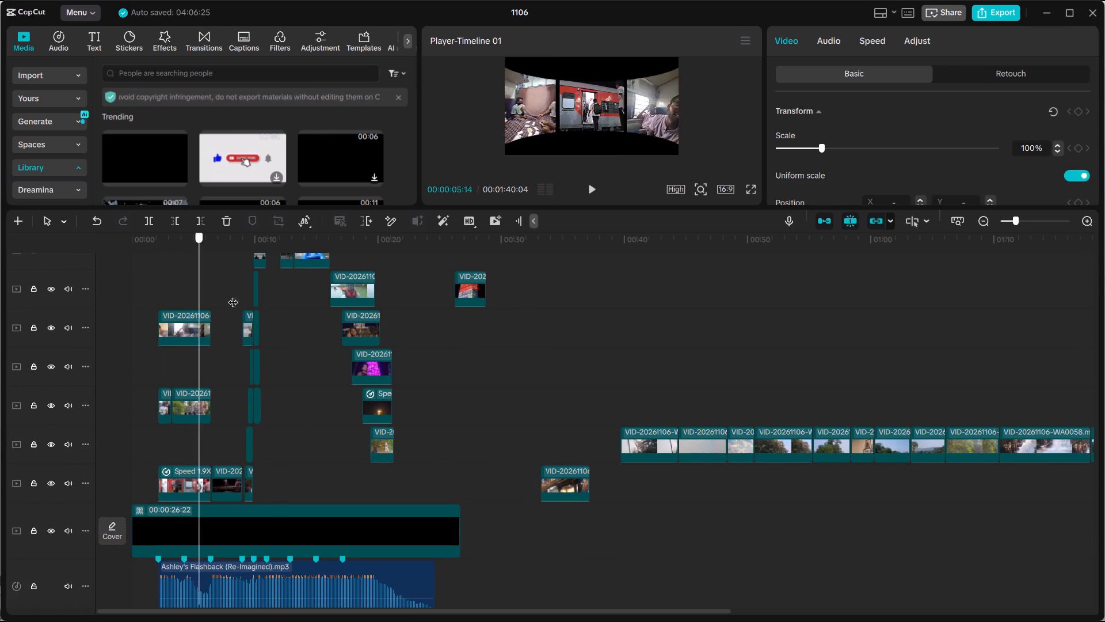
{"action": "left_click_drag", "start_coordinate": [233, 295], "coordinate": [104, 318], "text": "ctrl"}
{"action": "left_click_drag", "start_coordinate": [158, 251], "coordinate": [190, 276], "text": "ctrl"}
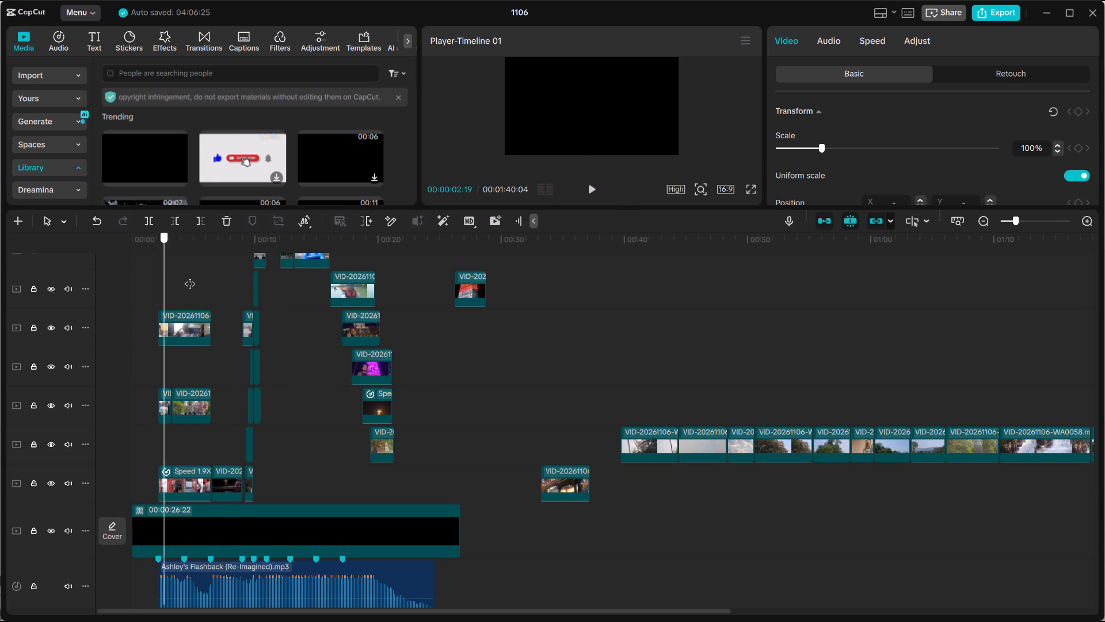
{"action": "left_click_drag", "start_coordinate": [190, 276], "coordinate": [56, 297], "text": "ctrl"}
Move the stacked sequence clips, both upper black layers and the music together to 00:00:00:00, leaving the separate clips further along in place.
{"action": "left_click_drag", "start_coordinate": [444, 480], "coordinate": [366, 452], "text": "ctrl"}
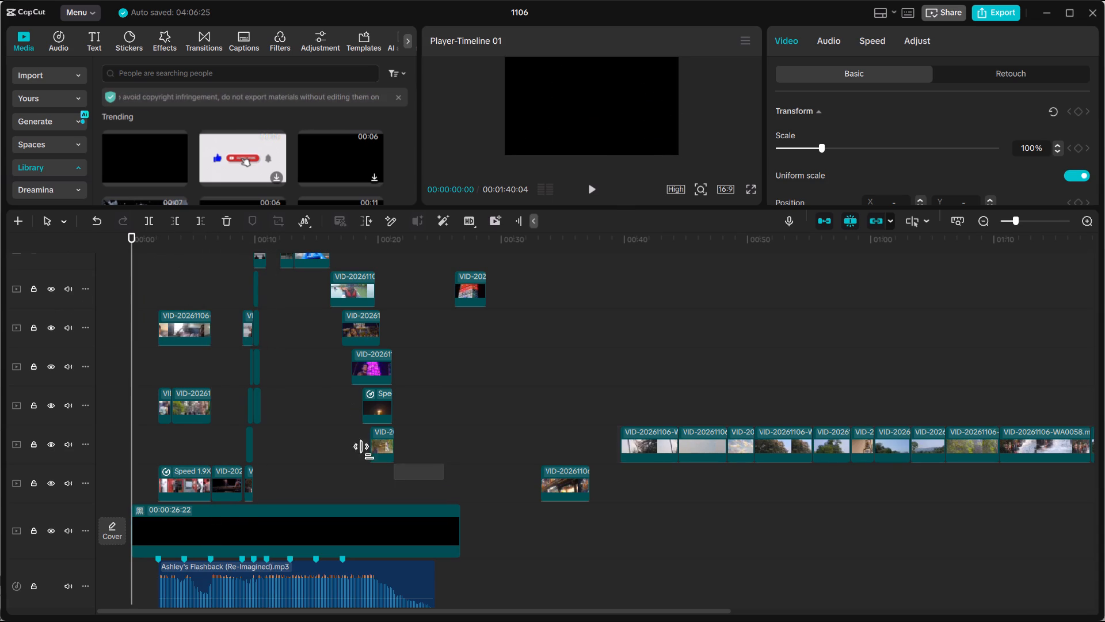
{"action": "left_click_drag", "start_coordinate": [366, 452], "coordinate": [142, 235], "text": "ctrl"}
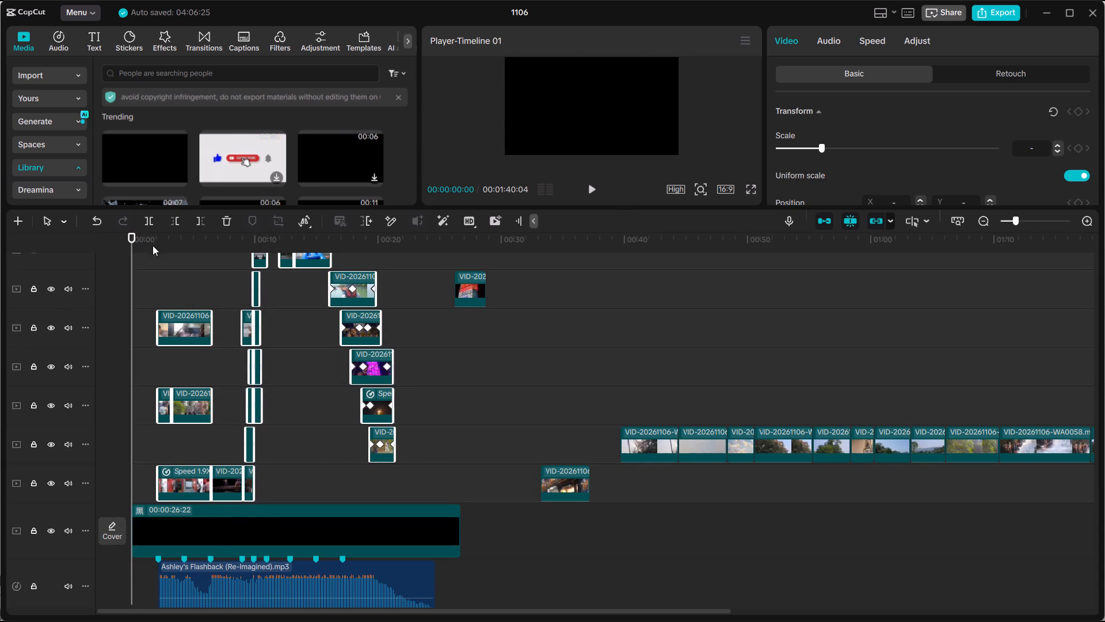
{"action": "scroll", "coordinate": [221, 317], "scroll_direction": "up", "scroll_amount": 19}
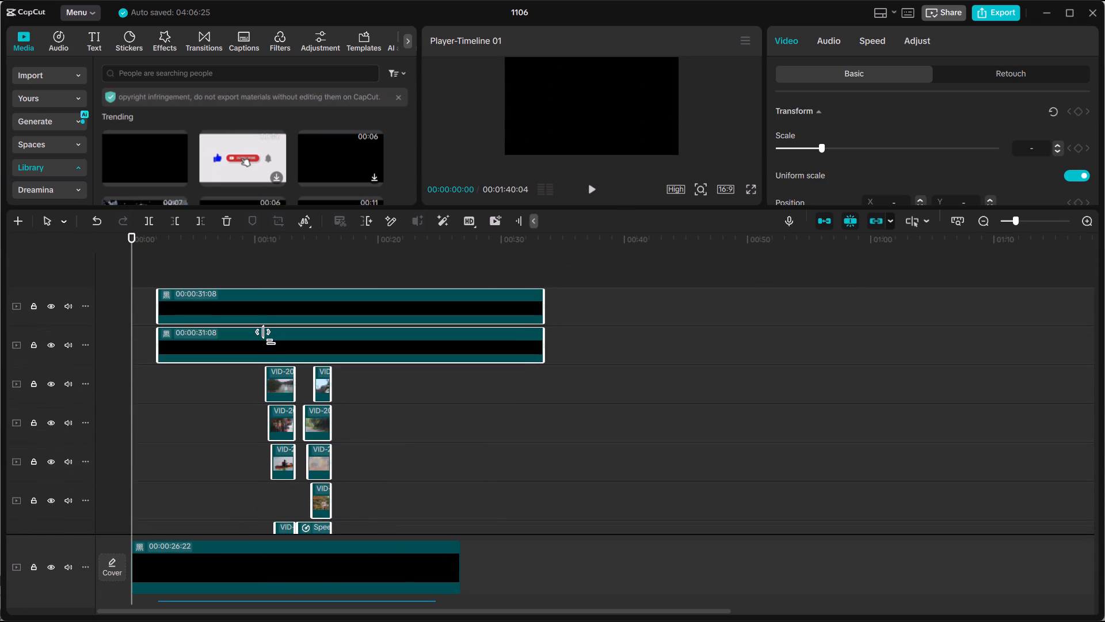
{"action": "scroll", "coordinate": [268, 337], "scroll_direction": "up", "scroll_amount": 5}
{"action": "scroll", "coordinate": [268, 337], "scroll_direction": "down", "scroll_amount": 5}
{"action": "scroll", "coordinate": [268, 337], "scroll_direction": "up", "scroll_amount": 1}
{"action": "scroll", "coordinate": [268, 337], "scroll_direction": "down", "scroll_amount": 19}
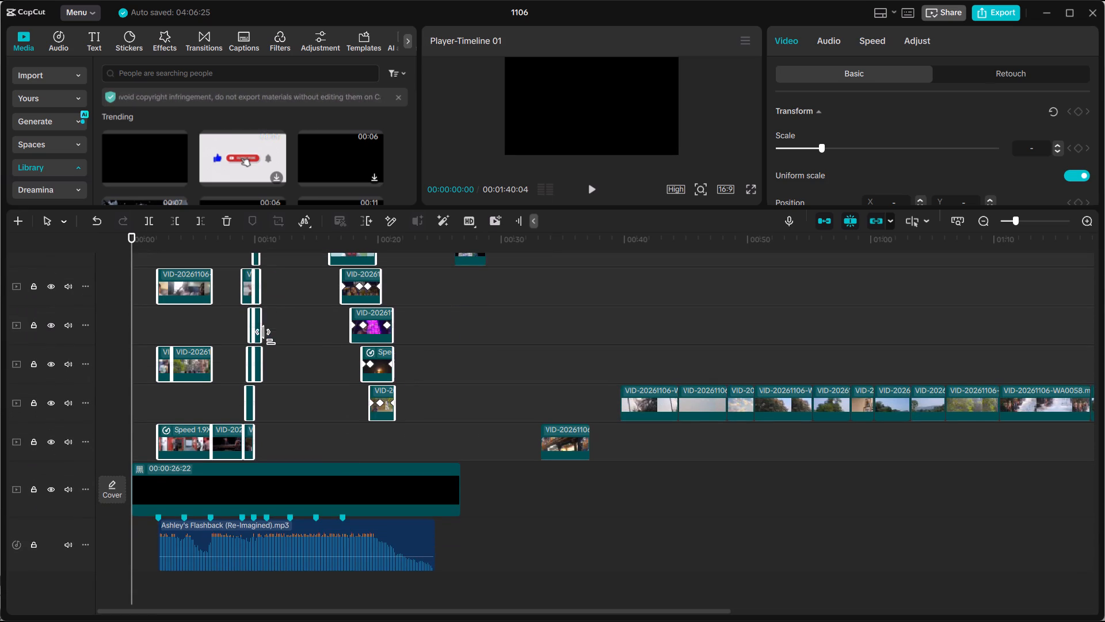
{"action": "left_click_drag", "start_coordinate": [489, 302], "coordinate": [433, 227], "text": "ctrl"}
{"action": "scroll", "coordinate": [461, 342], "scroll_direction": "up", "scroll_amount": 5}
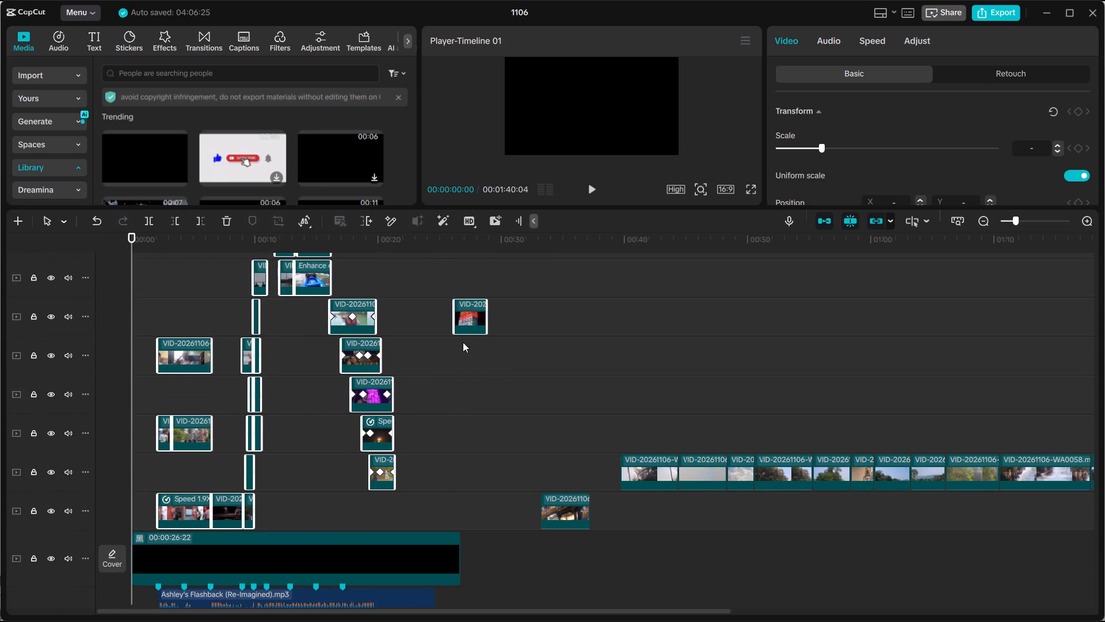
{"action": "scroll", "coordinate": [463, 342], "scroll_direction": "up", "scroll_amount": 5}
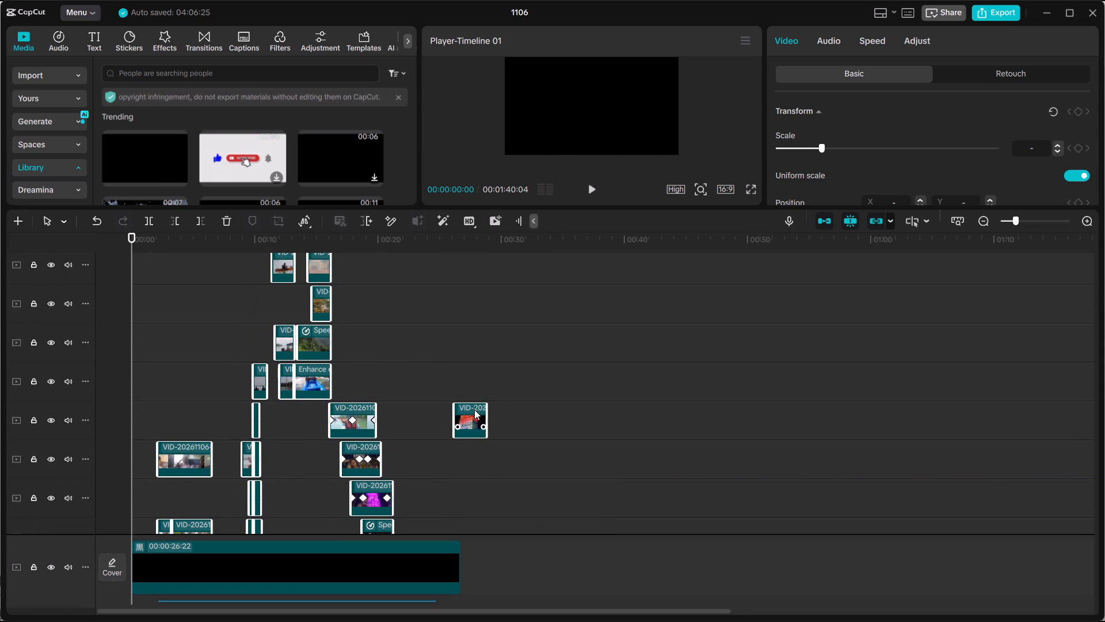
{"action": "left_click", "coordinate": [474, 409], "text": "ctrl"}
{"action": "scroll", "coordinate": [428, 441], "scroll_direction": "down", "scroll_amount": 12}
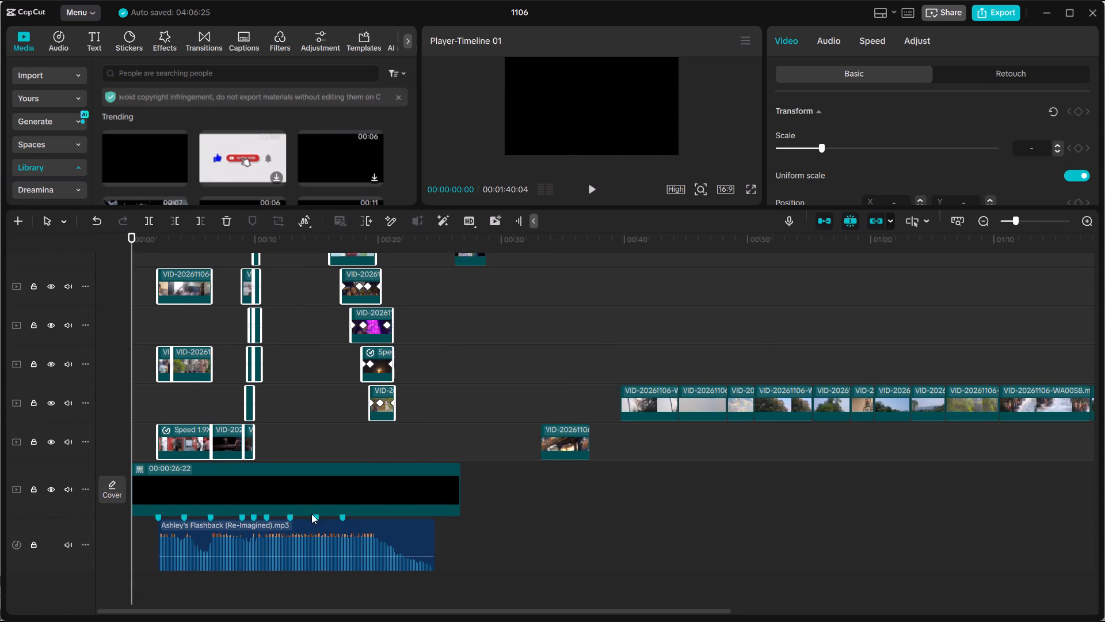
{"action": "left_click", "coordinate": [295, 533], "text": "ctrl"}
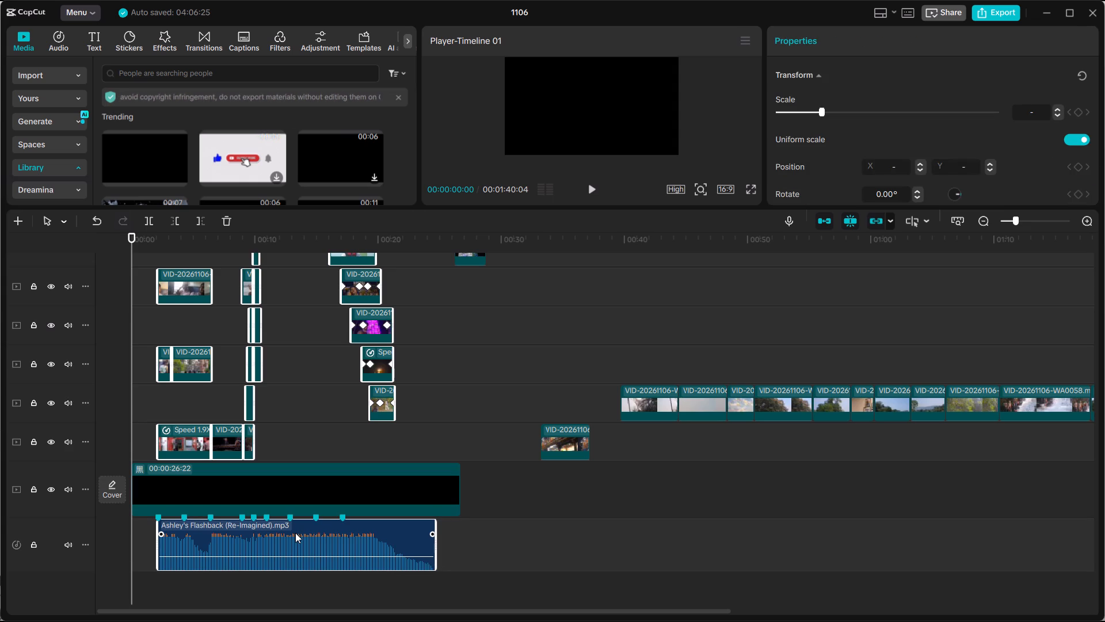
{"action": "left_click_drag", "start_coordinate": [295, 534], "coordinate": [268, 537]}
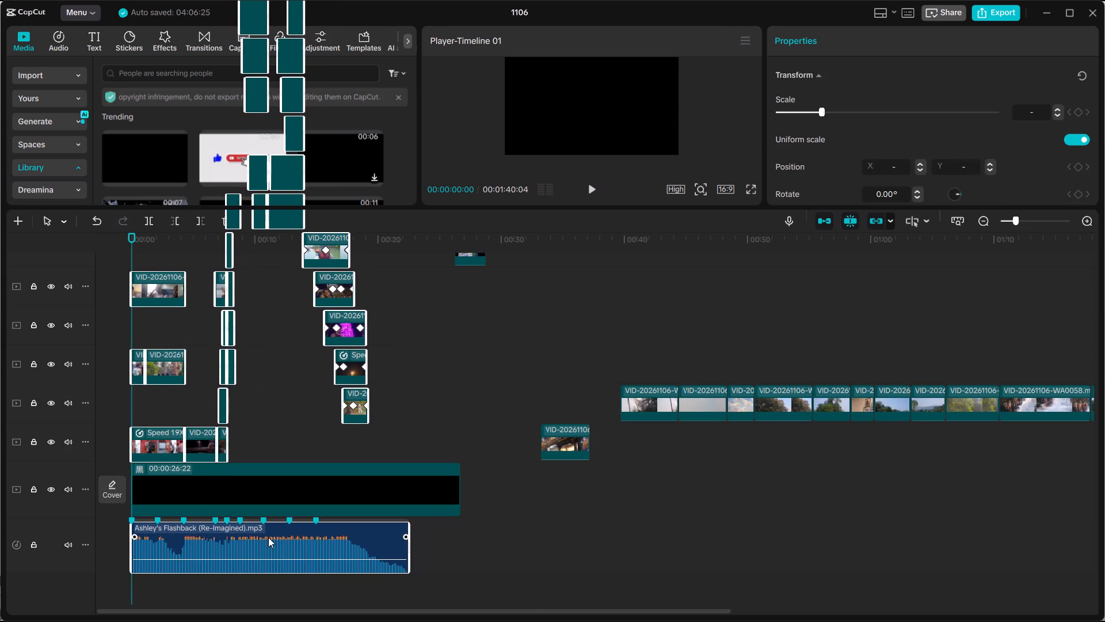
{"action": "left_click_drag", "start_coordinate": [268, 537], "coordinate": [273, 537]}
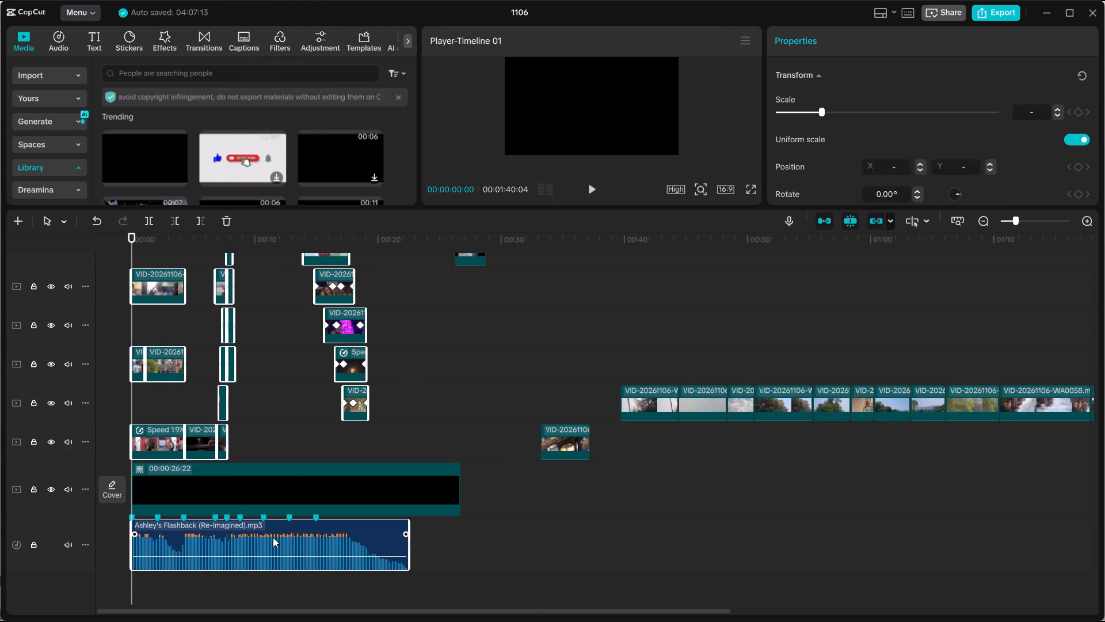
Play the realigned sequence from the start and review it in full screen.
{"action": "scroll", "coordinate": [270, 419], "scroll_direction": "up", "scroll_amount": 12}
{"action": "scroll", "coordinate": [246, 421], "scroll_direction": "up", "scroll_amount": 11}
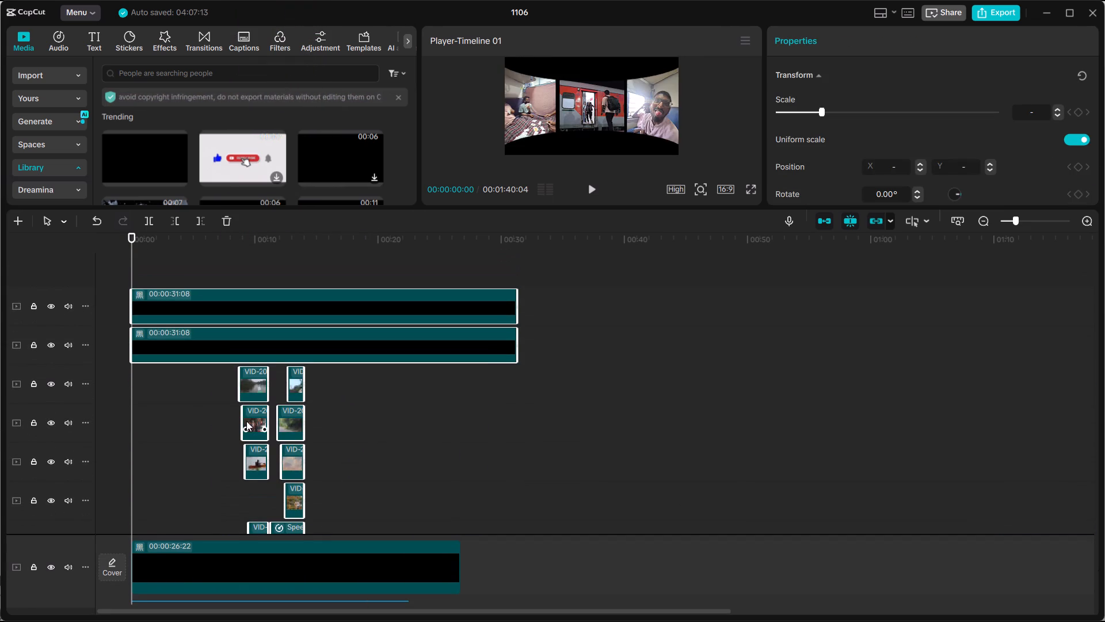
{"action": "left_click", "coordinate": [589, 184]}
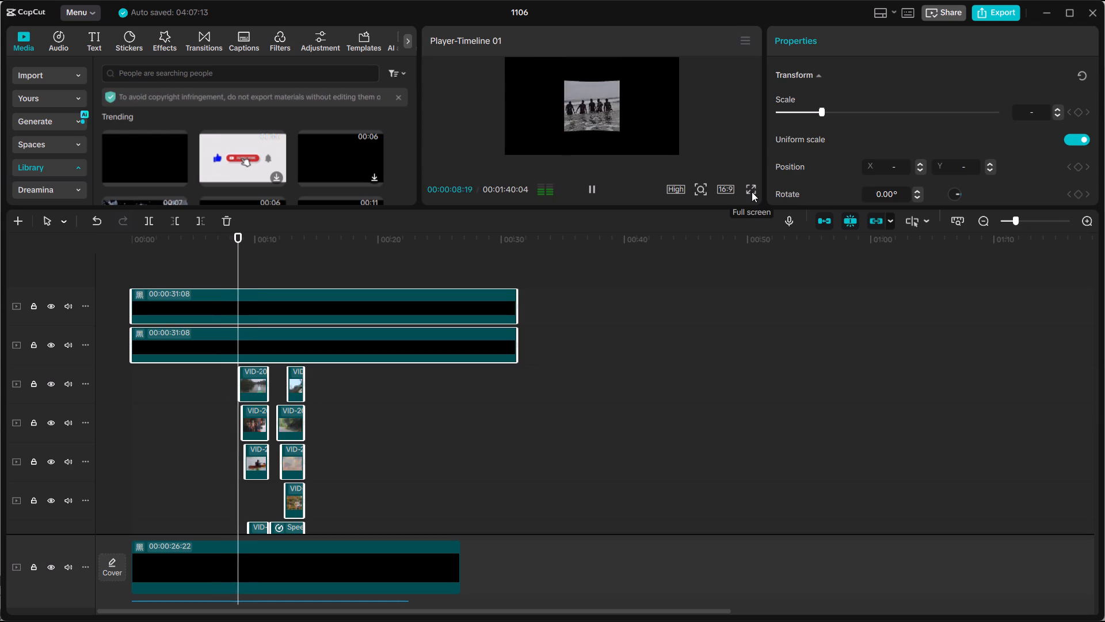
{"action": "left_click", "coordinate": [752, 192]}
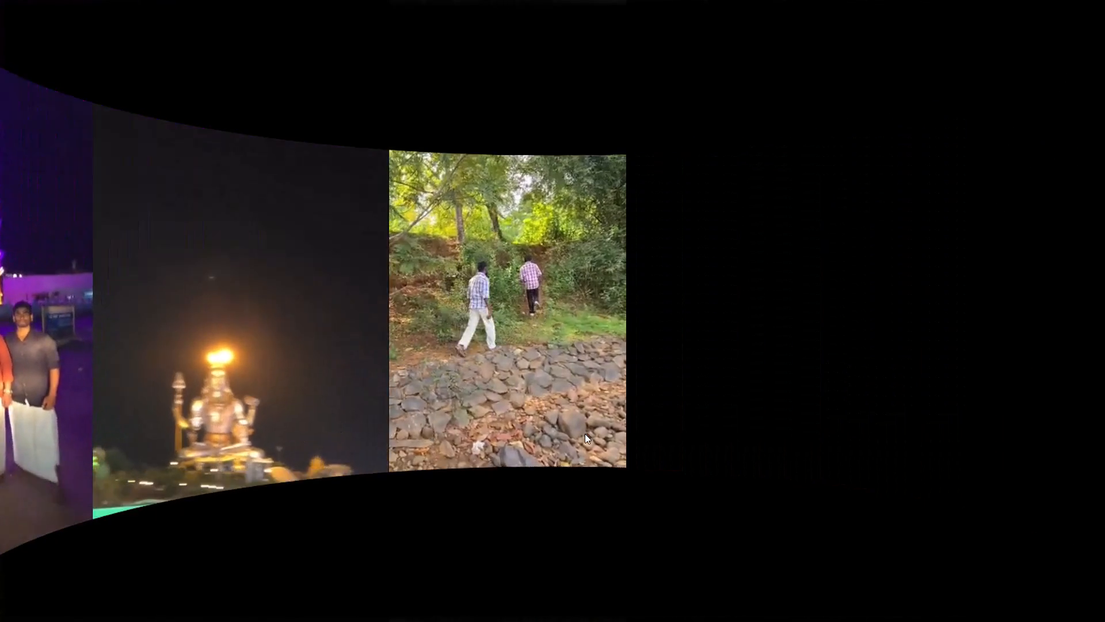
{"action": "key", "text": "Escape"}
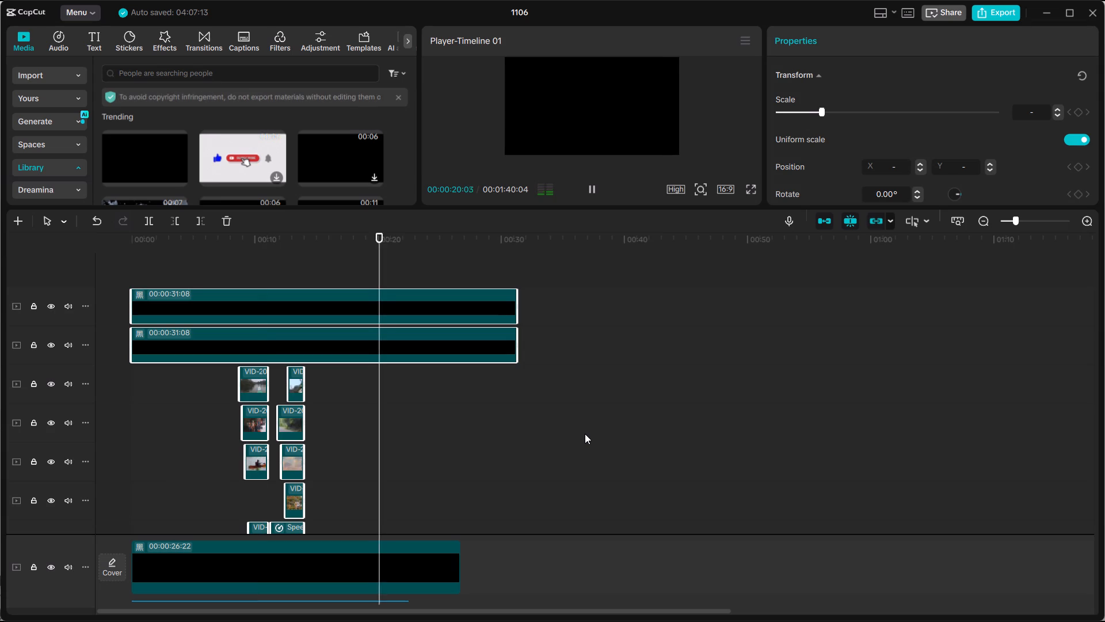
Replay the boating and river section from 00:00:09:27 with the timeline enlarged, checking how it leads into the following clips.
{"action": "left_click_drag", "start_coordinate": [313, 248], "coordinate": [306, 248]}
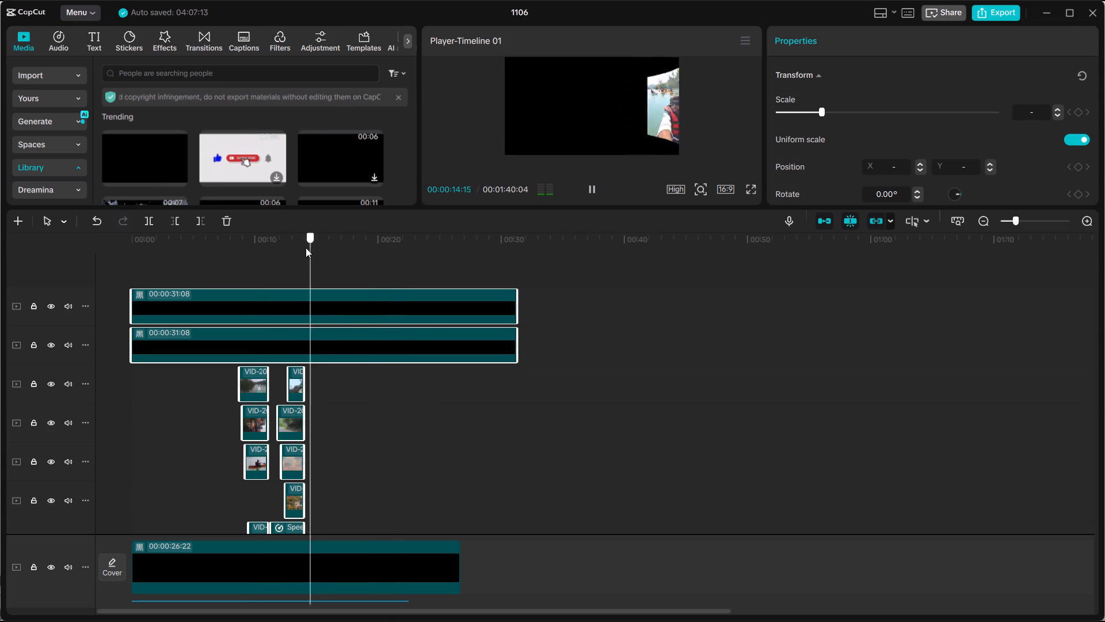
{"action": "left_click_drag", "start_coordinate": [306, 248], "coordinate": [256, 253]}
{"action": "scroll", "coordinate": [363, 367], "scroll_direction": "up", "scroll_amount": 19, "text": "ctrl"}
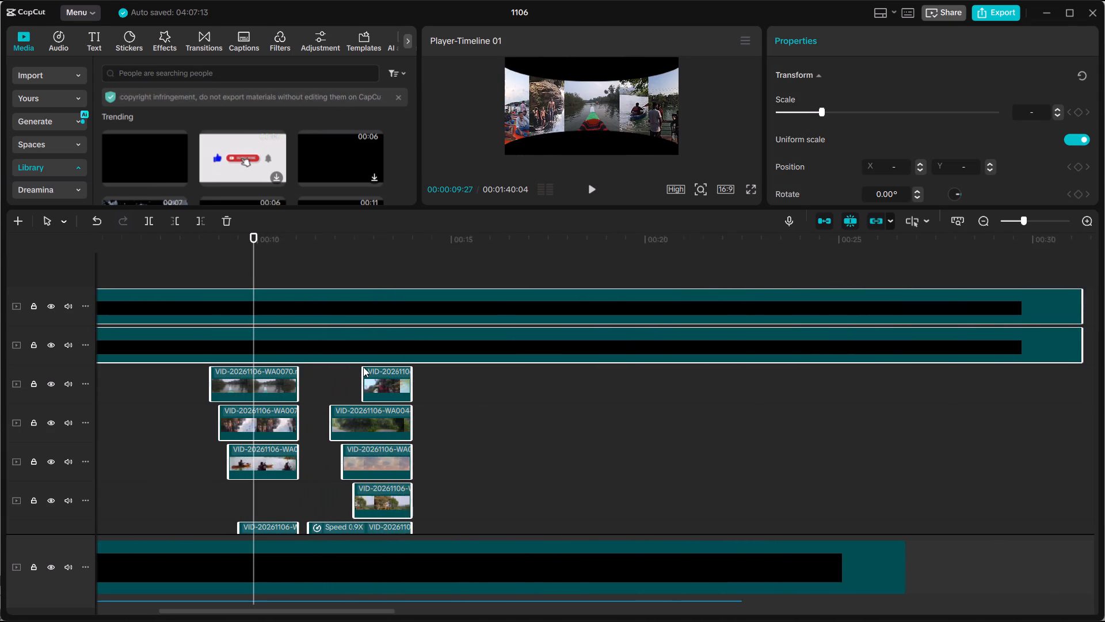
{"action": "scroll", "coordinate": [363, 367], "scroll_direction": "up", "scroll_amount": 18, "text": "ctrl"}
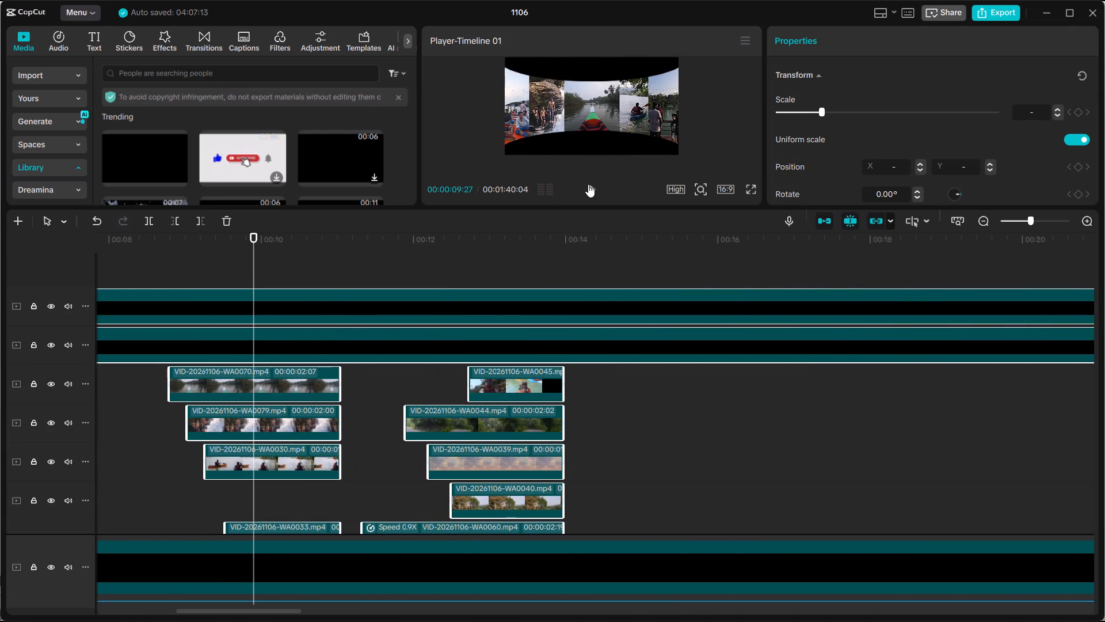
{"action": "left_click", "coordinate": [588, 184]}
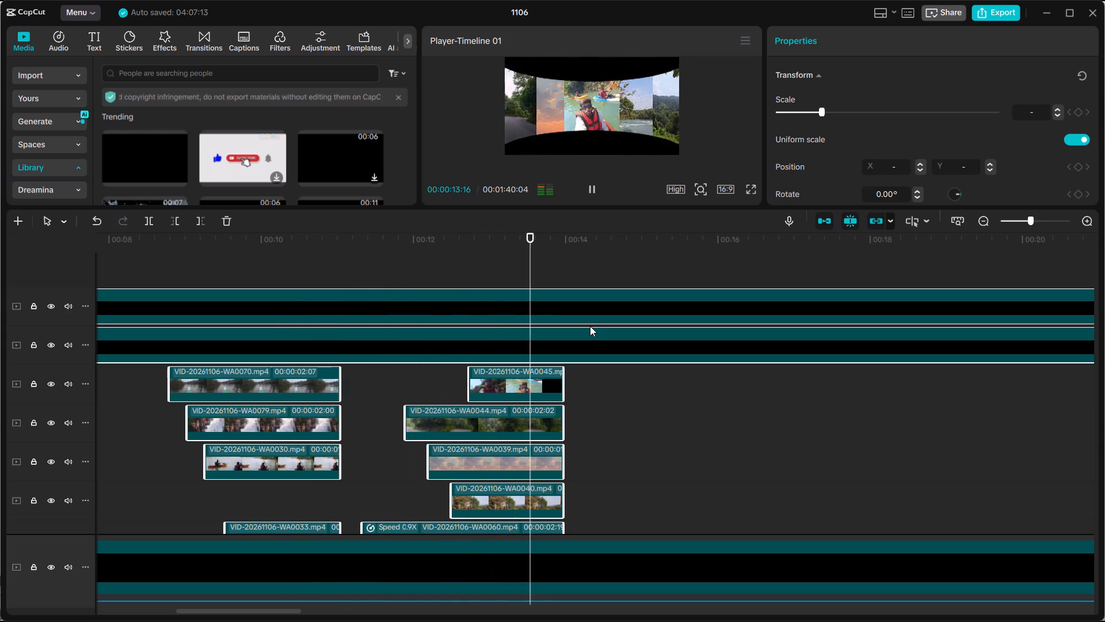
{"action": "left_click", "coordinate": [596, 195]}
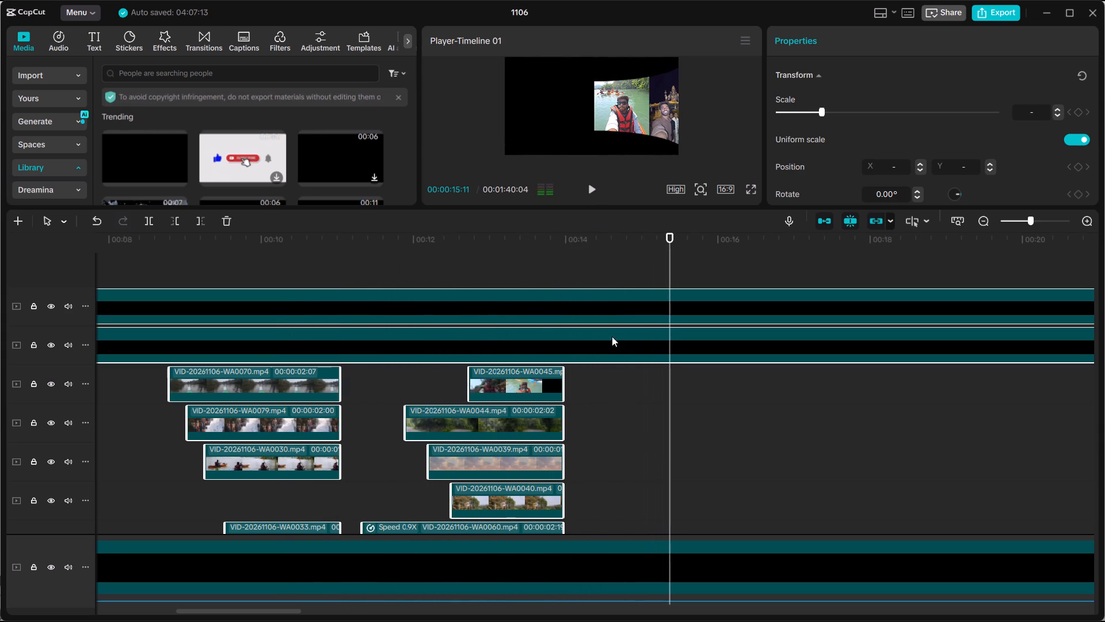
Examine the staggered keyframed clips from VID-20261106-WA0089 to WA0080 against the beat markers, scrubbing and replaying them from about 00:00:14.
{"action": "scroll", "coordinate": [612, 399], "scroll_direction": "down", "scroll_amount": 20, "text": "ctrl"}
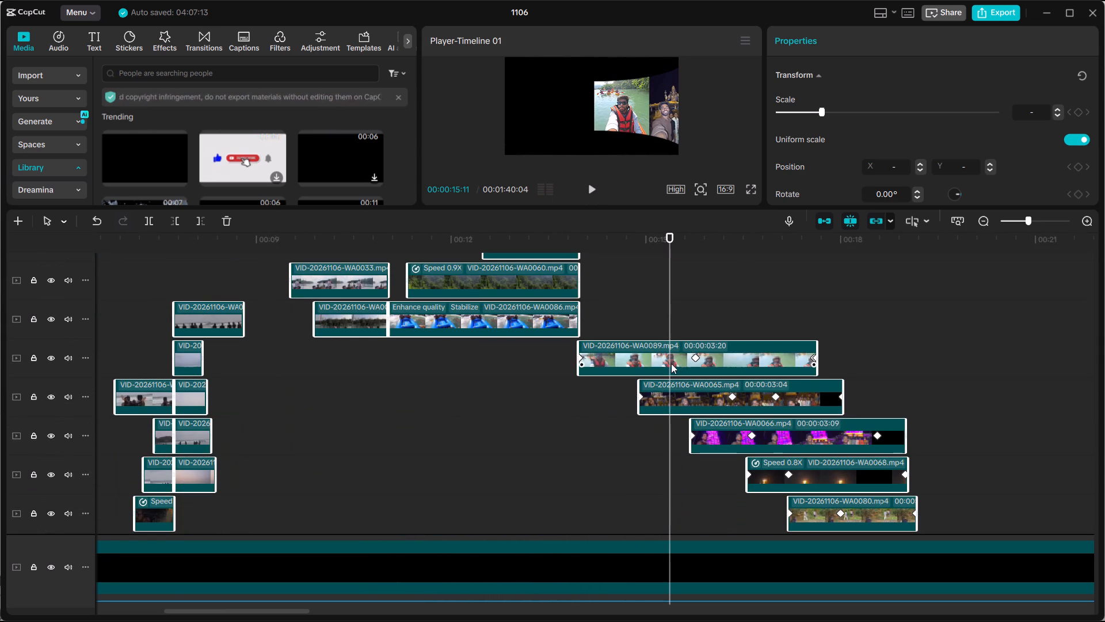
{"action": "scroll", "coordinate": [717, 418], "scroll_direction": "down", "scroll_amount": 4}
{"action": "scroll", "coordinate": [827, 411], "scroll_direction": "down", "scroll_amount": 2, "text": "ctrl"}
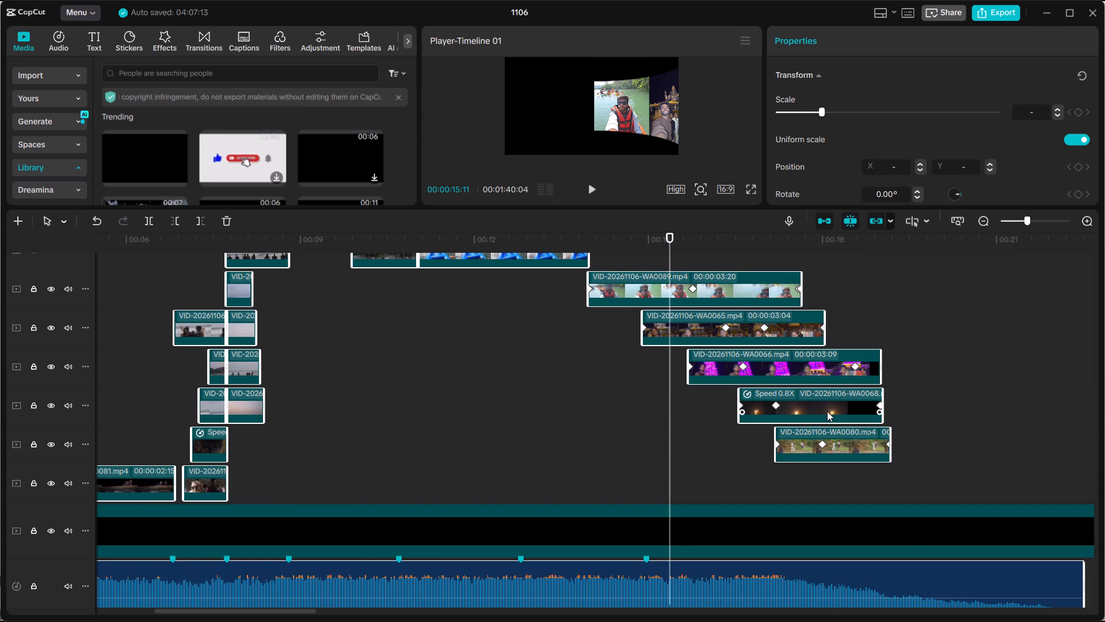
{"action": "left_click", "coordinate": [827, 411]}
{"action": "left_click_drag", "start_coordinate": [827, 411], "coordinate": [868, 421]}
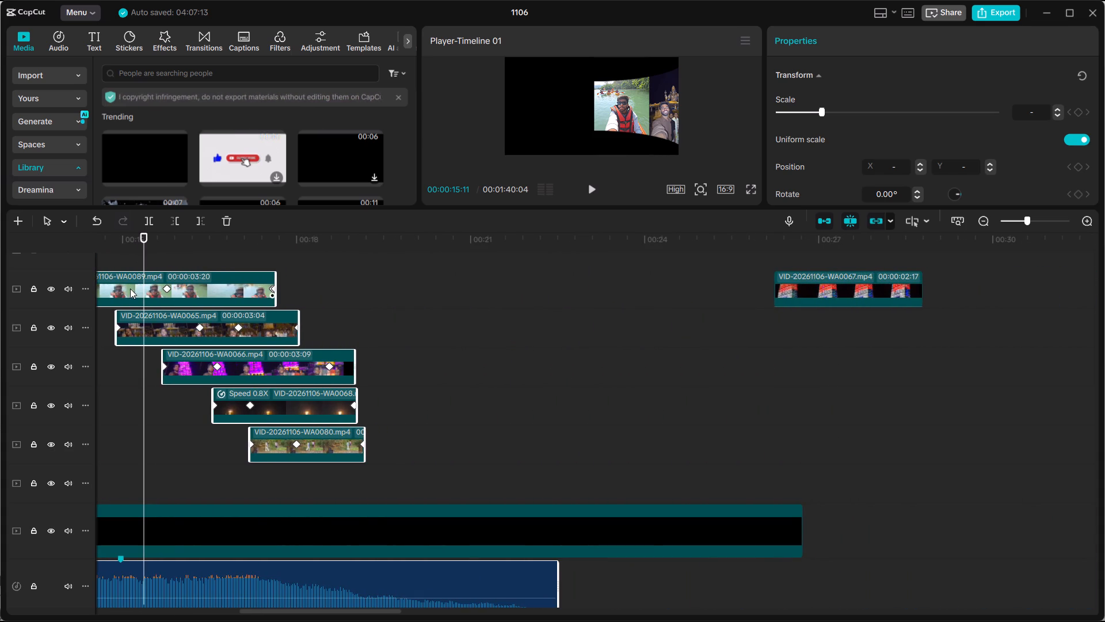
{"action": "left_click_drag", "start_coordinate": [143, 257], "coordinate": [157, 264]}
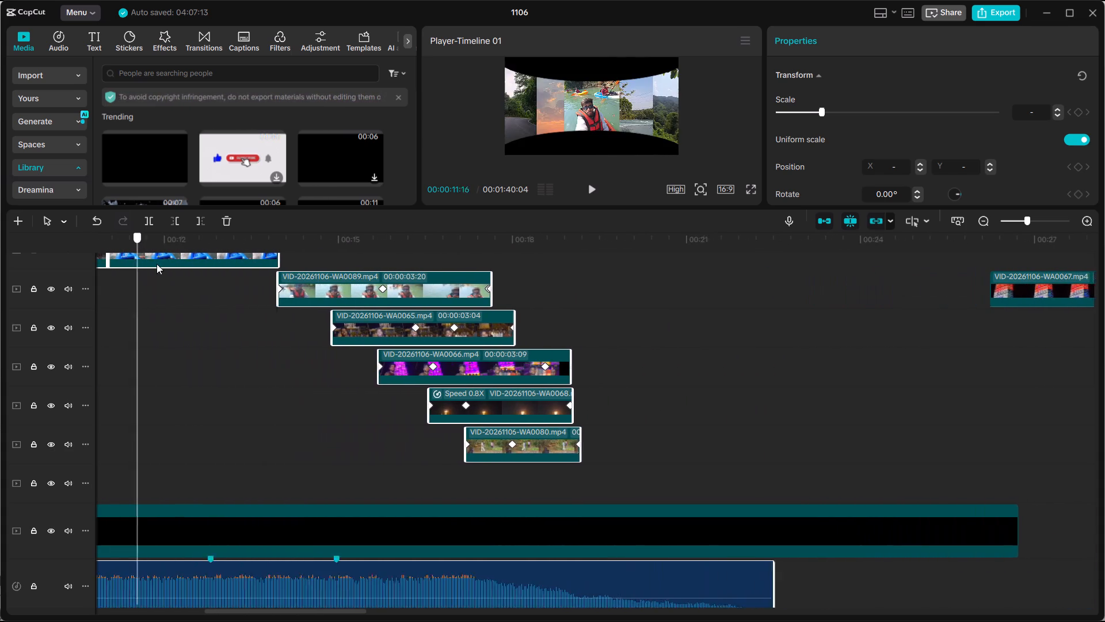
{"action": "left_click_drag", "start_coordinate": [157, 264], "coordinate": [338, 270]}
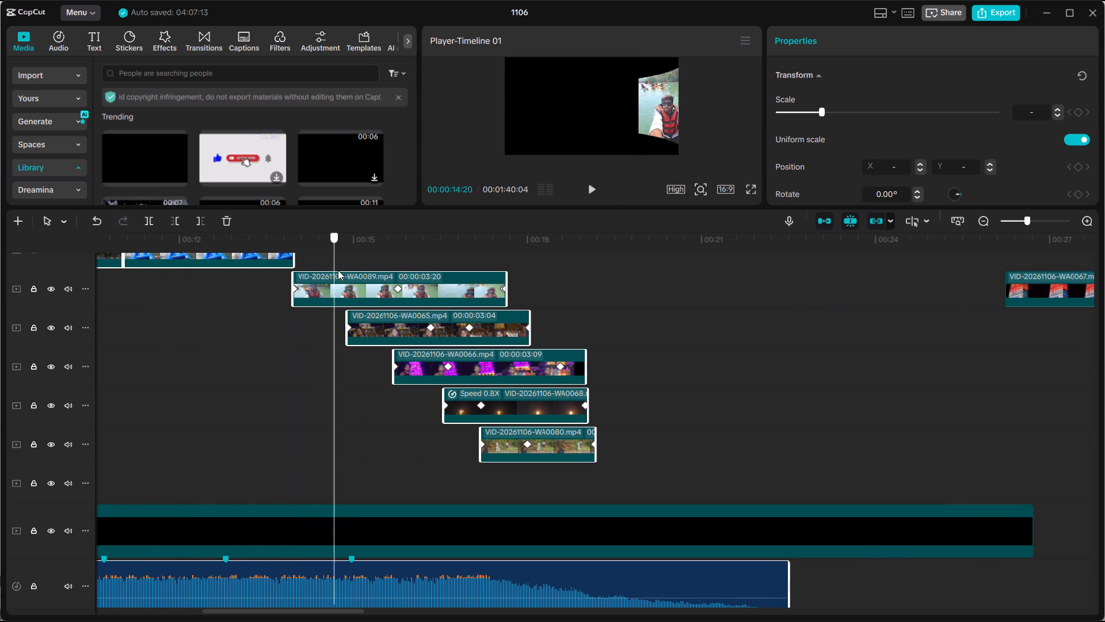
{"action": "left_click_drag", "start_coordinate": [338, 270], "coordinate": [346, 290]}
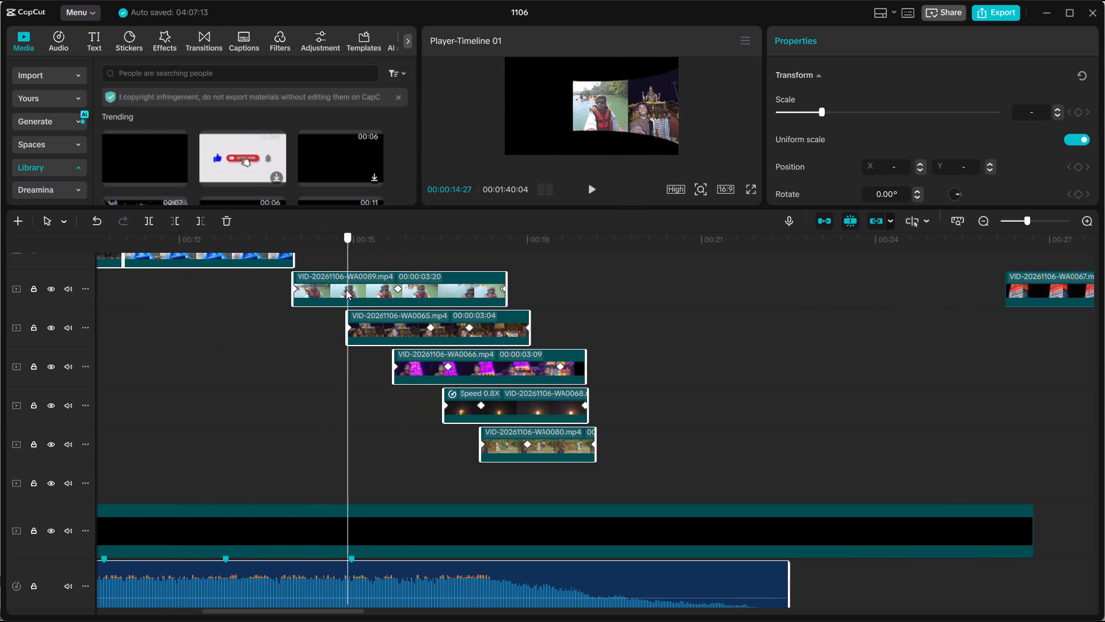
{"action": "left_click_drag", "start_coordinate": [346, 290], "coordinate": [327, 290]}
{"action": "left_click", "coordinate": [589, 195]}
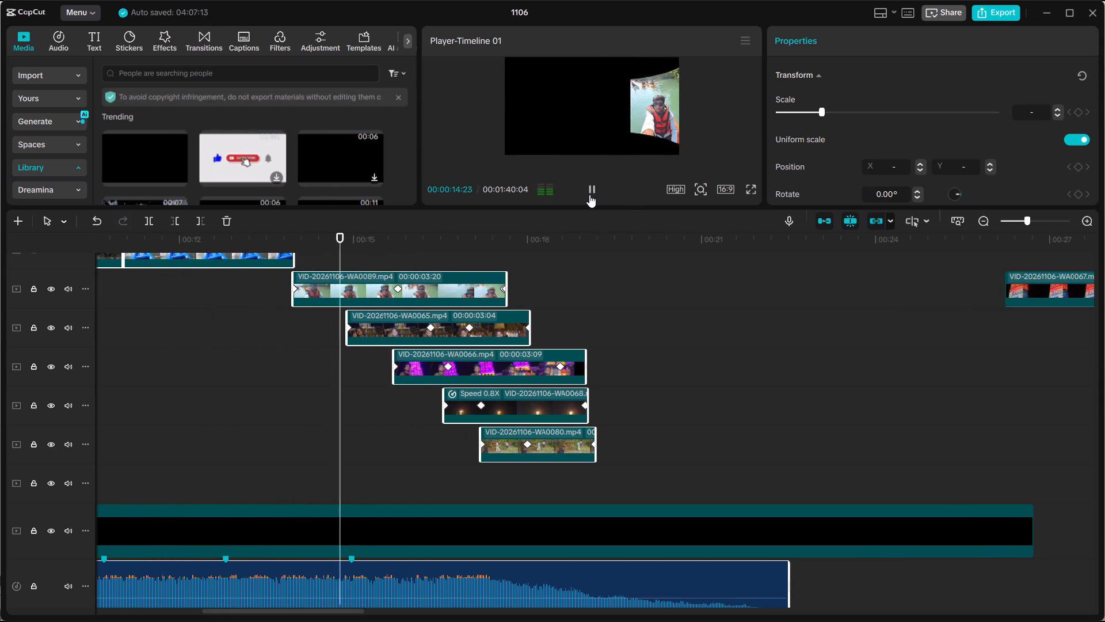
{"action": "left_click_drag", "start_coordinate": [615, 210], "coordinate": [621, 230]}
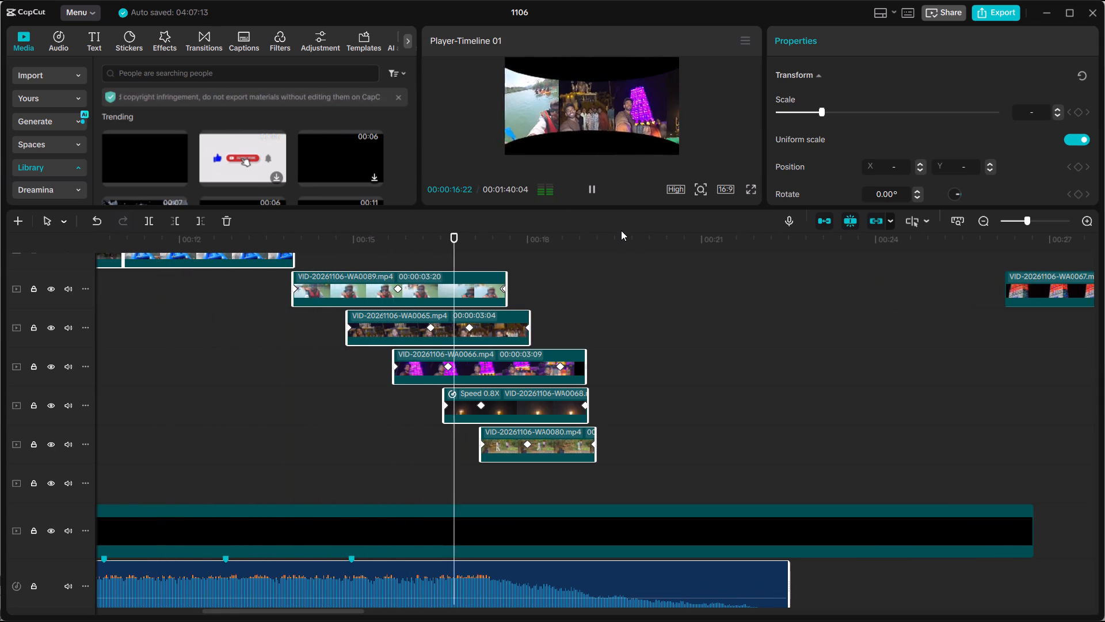
{"action": "left_click_drag", "start_coordinate": [621, 230], "coordinate": [627, 260]}
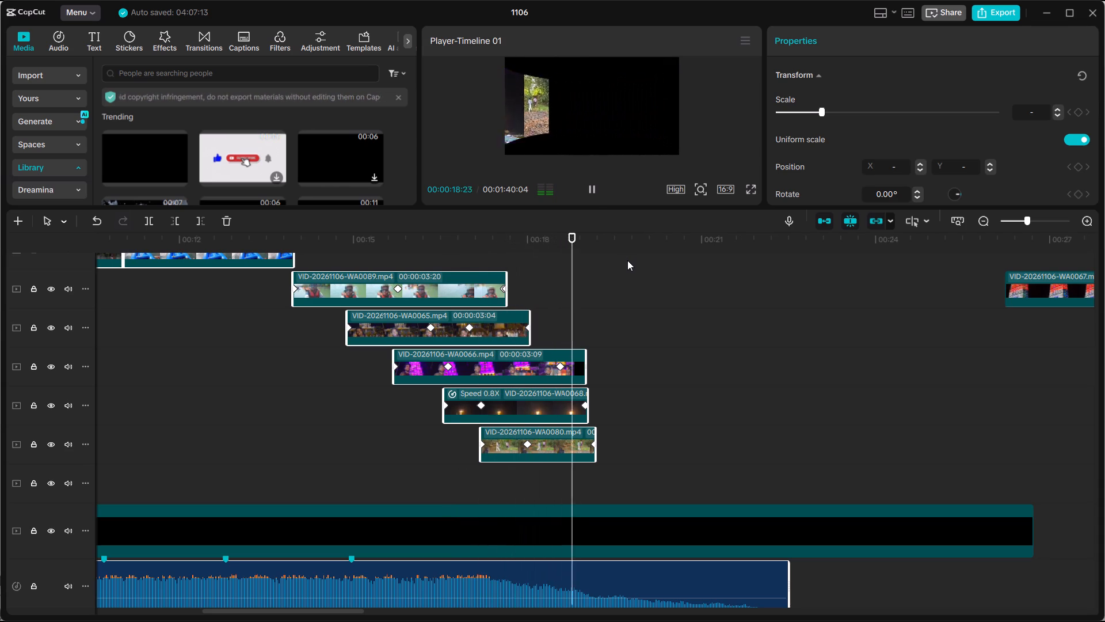
{"action": "left_click_drag", "start_coordinate": [627, 260], "coordinate": [628, 264]}
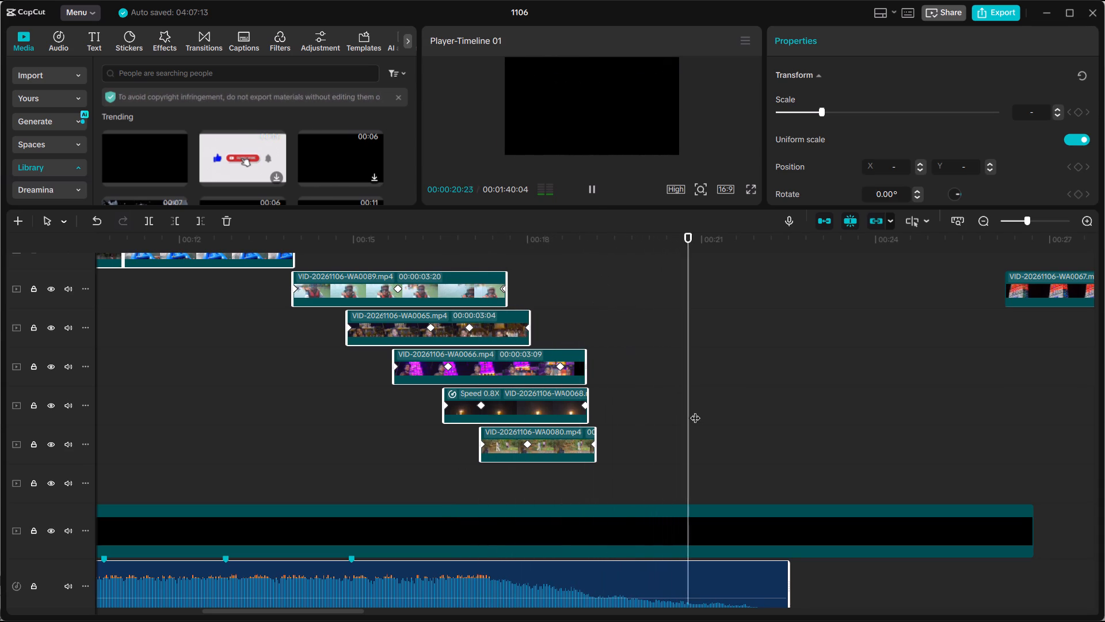
Play the sequence from the start again, and replay the transition into the beach clips from 00:00:06:20.
{"action": "left_click_drag", "start_coordinate": [292, 237], "coordinate": [176, 241]}
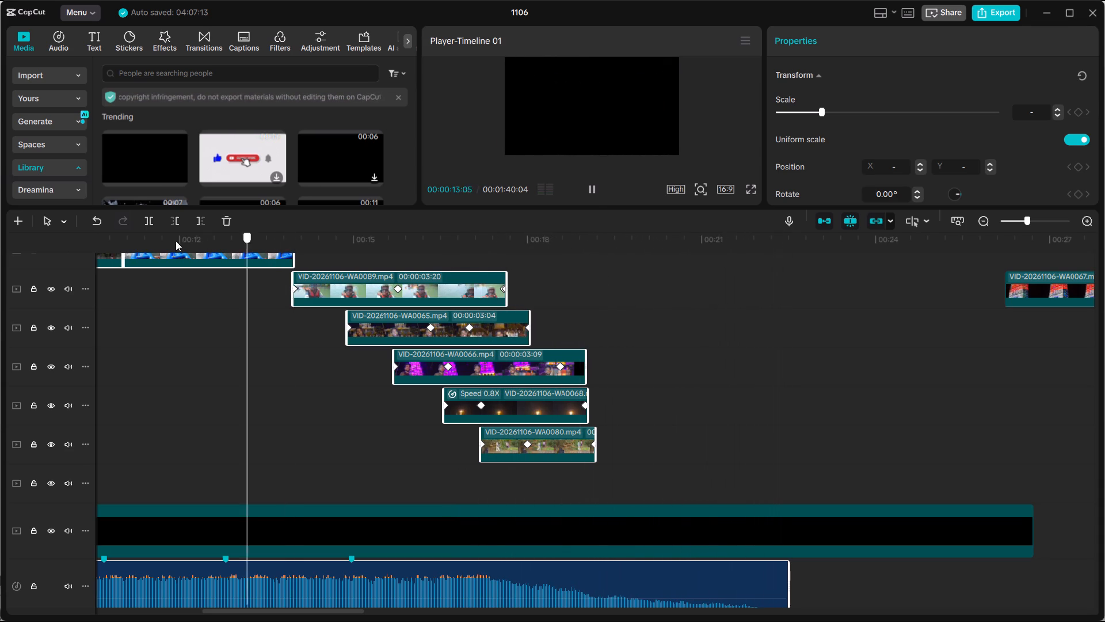
{"action": "left_click_drag", "start_coordinate": [176, 241], "coordinate": [0, 278]}
{"action": "left_click", "coordinate": [589, 186]}
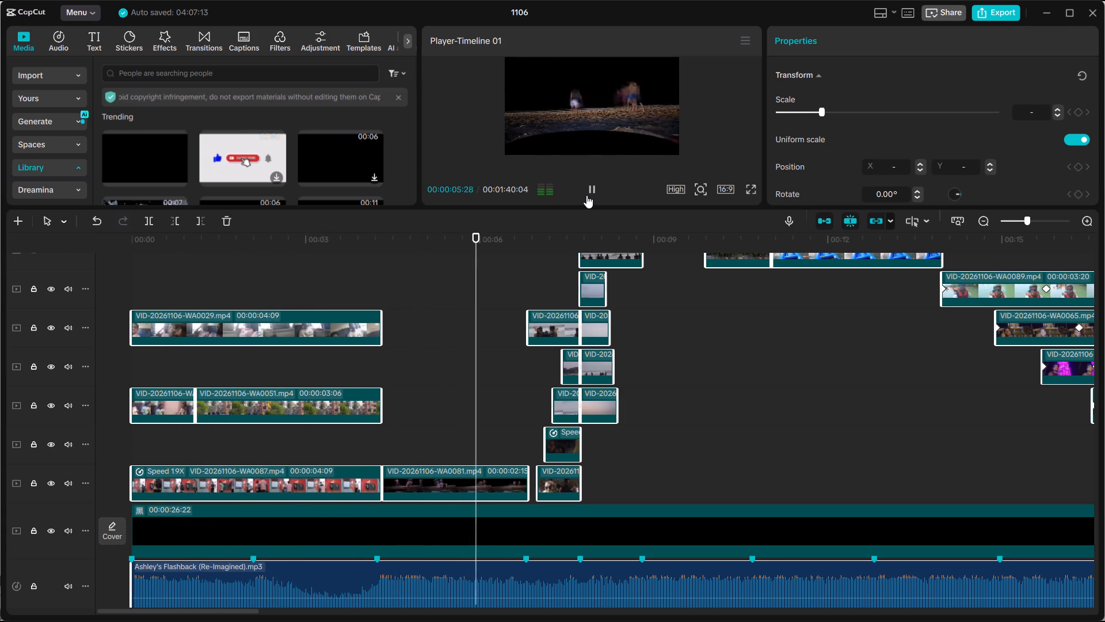
{"action": "left_click", "coordinate": [586, 195]}
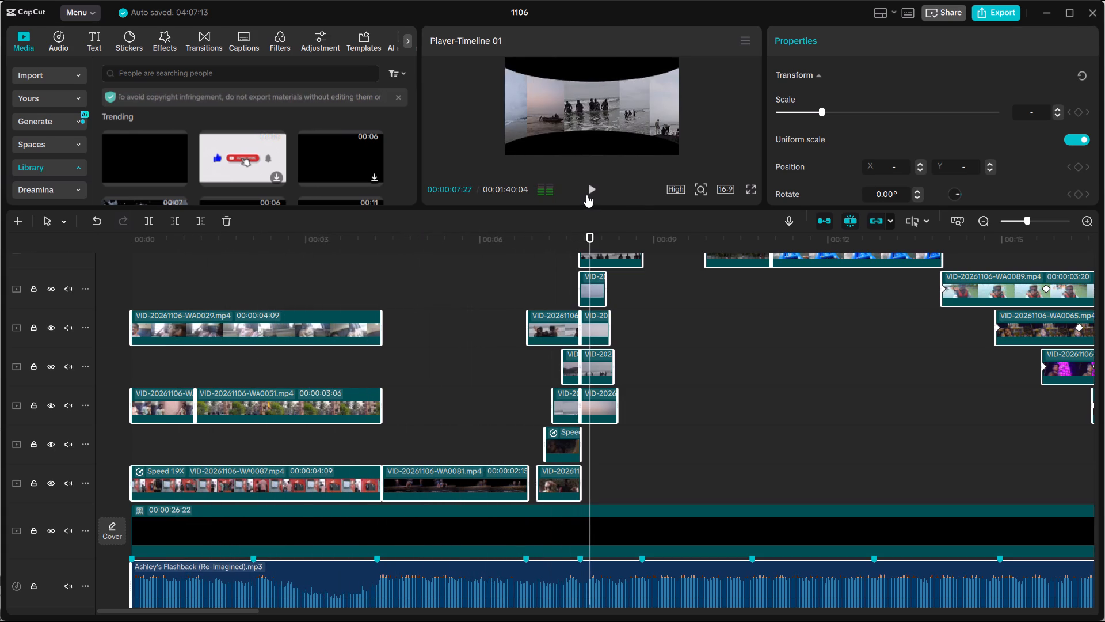
{"action": "left_click", "coordinate": [524, 238]}
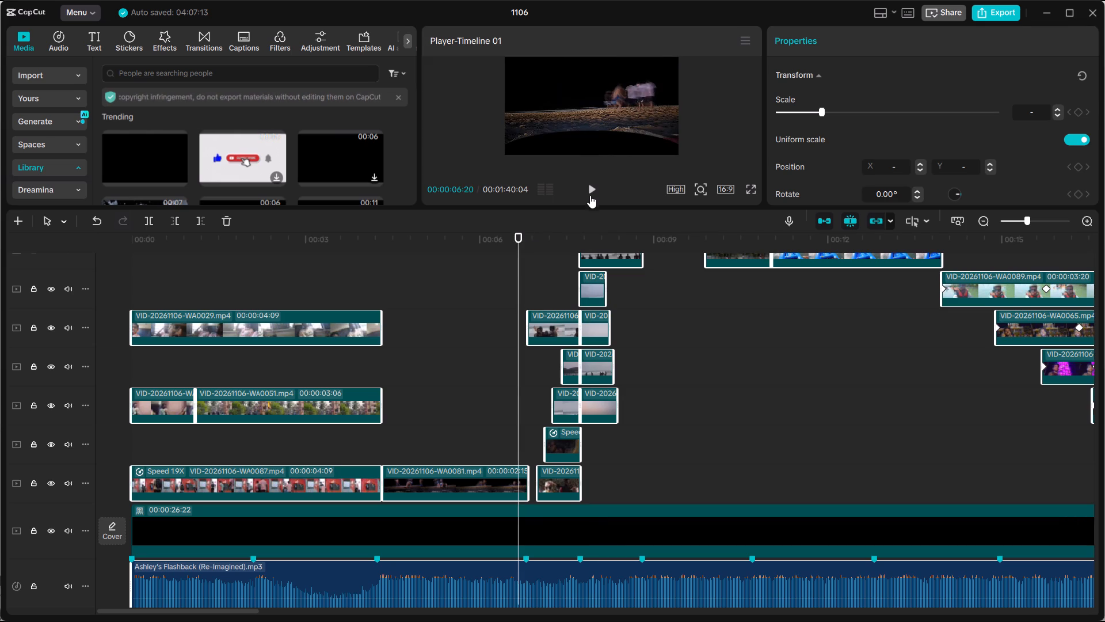
{"action": "left_click", "coordinate": [590, 191]}
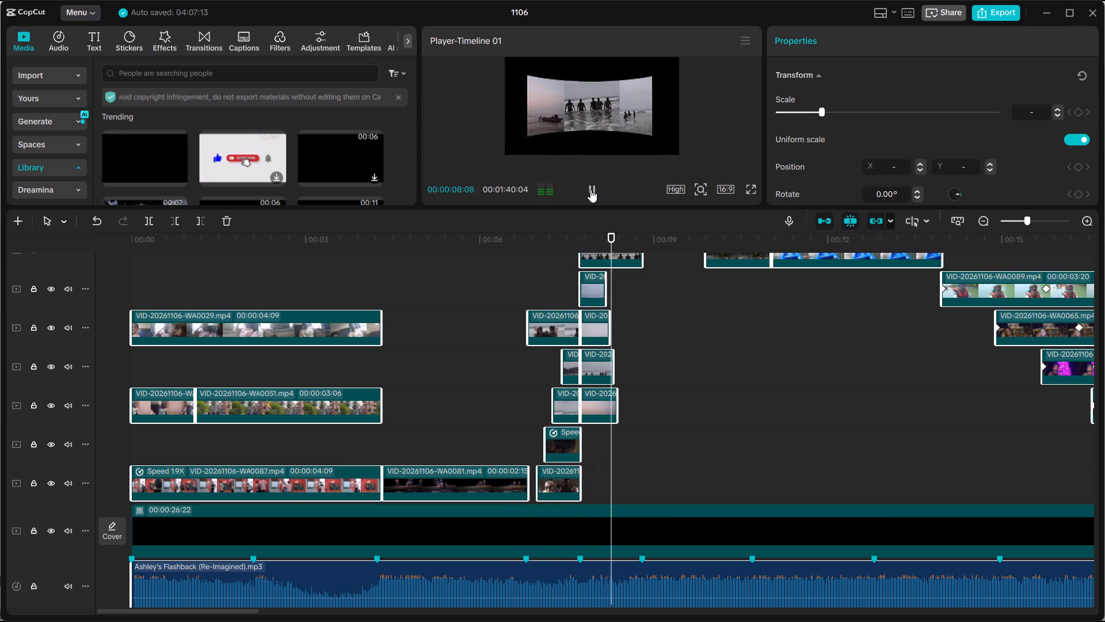
{"action": "left_click", "coordinate": [590, 189]}
{"action": "left_click", "coordinate": [590, 189]}
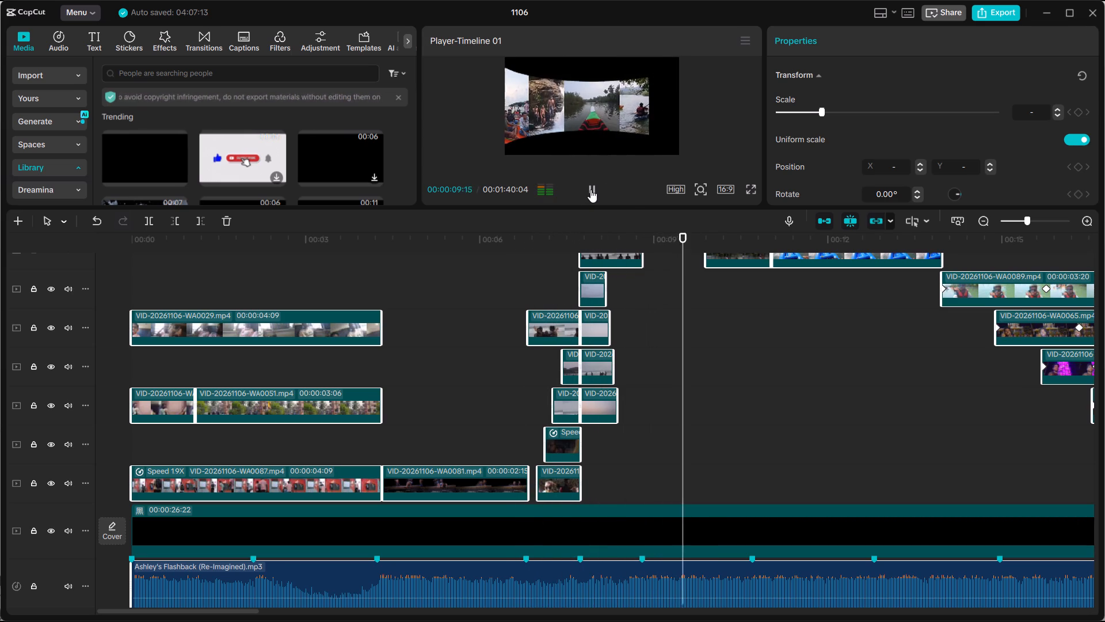
Shift clip VID-20261106-WA0079 earlier to start at about 00:00:08:27, and extend its end to 00:00:11:01 for a 00:00:02:04 duration.
{"action": "left_click", "coordinate": [590, 189]}
{"action": "scroll", "coordinate": [832, 481], "scroll_direction": "up", "scroll_amount": 15, "text": "ctrl"}
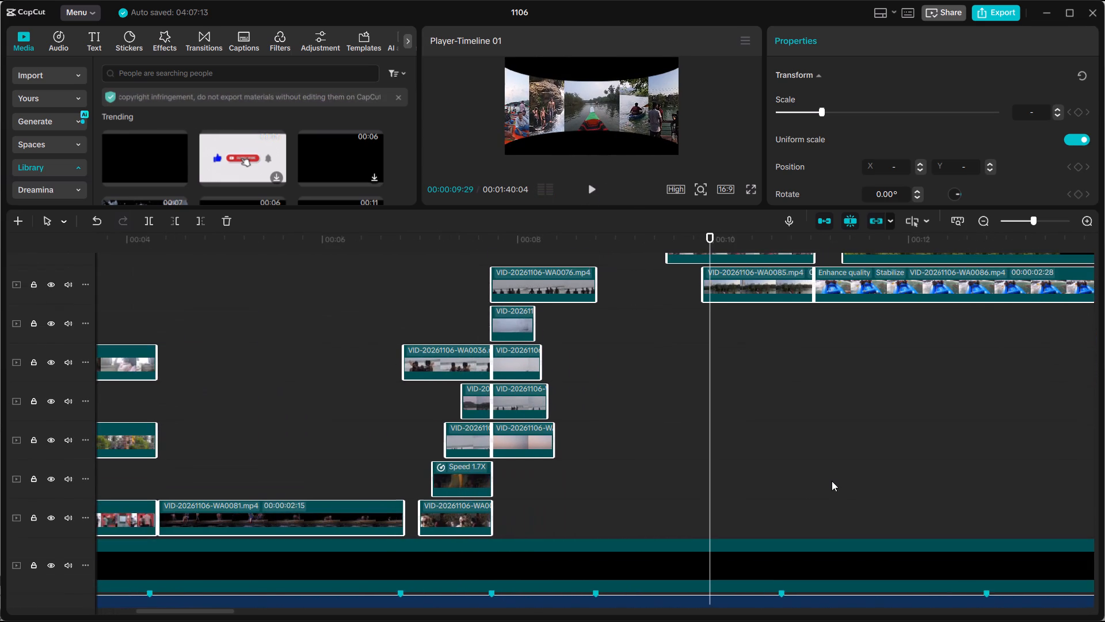
{"action": "scroll", "coordinate": [606, 275], "scroll_direction": "up", "scroll_amount": 15}
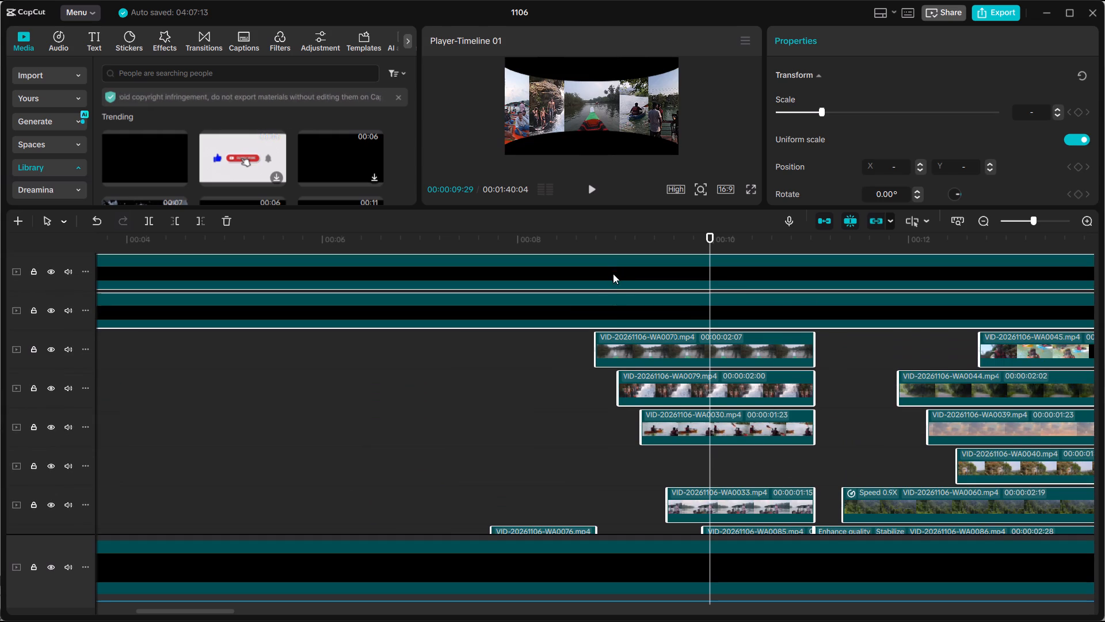
{"action": "left_click_drag", "start_coordinate": [617, 384], "coordinate": [609, 384]}
{"action": "left_click", "coordinate": [593, 420]}
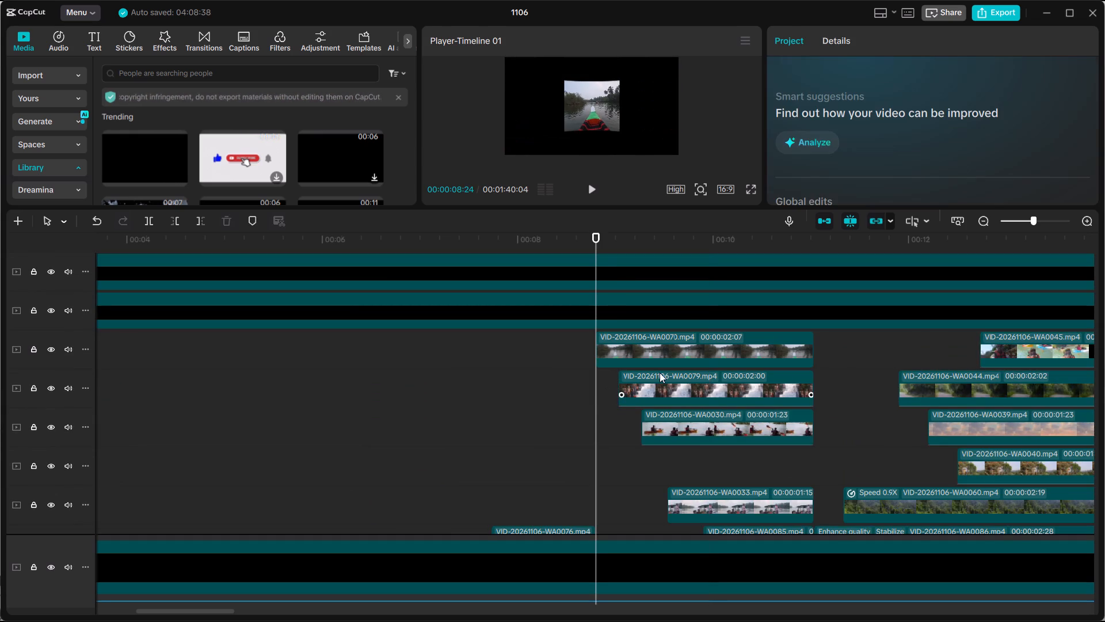
{"action": "left_click", "coordinate": [660, 373]}
{"action": "left_click_drag", "start_coordinate": [620, 382], "coordinate": [608, 381]}
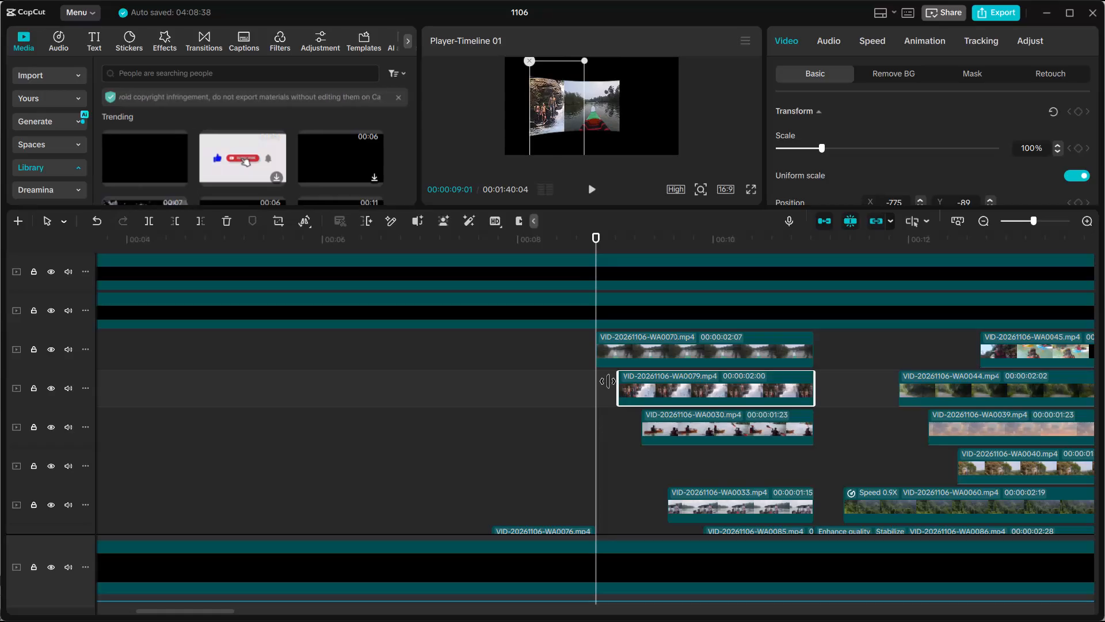
{"action": "left_click_drag", "start_coordinate": [608, 381], "coordinate": [607, 381]}
{"action": "left_click_drag", "start_coordinate": [646, 381], "coordinate": [634, 380]}
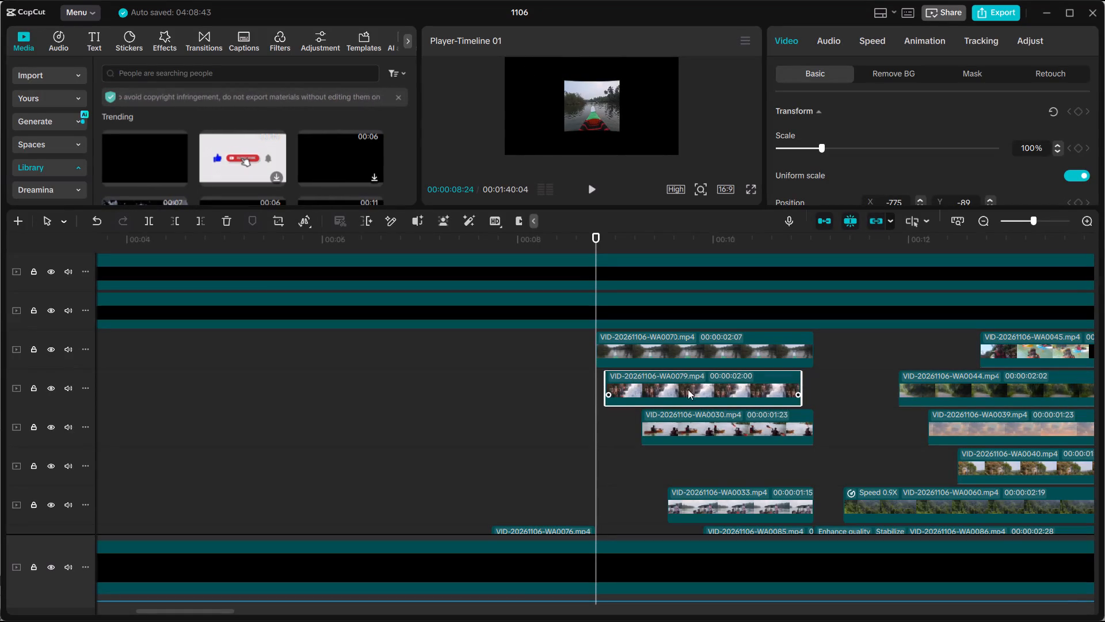
{"action": "left_click_drag", "start_coordinate": [801, 387], "coordinate": [810, 390]}
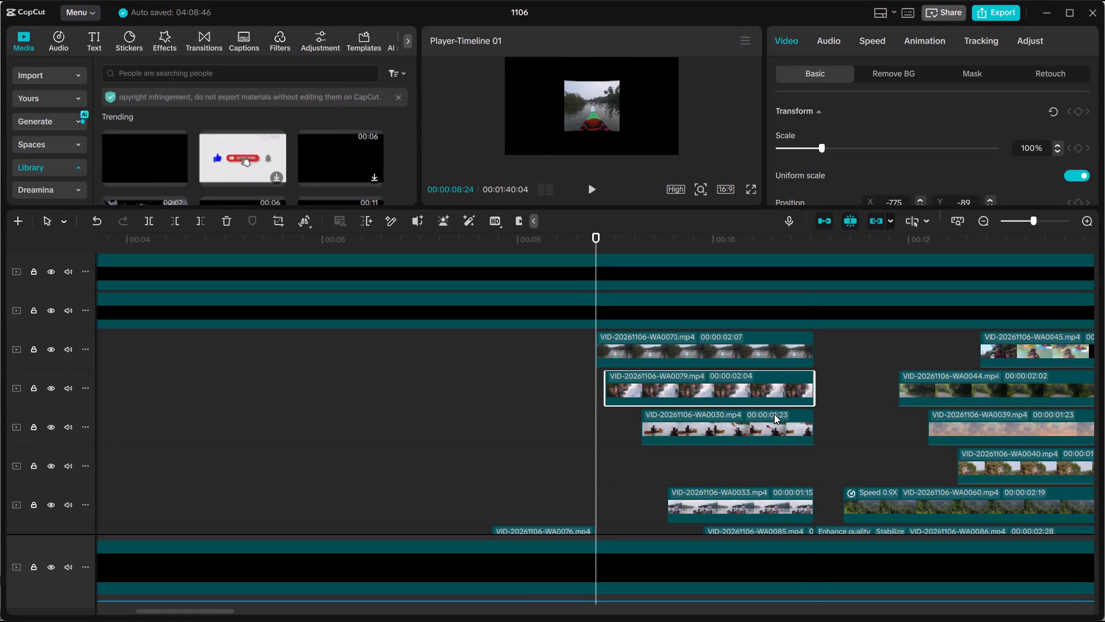
Shift clip VID-20261106-WA0030 earlier to start at about 00:00:09:03, and extend its end to 00:00:11:01 for a 00:00:01:28 duration.
{"action": "left_click", "coordinate": [724, 428]}
{"action": "left_click_drag", "start_coordinate": [722, 428], "coordinate": [707, 430]}
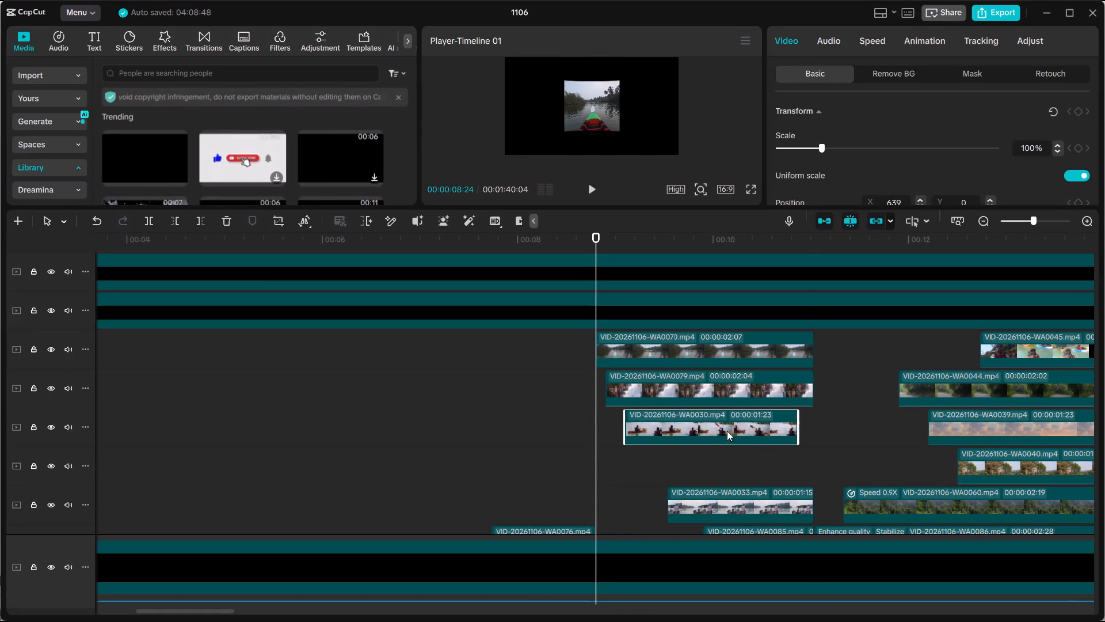
{"action": "left_click_drag", "start_coordinate": [797, 423], "coordinate": [810, 425]}
Shift clip VID-20261106-WA0033 earlier to start at about 00:00:09:10, and extend its end to 00:00:11:01 for a 00:00:01:21 duration.
{"action": "scroll", "coordinate": [798, 426], "scroll_direction": "down", "scroll_amount": 2}
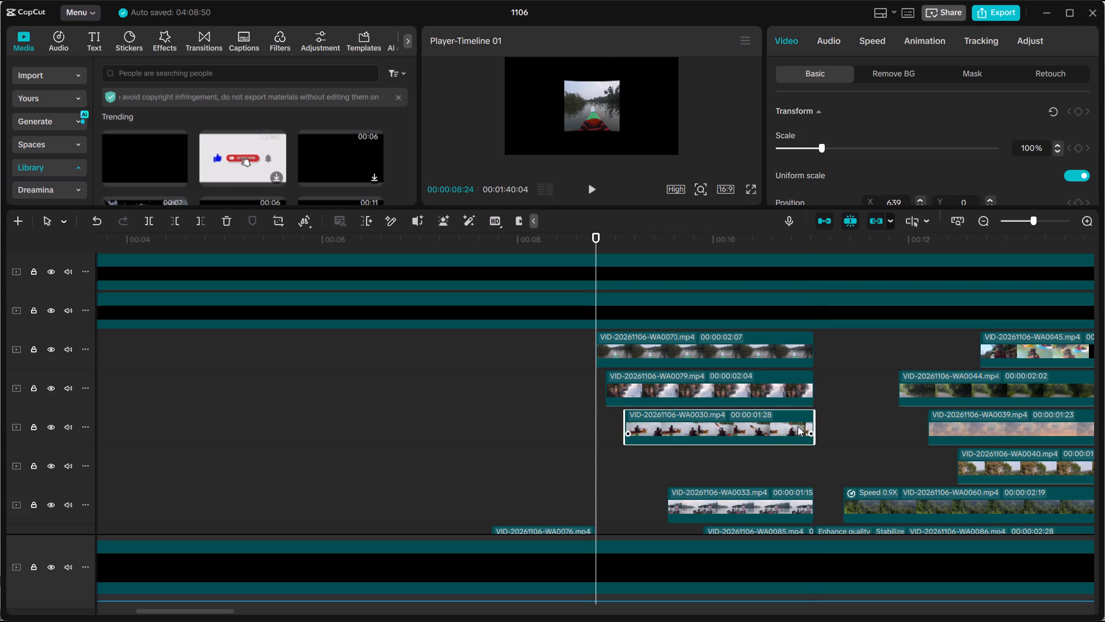
{"action": "scroll", "coordinate": [798, 426], "scroll_direction": "down", "scroll_amount": 1}
{"action": "left_click", "coordinate": [716, 455]}
{"action": "left_click_drag", "start_coordinate": [716, 451], "coordinate": [709, 418]}
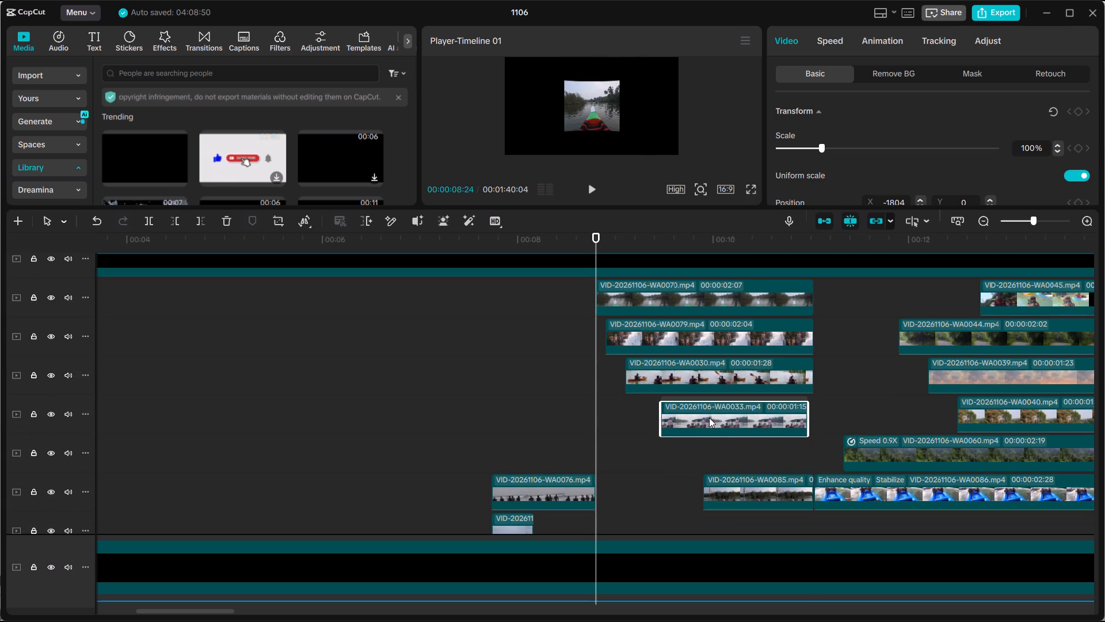
{"action": "left_click_drag", "start_coordinate": [709, 418], "coordinate": [708, 418]}
{"action": "left_click_drag", "start_coordinate": [780, 415], "coordinate": [765, 416]}
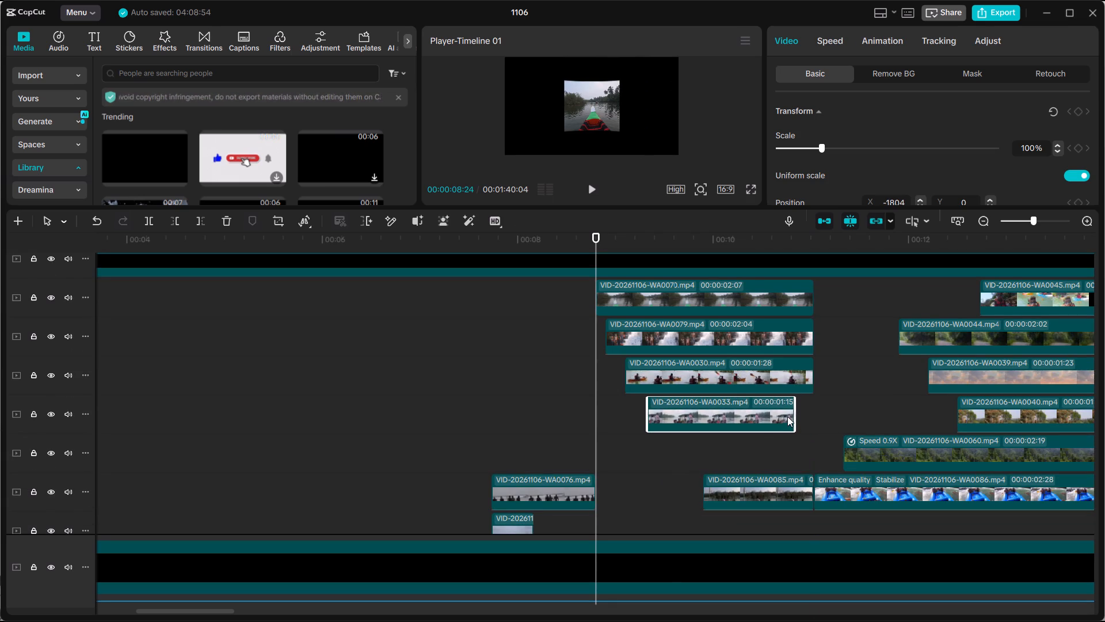
{"action": "left_click_drag", "start_coordinate": [798, 415], "coordinate": [814, 415]}
{"action": "left_click", "coordinate": [787, 411]}
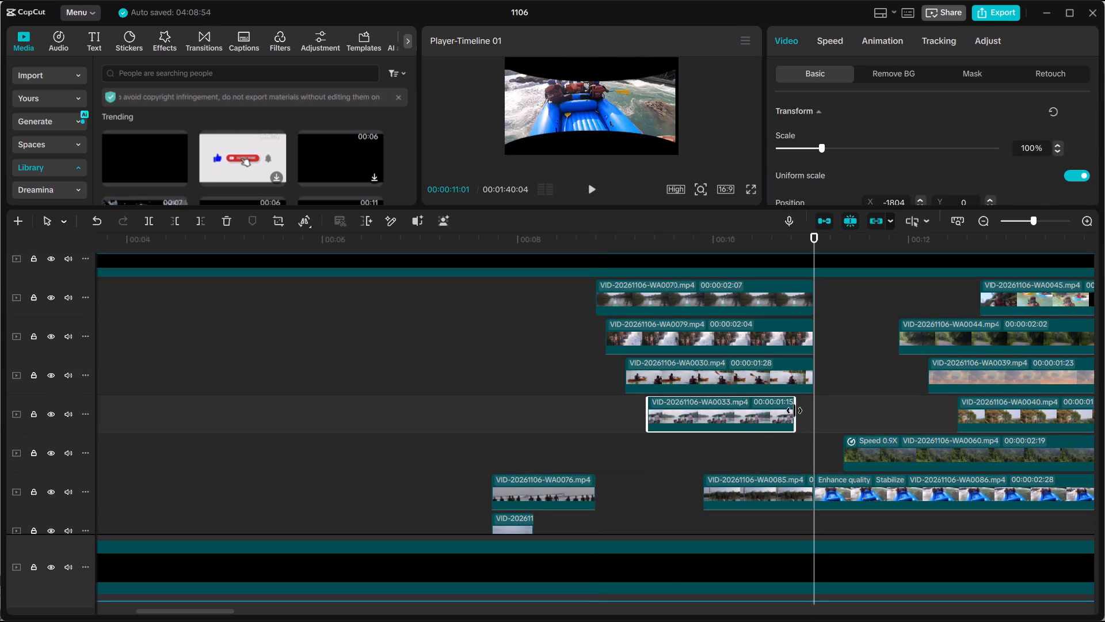
{"action": "left_click_drag", "start_coordinate": [794, 411], "coordinate": [810, 413]}
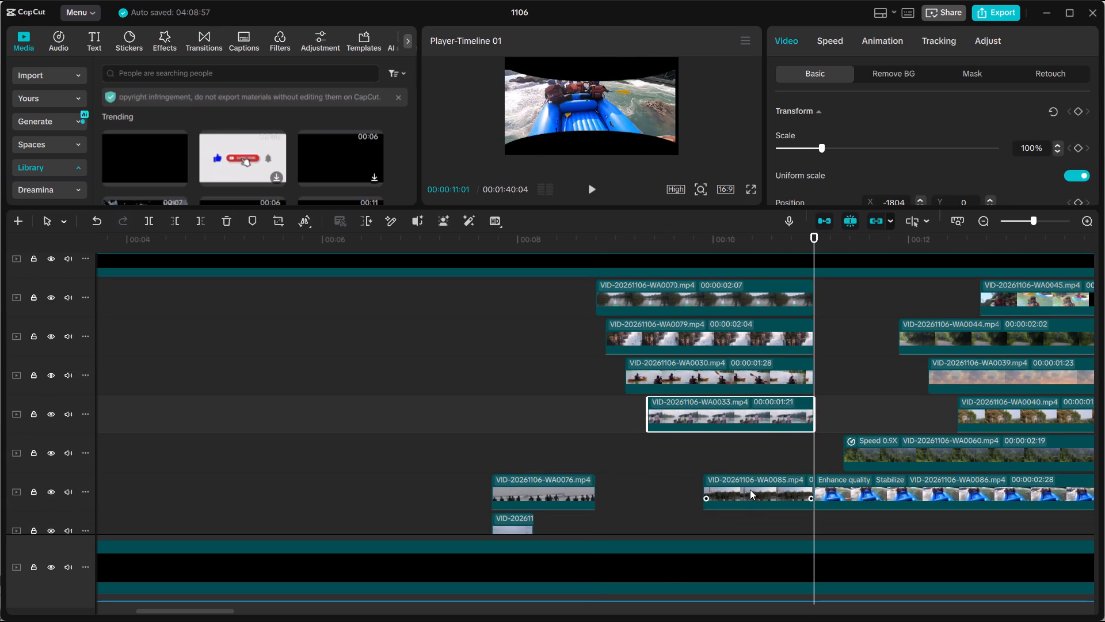
Move clip VID-20261106-WA0085 to about 00:00:09:20 on the track directly below WA0033, and extend its end to 00:00:11:01.
{"action": "left_click", "coordinate": [750, 490]}
{"action": "left_click_drag", "start_coordinate": [750, 490], "coordinate": [727, 459]}
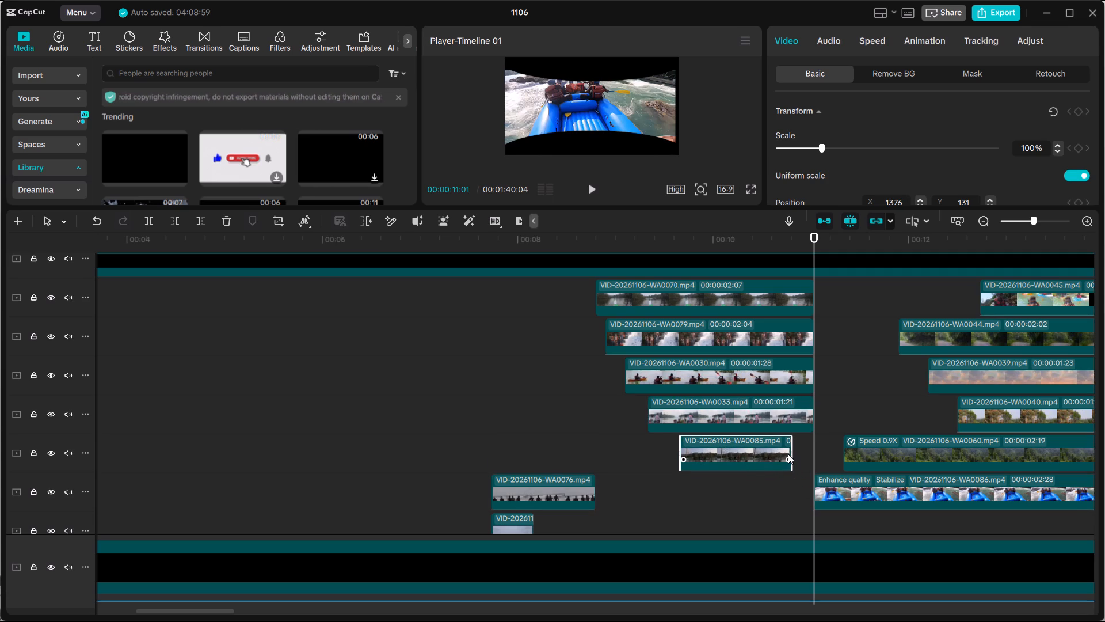
{"action": "left_click_drag", "start_coordinate": [790, 454], "coordinate": [813, 457]}
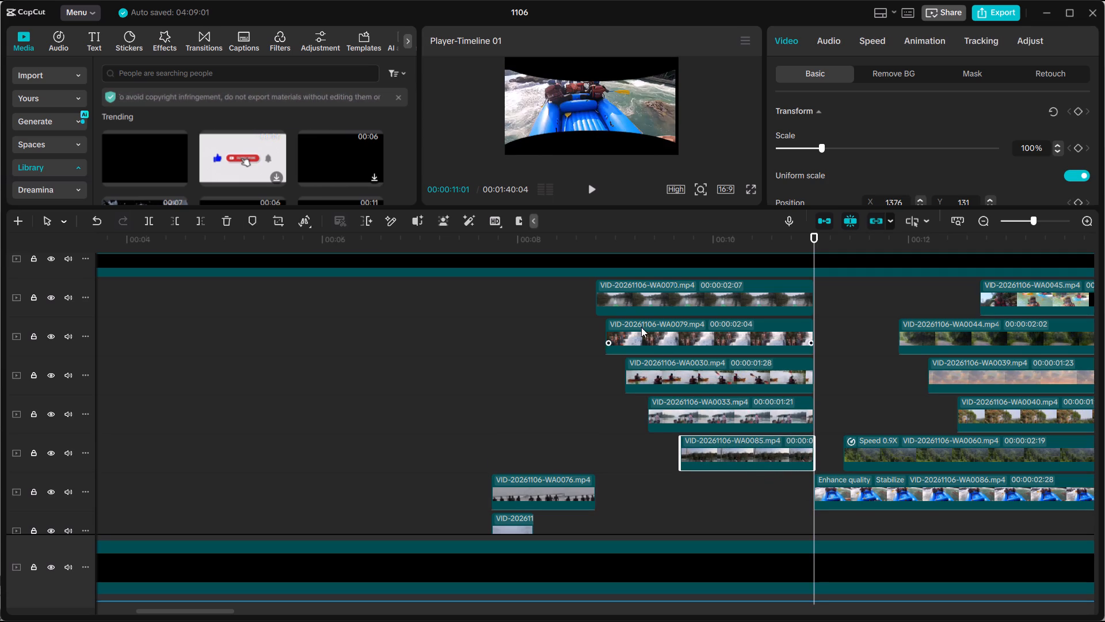
Play the restaggered boating clips, and replay them from 00:00:05:24 to check how the split screens enter.
{"action": "left_click", "coordinate": [588, 240]}
{"action": "left_click", "coordinate": [593, 182]}
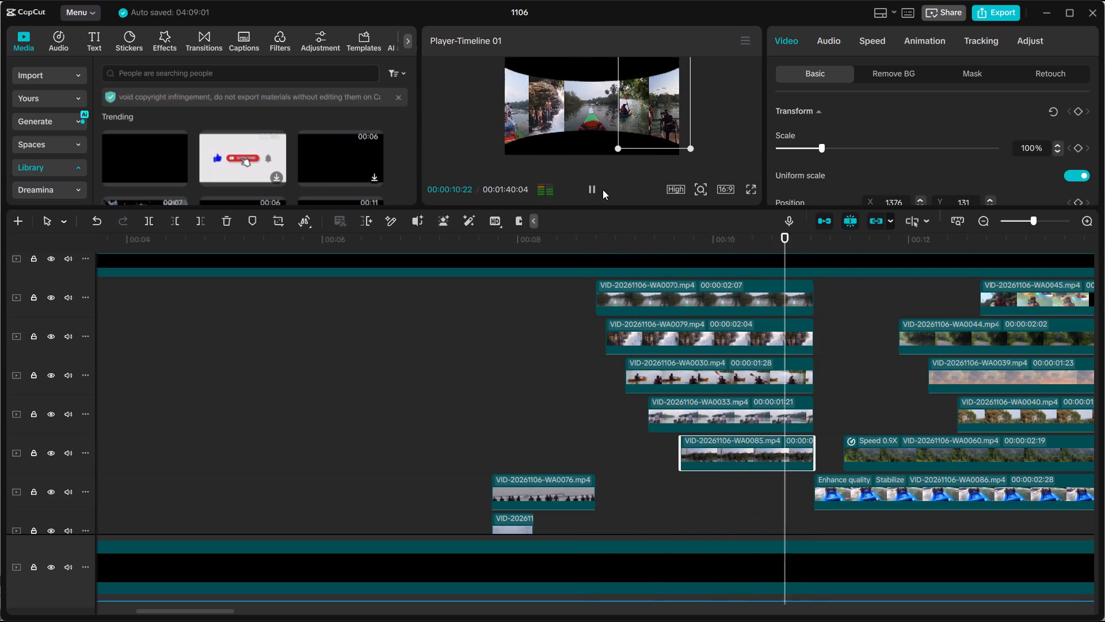
{"action": "left_click", "coordinate": [603, 189]}
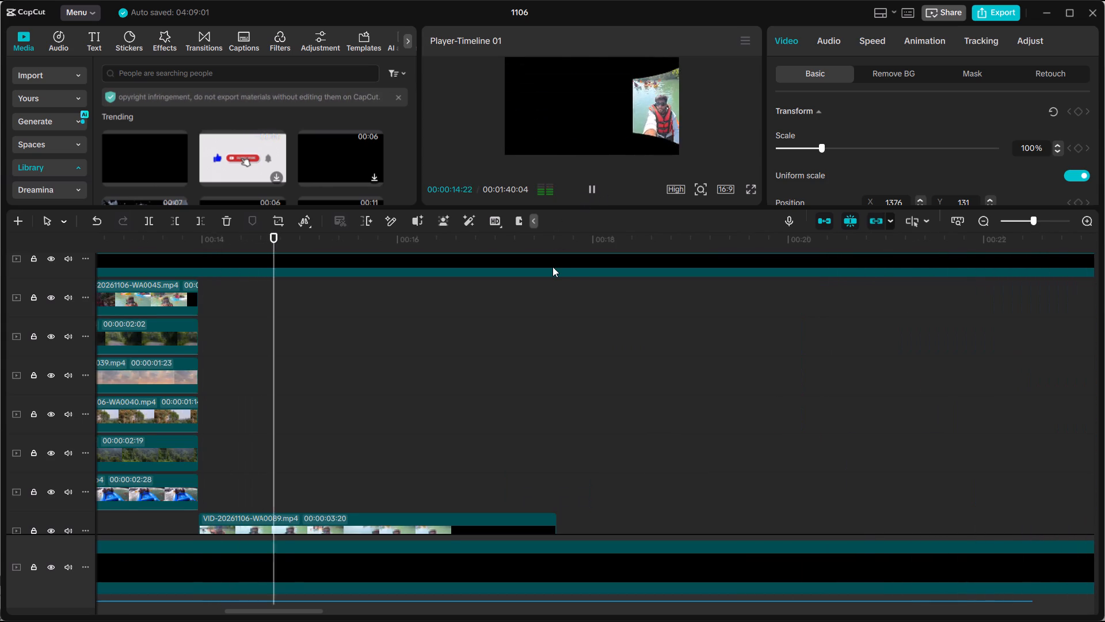
{"action": "scroll", "coordinate": [552, 267], "scroll_direction": "down", "scroll_amount": 20, "text": "ctrl"}
{"action": "left_click_drag", "start_coordinate": [302, 238], "coordinate": [129, 263]}
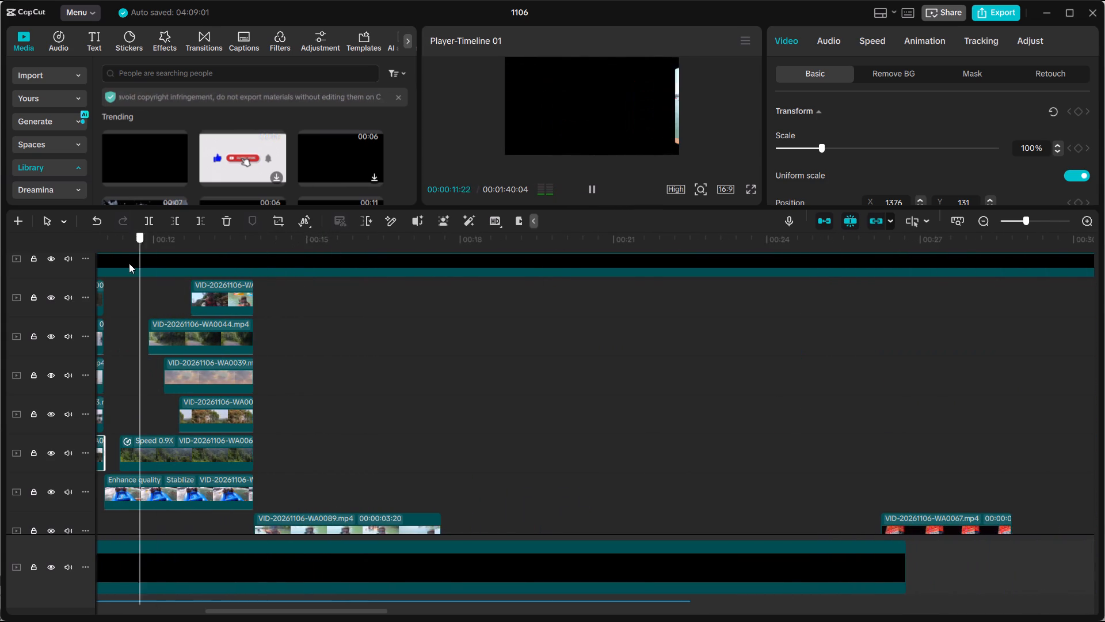
{"action": "left_click_drag", "start_coordinate": [129, 263], "coordinate": [116, 266]}
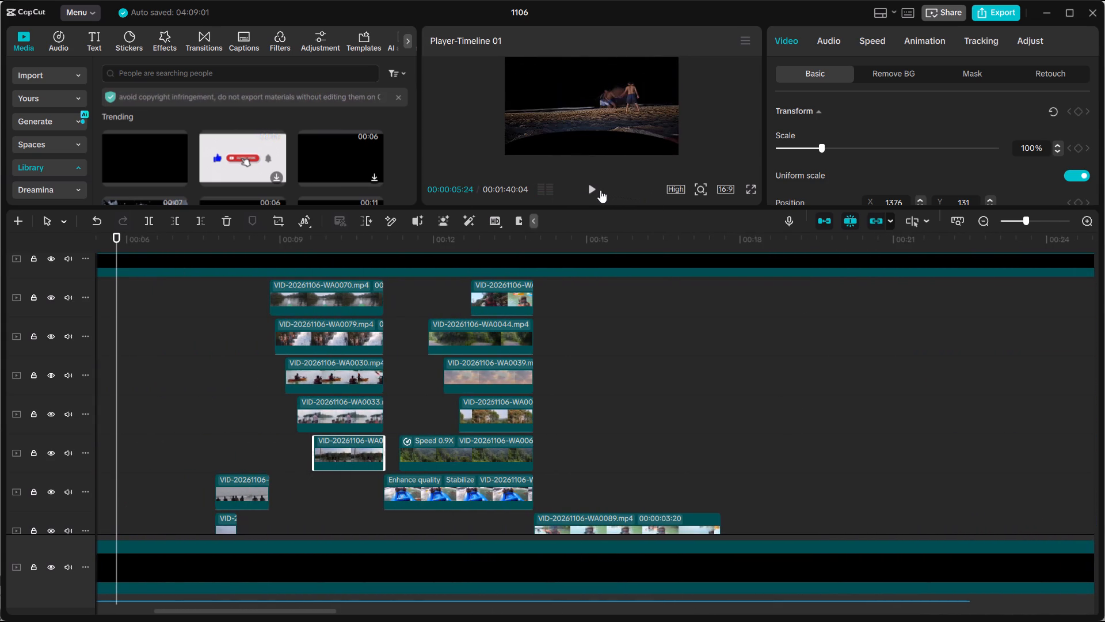
{"action": "left_click", "coordinate": [588, 190]}
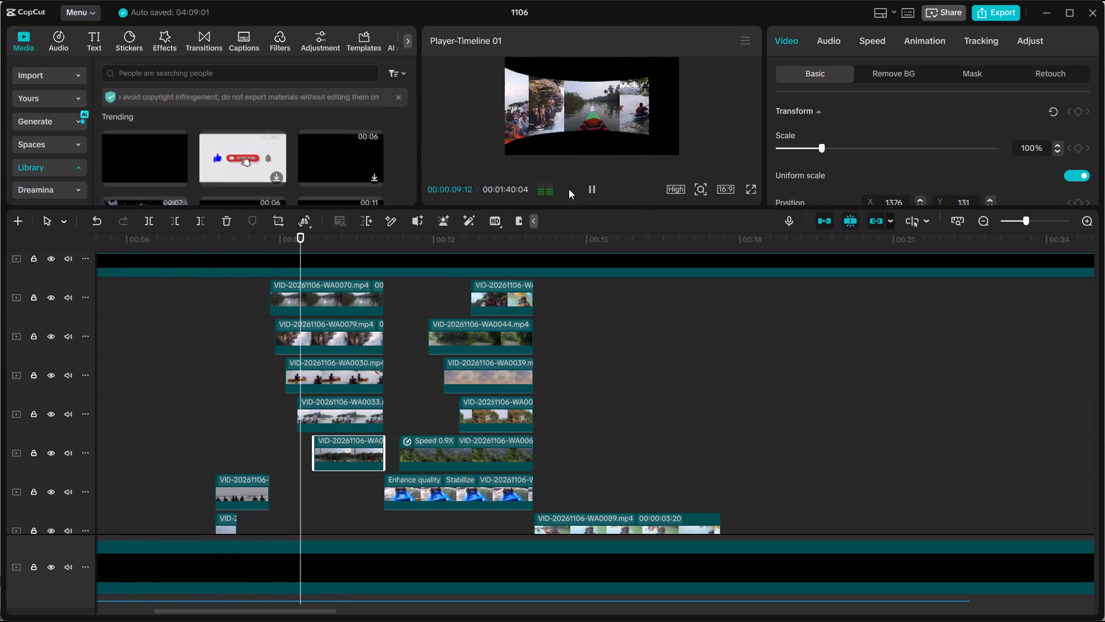
{"action": "left_click", "coordinate": [595, 187]}
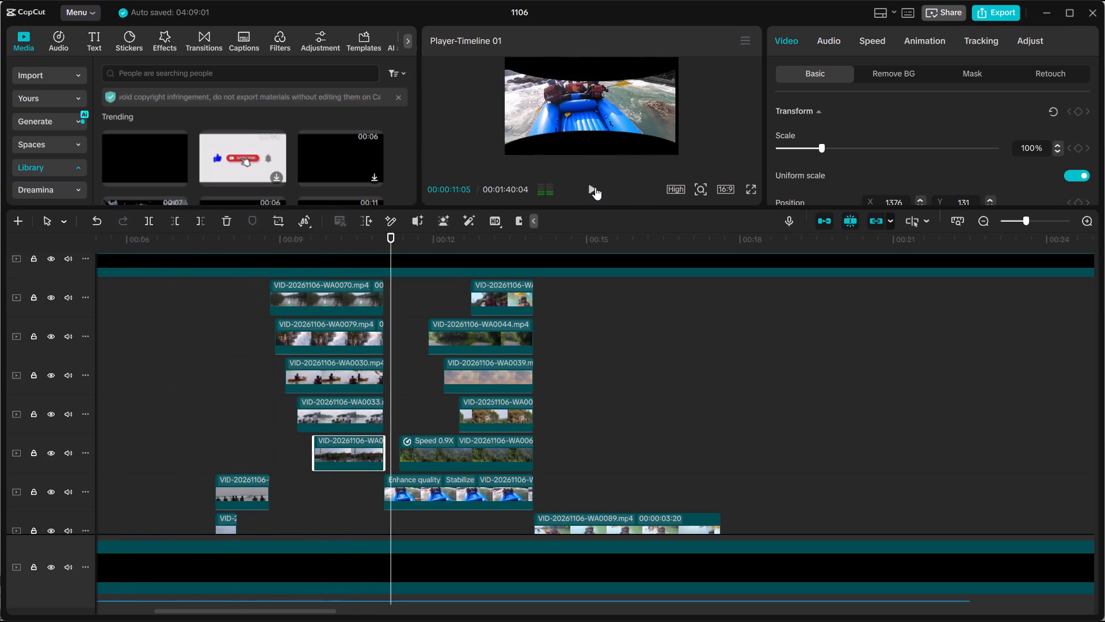
Trim the end of clip VID-20261106-WA0033 back to 00:00:09:26.
{"action": "scroll", "coordinate": [378, 366], "scroll_direction": "up", "scroll_amount": 5}
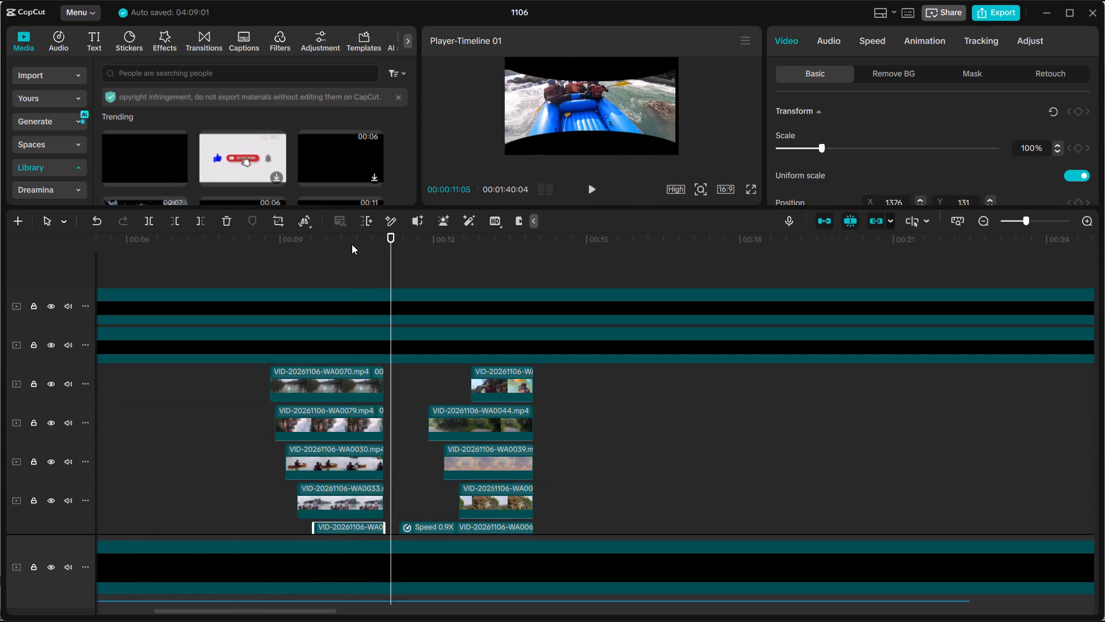
{"action": "left_click", "coordinate": [350, 238]}
{"action": "scroll", "coordinate": [348, 341], "scroll_direction": "down", "scroll_amount": 6}
{"action": "scroll", "coordinate": [364, 375], "scroll_direction": "up", "scroll_amount": 7, "text": "ctrl"}
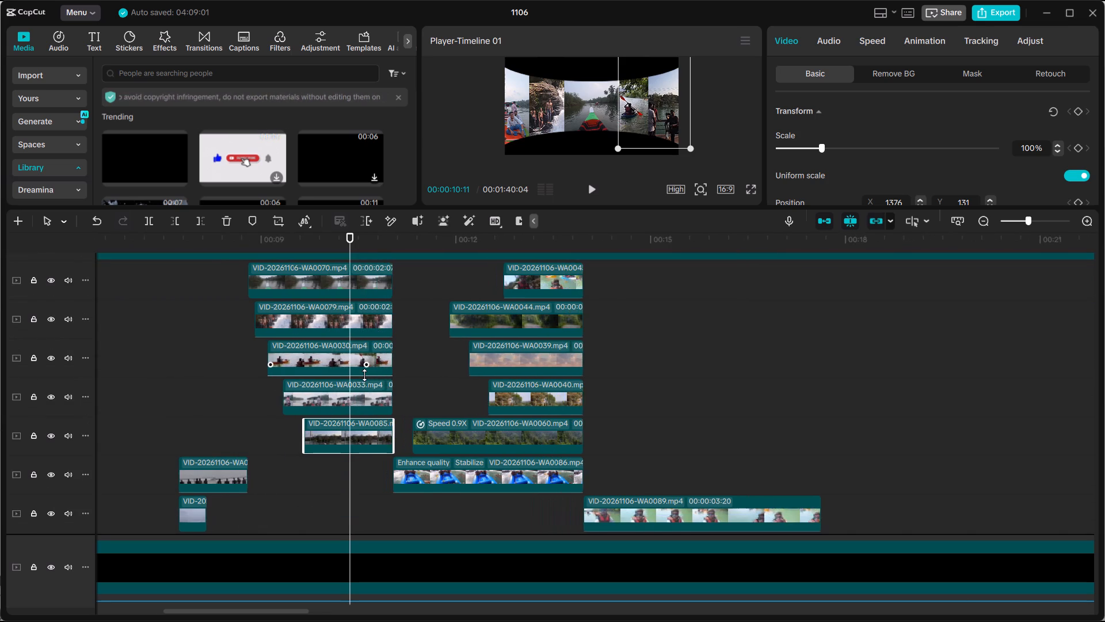
{"action": "scroll", "coordinate": [364, 375], "scroll_direction": "up", "scroll_amount": 13, "text": "ctrl"}
{"action": "left_click_drag", "start_coordinate": [294, 242], "coordinate": [270, 252]}
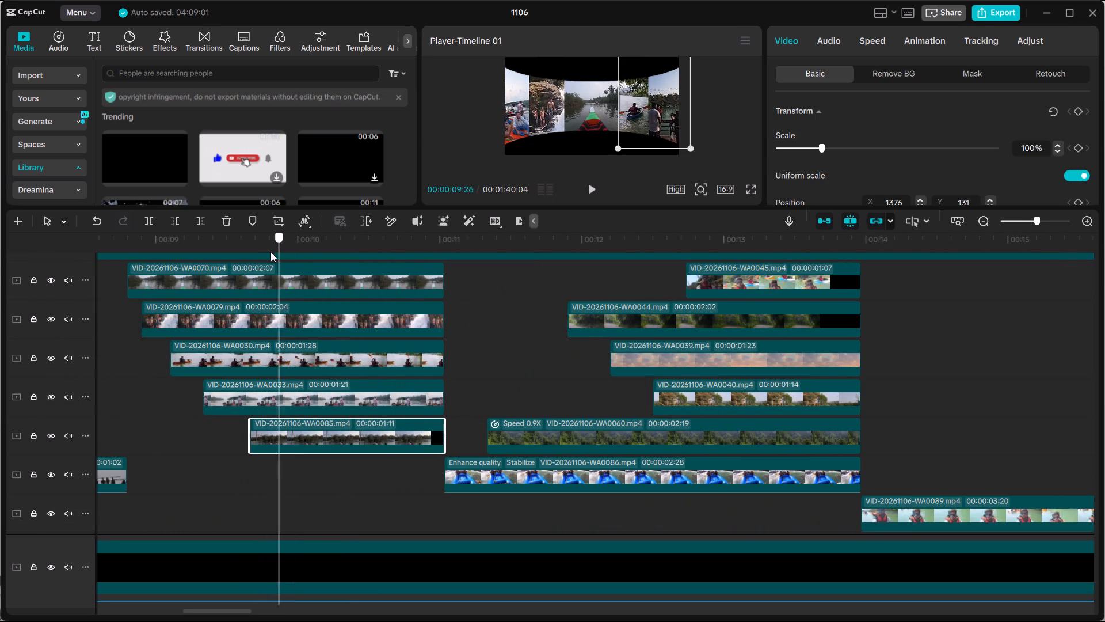
{"action": "left_click_drag", "start_coordinate": [270, 252], "coordinate": [266, 258]}
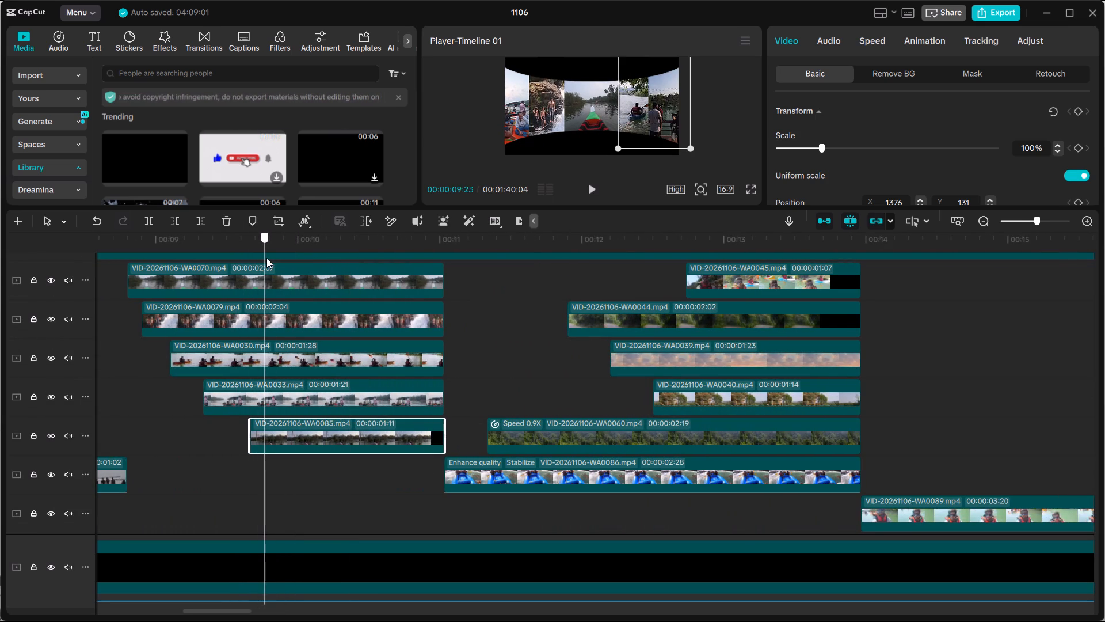
{"action": "left_click_drag", "start_coordinate": [266, 258], "coordinate": [278, 261]}
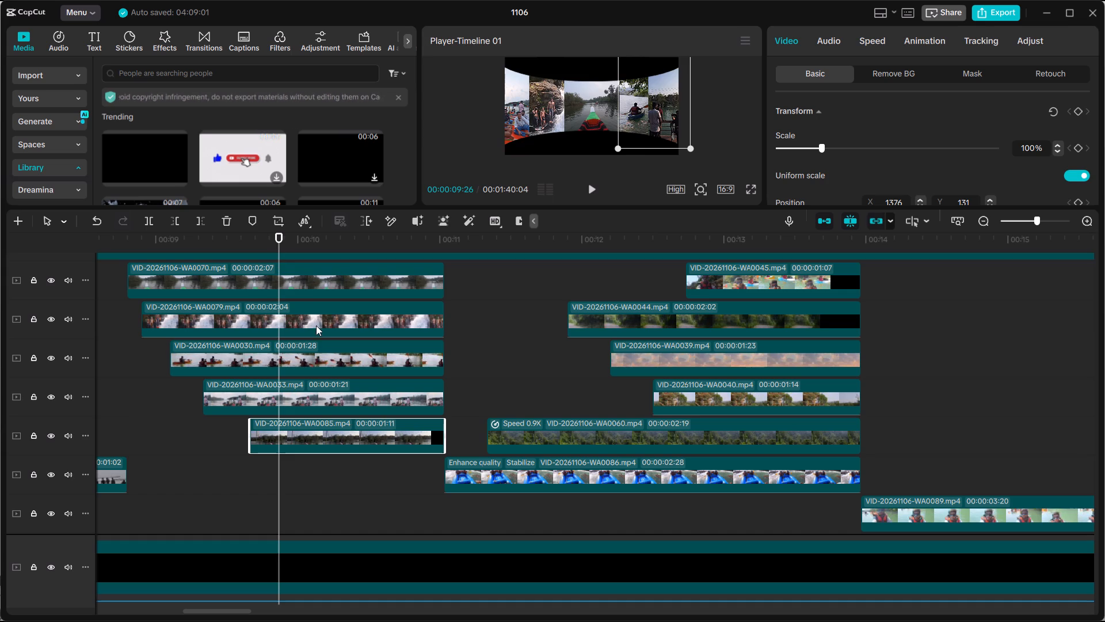
{"action": "scroll", "coordinate": [323, 349], "scroll_direction": "up", "scroll_amount": 8}
{"action": "left_click", "coordinate": [332, 396]}
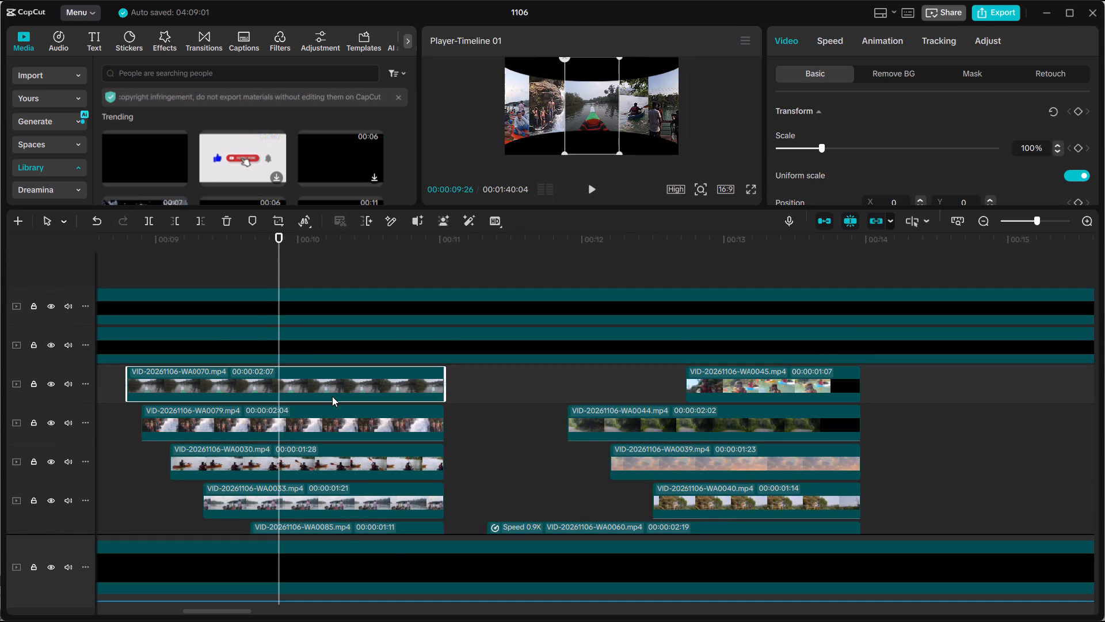
{"action": "left_click", "coordinate": [322, 428]}
{"action": "left_click", "coordinate": [332, 446]}
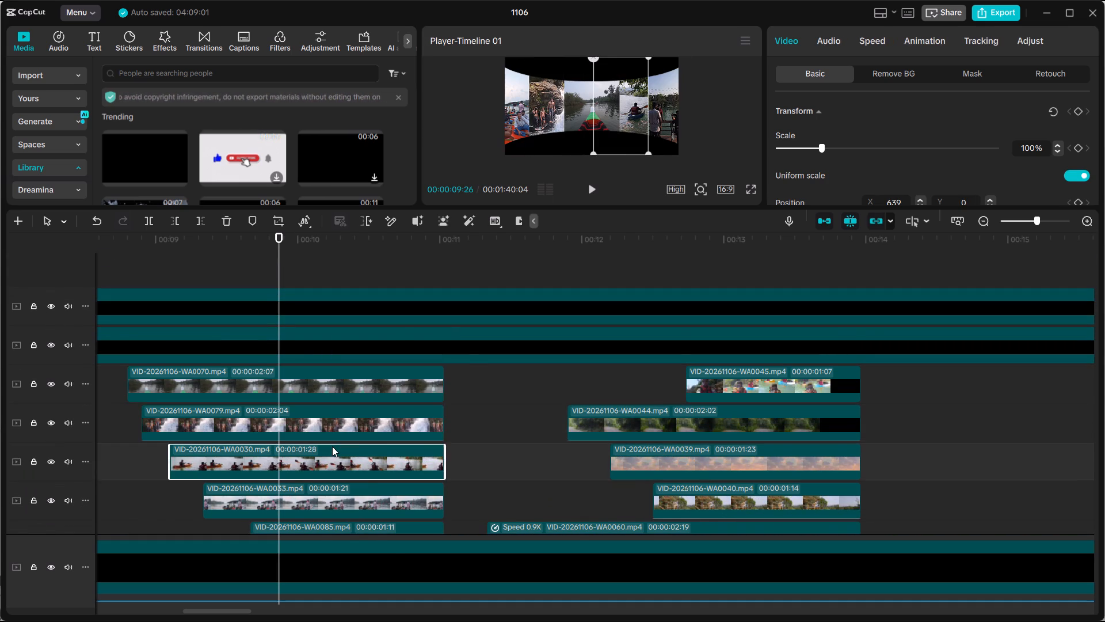
{"action": "scroll", "coordinate": [332, 446], "scroll_direction": "down", "scroll_amount": 1}
{"action": "left_click", "coordinate": [337, 483]}
{"action": "scroll", "coordinate": [335, 483], "scroll_direction": "down", "scroll_amount": 3}
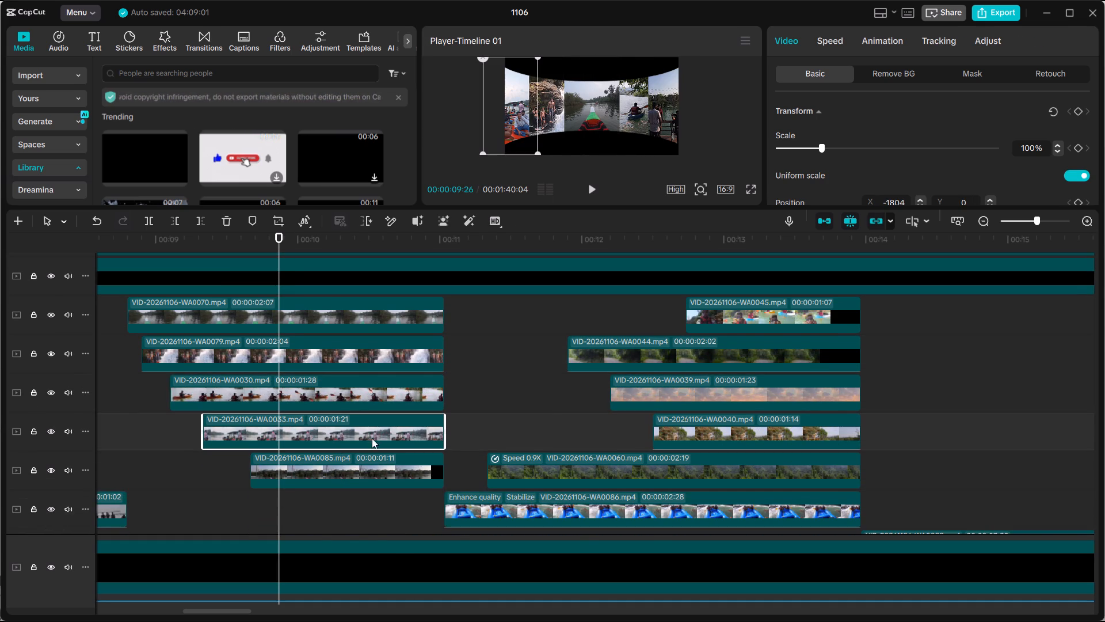
{"action": "left_click_drag", "start_coordinate": [444, 434], "coordinate": [397, 428]}
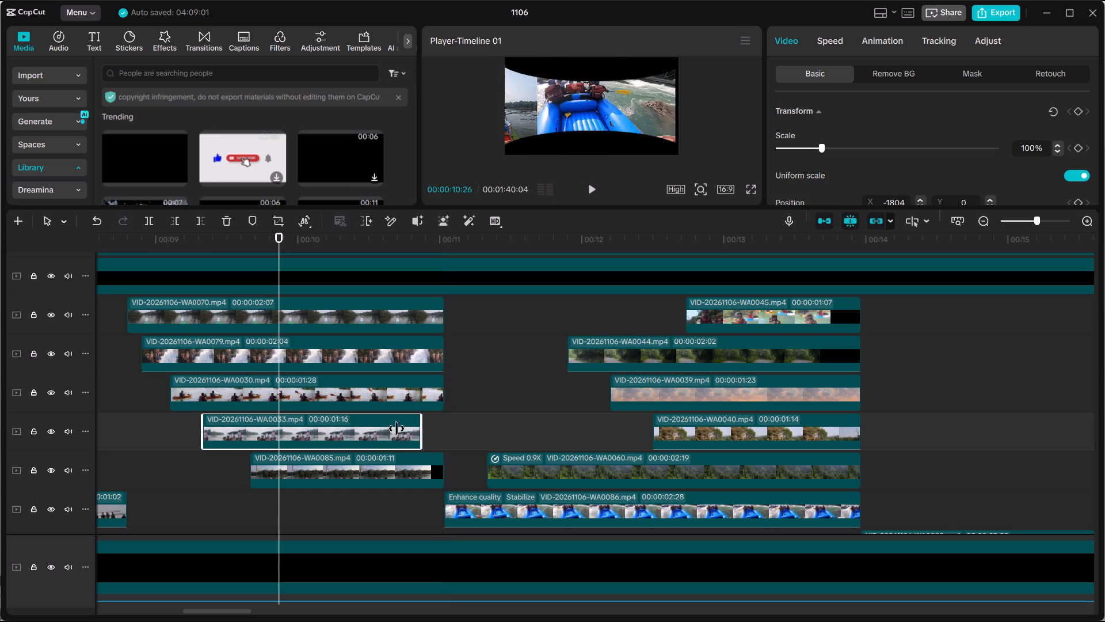
{"action": "left_click_drag", "start_coordinate": [397, 428], "coordinate": [303, 420]}
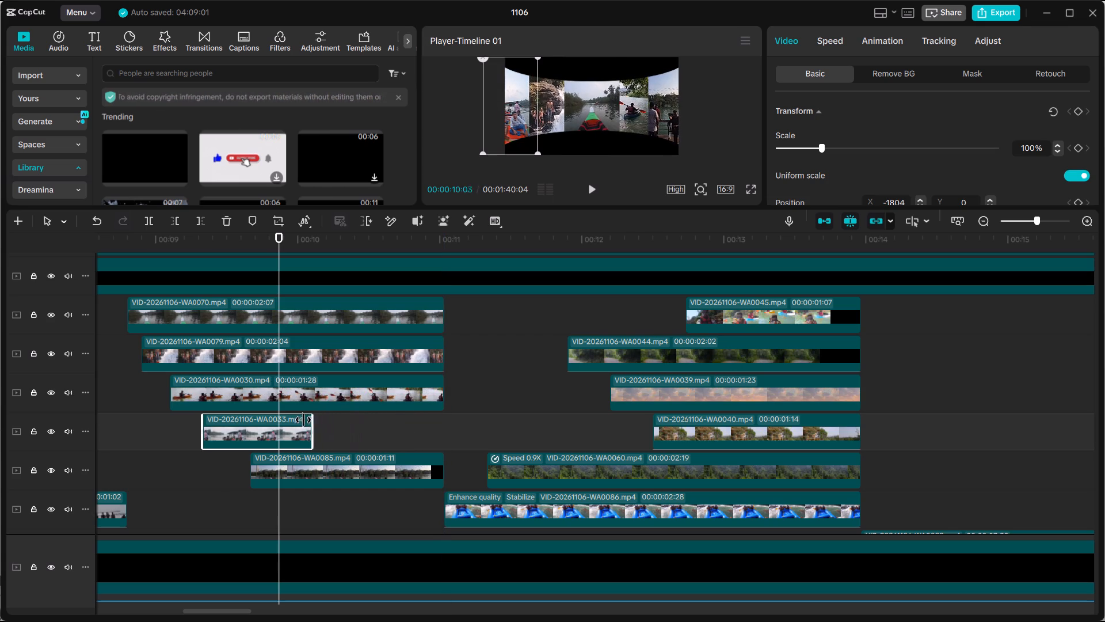
{"action": "left_click_drag", "start_coordinate": [303, 420], "coordinate": [276, 417]}
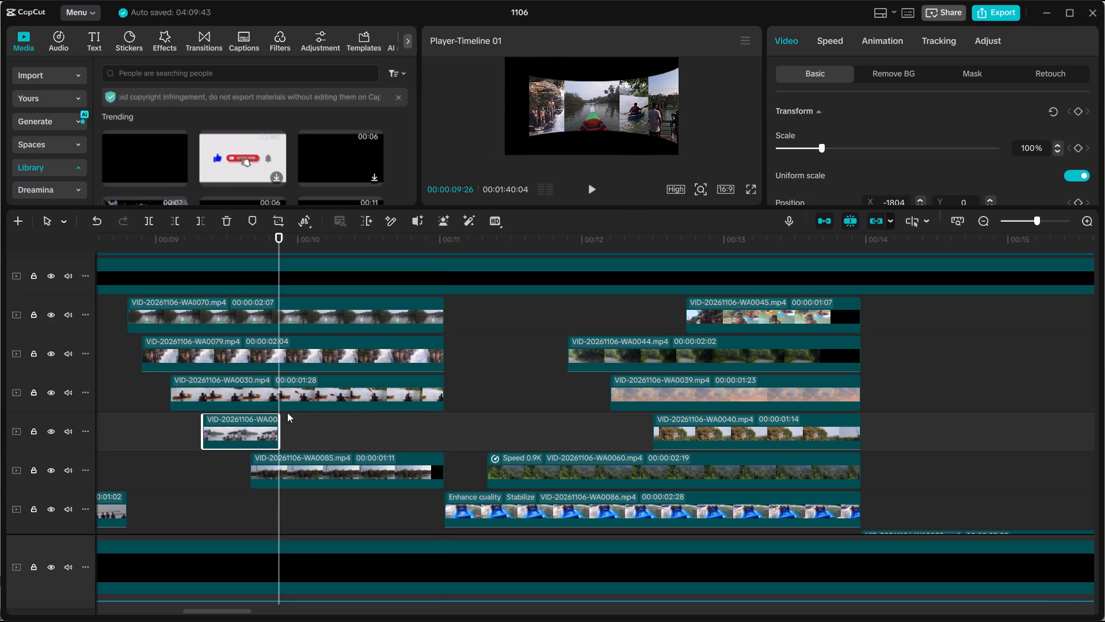
Trim the end of clip VID-20261106-WA0085 back to about 00:00:09:29.
{"action": "left_click", "coordinate": [319, 395]}
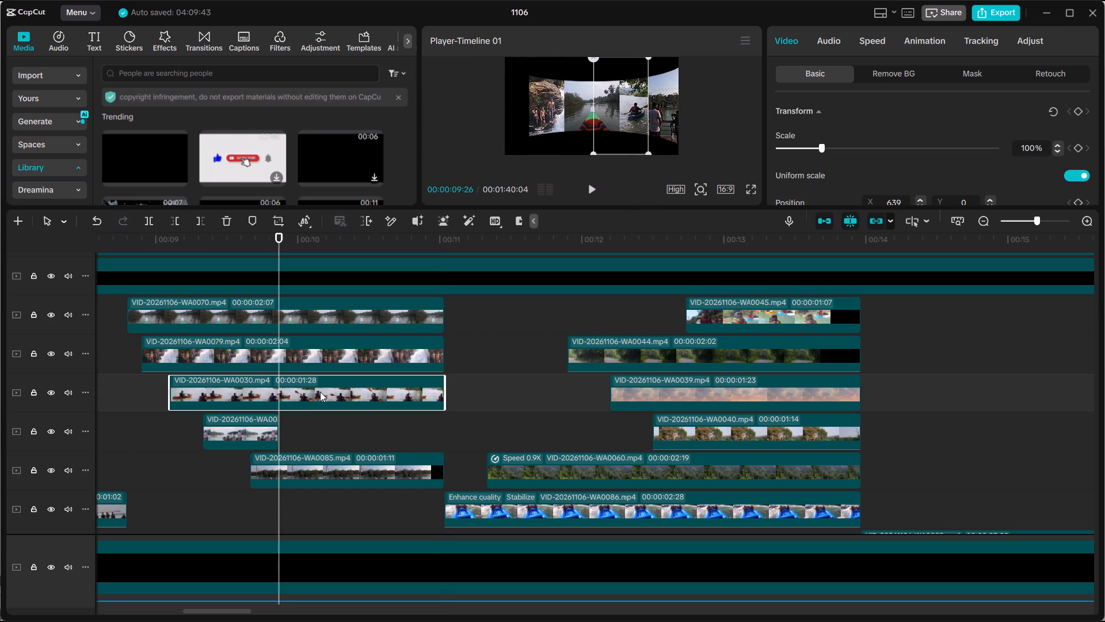
{"action": "left_click", "coordinate": [342, 475]}
{"action": "left_click_drag", "start_coordinate": [445, 479], "coordinate": [399, 472]}
{"action": "left_click_drag", "start_coordinate": [447, 466], "coordinate": [422, 464]}
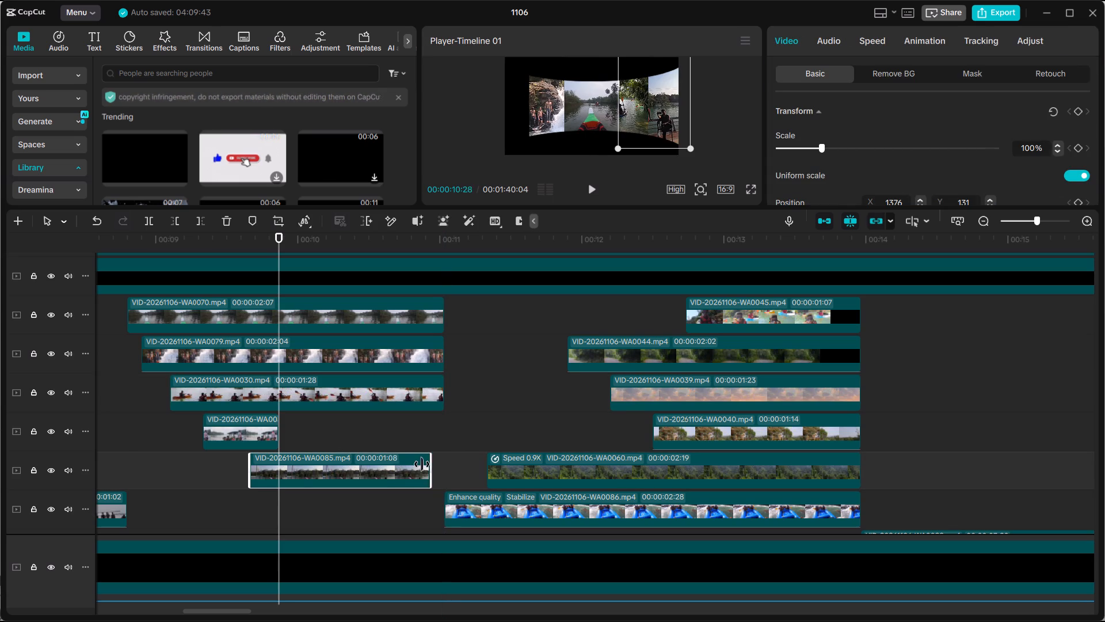
{"action": "left_click_drag", "start_coordinate": [422, 464], "coordinate": [291, 442]}
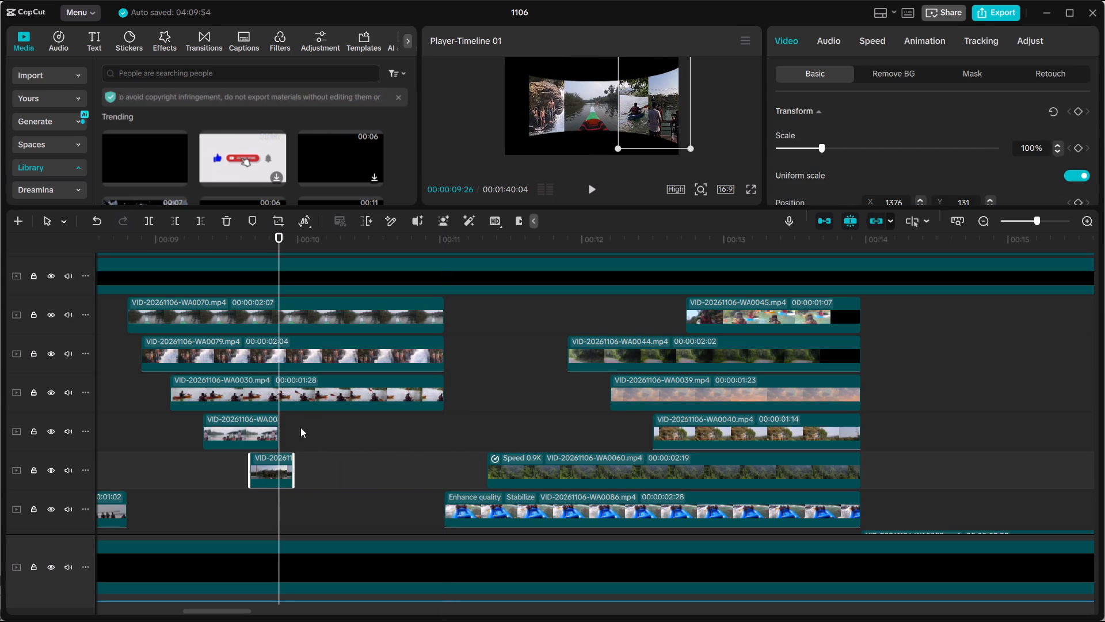
Trim the end of clip VID-20261106-WA0030 back to about 00:00:10:04, for a duration of 00:00:01:01.
{"action": "left_click", "coordinate": [306, 397]}
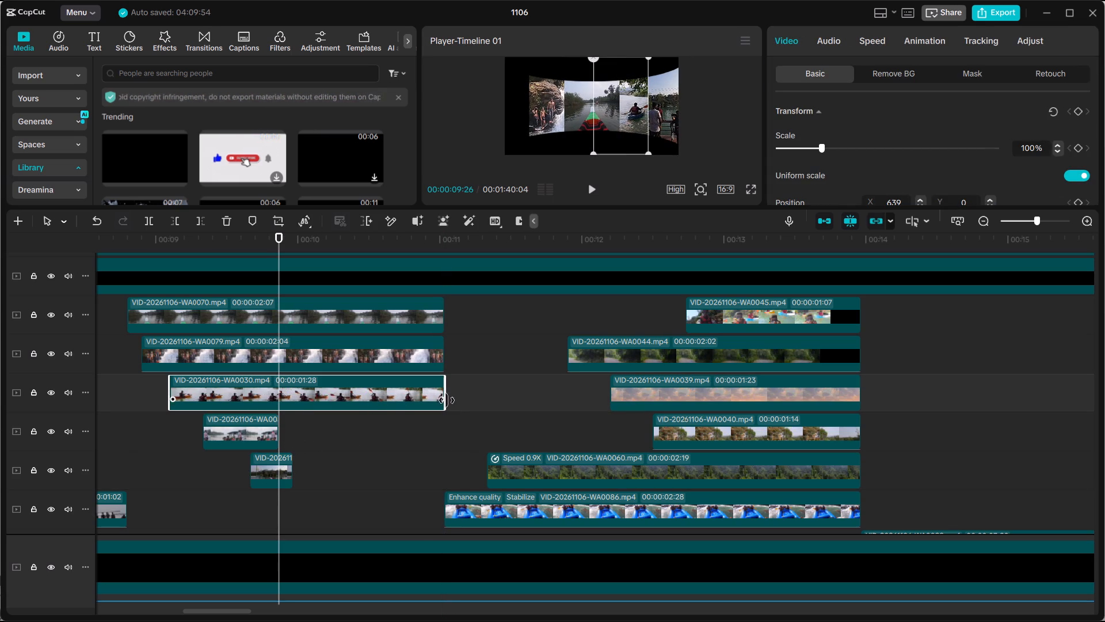
{"action": "left_click_drag", "start_coordinate": [445, 401], "coordinate": [413, 400]}
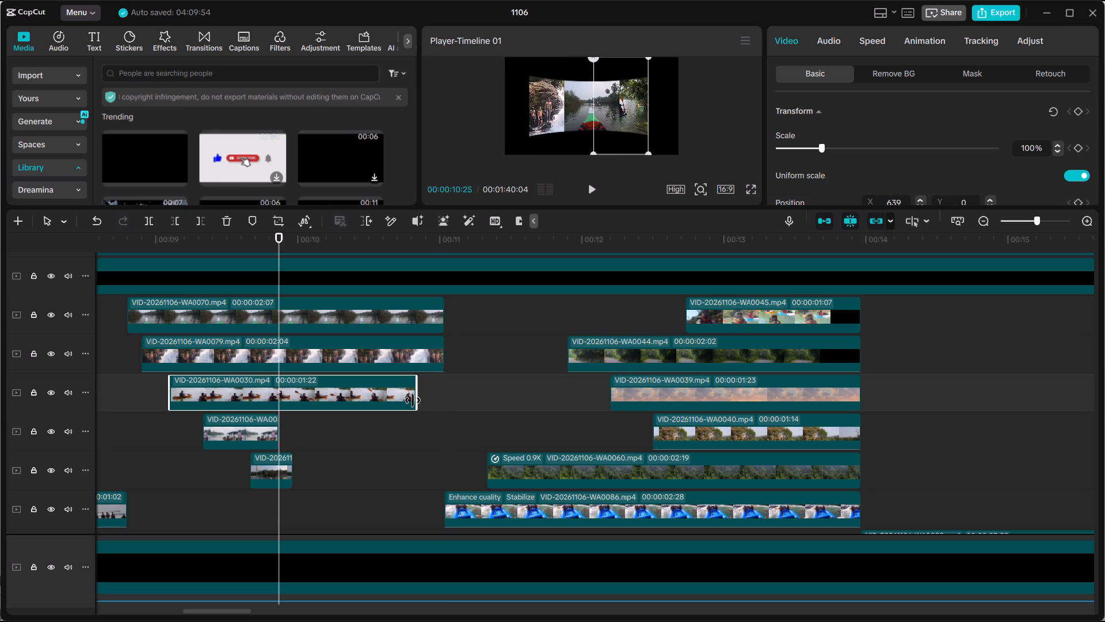
{"action": "left_click_drag", "start_coordinate": [413, 400], "coordinate": [348, 395]}
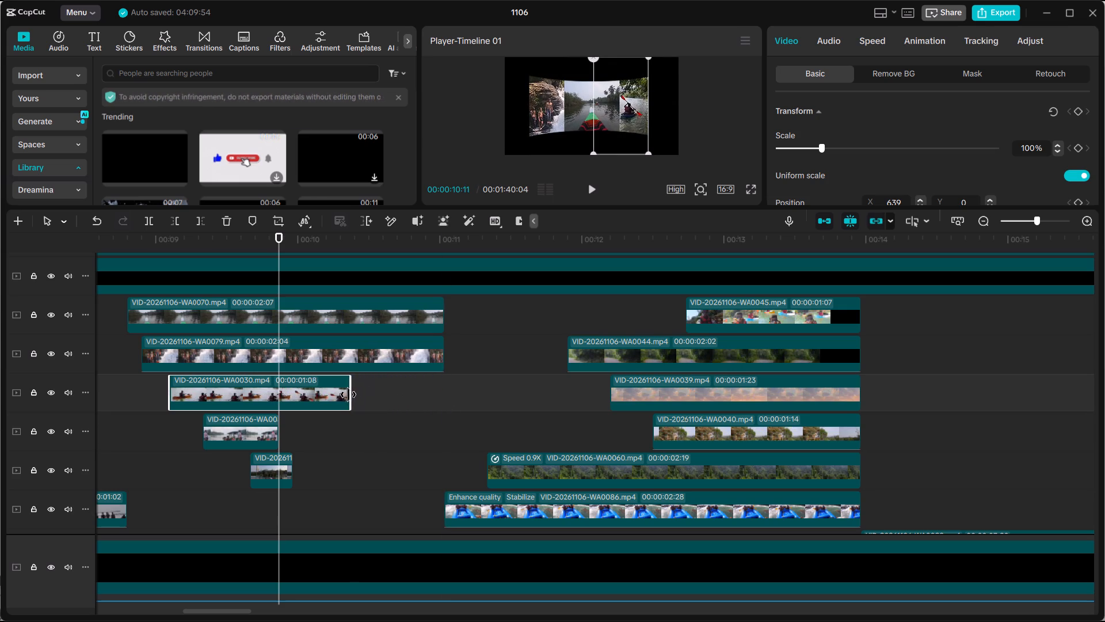
{"action": "left_click_drag", "start_coordinate": [348, 395], "coordinate": [321, 393]}
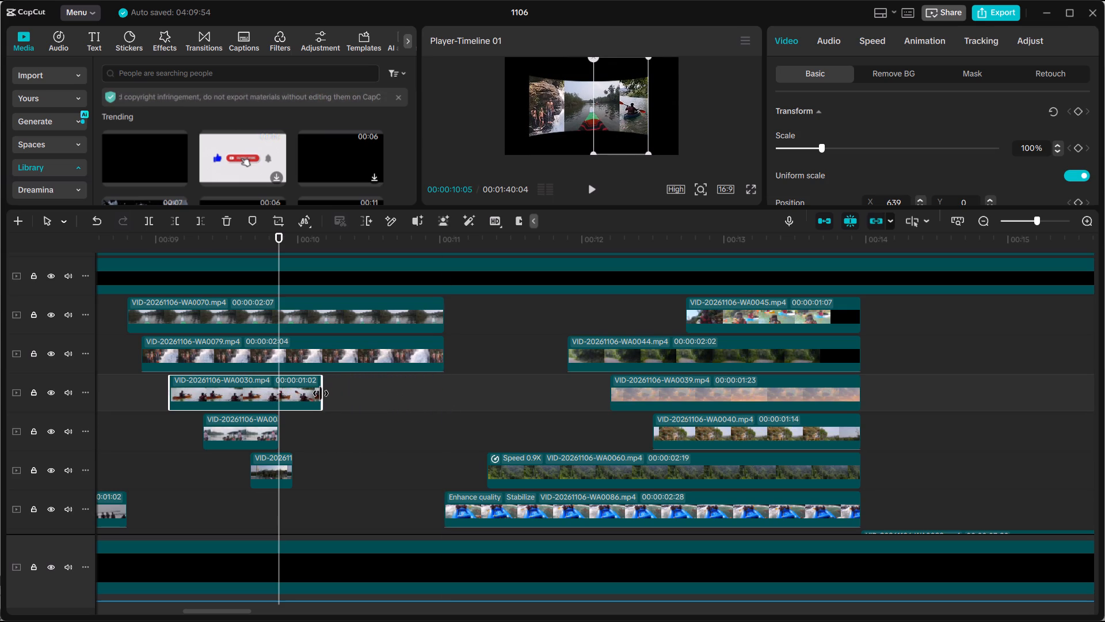
{"action": "left_click_drag", "start_coordinate": [321, 393], "coordinate": [313, 393]}
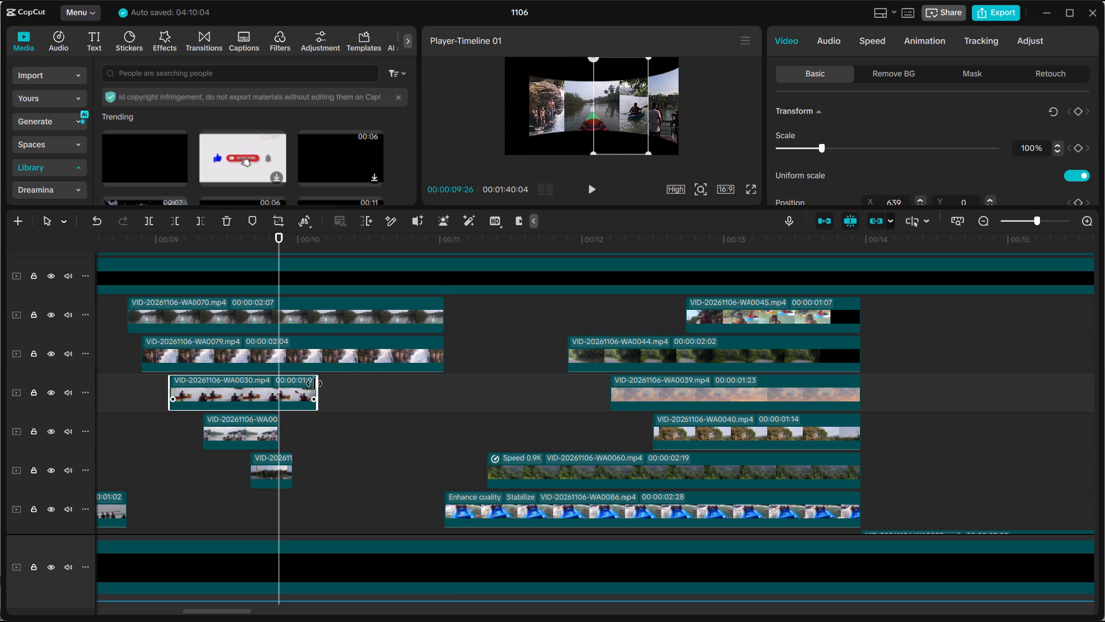
Trim the end of clip VID-20261106-WA0079 back to about 00:00:10:07, for a duration of 00:00:01:10.
{"action": "left_click", "coordinate": [317, 355]}
{"action": "left_click_drag", "start_coordinate": [443, 350], "coordinate": [436, 351]}
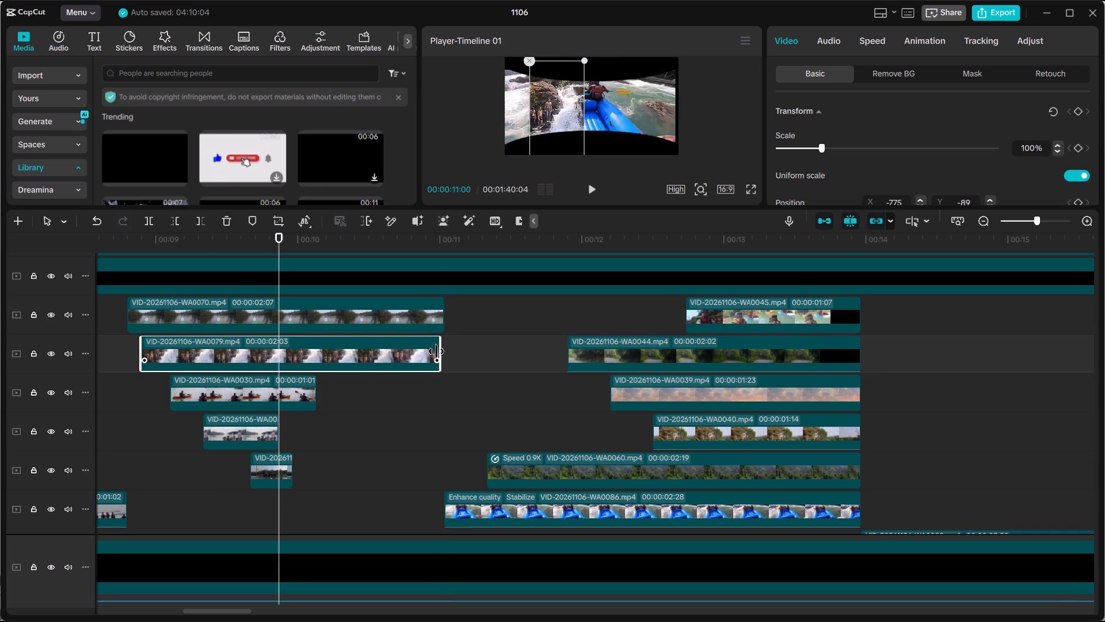
{"action": "left_click_drag", "start_coordinate": [436, 351], "coordinate": [327, 352]}
Scrub through the trimmed boating clips and play them from 00:00:08:28 to check how the split screens leave.
{"action": "left_click", "coordinate": [348, 313]}
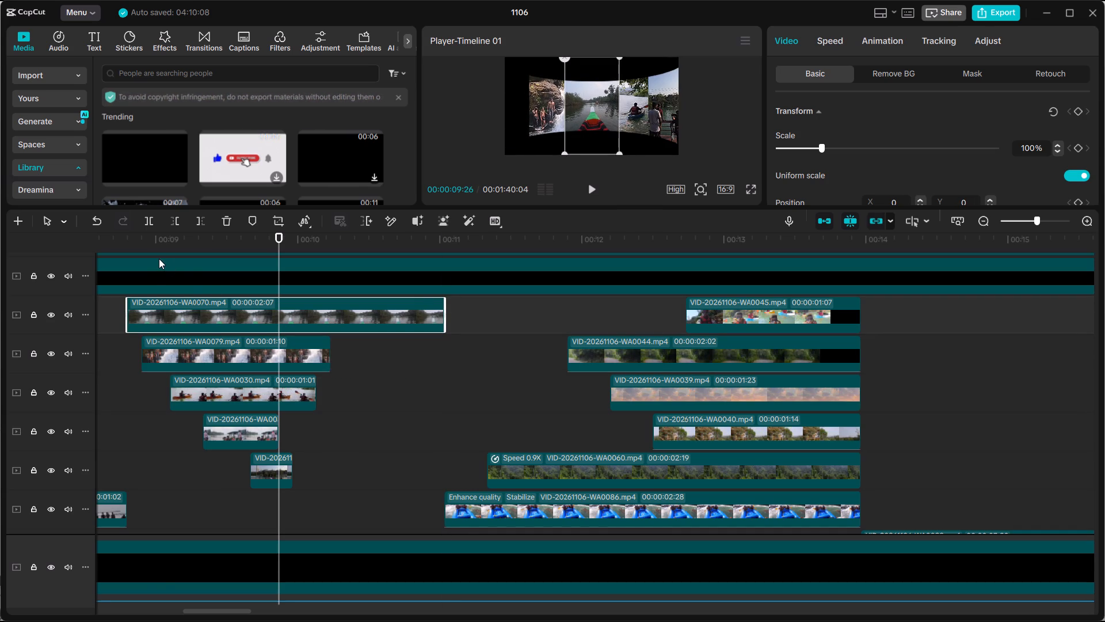
{"action": "left_click_drag", "start_coordinate": [160, 246], "coordinate": [247, 260]}
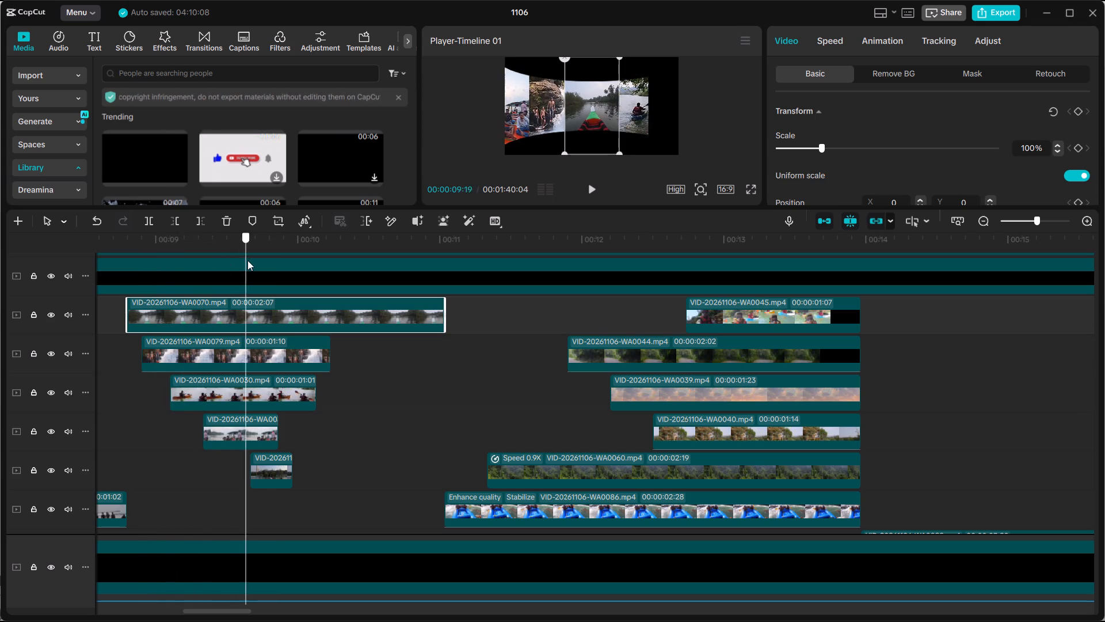
{"action": "left_click_drag", "start_coordinate": [247, 260], "coordinate": [360, 286]}
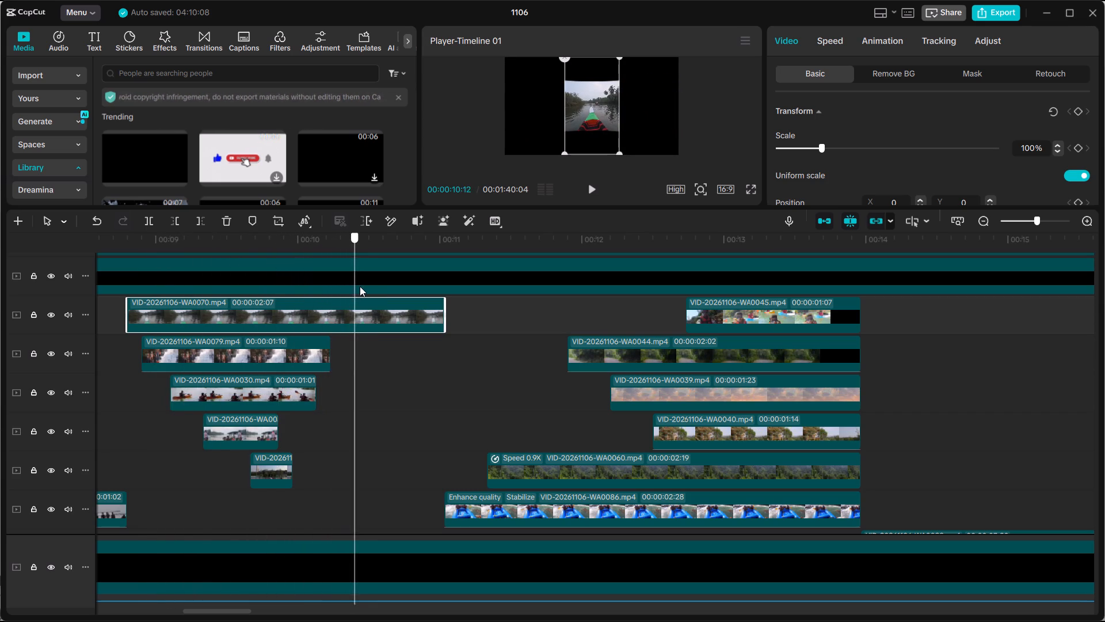
{"action": "left_click_drag", "start_coordinate": [360, 286], "coordinate": [148, 287]}
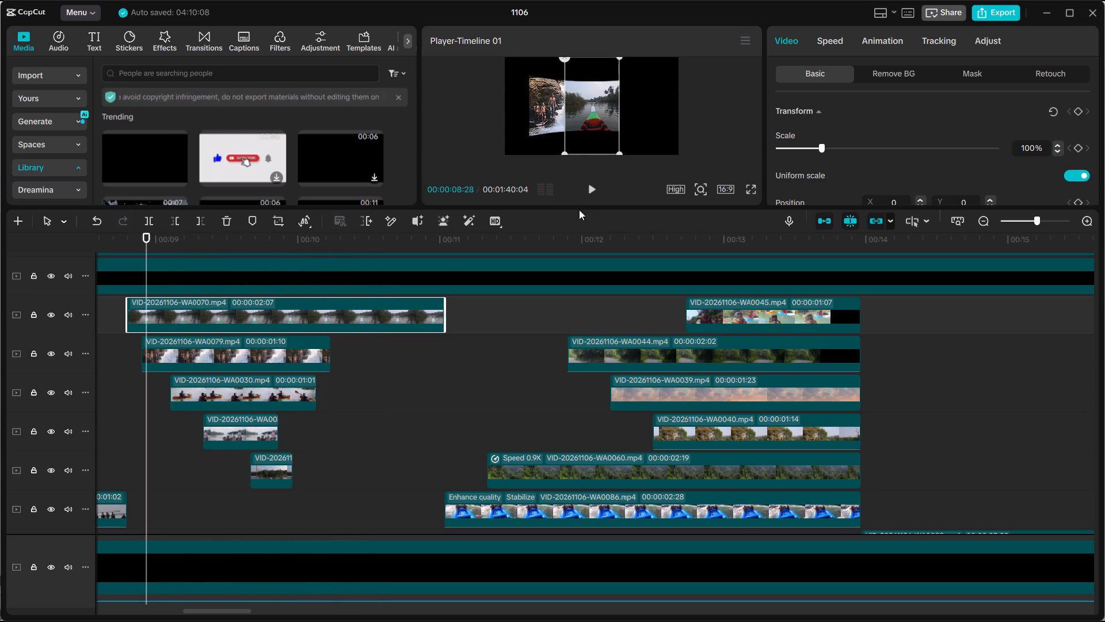
{"action": "left_click", "coordinate": [590, 195]}
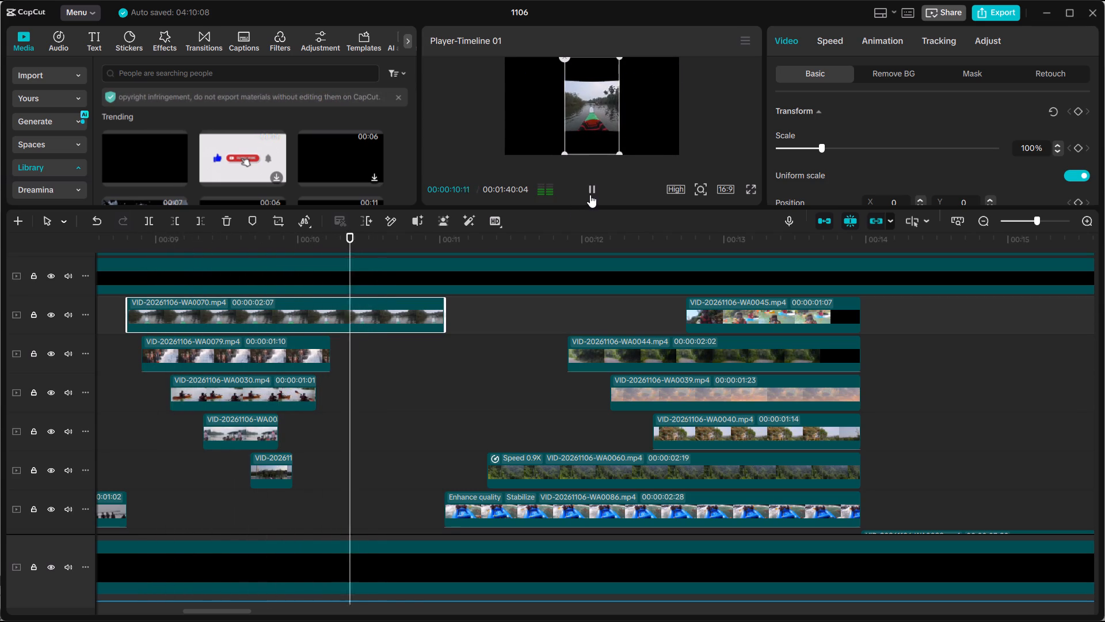
{"action": "left_click", "coordinate": [590, 195]}
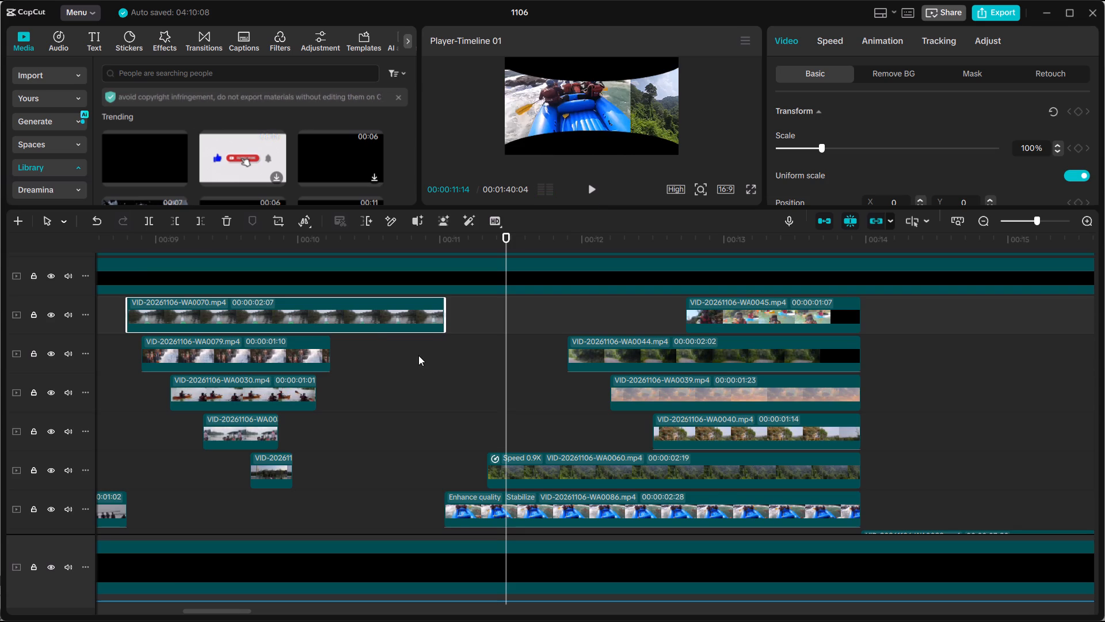
Play the sequence from 00:00:02:11 to review the flow from the train clips into the boating clips.
{"action": "scroll", "coordinate": [418, 355], "scroll_direction": "down", "scroll_amount": 6, "text": "ctrl"}
{"action": "left_click_drag", "start_coordinate": [284, 238], "coordinate": [118, 263]}
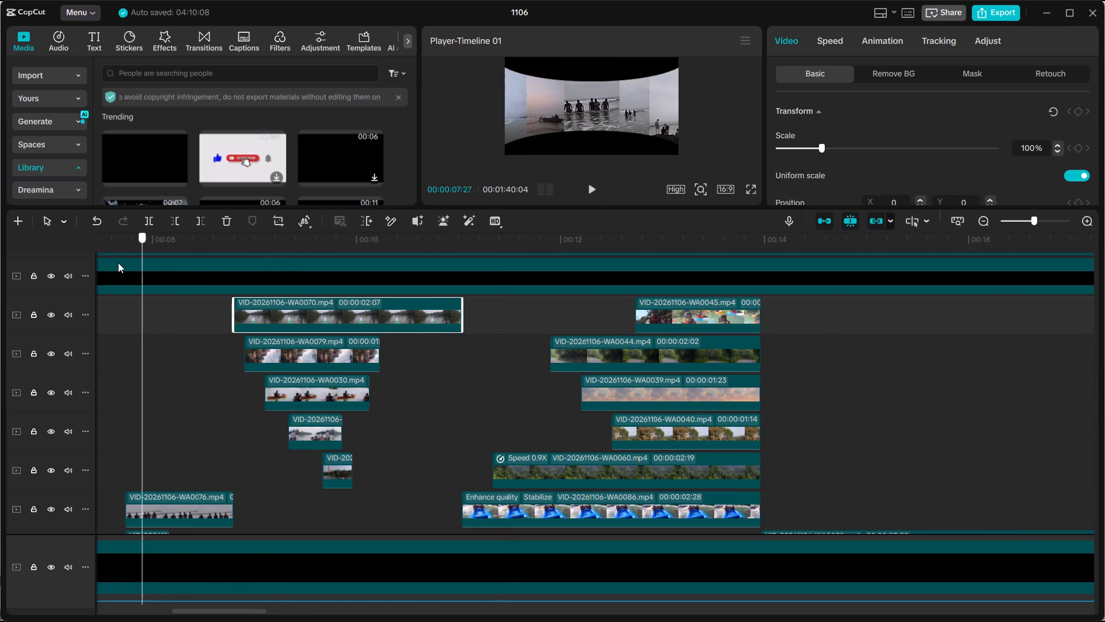
{"action": "left_click_drag", "start_coordinate": [118, 263], "coordinate": [185, 284]}
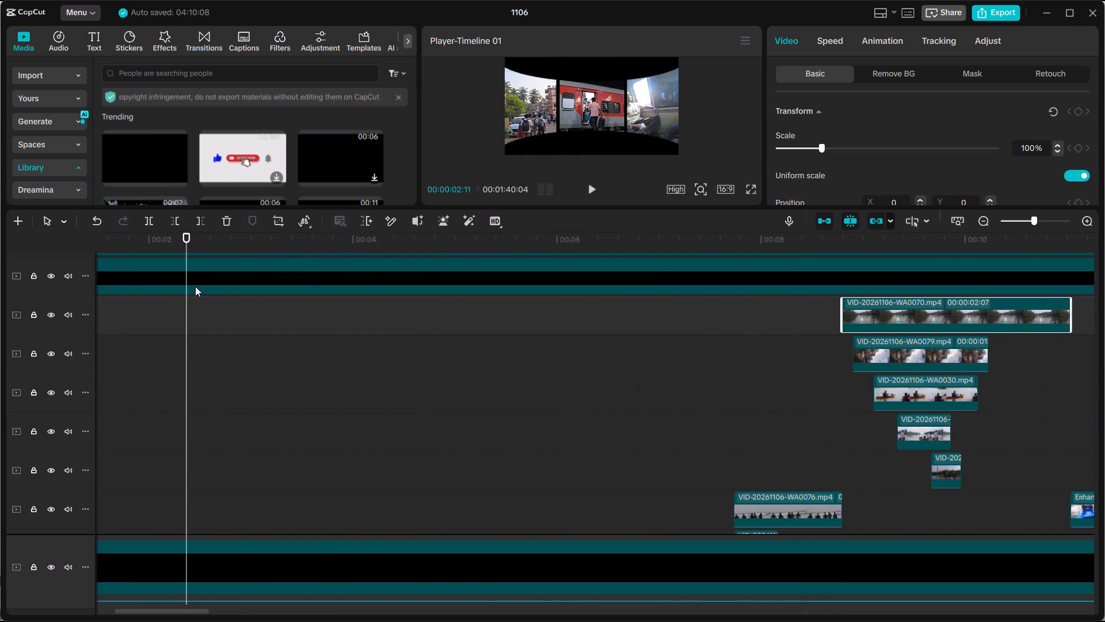
{"action": "left_click", "coordinate": [588, 195]}
{"action": "scroll", "coordinate": [565, 330], "scroll_direction": "down", "scroll_amount": 7, "text": "ctrl"}
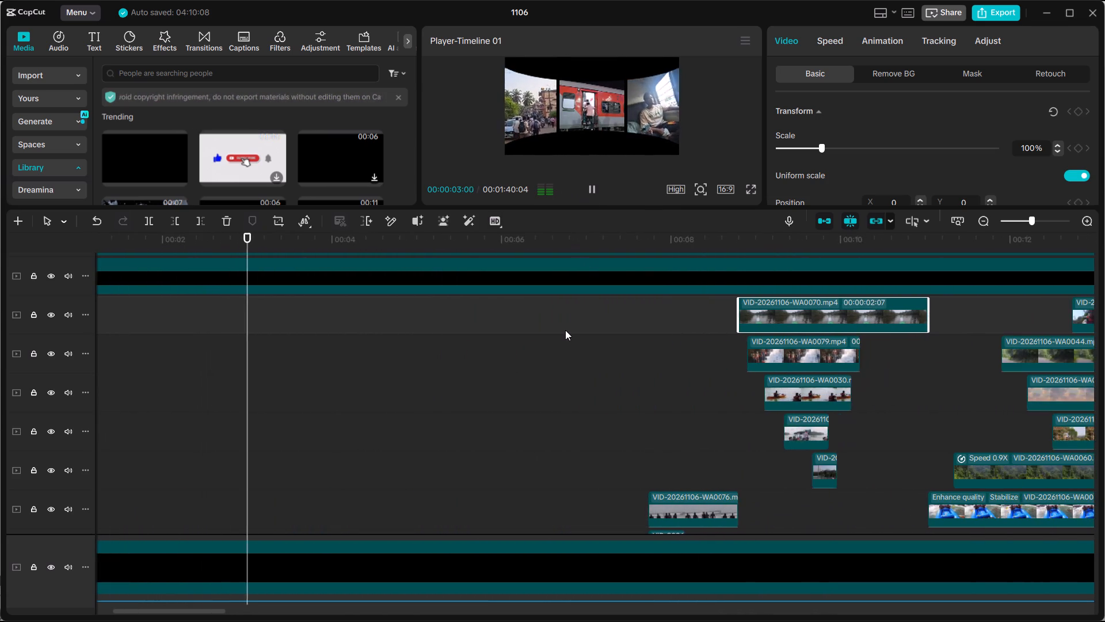
{"action": "scroll", "coordinate": [565, 330], "scroll_direction": "down", "scroll_amount": 6, "text": "ctrl"}
{"action": "scroll", "coordinate": [565, 330], "scroll_direction": "down", "scroll_amount": 6}
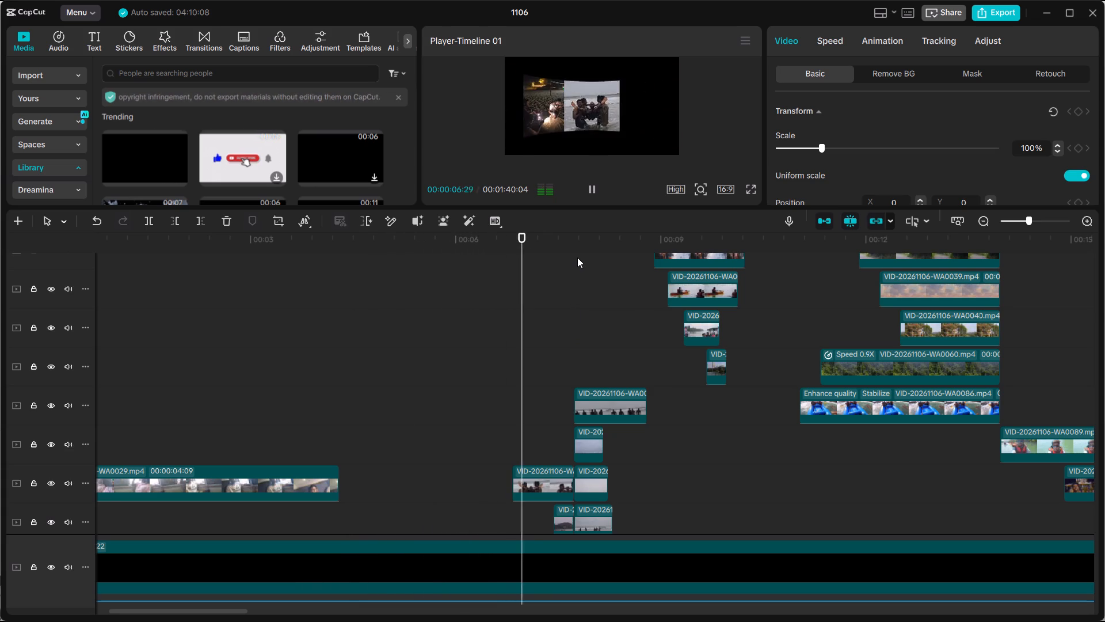
{"action": "left_click", "coordinate": [597, 193]}
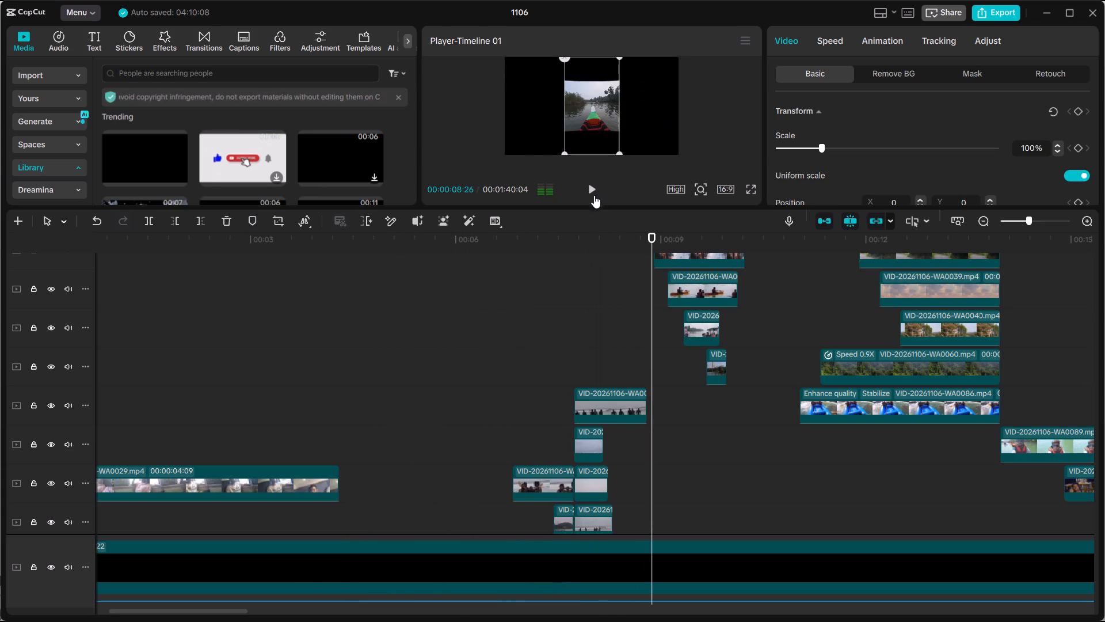
Replay the sequence from 00:00:06:25, past the boating clips into the rafting section, to check the timing.
{"action": "scroll", "coordinate": [507, 348], "scroll_direction": "up", "scroll_amount": 15}
{"action": "scroll", "coordinate": [507, 348], "scroll_direction": "down", "scroll_amount": 12}
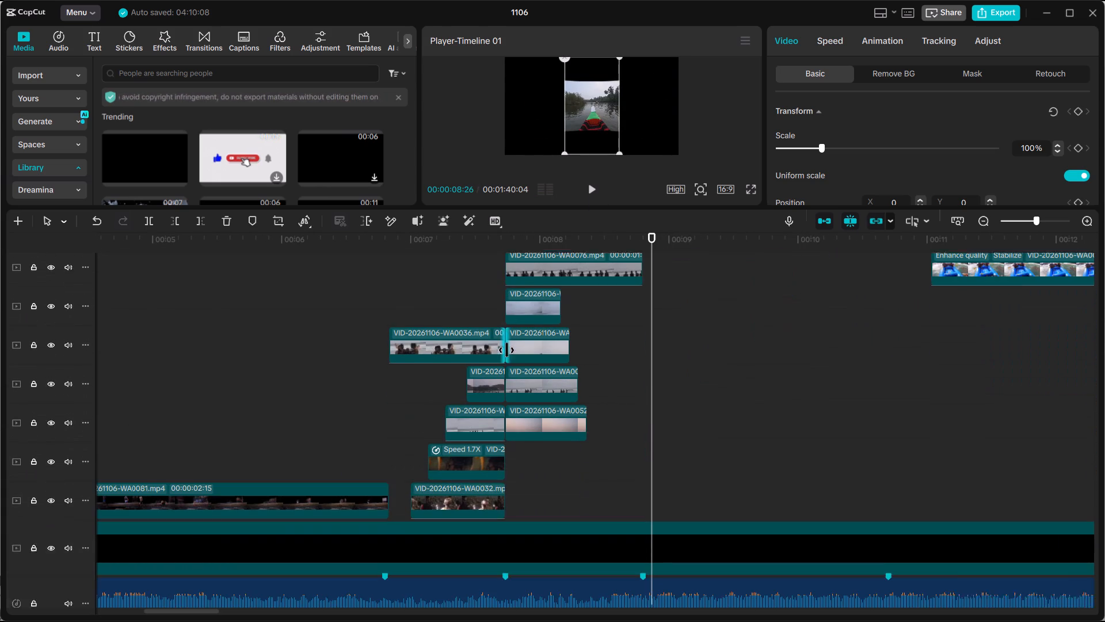
{"action": "left_click_drag", "start_coordinate": [430, 240], "coordinate": [387, 240]}
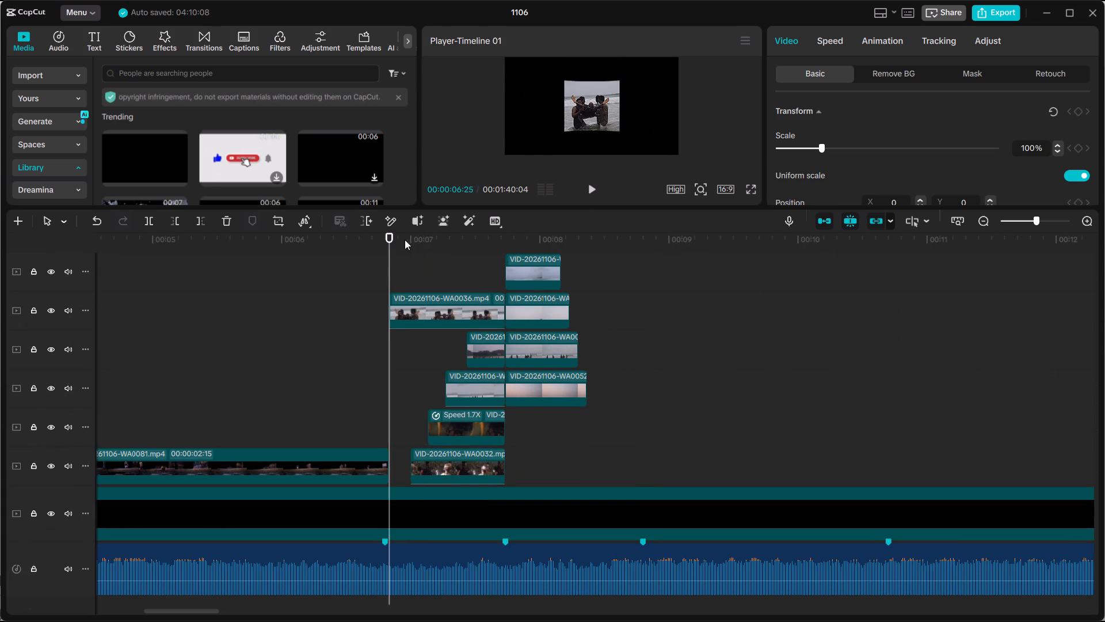
{"action": "left_click", "coordinate": [581, 187]}
{"action": "left_click", "coordinate": [588, 190]}
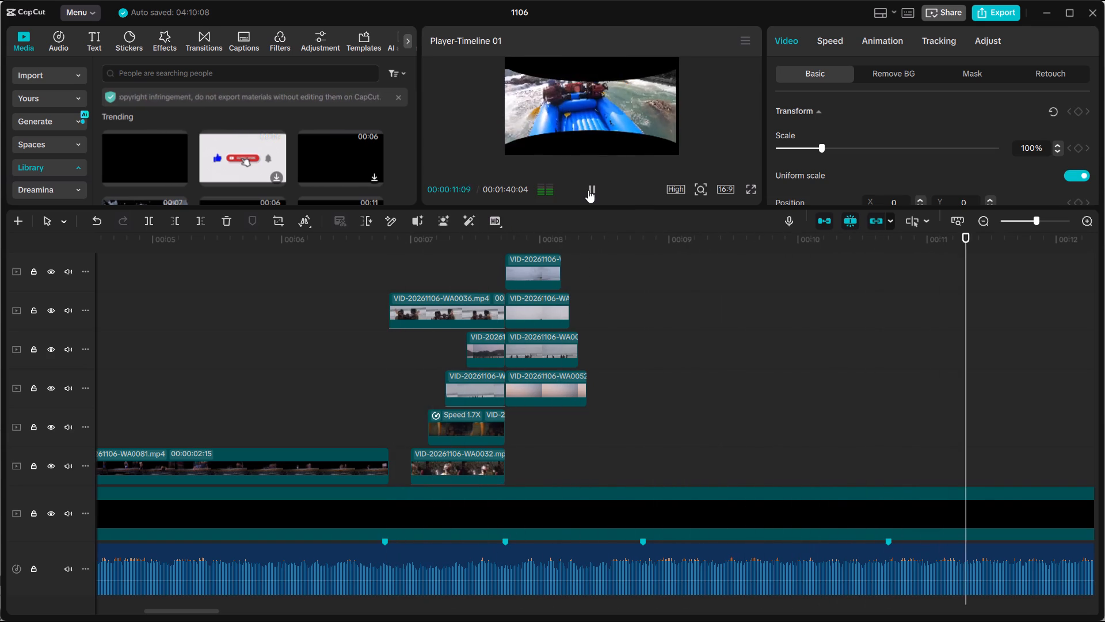
{"action": "left_click", "coordinate": [589, 190]}
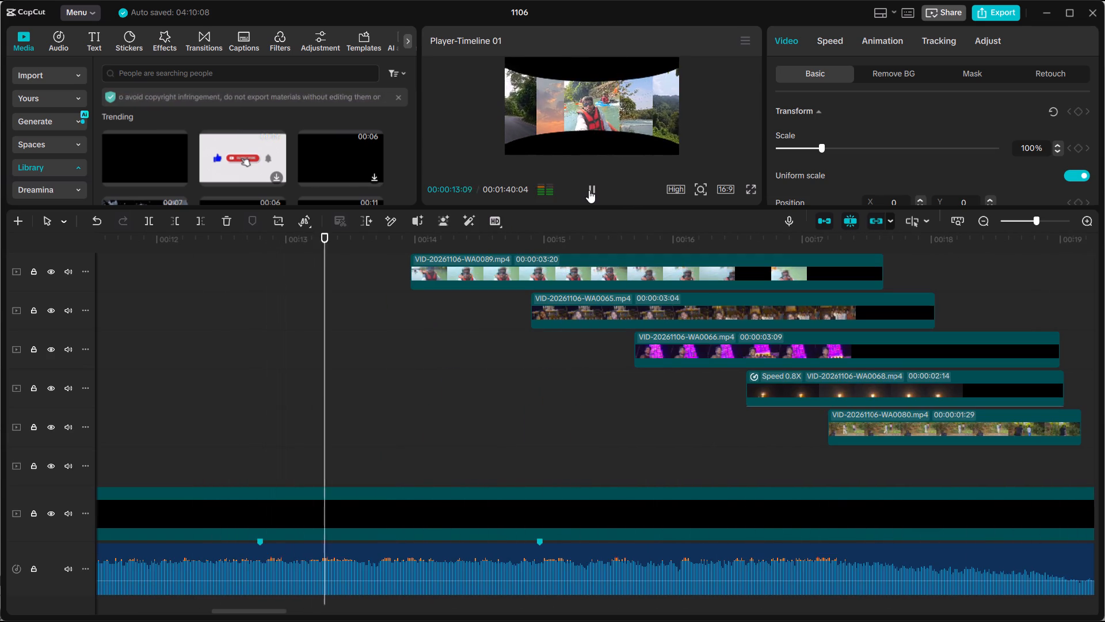
Reposition the rafting clip VID-20261106-WA0086 in the frame to X 0, Y 0, viewing it at 00:00:12:25.
{"action": "scroll", "coordinate": [489, 321], "scroll_direction": "up", "scroll_amount": 8}
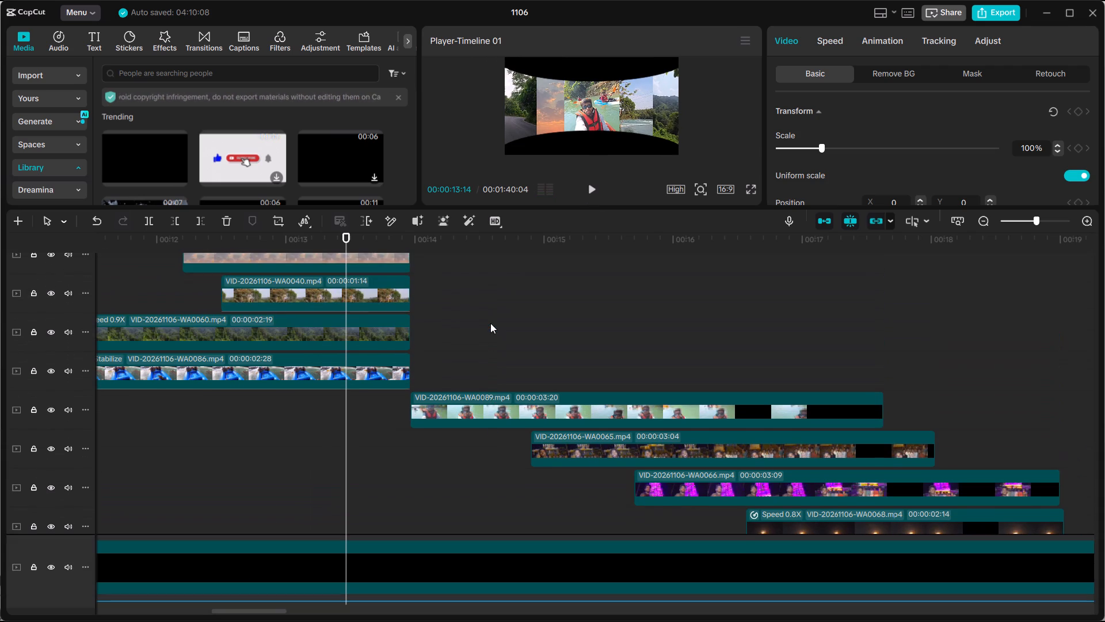
{"action": "scroll", "coordinate": [371, 351], "scroll_direction": "up", "scroll_amount": 10, "text": "ctrl"}
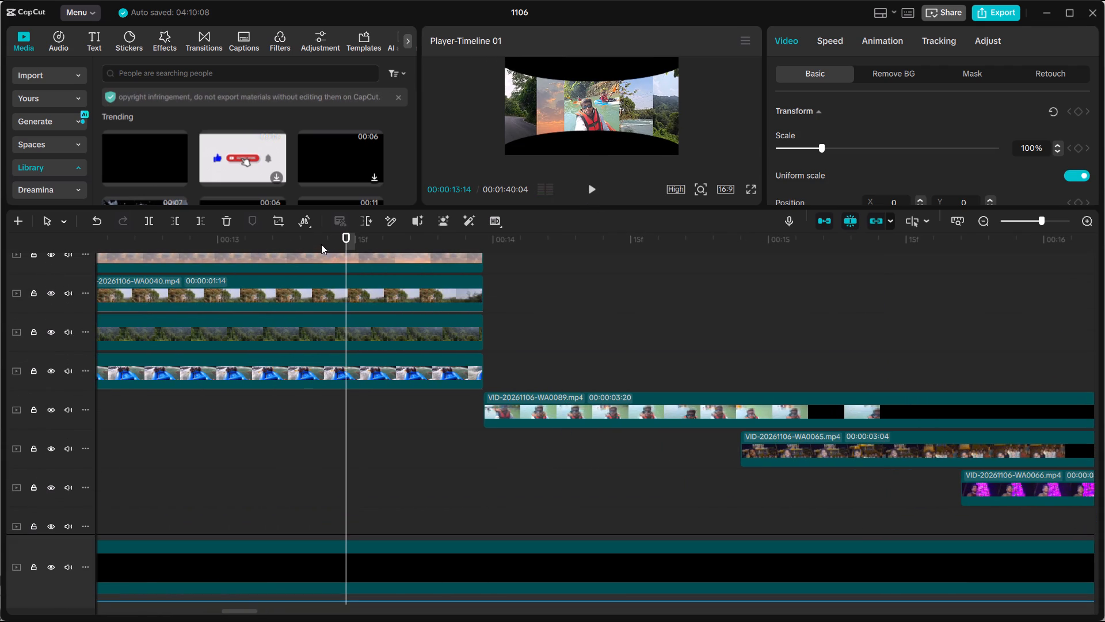
{"action": "left_click_drag", "start_coordinate": [321, 243], "coordinate": [208, 260]}
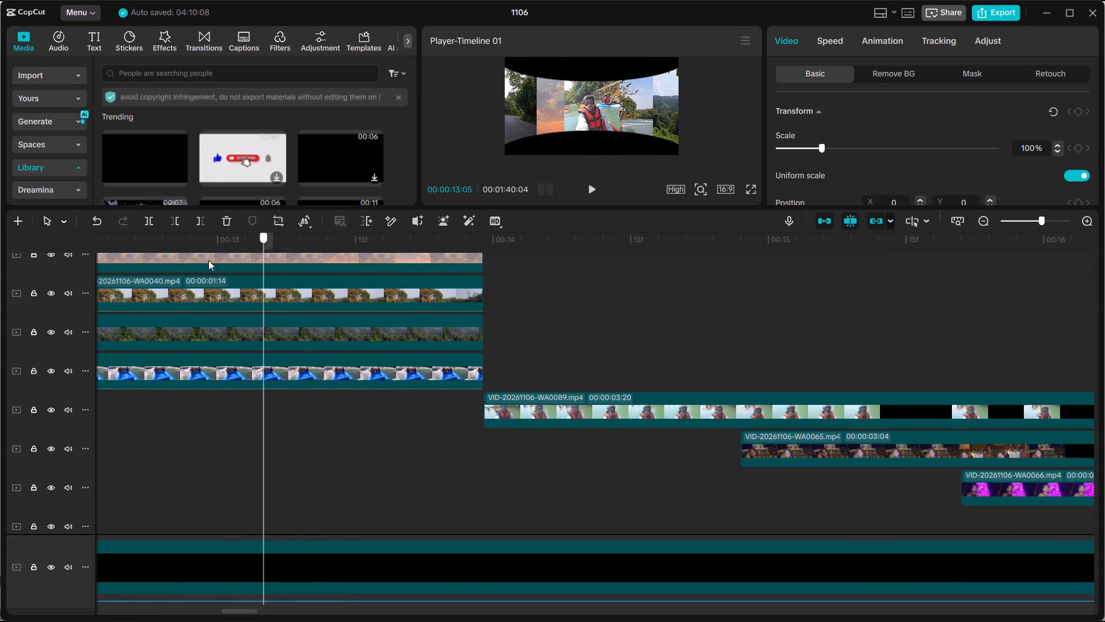
{"action": "left_click_drag", "start_coordinate": [208, 260], "coordinate": [272, 275]}
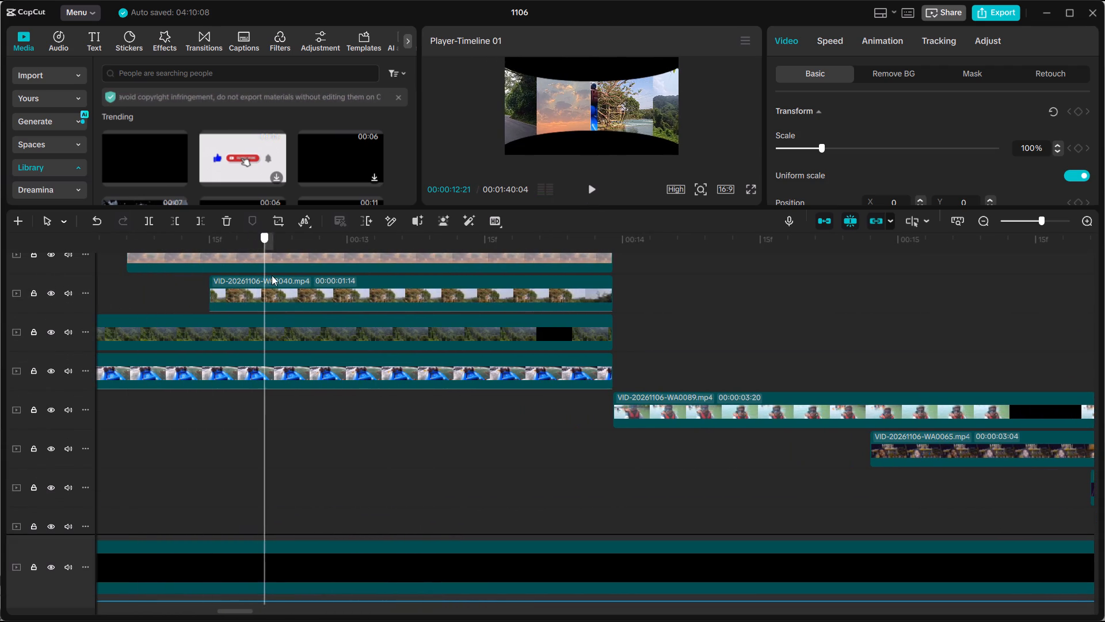
{"action": "left_click_drag", "start_coordinate": [272, 275], "coordinate": [298, 279]}
{"action": "right_click", "coordinate": [298, 279]}
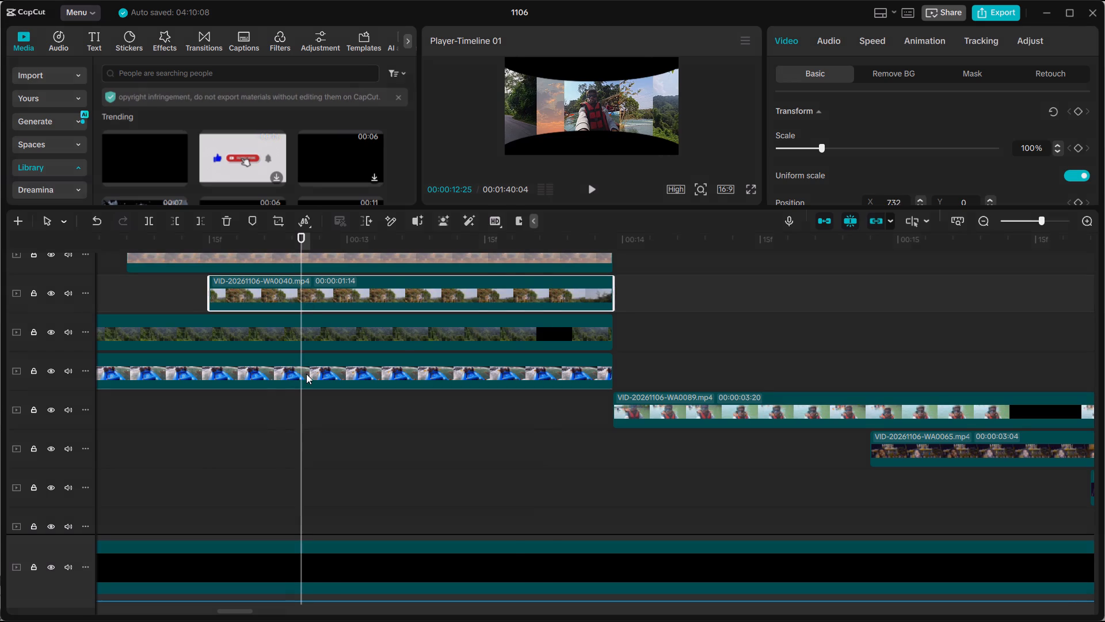
{"action": "left_click", "coordinate": [307, 375]}
{"action": "left_click", "coordinate": [284, 377]}
{"action": "left_click", "coordinate": [284, 377]}
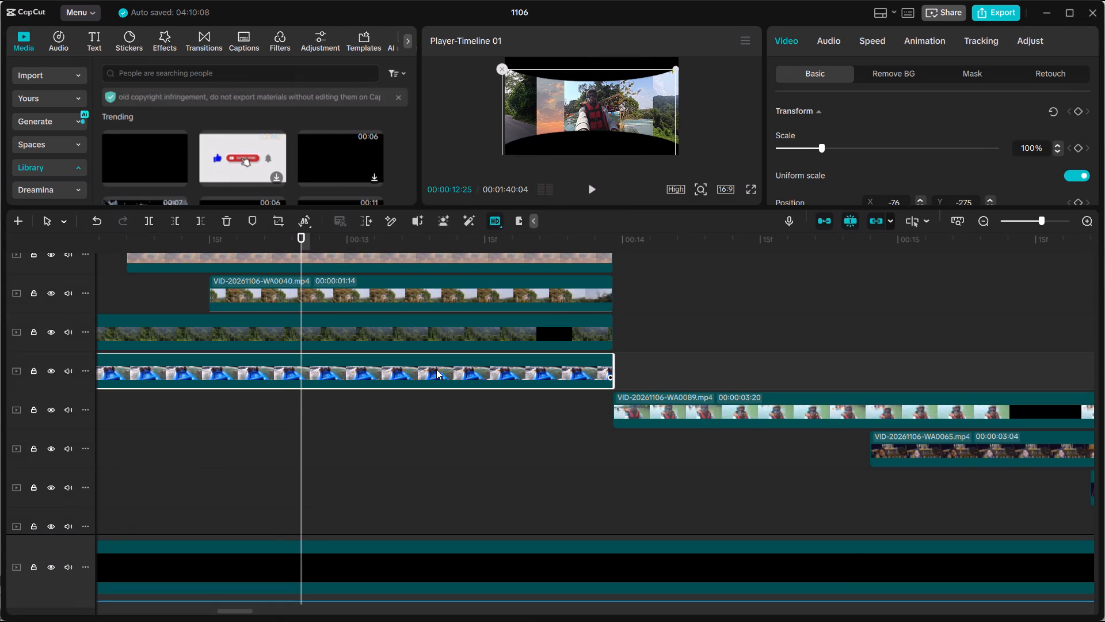
{"action": "left_click", "coordinate": [402, 338]}
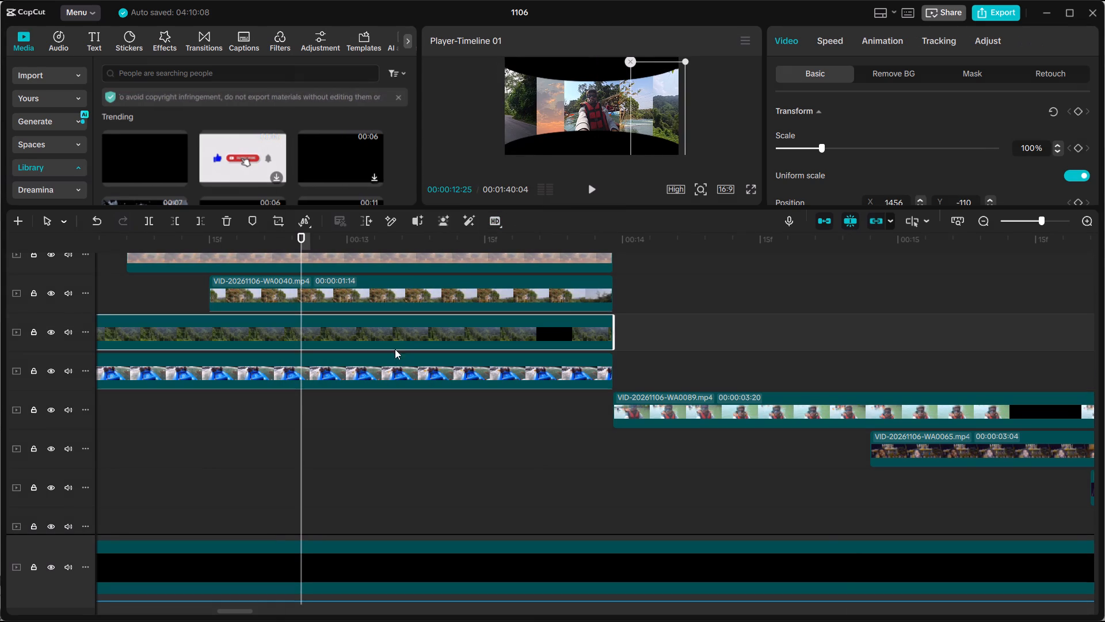
{"action": "left_click", "coordinate": [385, 368]}
{"action": "left_click_drag", "start_coordinate": [616, 153], "coordinate": [619, 77]}
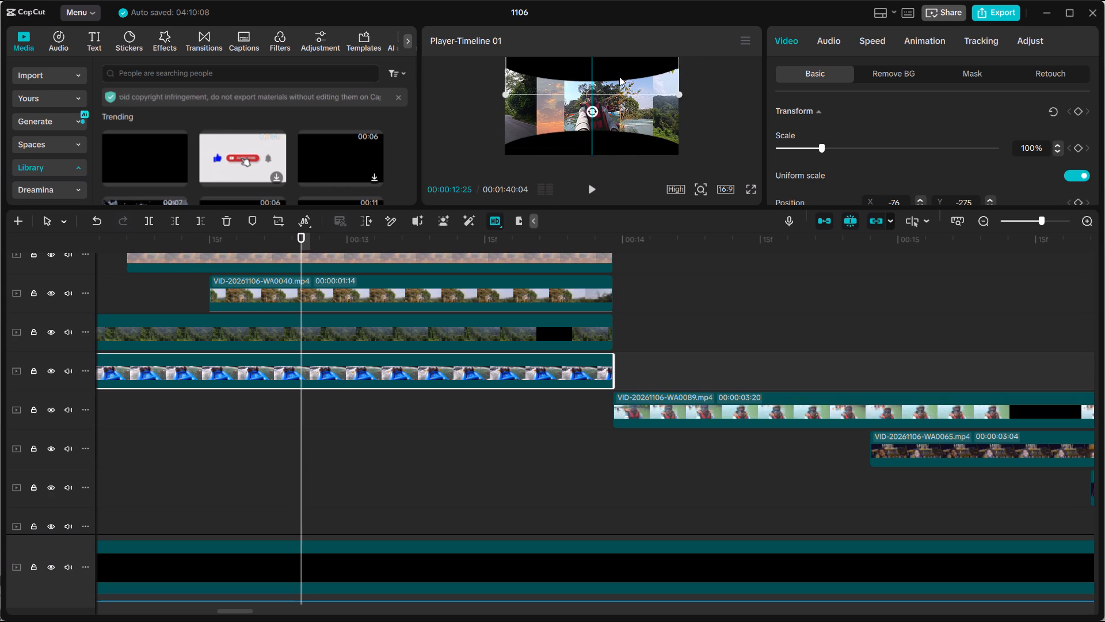
{"action": "left_click_drag", "start_coordinate": [619, 77], "coordinate": [622, 167]}
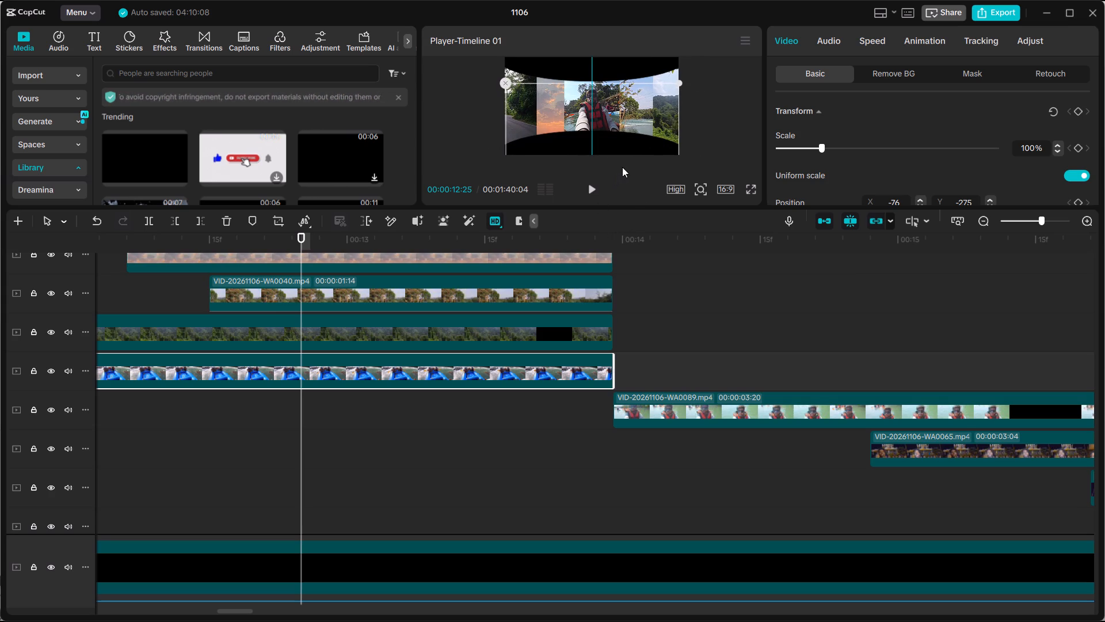
{"action": "left_click_drag", "start_coordinate": [622, 167], "coordinate": [622, 155]}
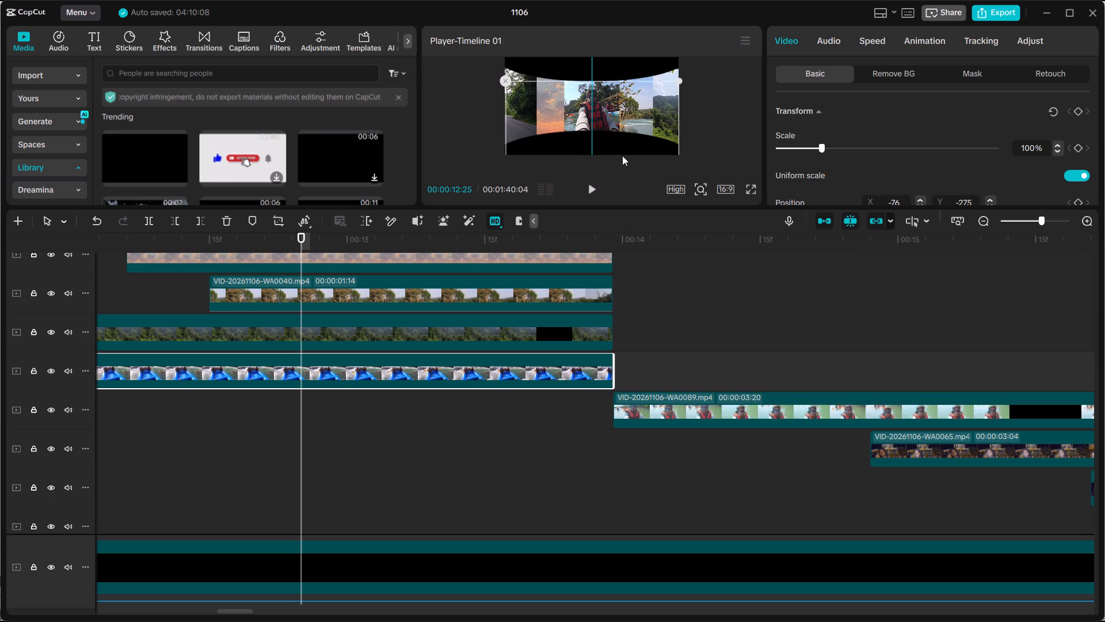
{"action": "left_click_drag", "start_coordinate": [622, 155], "coordinate": [618, 143]}
Scrub between 00:00:12:20 and 00:00:12:29 to check the repositioned rafting clip behind the split screens.
{"action": "left_click_drag", "start_coordinate": [291, 238], "coordinate": [284, 238]}
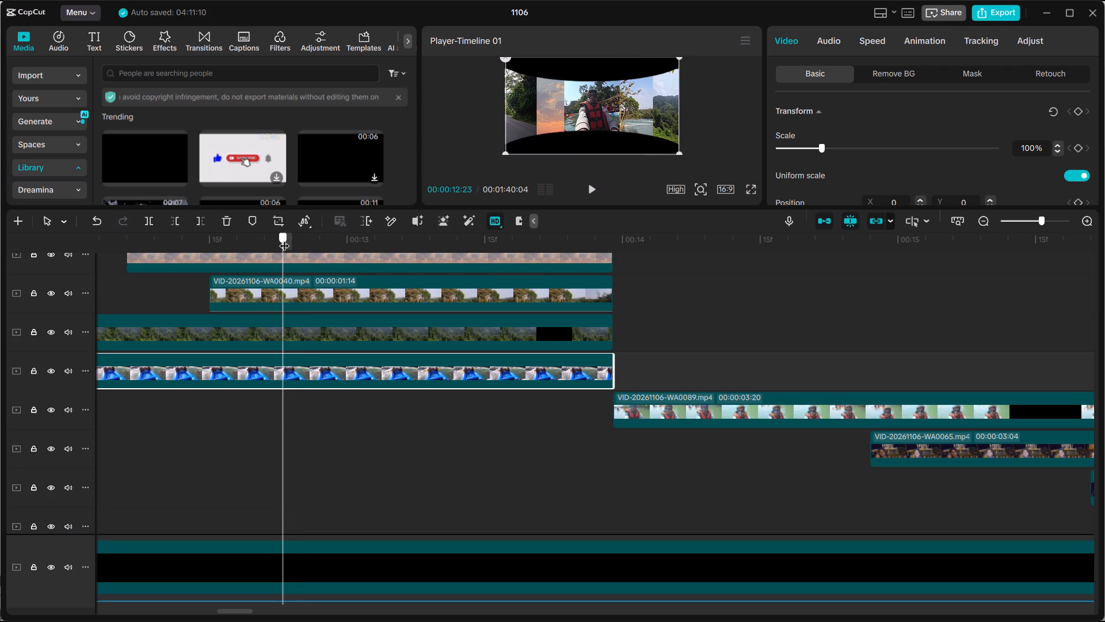
{"action": "left_click_drag", "start_coordinate": [284, 238], "coordinate": [336, 242]}
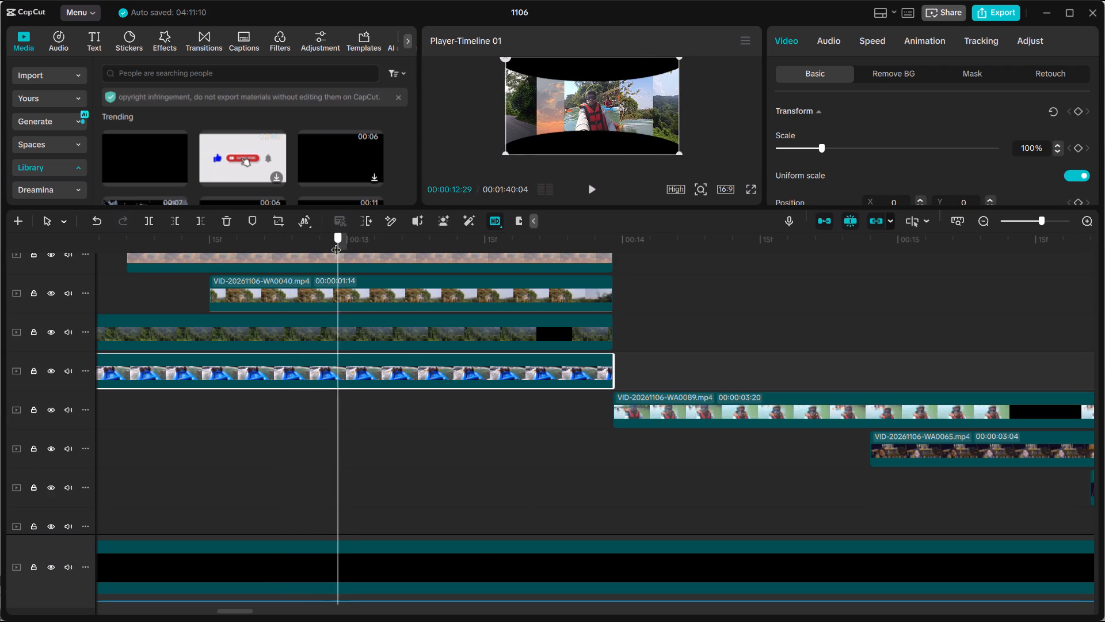
{"action": "left_click_drag", "start_coordinate": [336, 242], "coordinate": [265, 242]}
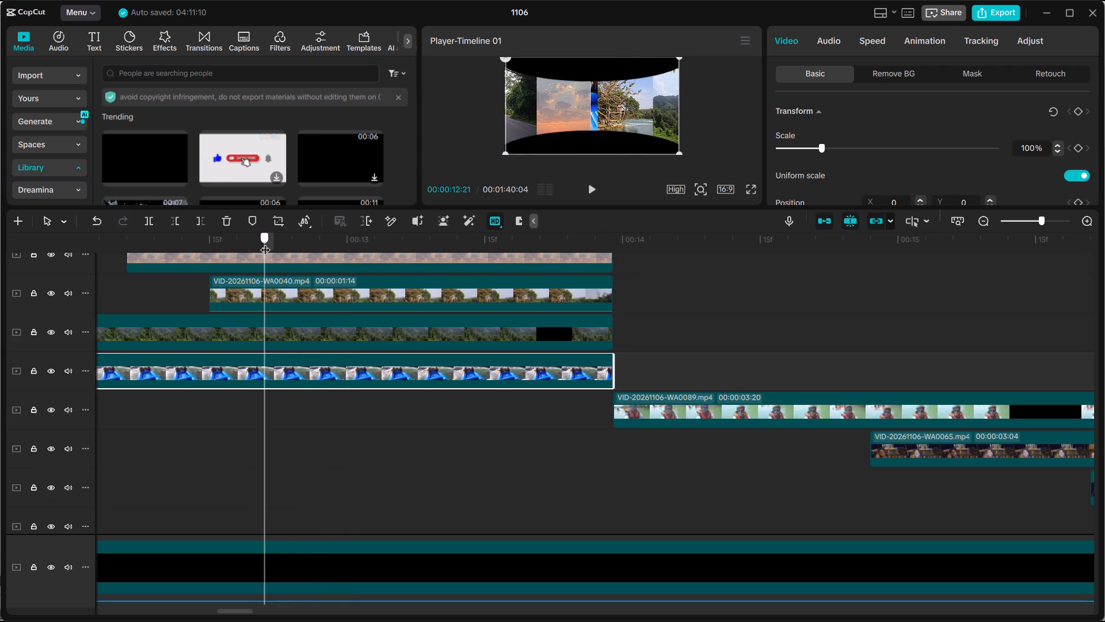
{"action": "left_click_drag", "start_coordinate": [265, 242], "coordinate": [259, 242]}
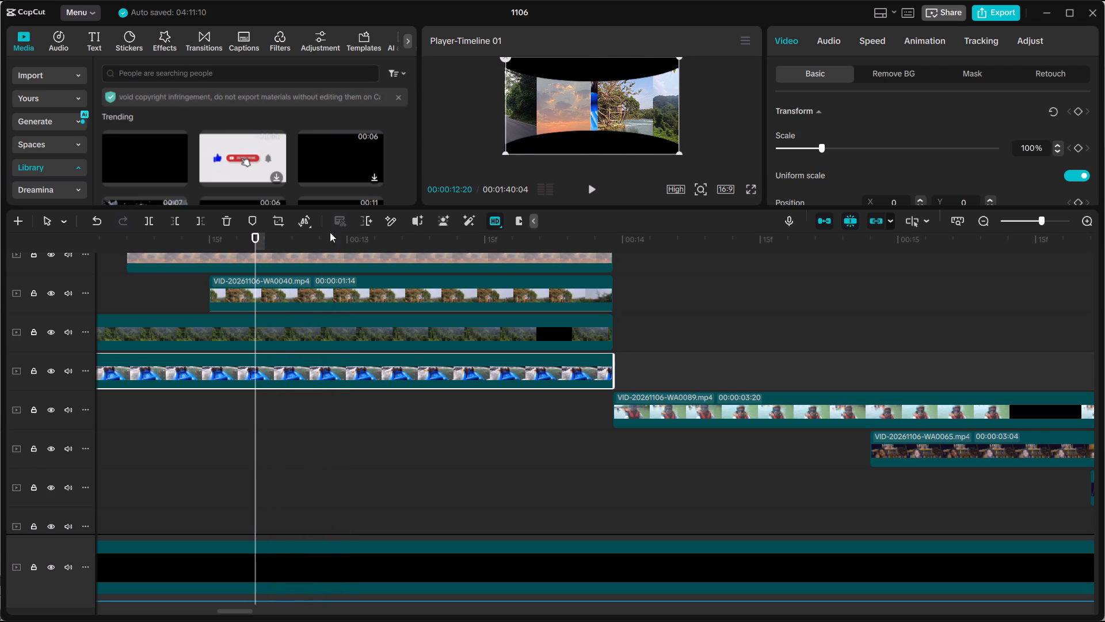
Reposition the sunset-sky clip VID-20261106-WA0039 in the frame to X -620, Y 0, viewing it at 00:00:12:20.
{"action": "left_click", "coordinate": [561, 110]}
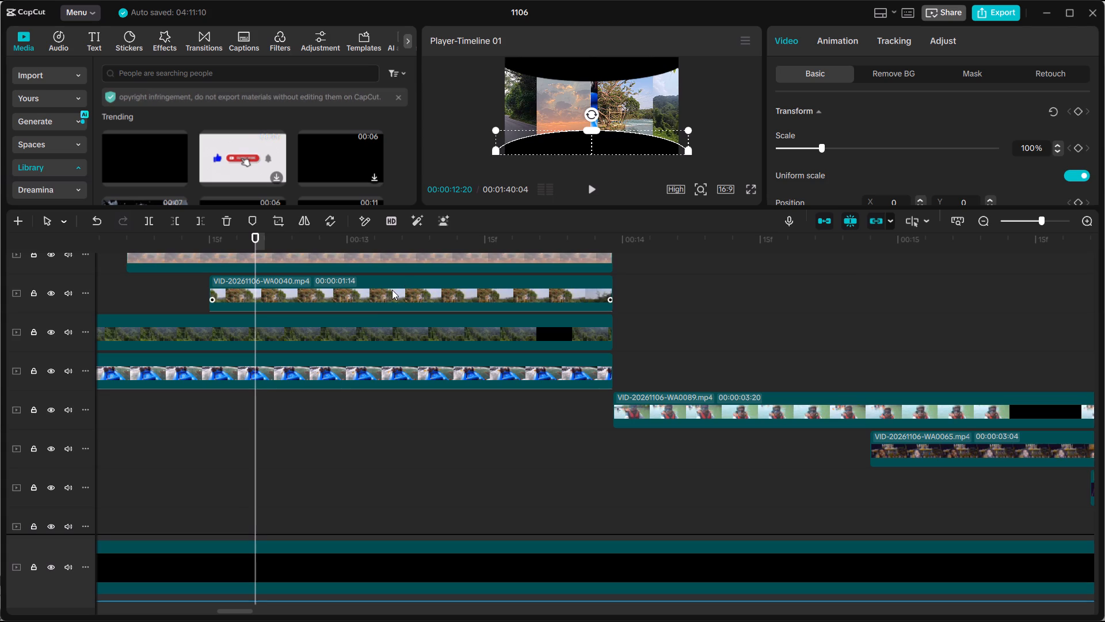
{"action": "scroll", "coordinate": [375, 323], "scroll_direction": "up", "scroll_amount": 4}
{"action": "left_click", "coordinate": [375, 320]}
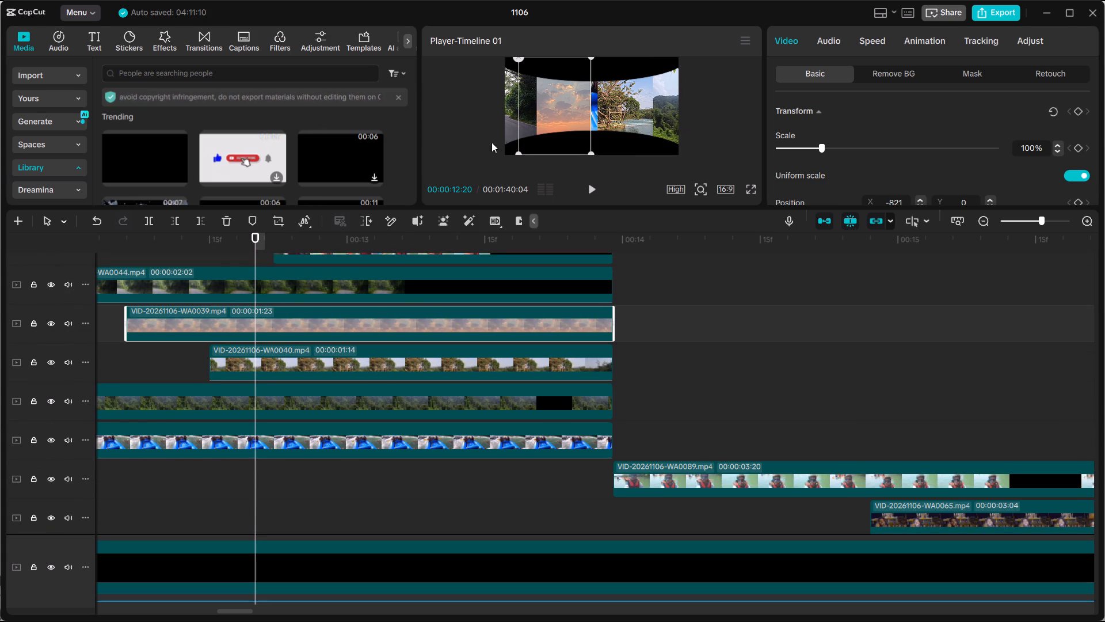
{"action": "left_click_drag", "start_coordinate": [551, 113], "coordinate": [588, 113]}
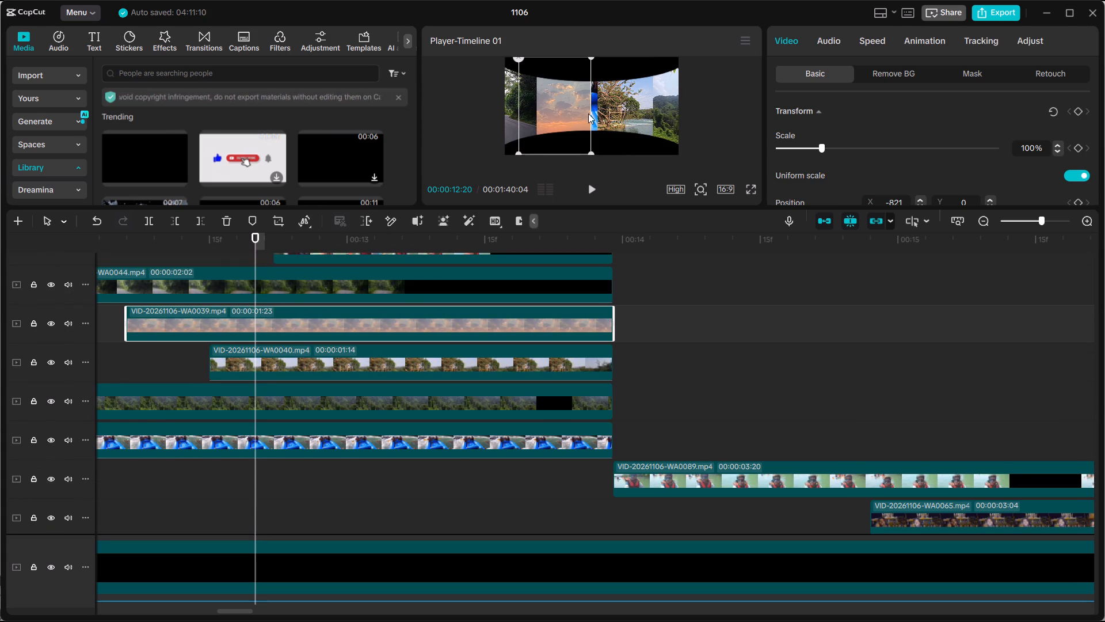
{"action": "left_click_drag", "start_coordinate": [588, 113], "coordinate": [608, 113]}
{"action": "left_click_drag", "start_coordinate": [557, 115], "coordinate": [592, 114]}
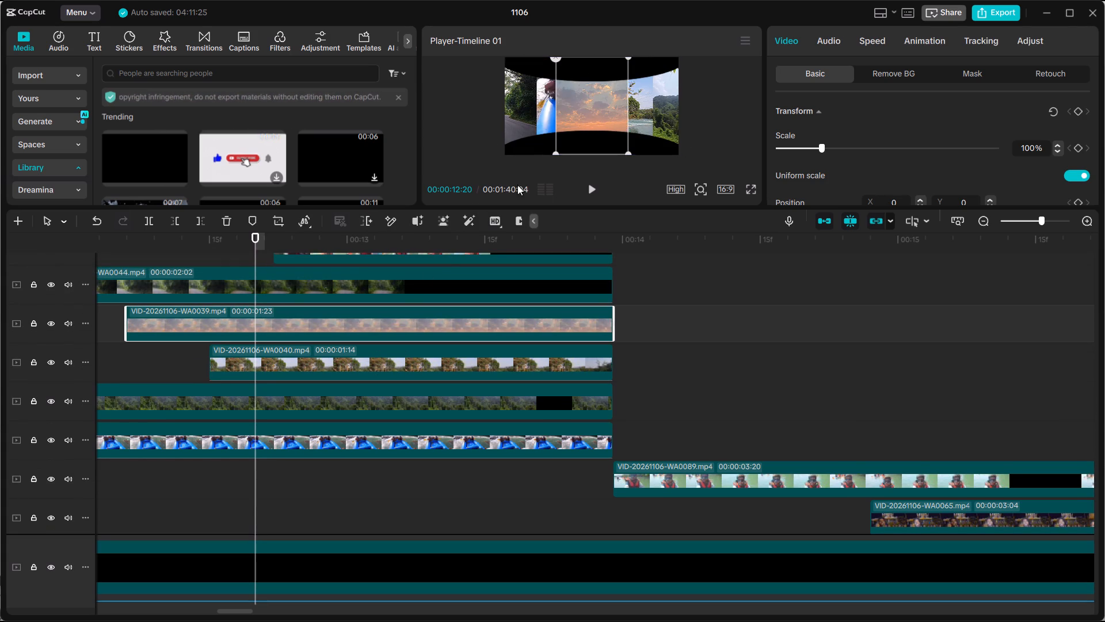
{"action": "left_click_drag", "start_coordinate": [582, 113], "coordinate": [562, 109]}
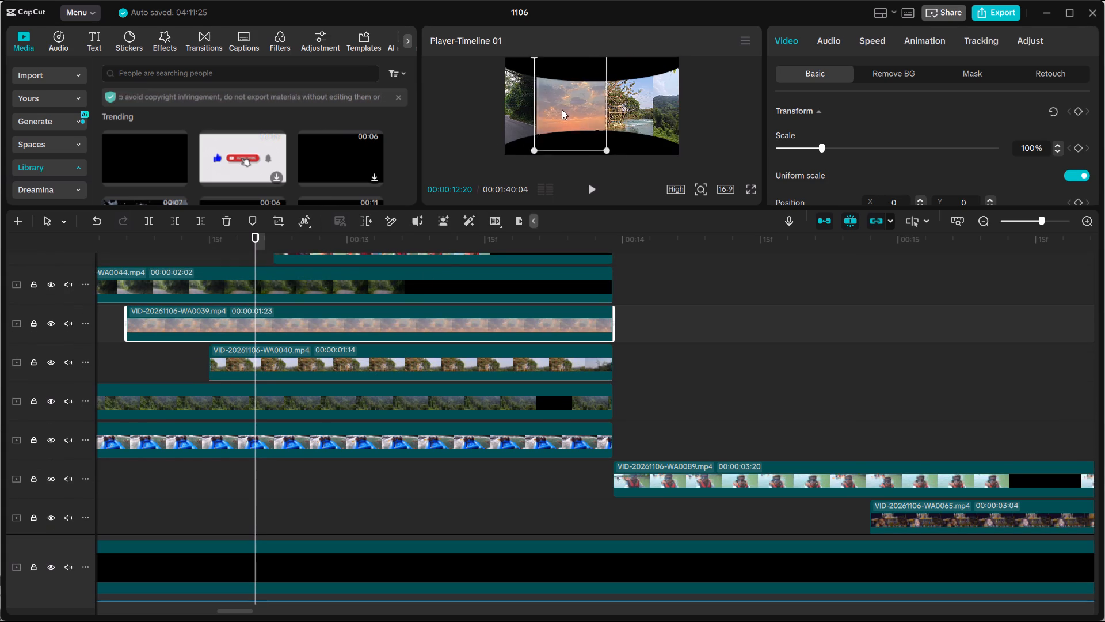
{"action": "left_click_drag", "start_coordinate": [562, 109], "coordinate": [541, 111]}
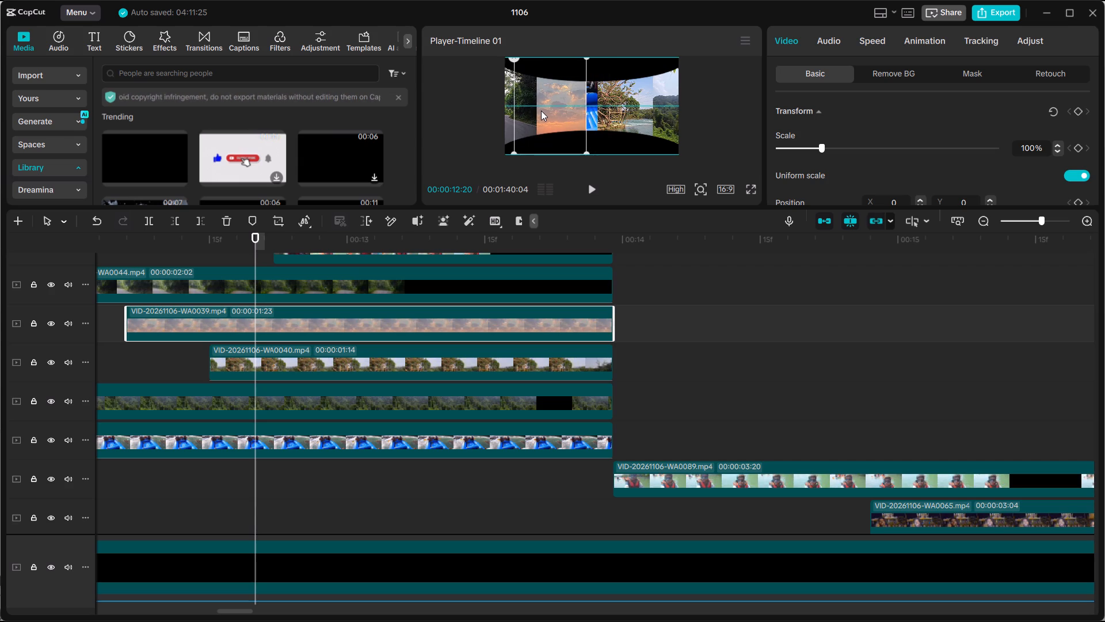
{"action": "left_click_drag", "start_coordinate": [541, 111], "coordinate": [555, 111]}
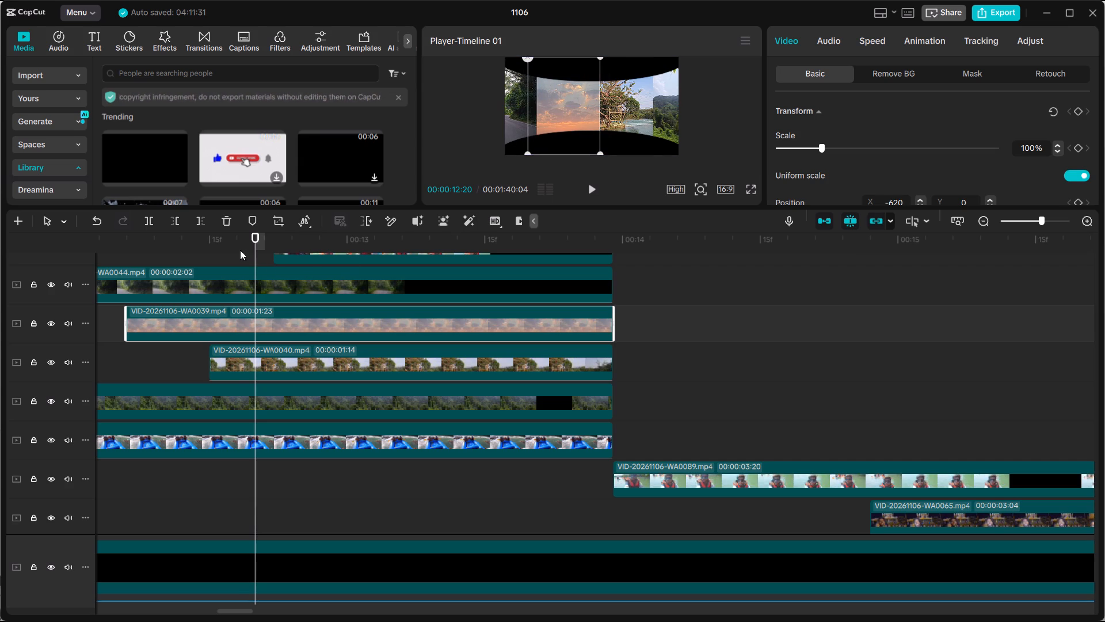
Scrub and play the rafting section from about 00:00:11:19 to 00:00:13:13 to check the repositioned sky clip.
{"action": "left_click_drag", "start_coordinate": [240, 249], "coordinate": [274, 242]}
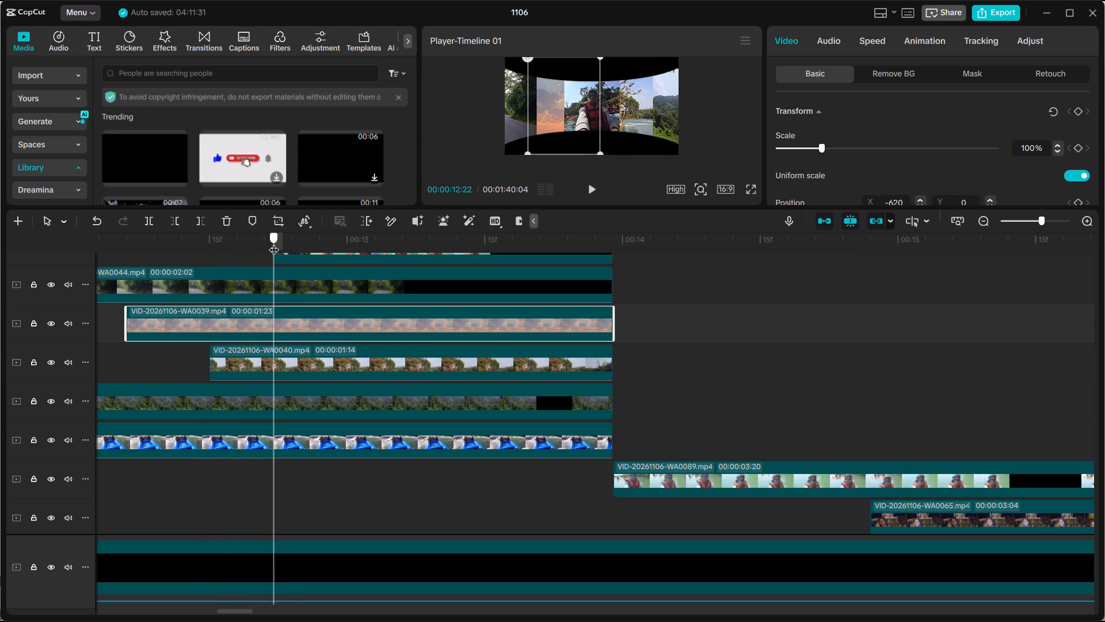
{"action": "left_click_drag", "start_coordinate": [274, 242], "coordinate": [285, 245]}
{"action": "left_click_drag", "start_coordinate": [220, 245], "coordinate": [235, 257]}
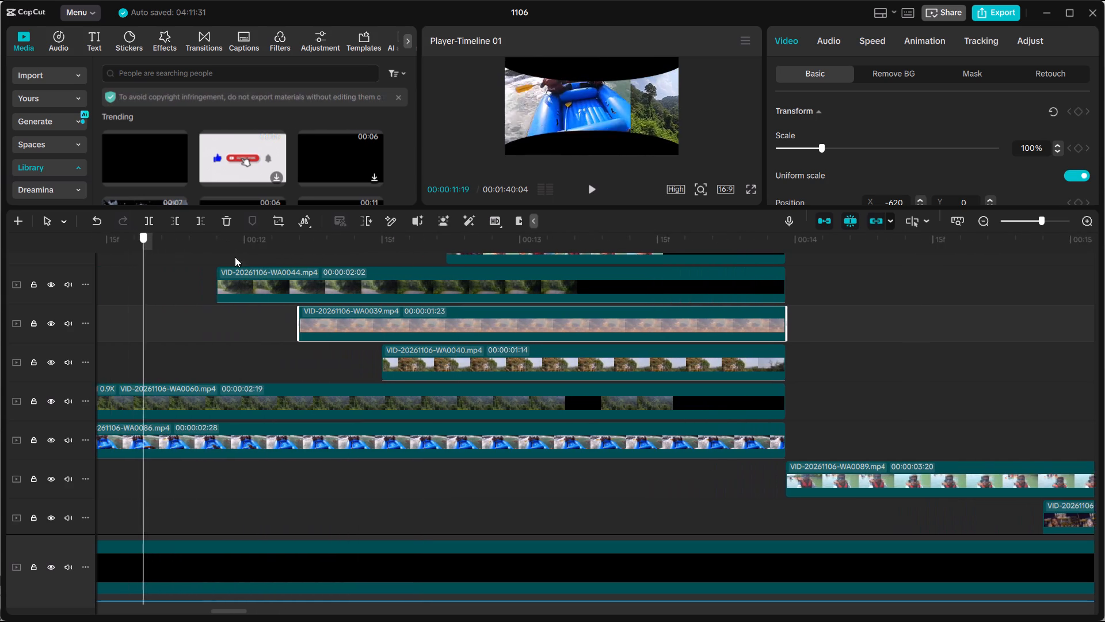
{"action": "left_click_drag", "start_coordinate": [235, 257], "coordinate": [281, 257]}
{"action": "left_click", "coordinate": [594, 189]}
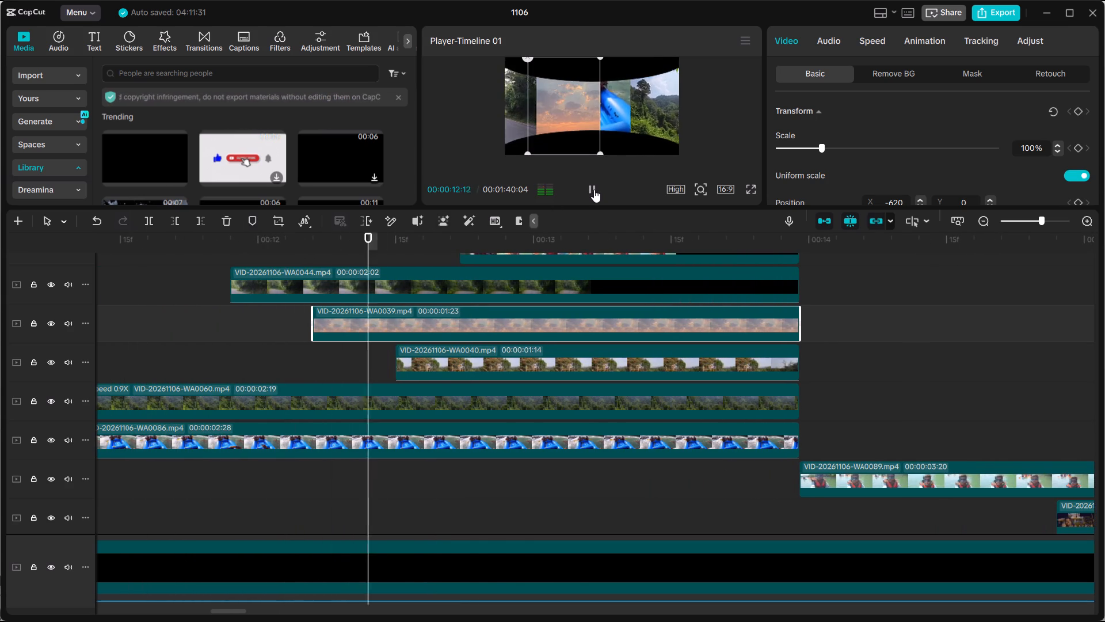
{"action": "left_click", "coordinate": [594, 189]}
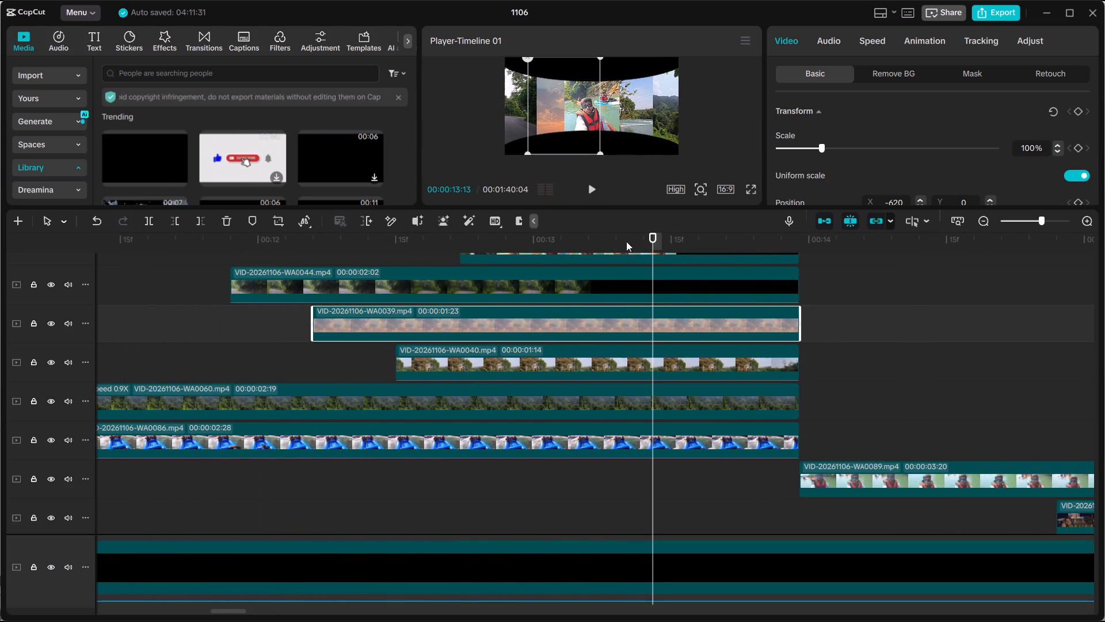
Trim the end of clip VID-20261106-WA0060 to 00:00:13:00, giving it a duration of 00:00:01:20.
{"action": "left_click_drag", "start_coordinate": [624, 240], "coordinate": [557, 236]}
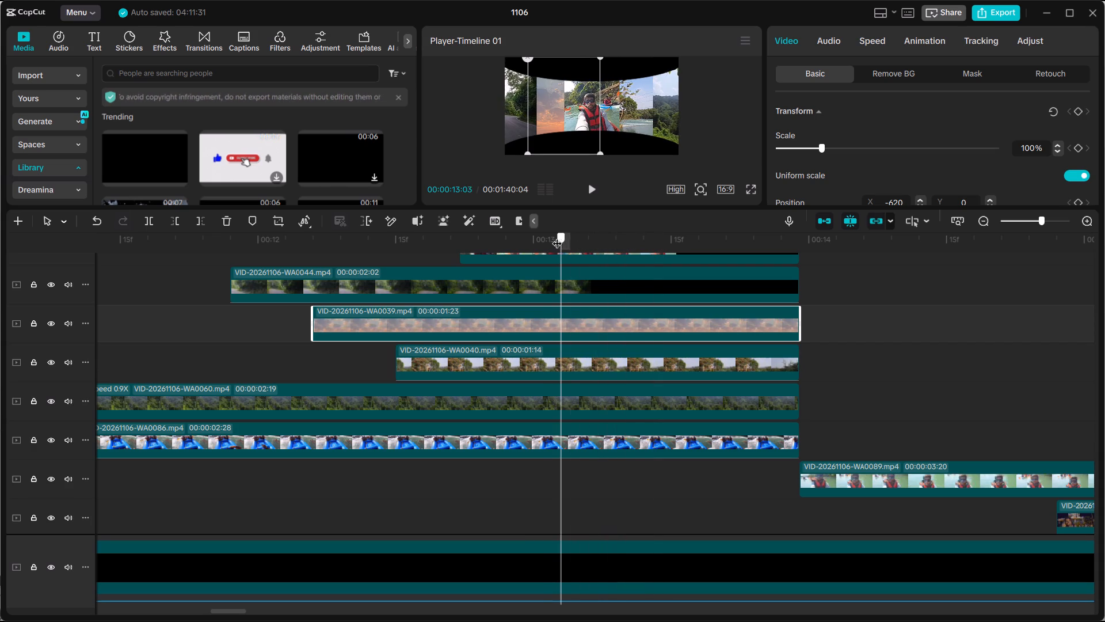
{"action": "left_click_drag", "start_coordinate": [557, 236], "coordinate": [490, 236]}
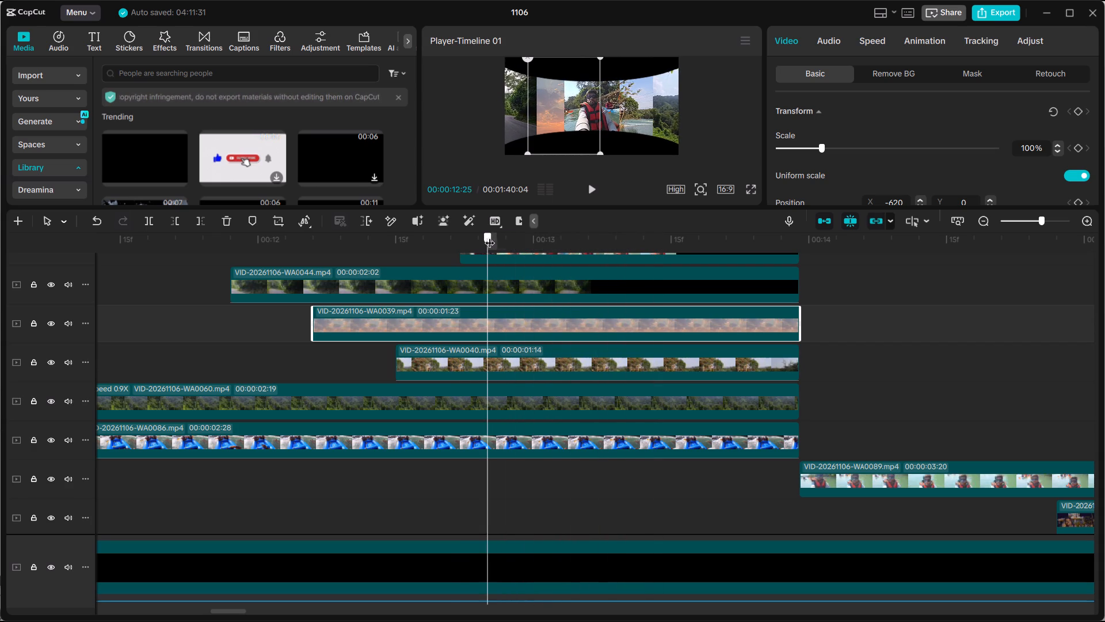
{"action": "left_click_drag", "start_coordinate": [490, 236], "coordinate": [468, 246]}
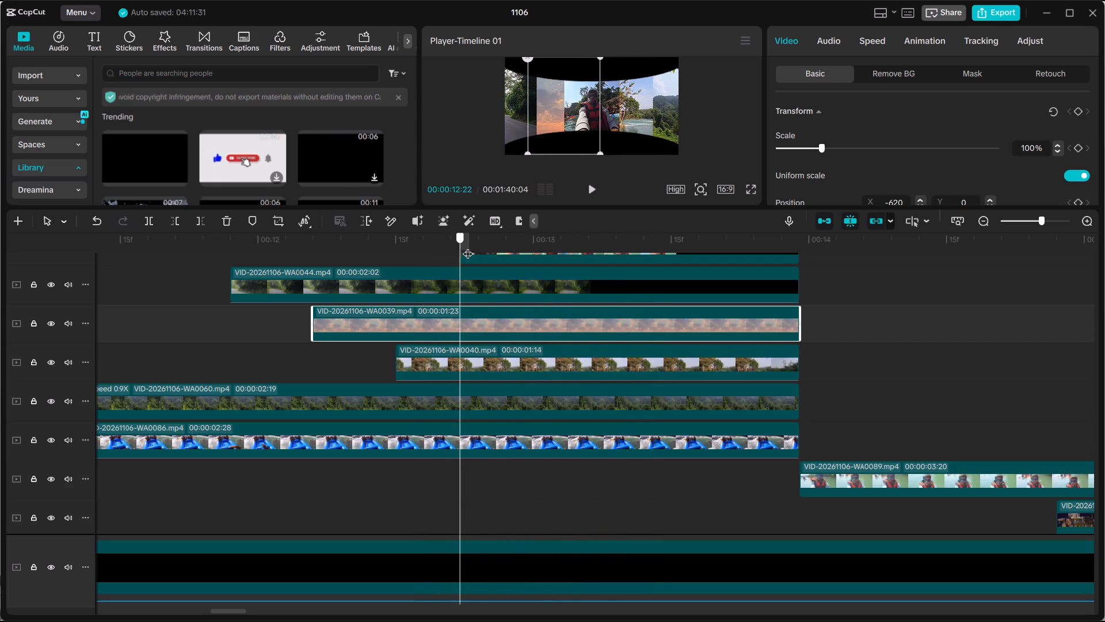
{"action": "left_click_drag", "start_coordinate": [468, 246], "coordinate": [524, 256]}
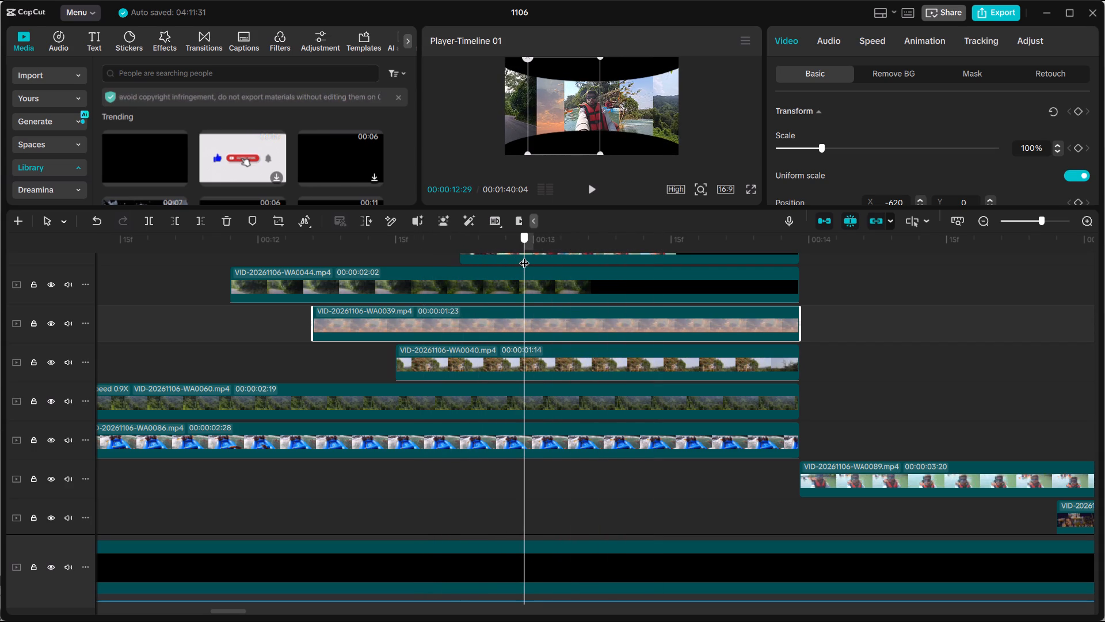
{"action": "left_click_drag", "start_coordinate": [524, 256], "coordinate": [536, 260]}
{"action": "left_click", "coordinate": [608, 403]}
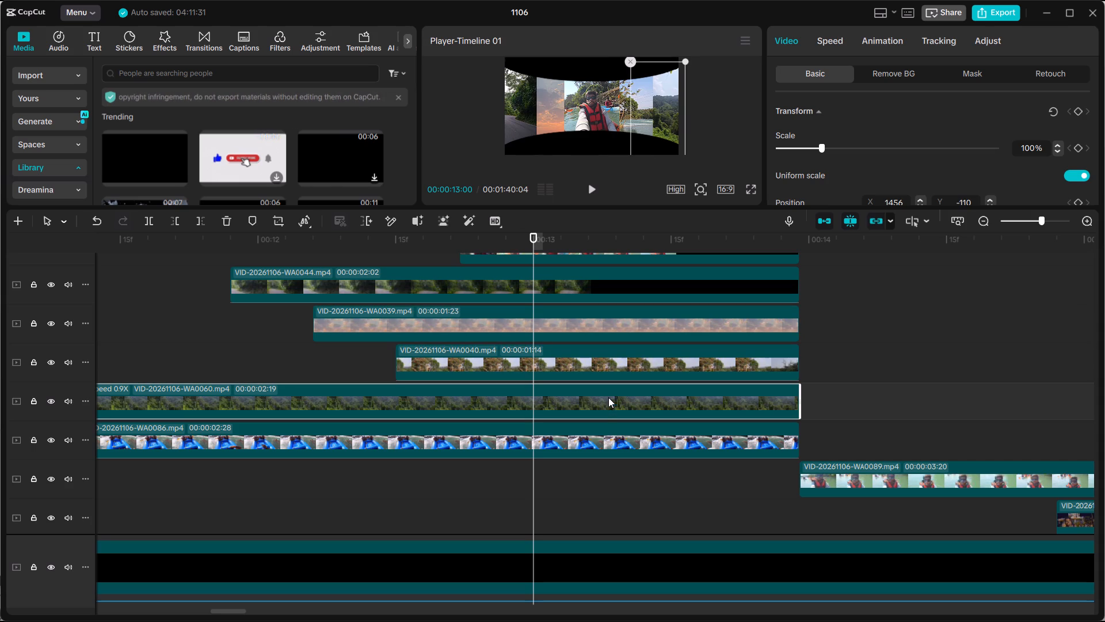
{"action": "left_click_drag", "start_coordinate": [802, 402], "coordinate": [711, 401]}
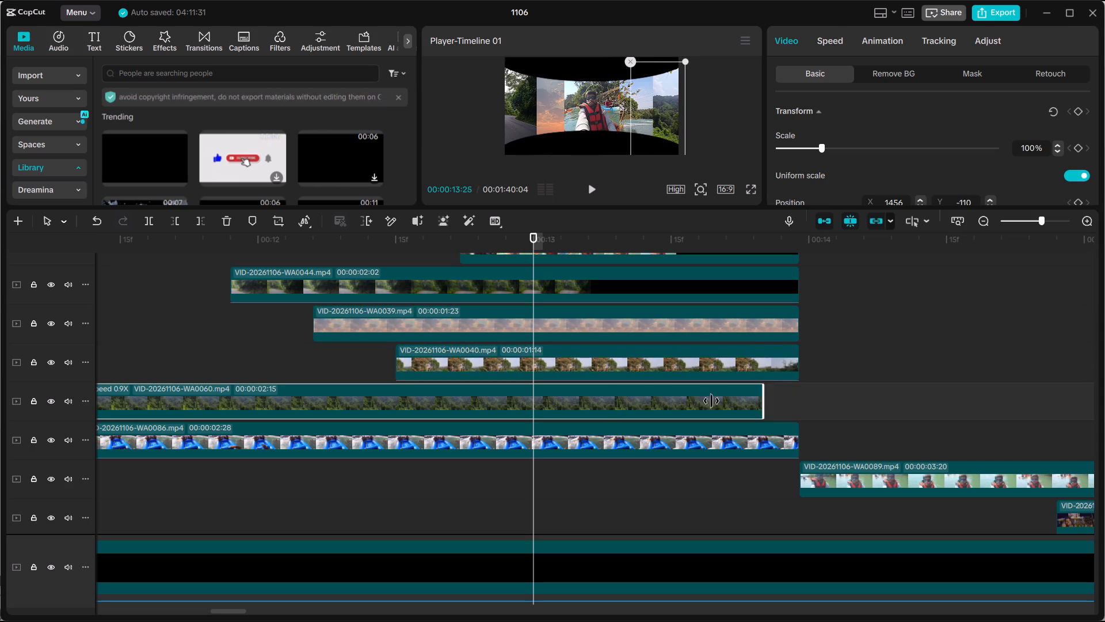
{"action": "left_click_drag", "start_coordinate": [711, 401], "coordinate": [539, 385]}
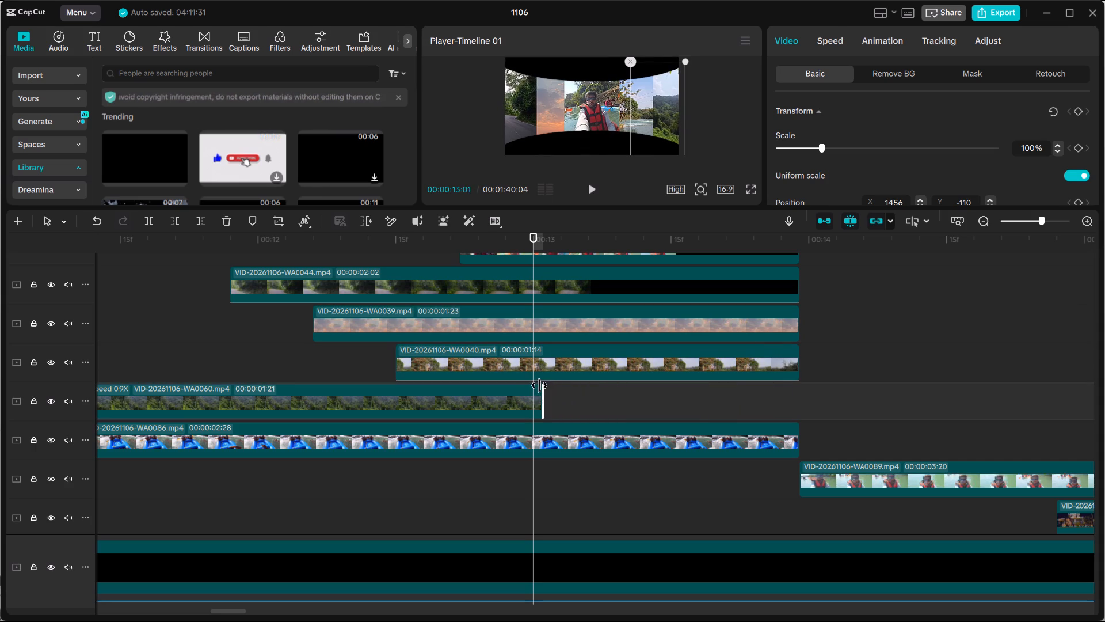
{"action": "left_click_drag", "start_coordinate": [539, 385], "coordinate": [527, 382]}
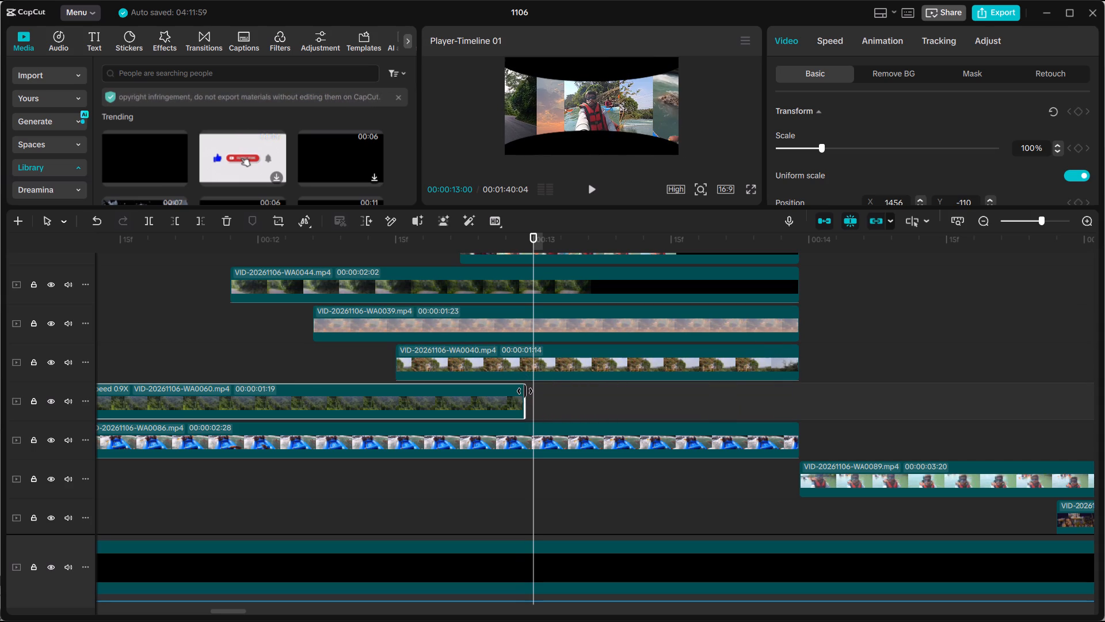
{"action": "left_click_drag", "start_coordinate": [525, 391], "coordinate": [534, 392]}
Trim the end of rafting clip VID-20261106-WA0086 to 00:00:13:00, giving it a duration of 00:00:01:29.
{"action": "left_click", "coordinate": [557, 426]}
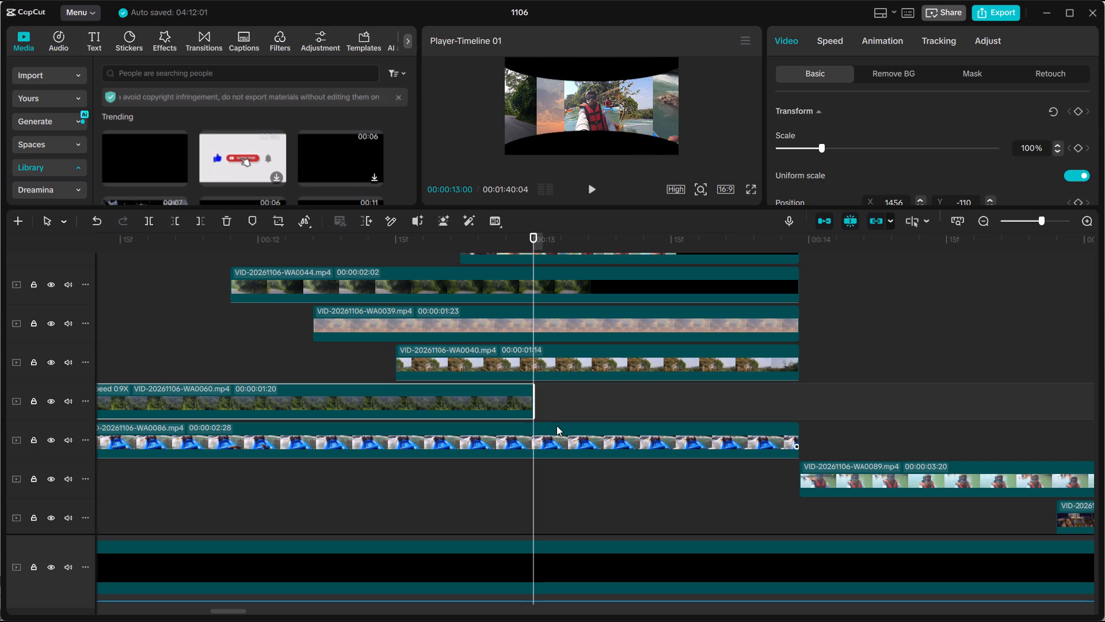
{"action": "left_click_drag", "start_coordinate": [799, 434], "coordinate": [553, 427]}
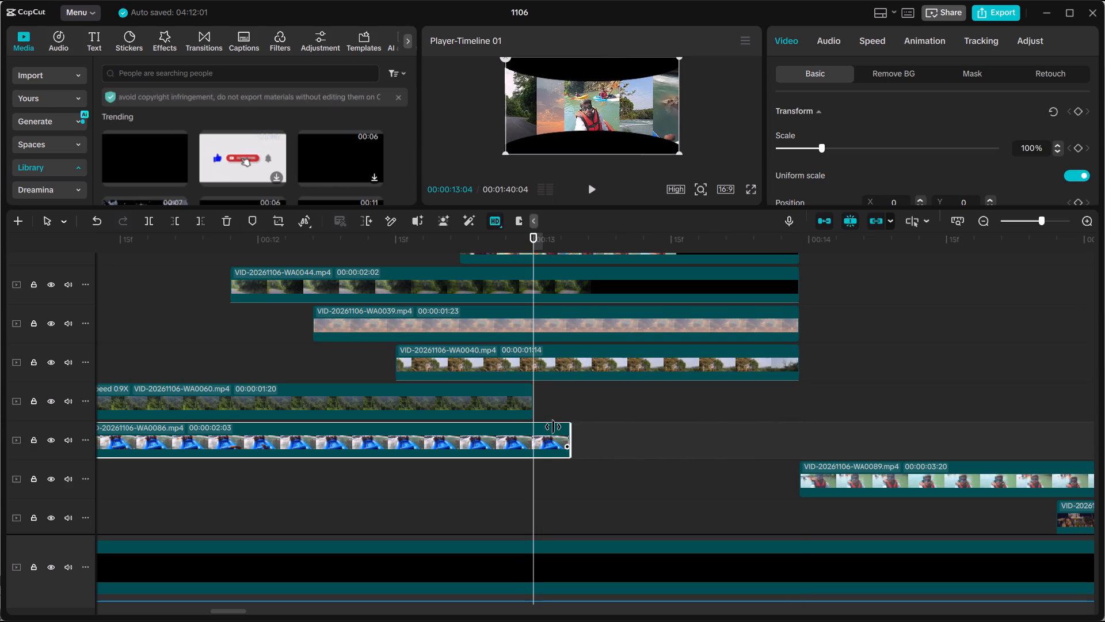
{"action": "left_click_drag", "start_coordinate": [553, 427], "coordinate": [527, 426]}
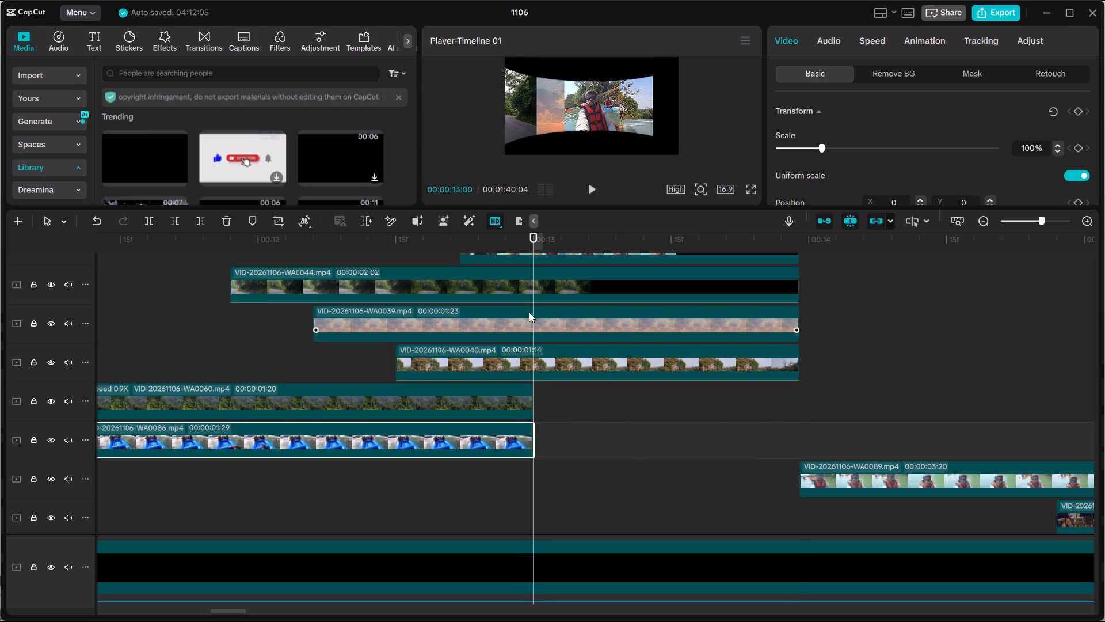
Trim the end of clip VID-20261106-WA0044 to one frame past 00:00:13:00, giving it a duration of 00:00:01:04.
{"action": "left_click", "coordinate": [527, 239]}
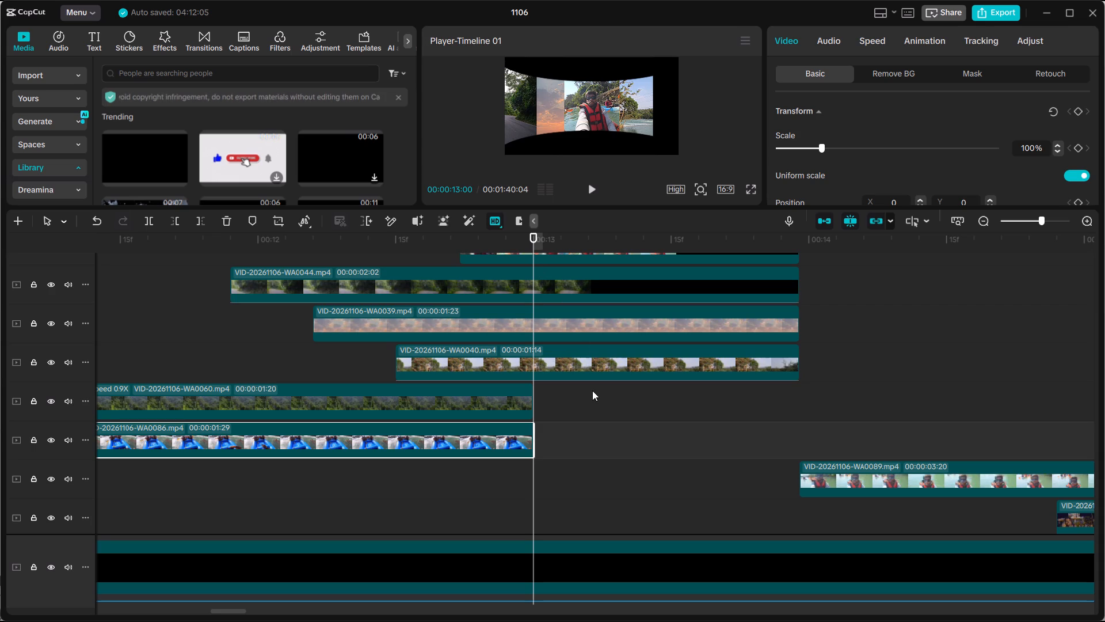
{"action": "left_click", "coordinate": [588, 358]}
{"action": "left_click", "coordinate": [585, 321]}
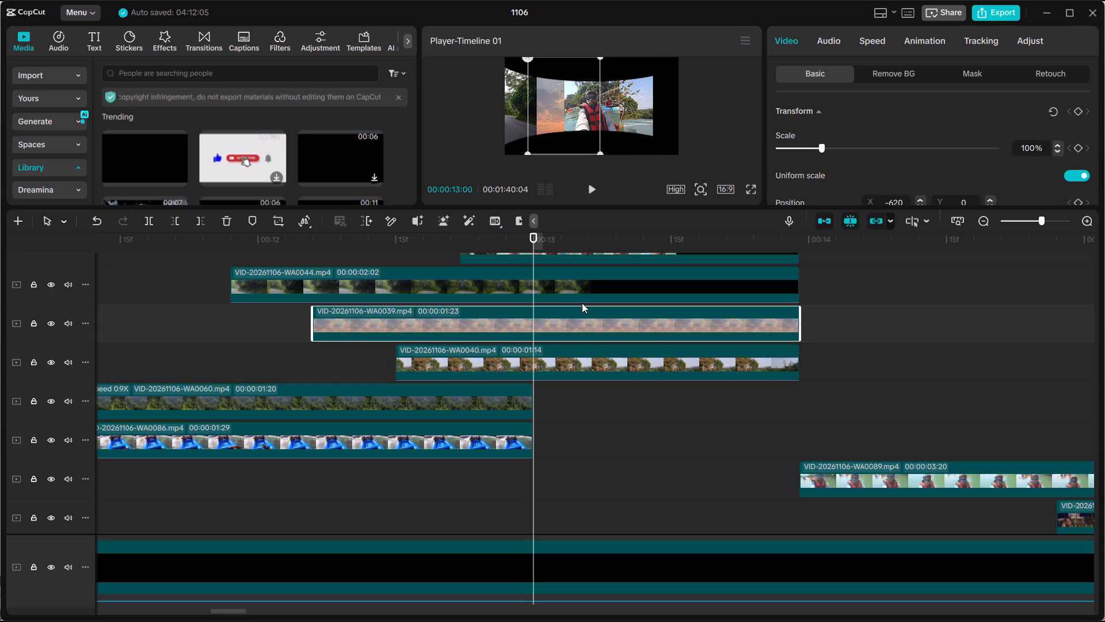
{"action": "left_click", "coordinate": [582, 299]}
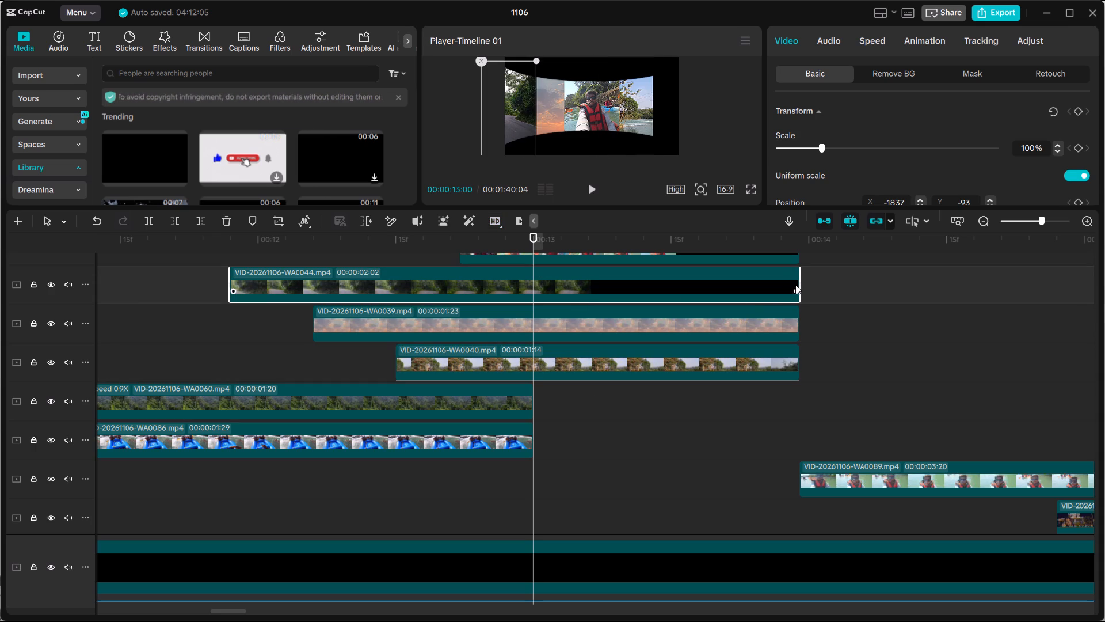
{"action": "left_click_drag", "start_coordinate": [801, 283], "coordinate": [544, 285]}
Trim the end of sky clip VID-20261106-WA0039 to one frame past 00:00:13:01, giving it a duration of 00:00:00:26.
{"action": "scroll", "coordinate": [567, 293], "scroll_direction": "up", "scroll_amount": 1}
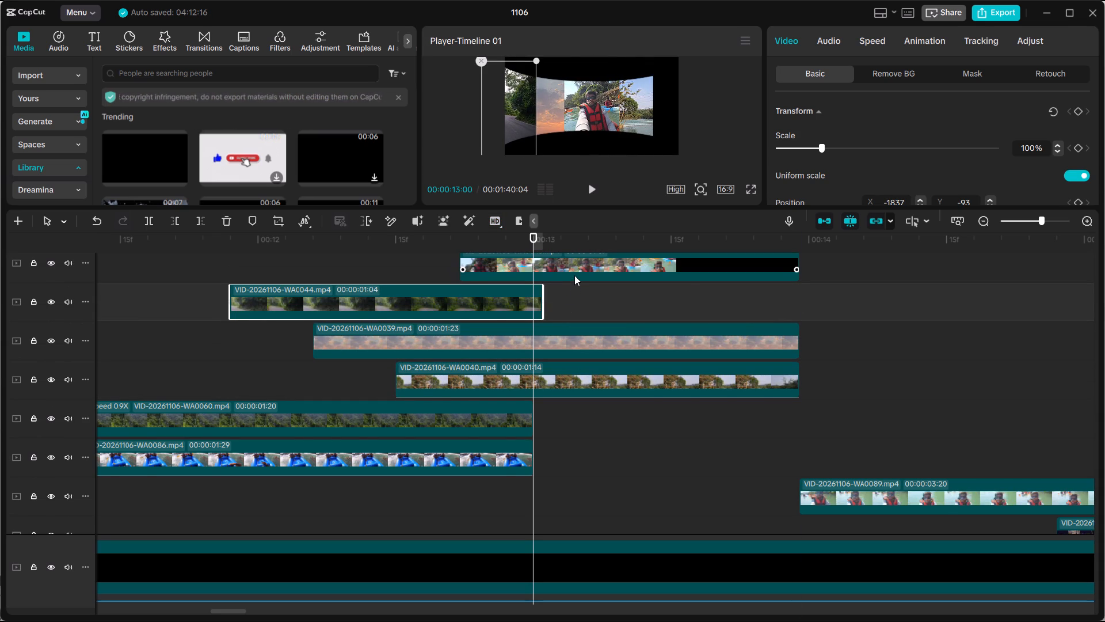
{"action": "left_click_drag", "start_coordinate": [531, 242], "coordinate": [537, 242]}
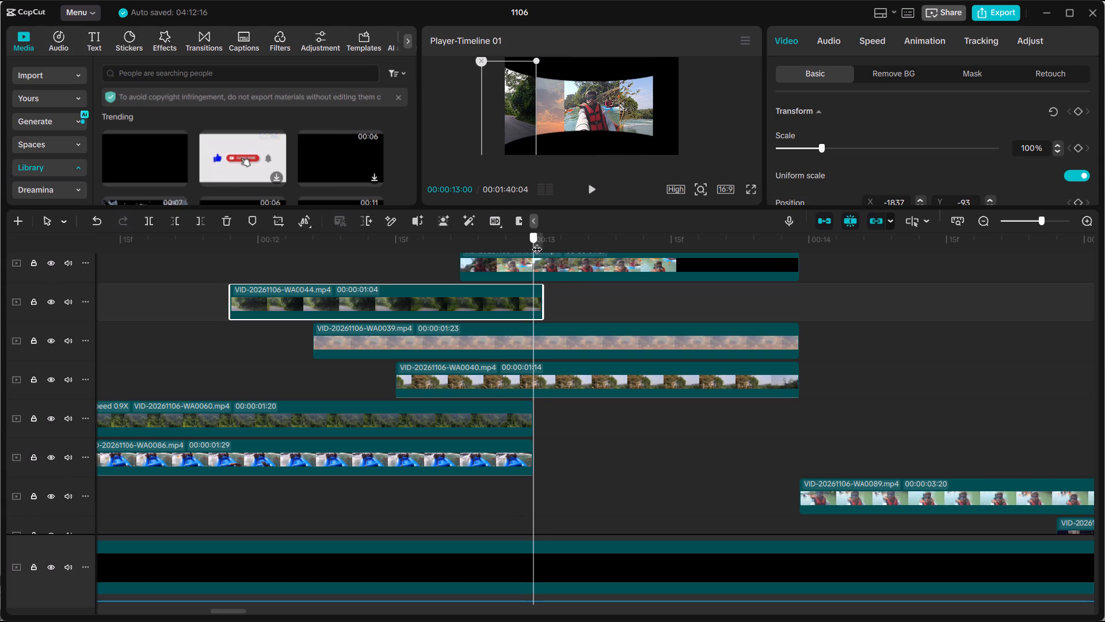
{"action": "left_click_drag", "start_coordinate": [537, 242], "coordinate": [543, 243]}
{"action": "left_click", "coordinate": [551, 350]}
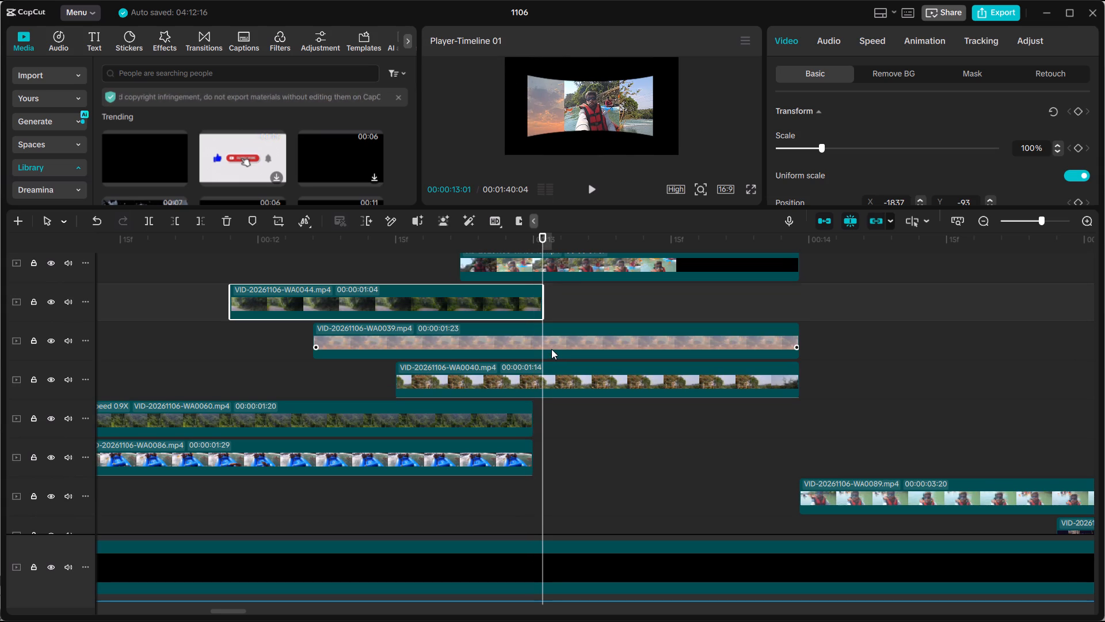
{"action": "left_click_drag", "start_coordinate": [795, 337], "coordinate": [758, 337]}
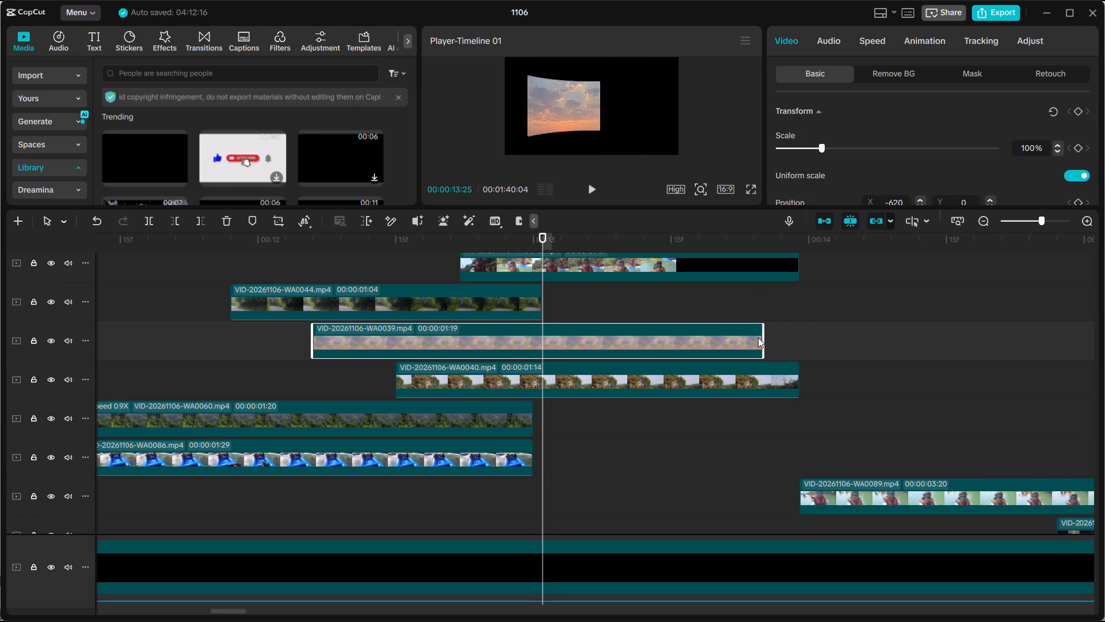
{"action": "left_click_drag", "start_coordinate": [758, 337], "coordinate": [552, 324]}
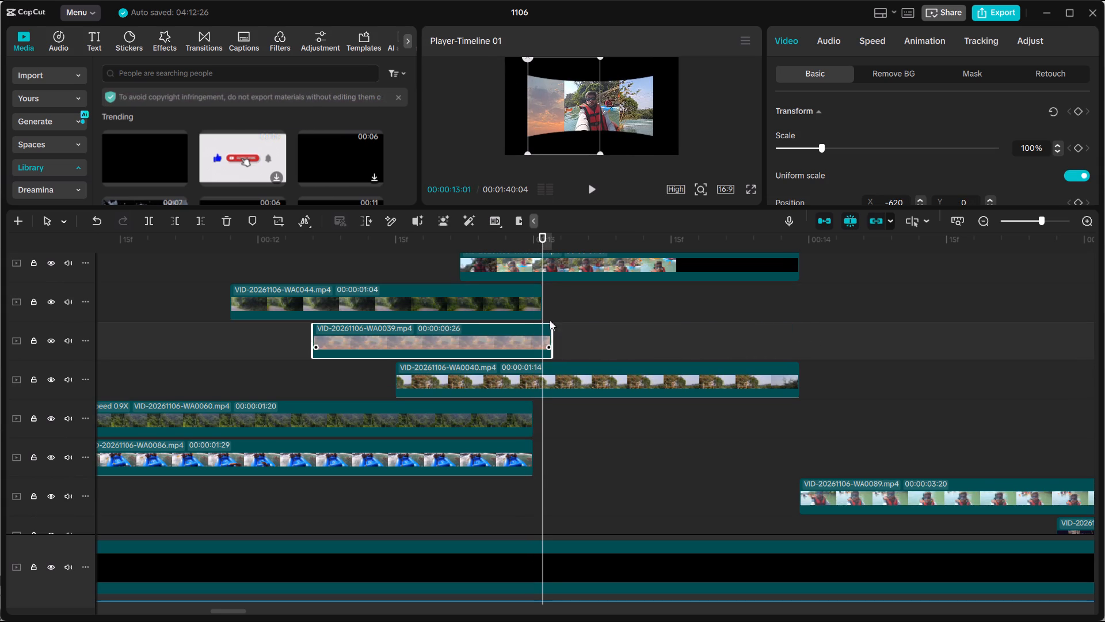
Trim the end of clip VID-20261106-WA0040 to one frame past 00:00:13:02, giving it a duration of 00:00:00:18.
{"action": "left_click_drag", "start_coordinate": [542, 240], "coordinate": [549, 240]}
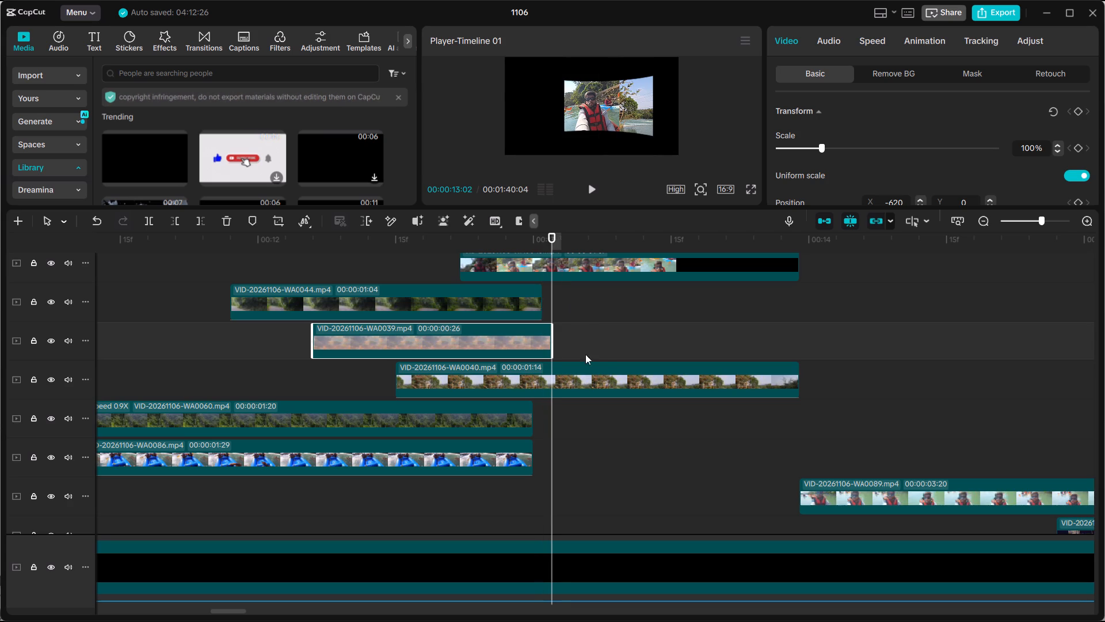
{"action": "left_click", "coordinate": [596, 376]}
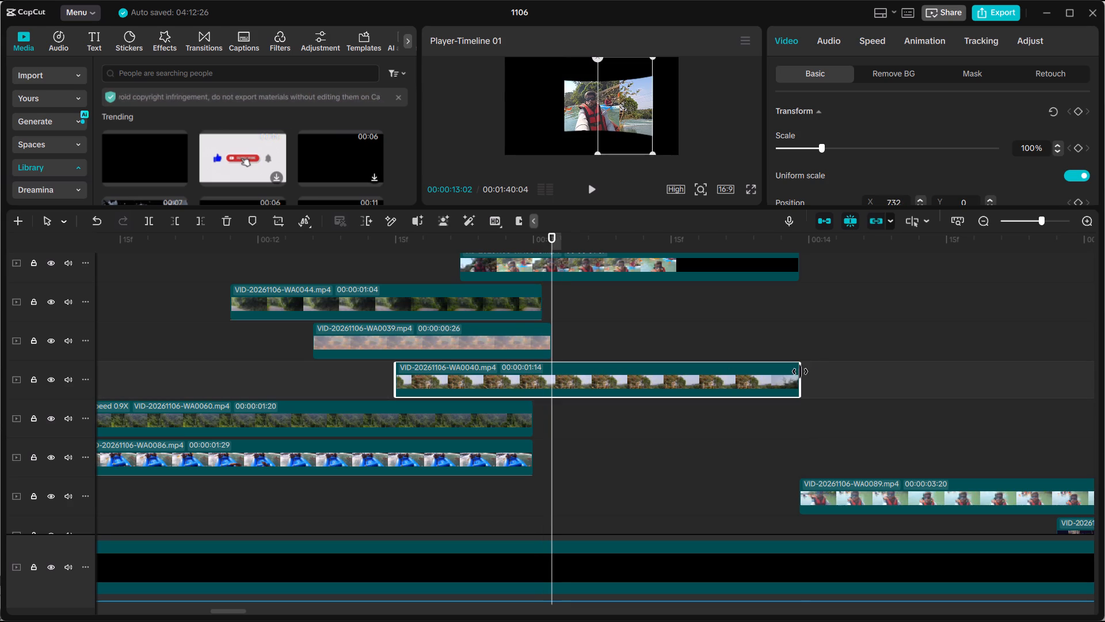
{"action": "left_click_drag", "start_coordinate": [800, 371], "coordinate": [559, 359]}
Scrub and play back the rafting section to check the staggered clip exits after 00:00:13:00.
{"action": "left_click_drag", "start_coordinate": [555, 239], "coordinate": [563, 240]}
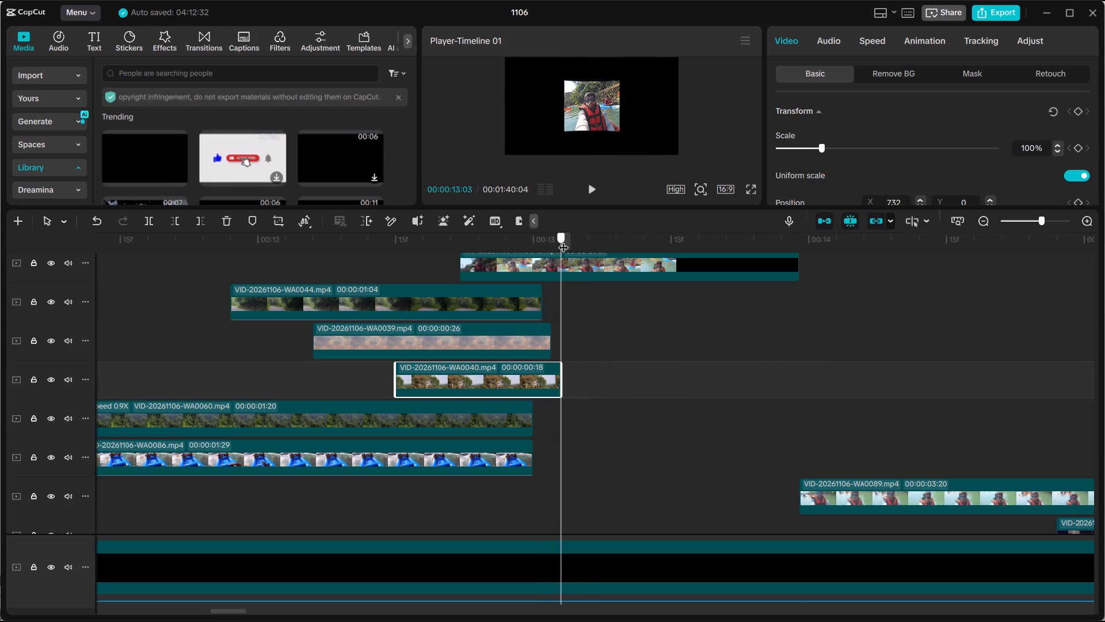
{"action": "left_click_drag", "start_coordinate": [563, 240], "coordinate": [798, 286]}
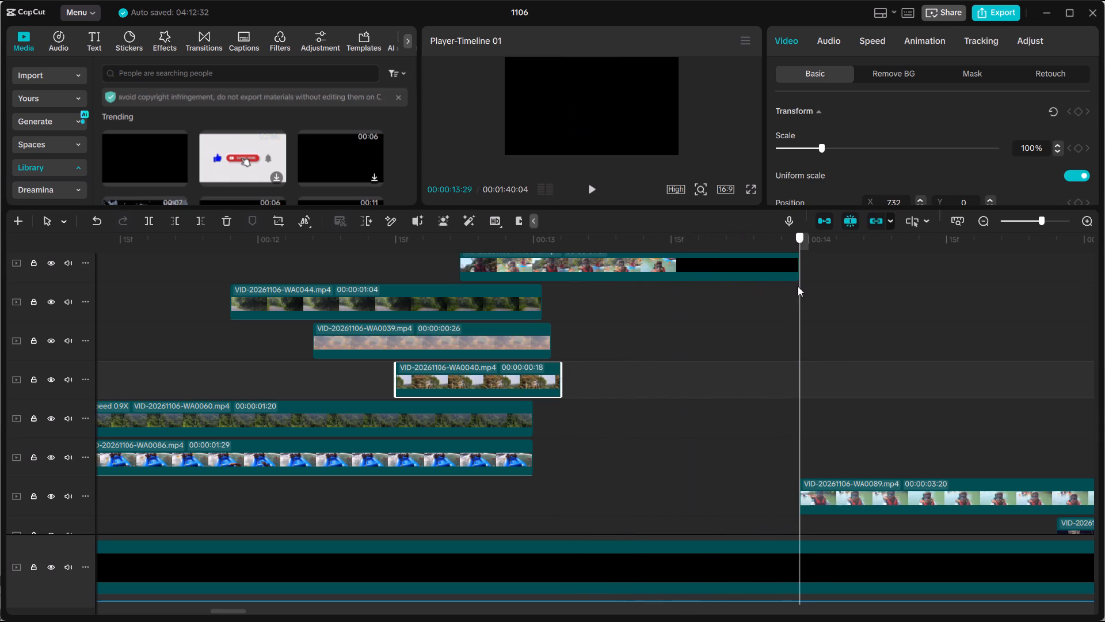
{"action": "left_click_drag", "start_coordinate": [798, 286], "coordinate": [155, 345]}
{"action": "left_click", "coordinate": [593, 183]}
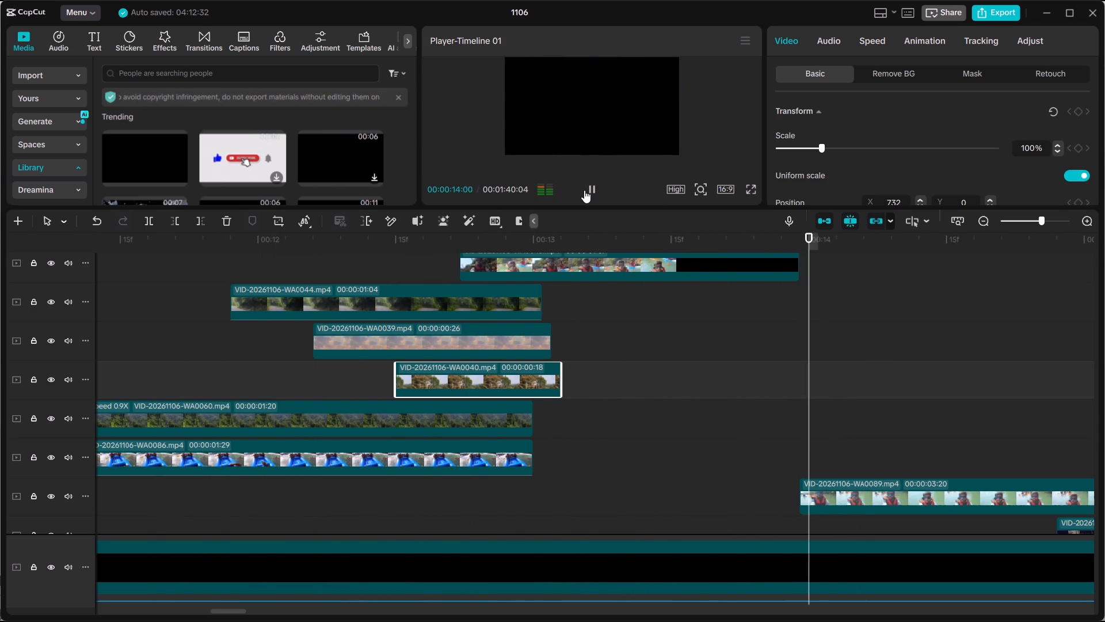
{"action": "left_click_drag", "start_coordinate": [285, 246], "coordinate": [13, 298]}
{"action": "left_click", "coordinate": [585, 184]}
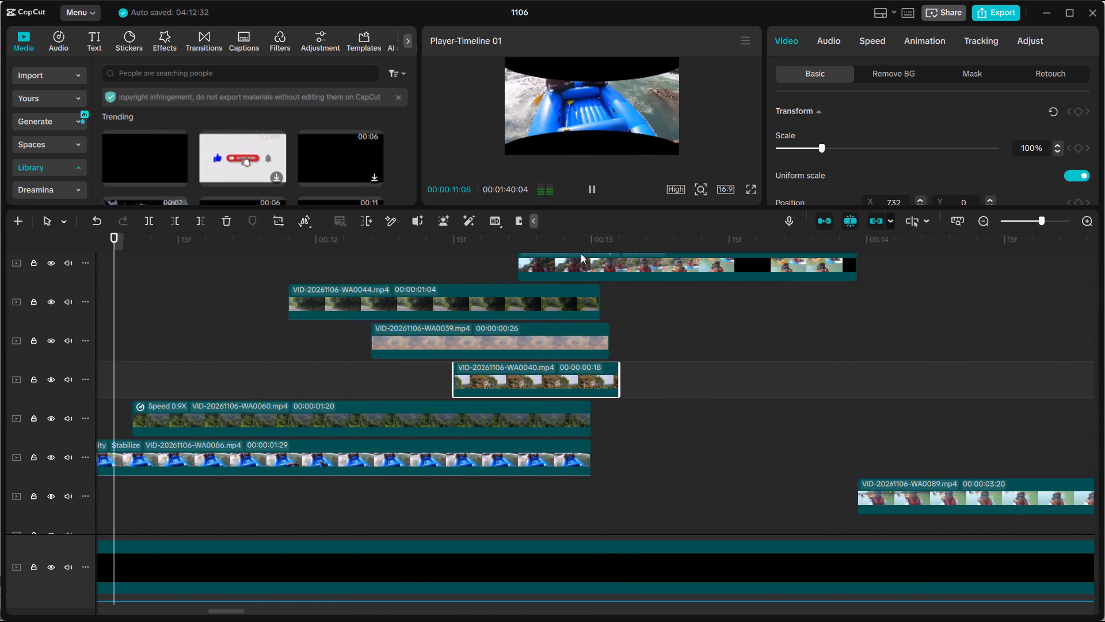
Trim the end of the black background clip to the end of the music, giving it a duration of 00:00:22:15.
{"action": "scroll", "coordinate": [569, 285], "scroll_direction": "down", "scroll_amount": 11, "text": "ctrl"}
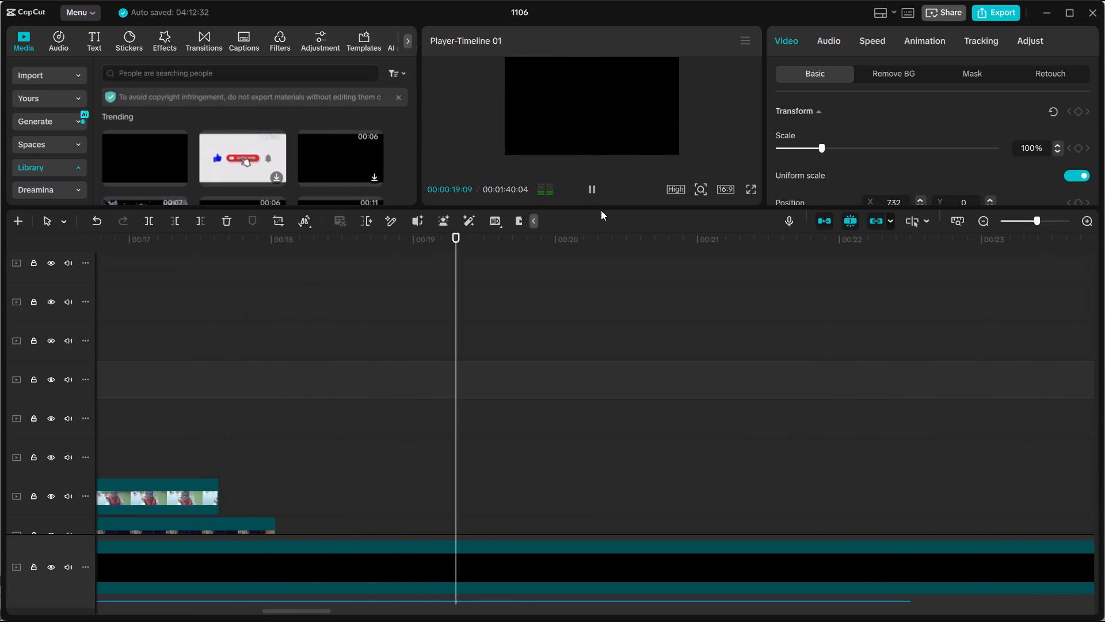
{"action": "scroll", "coordinate": [558, 301], "scroll_direction": "down", "scroll_amount": 13, "text": "ctrl"}
{"action": "scroll", "coordinate": [558, 301], "scroll_direction": "up", "scroll_amount": 1}
{"action": "scroll", "coordinate": [567, 318], "scroll_direction": "down", "scroll_amount": 15}
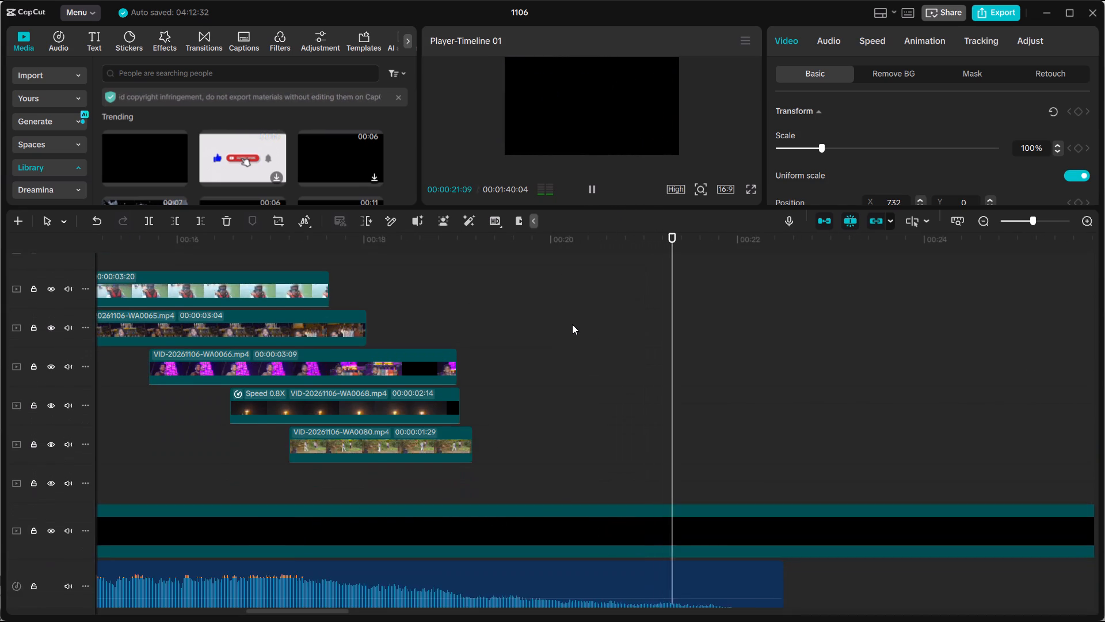
{"action": "scroll", "coordinate": [572, 324], "scroll_direction": "down", "scroll_amount": 15}
{"action": "left_click", "coordinate": [787, 490]}
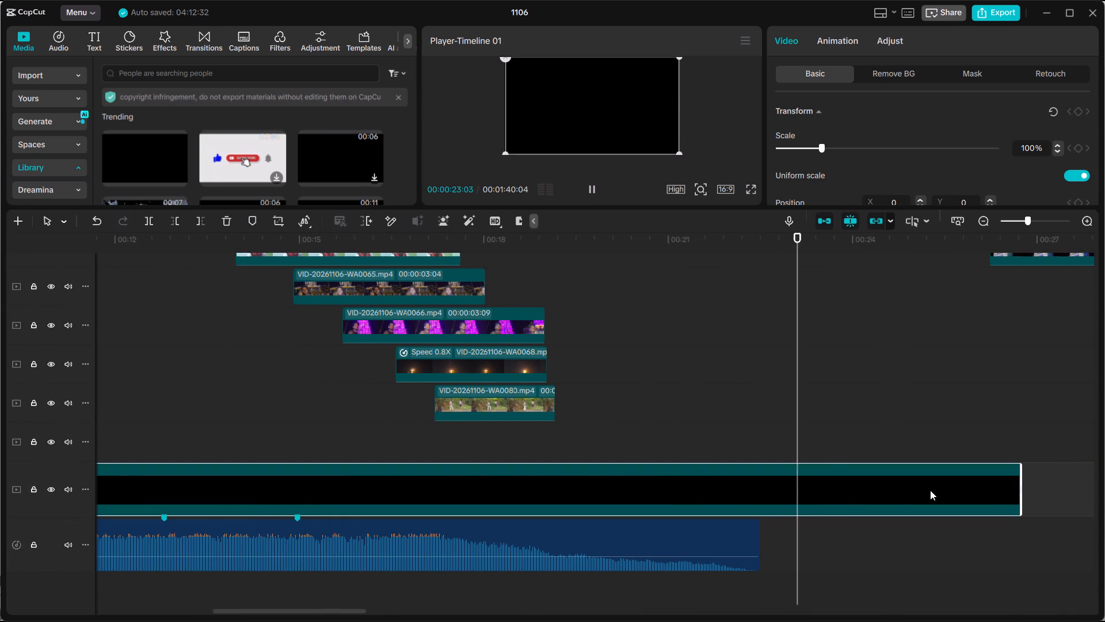
{"action": "left_click_drag", "start_coordinate": [1020, 484], "coordinate": [750, 463]}
{"action": "left_click", "coordinate": [755, 467]}
Delete the unused leftover clips that sit beyond the end of the music, including the long row of spare footage.
{"action": "scroll", "coordinate": [849, 469], "scroll_direction": "down", "scroll_amount": 13, "text": "ctrl"}
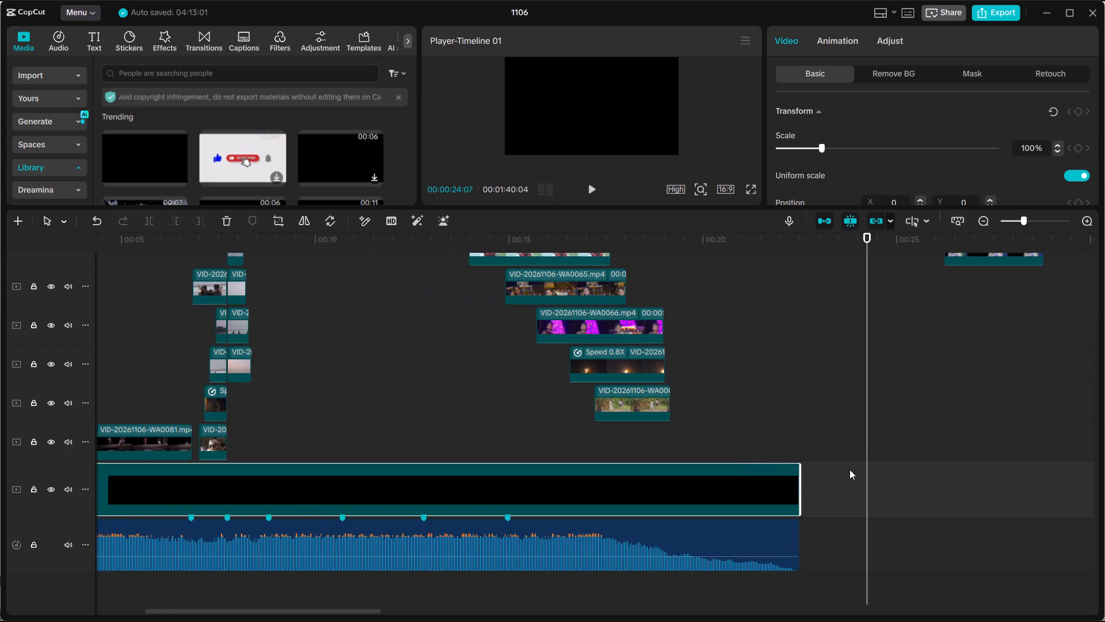
{"action": "scroll", "coordinate": [849, 469], "scroll_direction": "down", "scroll_amount": 1, "text": "ctrl"}
{"action": "scroll", "coordinate": [940, 444], "scroll_direction": "up", "scroll_amount": 9}
{"action": "scroll", "coordinate": [942, 444], "scroll_direction": "down", "scroll_amount": 20, "text": "ctrl"}
{"action": "scroll", "coordinate": [942, 444], "scroll_direction": "down", "scroll_amount": 3, "text": "ctrl"}
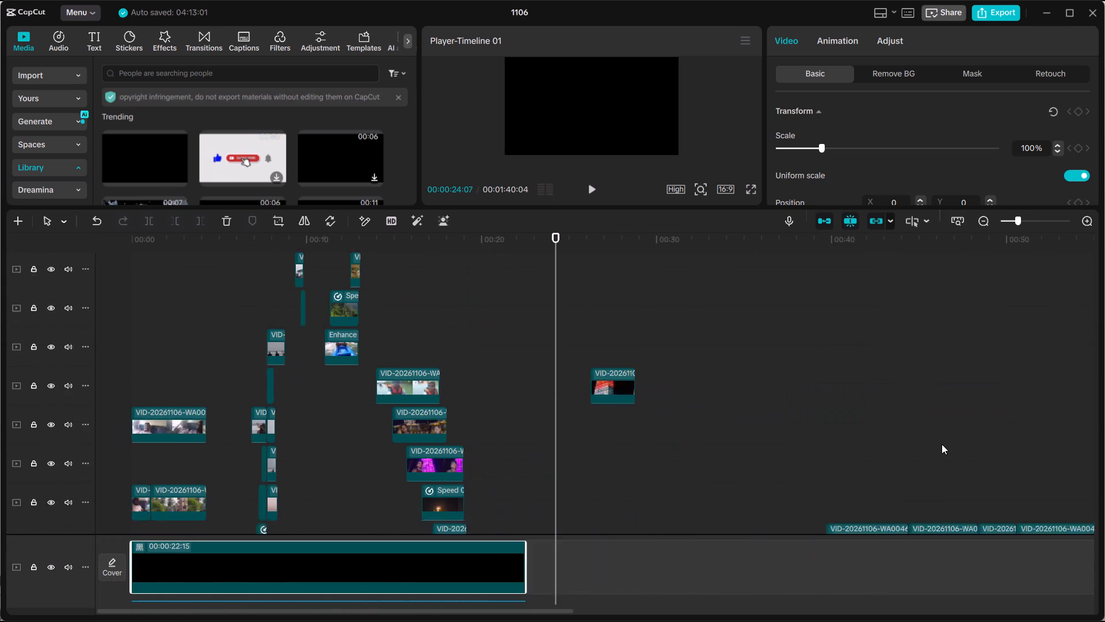
{"action": "scroll", "coordinate": [942, 444], "scroll_direction": "down", "scroll_amount": 20, "text": "ctrl"}
{"action": "scroll", "coordinate": [942, 444], "scroll_direction": "down", "scroll_amount": 4, "text": "ctrl"}
{"action": "left_click_drag", "start_coordinate": [889, 456], "coordinate": [686, 411]}
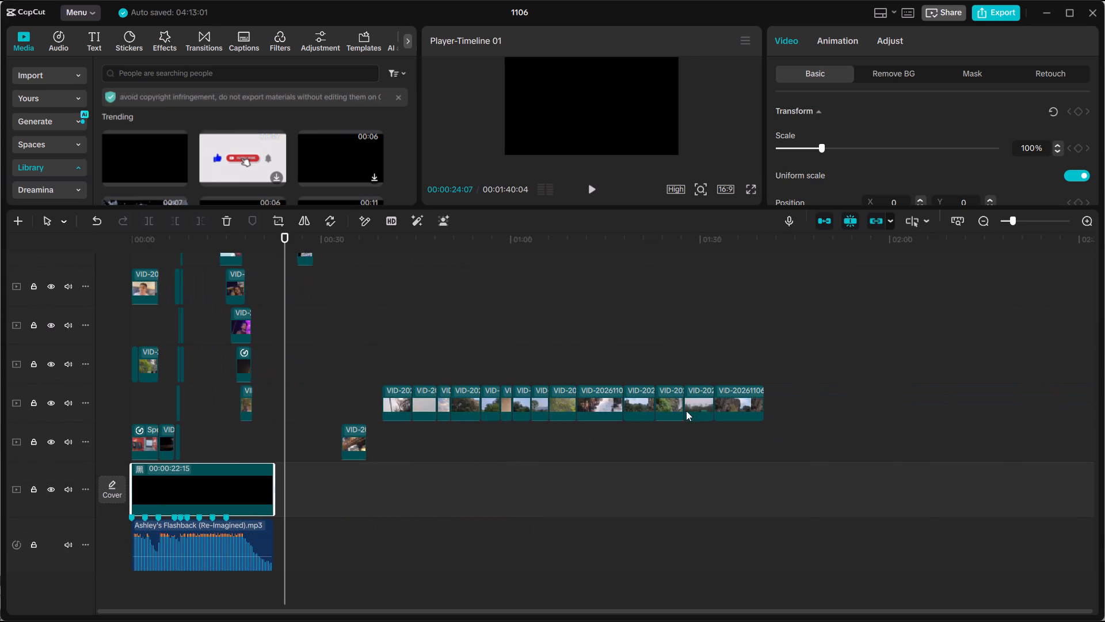
{"action": "left_click_drag", "start_coordinate": [686, 411], "coordinate": [294, 251]}
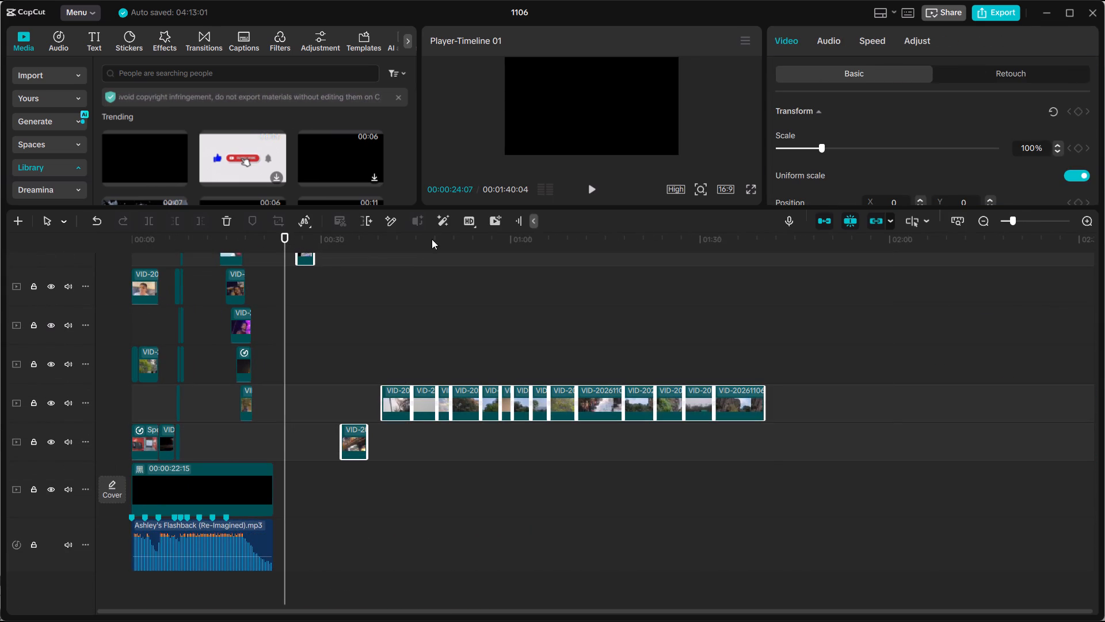
{"action": "left_click", "coordinate": [226, 217]}
Play the sequence from the start through to the rafting section to review its overall timing.
{"action": "left_click_drag", "start_coordinate": [295, 238], "coordinate": [0, 283]}
{"action": "scroll", "coordinate": [387, 355], "scroll_direction": "up", "scroll_amount": 18, "text": "ctrl"}
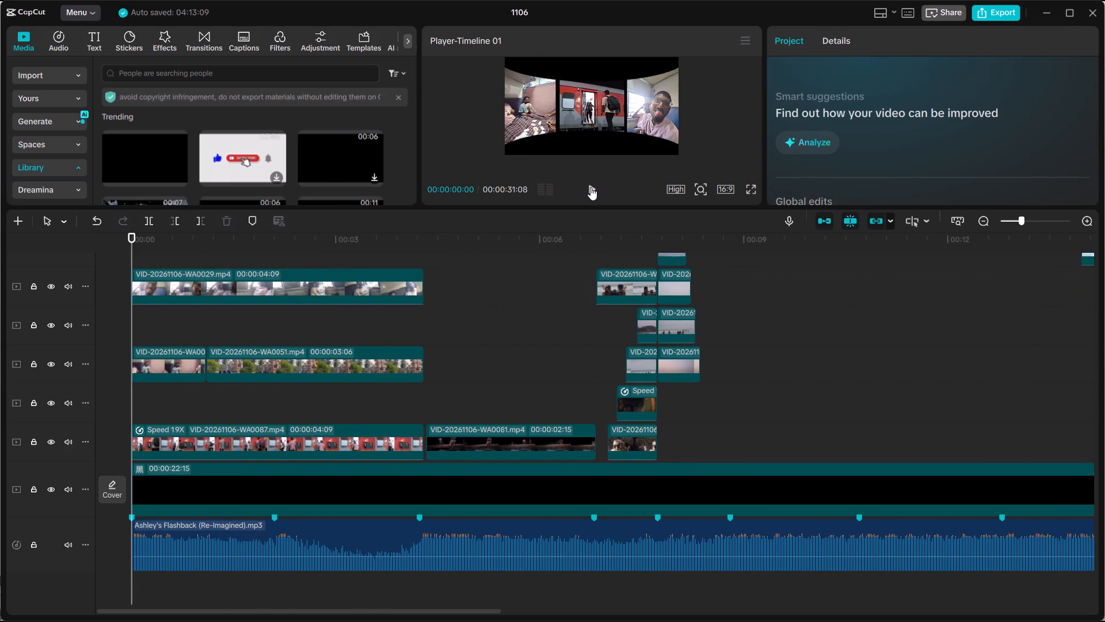
{"action": "left_click", "coordinate": [590, 187]}
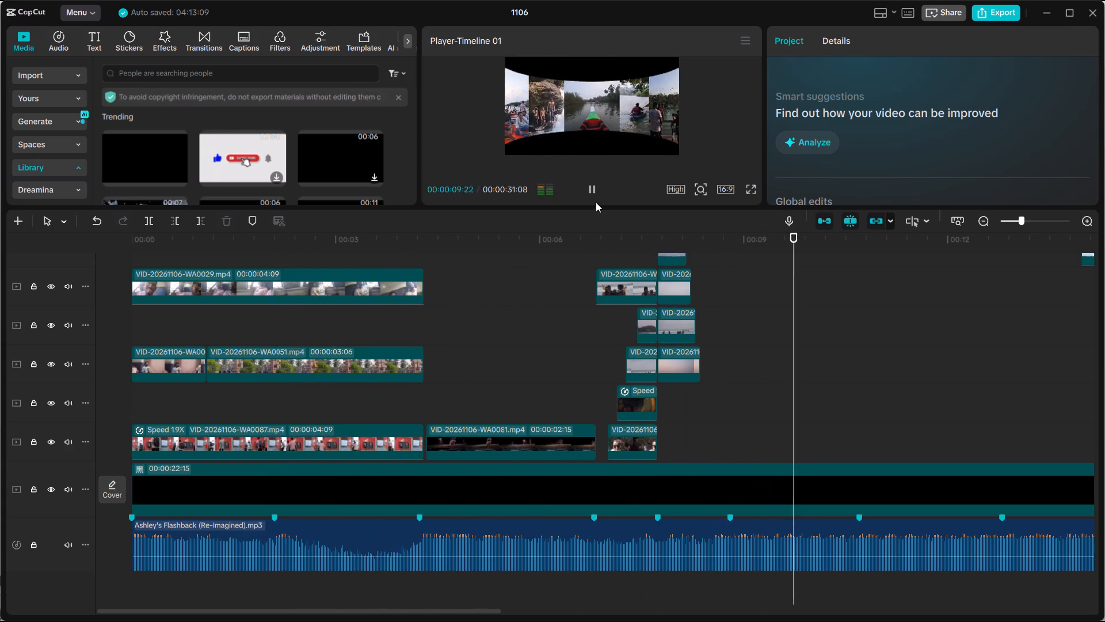
{"action": "left_click", "coordinate": [600, 196]}
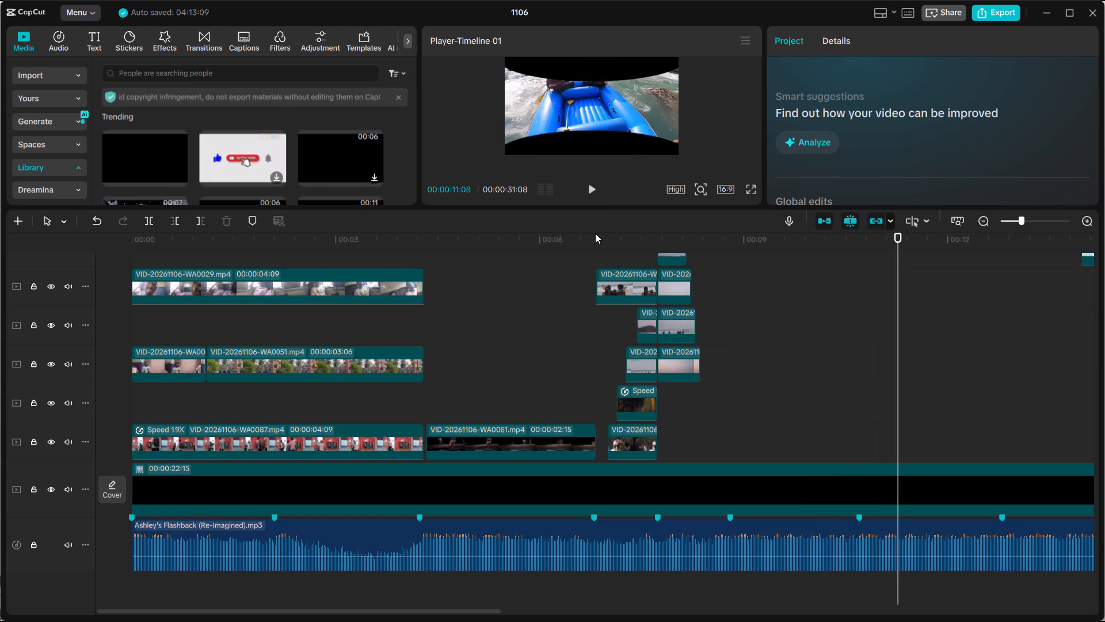
Replay the beach section from just before 00:00:07:00 to examine how its clip changes match the beat markers.
{"action": "left_click_drag", "start_coordinate": [593, 232], "coordinate": [608, 233]}
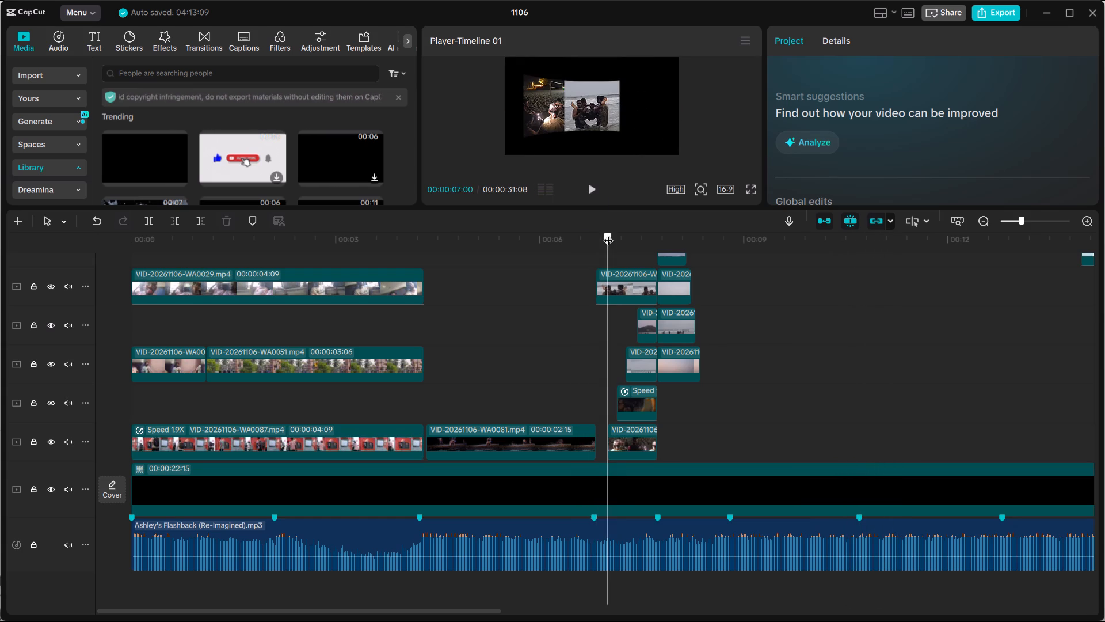
{"action": "left_click_drag", "start_coordinate": [608, 233], "coordinate": [575, 237]}
{"action": "left_click", "coordinate": [593, 189]}
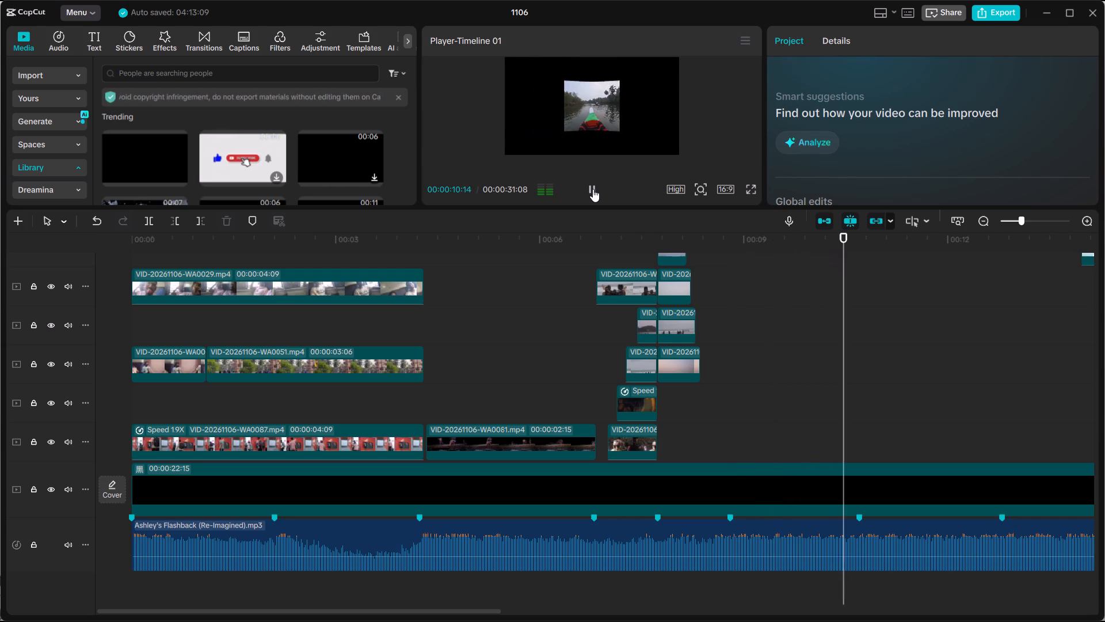
{"action": "left_click", "coordinate": [593, 189]}
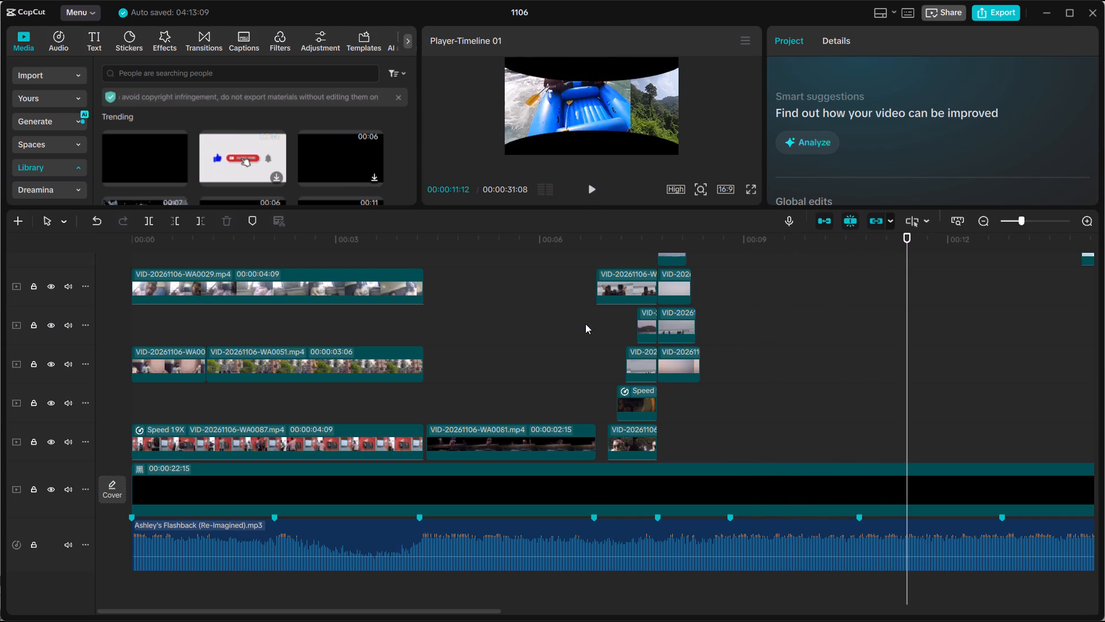
{"action": "scroll", "coordinate": [586, 324], "scroll_direction": "up", "scroll_amount": 18, "text": "ctrl"}
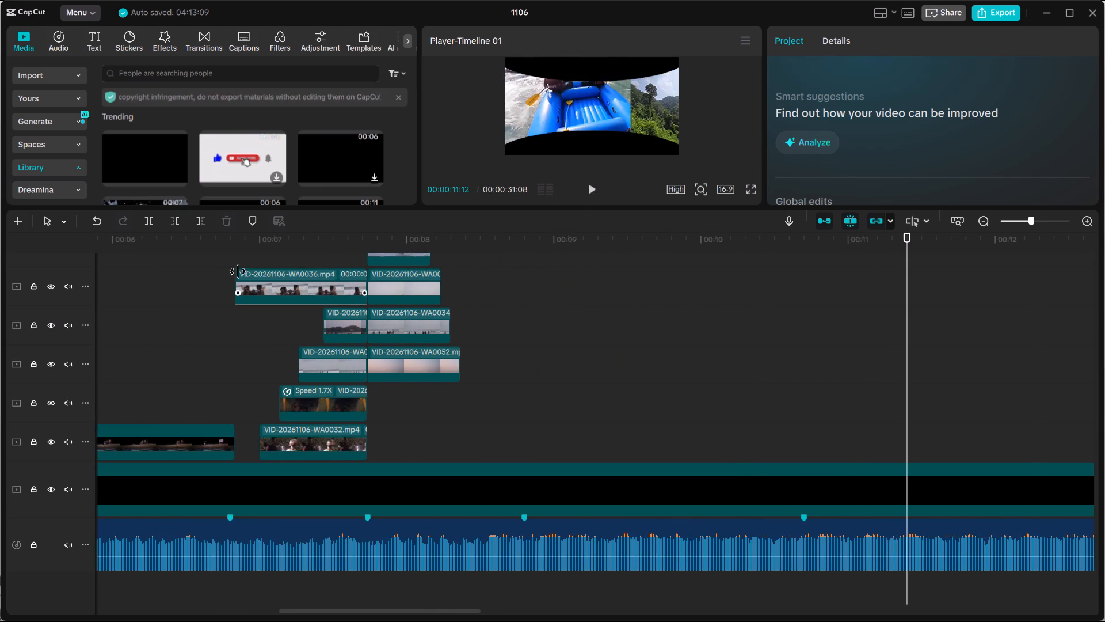
{"action": "left_click_drag", "start_coordinate": [275, 245], "coordinate": [223, 242]}
{"action": "left_click", "coordinate": [572, 185]}
{"action": "left_click", "coordinate": [586, 189]}
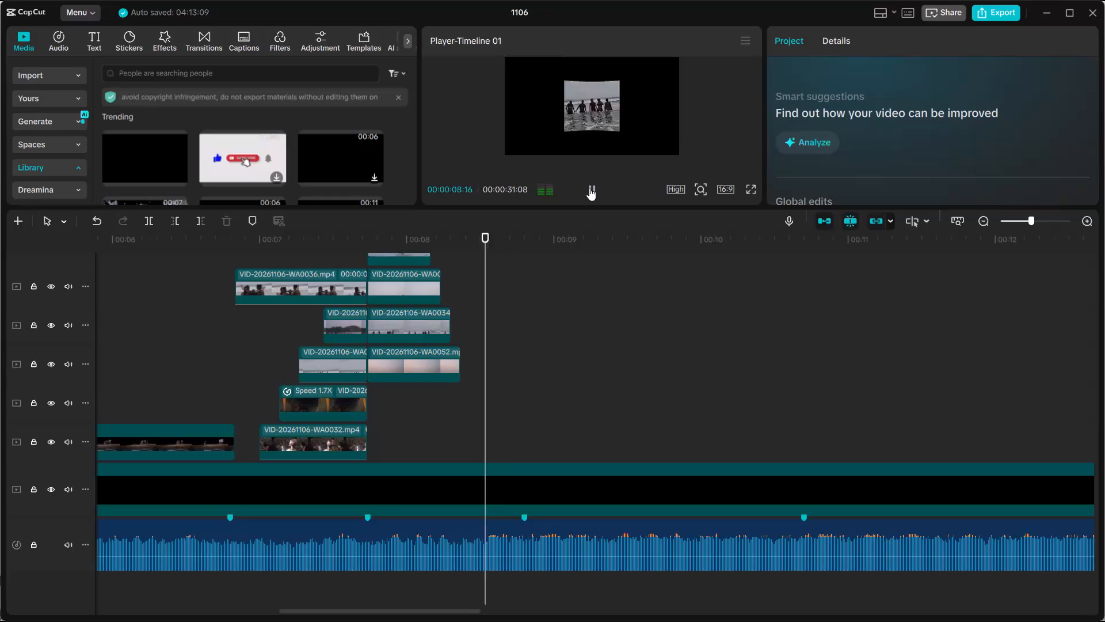
{"action": "left_click", "coordinate": [589, 188]}
Shift the second group of beach clips, WA0052, WA0034, WA0071, WA0072 and WA0076, two frames later on their tracks.
{"action": "scroll", "coordinate": [506, 317], "scroll_direction": "up", "scroll_amount": 10, "text": "ctrl"}
{"action": "left_click", "coordinate": [317, 361]}
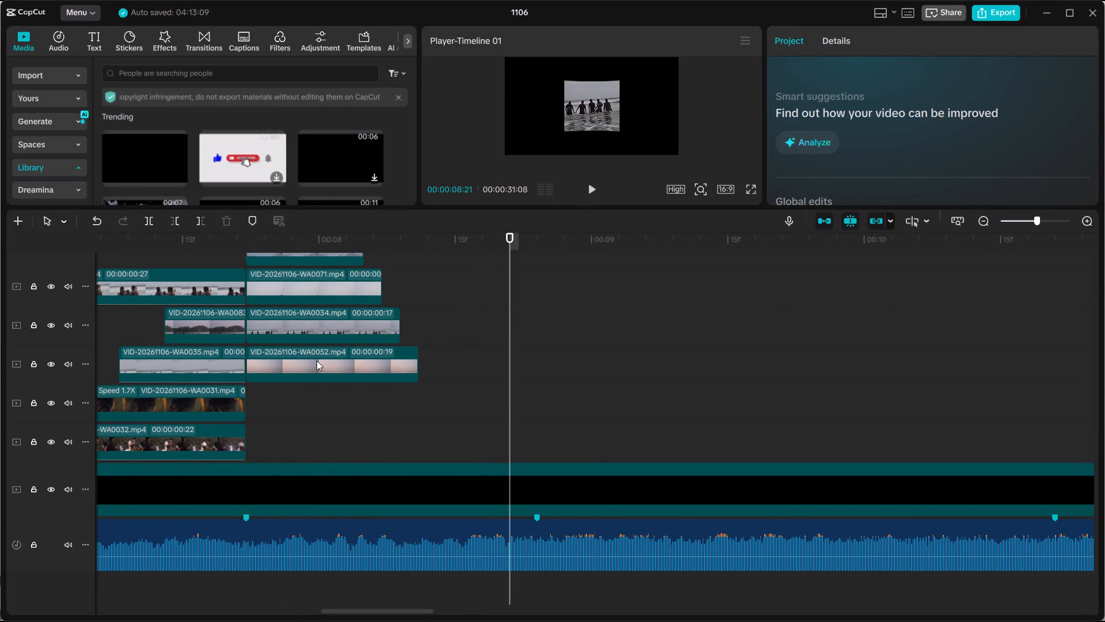
{"action": "left_click_drag", "start_coordinate": [317, 361], "coordinate": [338, 365]}
{"action": "left_click_drag", "start_coordinate": [331, 332], "coordinate": [351, 332]}
{"action": "left_click_drag", "start_coordinate": [321, 285], "coordinate": [342, 289]}
{"action": "scroll", "coordinate": [326, 327], "scroll_direction": "up", "scroll_amount": 2}
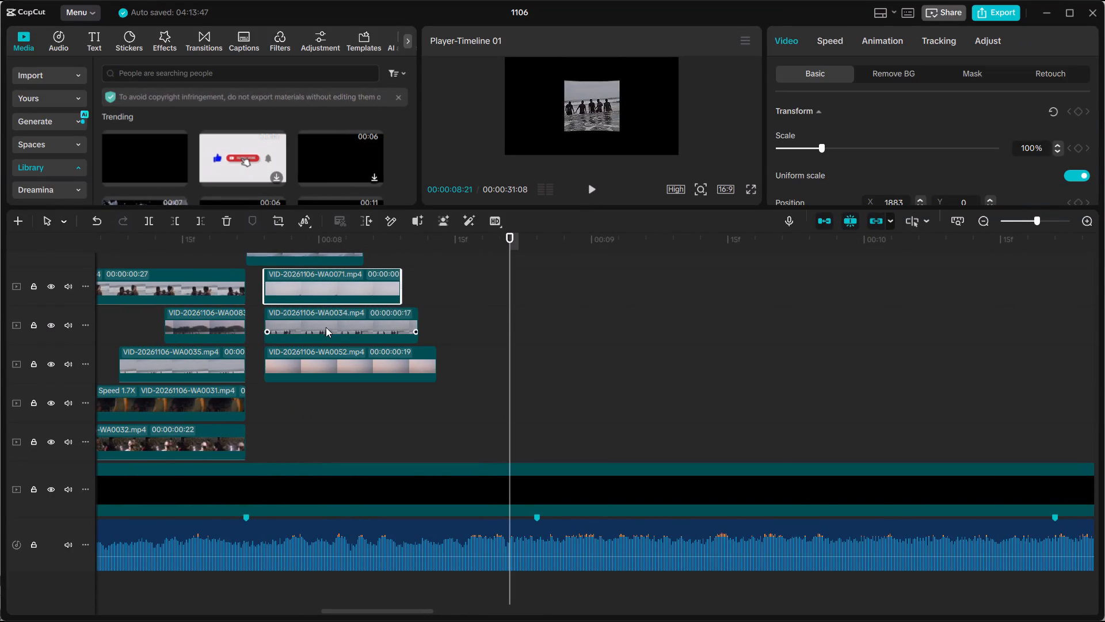
{"action": "scroll", "coordinate": [326, 327], "scroll_direction": "up", "scroll_amount": 2}
{"action": "left_click_drag", "start_coordinate": [317, 316], "coordinate": [339, 313]}
{"action": "left_click_drag", "start_coordinate": [331, 276], "coordinate": [350, 280]}
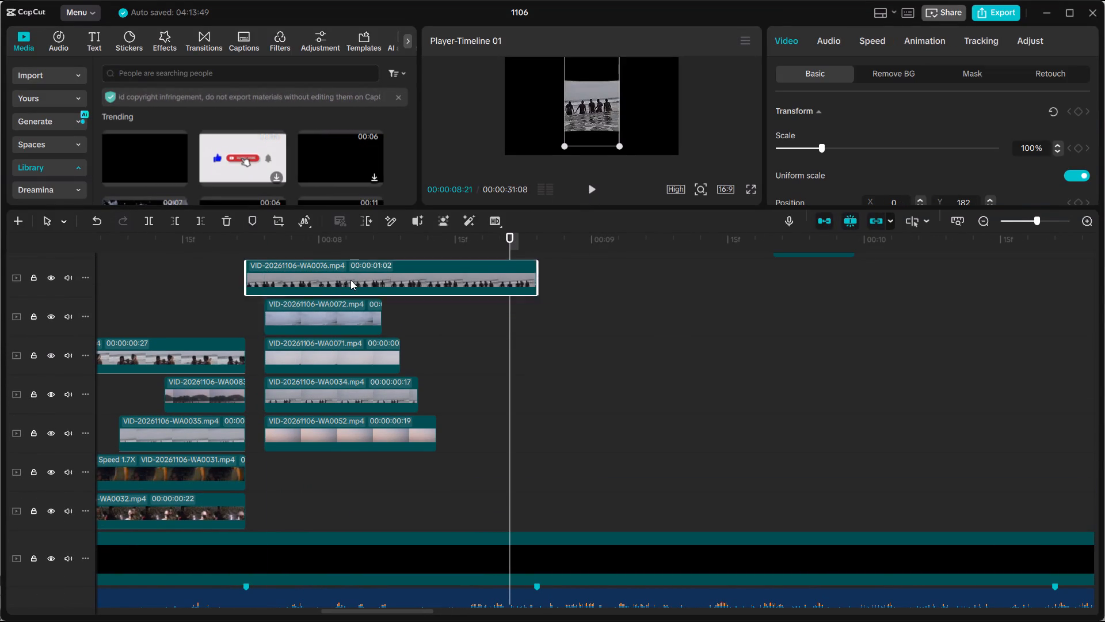
{"action": "left_click_drag", "start_coordinate": [350, 280], "coordinate": [352, 280]}
Extend the ends of clips WA0036, WA0083 and WA0035 two frames to meet the shifted beach clips, making WA0036 00:00:00:29 long.
{"action": "left_click", "coordinate": [234, 356]}
{"action": "left_click_drag", "start_coordinate": [243, 356], "coordinate": [253, 358]}
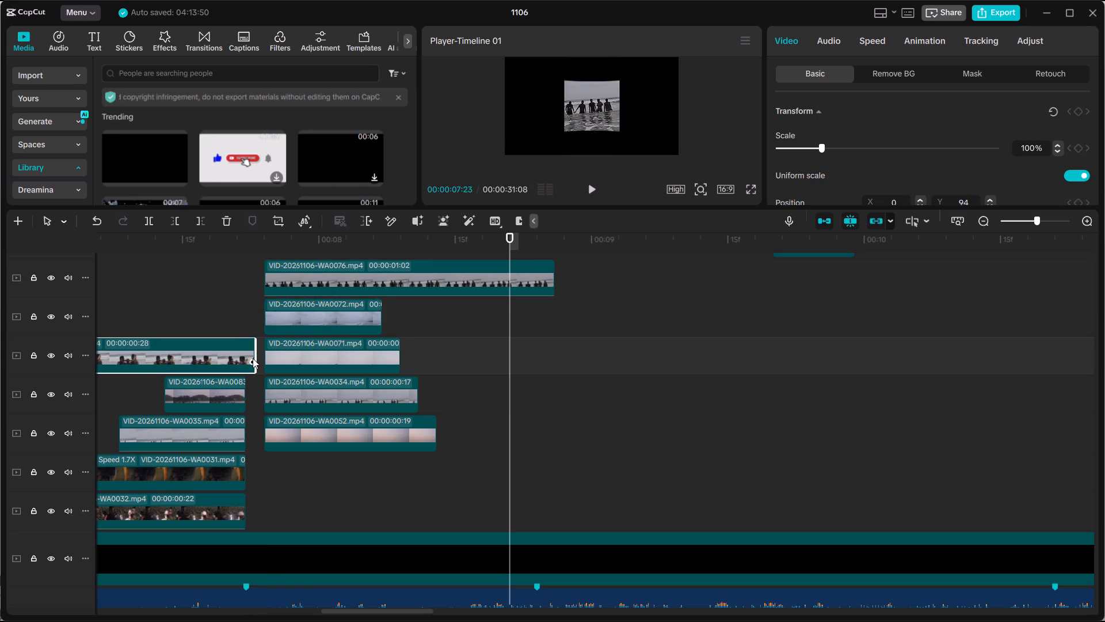
{"action": "left_click_drag", "start_coordinate": [253, 358], "coordinate": [260, 359]}
{"action": "left_click", "coordinate": [235, 386]}
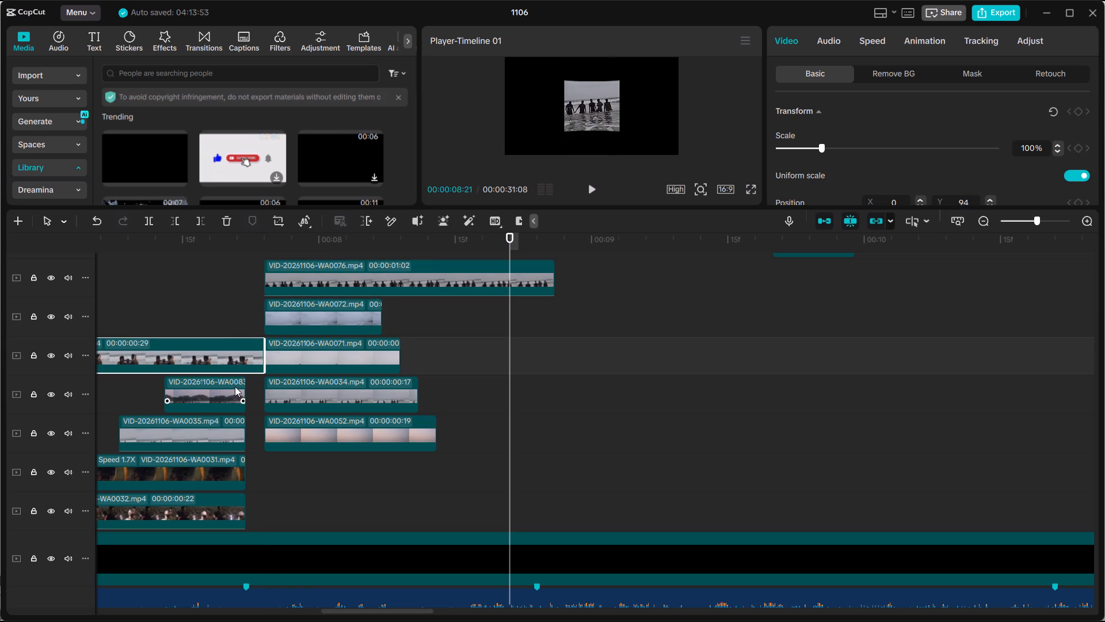
{"action": "left_click_drag", "start_coordinate": [247, 390], "coordinate": [260, 393]}
{"action": "left_click", "coordinate": [234, 431]}
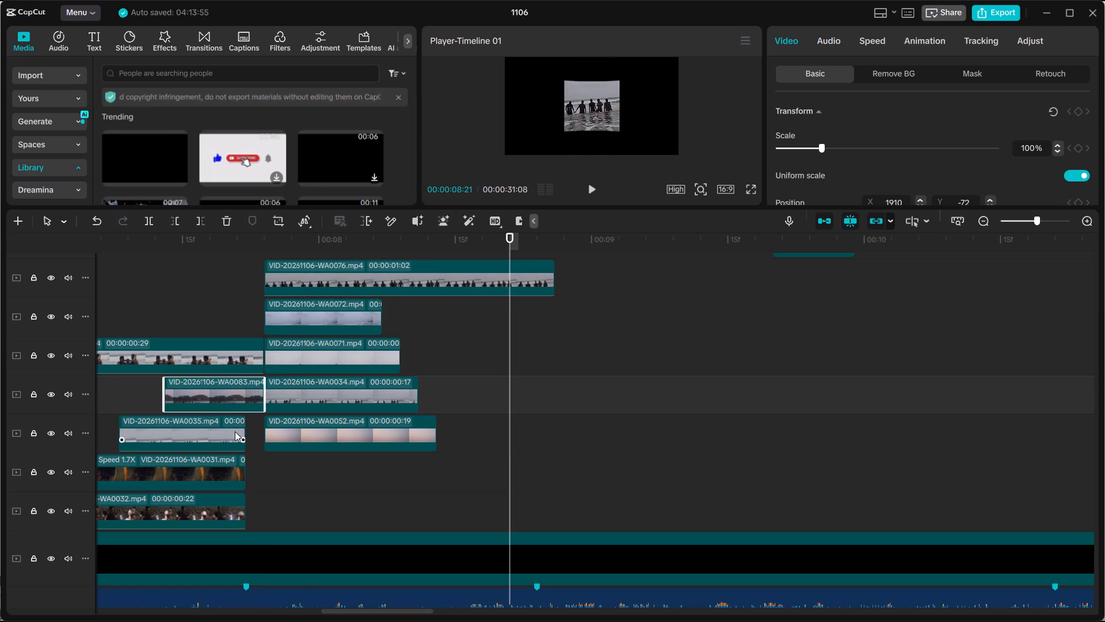
{"action": "left_click_drag", "start_coordinate": [247, 431], "coordinate": [264, 431]}
Extend the ends of clips WA0031 and WA0032 to the start of the shifted beach group, making WA0032 00:00:00:24 long.
{"action": "left_click", "coordinate": [236, 470]}
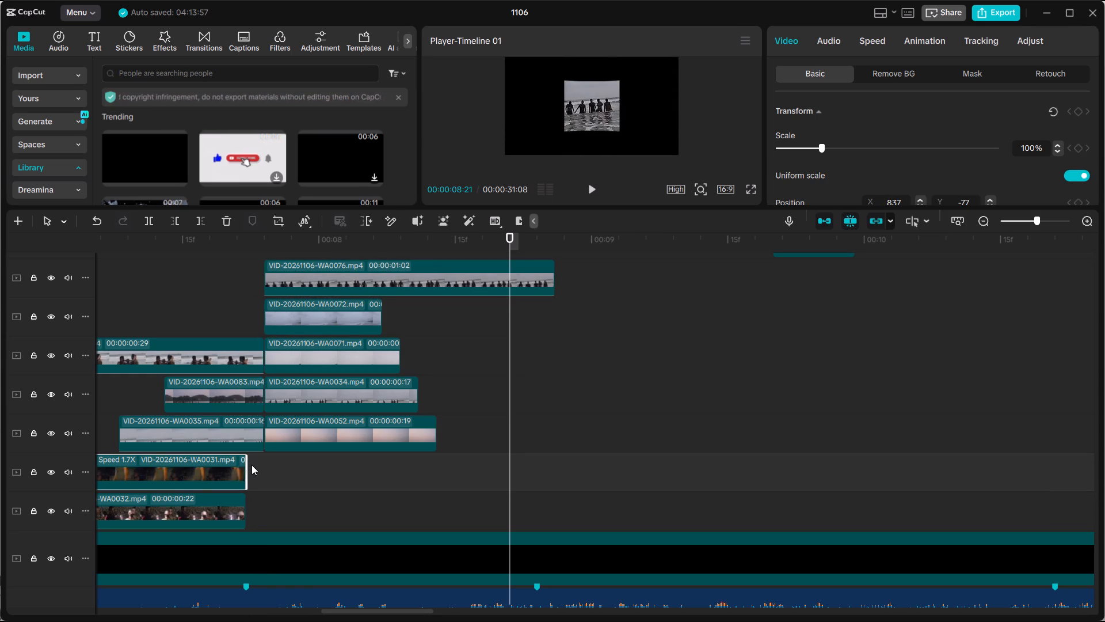
{"action": "left_click", "coordinate": [252, 465]}
{"action": "left_click", "coordinate": [240, 465]}
{"action": "left_click_drag", "start_coordinate": [244, 467], "coordinate": [260, 472]}
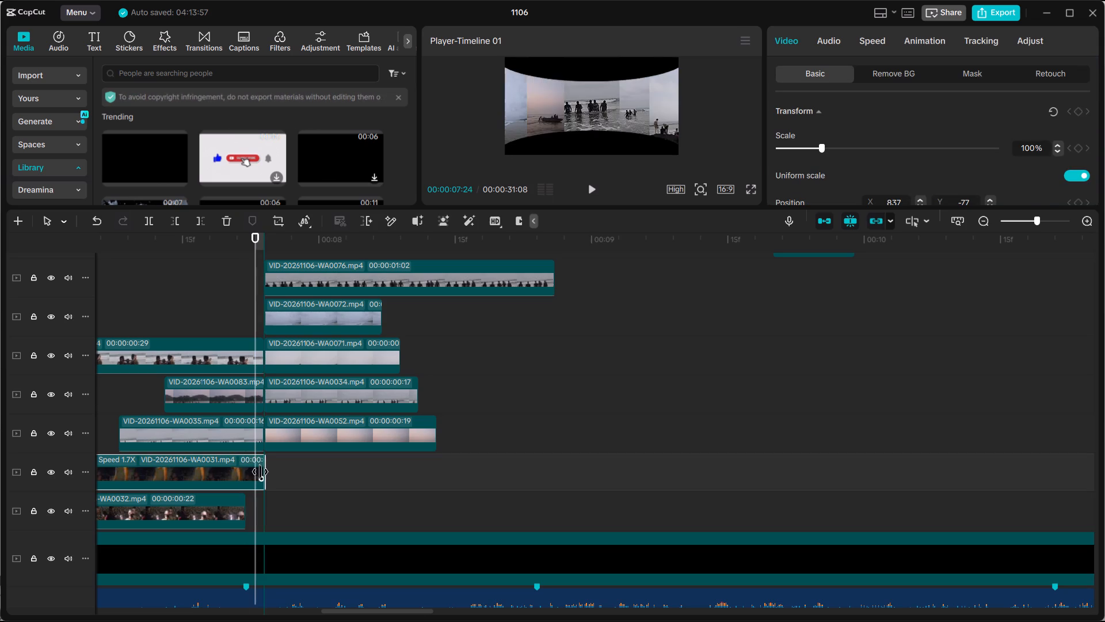
{"action": "left_click_drag", "start_coordinate": [260, 472], "coordinate": [261, 472]}
{"action": "left_click", "coordinate": [226, 521]}
{"action": "left_click_drag", "start_coordinate": [246, 505], "coordinate": [258, 505]}
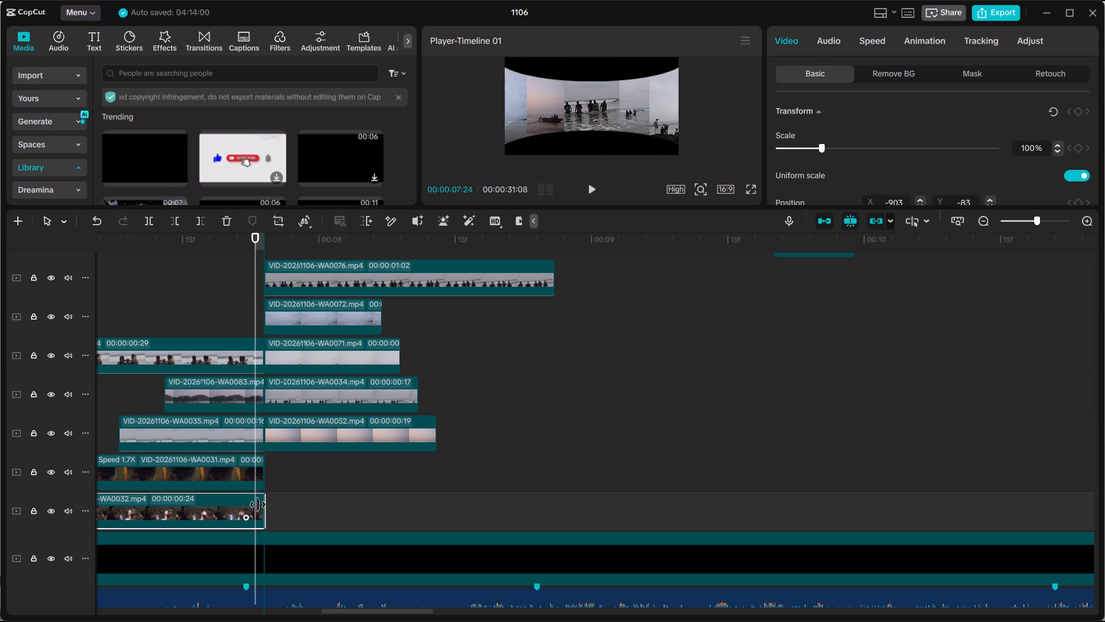
{"action": "left_click_drag", "start_coordinate": [258, 505], "coordinate": [259, 506]}
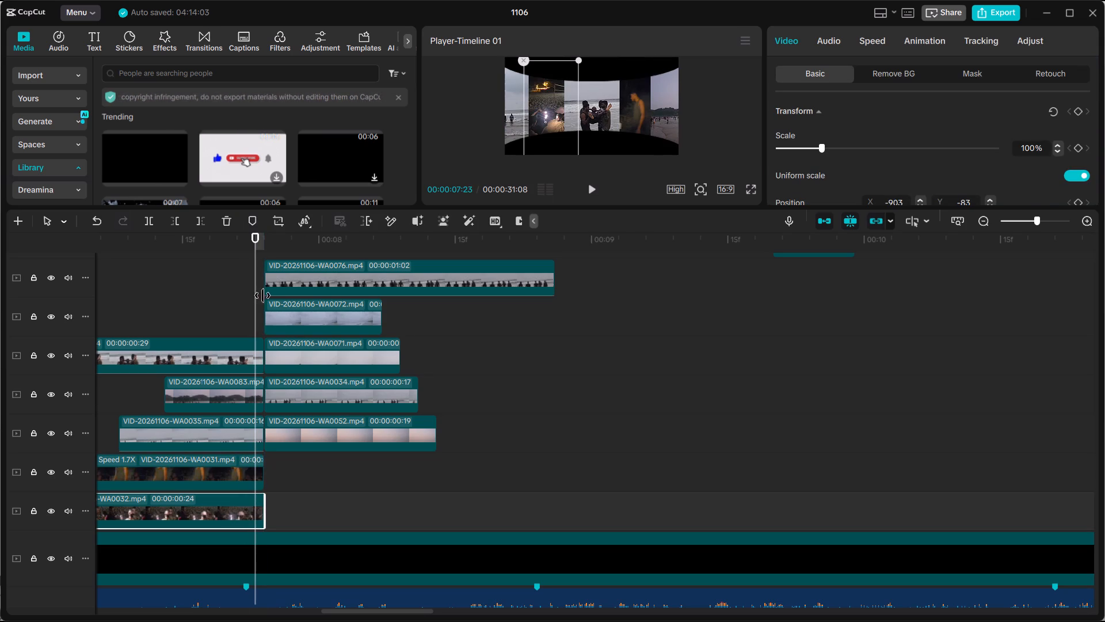
Replay the beach section from 00:00:06:24 and scrub from 00:00:07:02 to 00:00:07:15 to examine how the five split-screen clips appear.
{"action": "left_click_drag", "start_coordinate": [232, 251], "coordinate": [147, 273]}
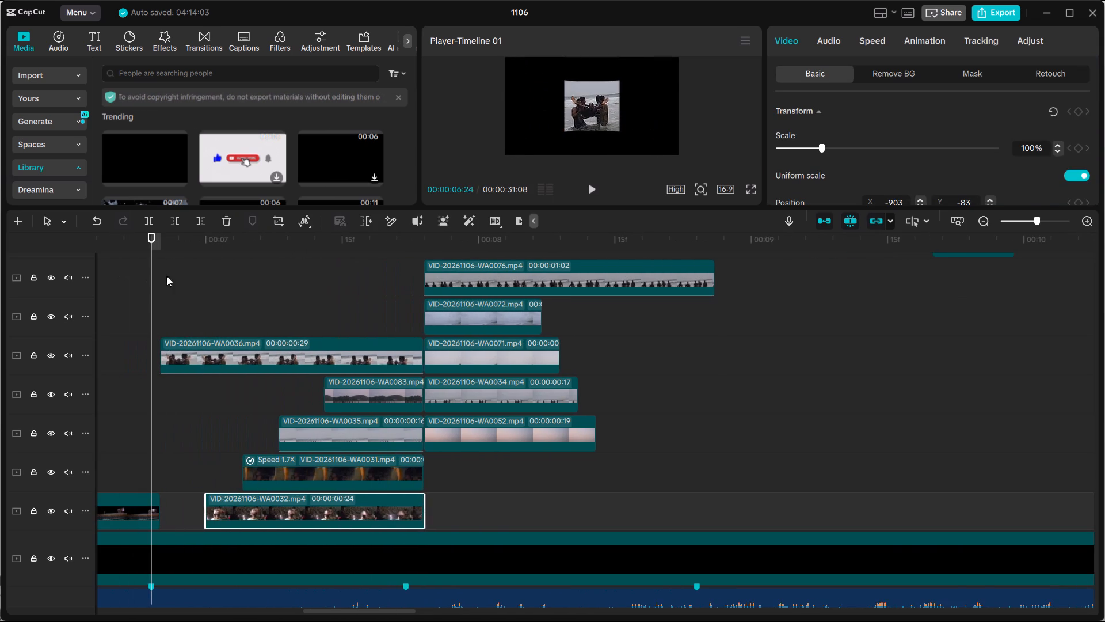
{"action": "left_click", "coordinate": [595, 189]}
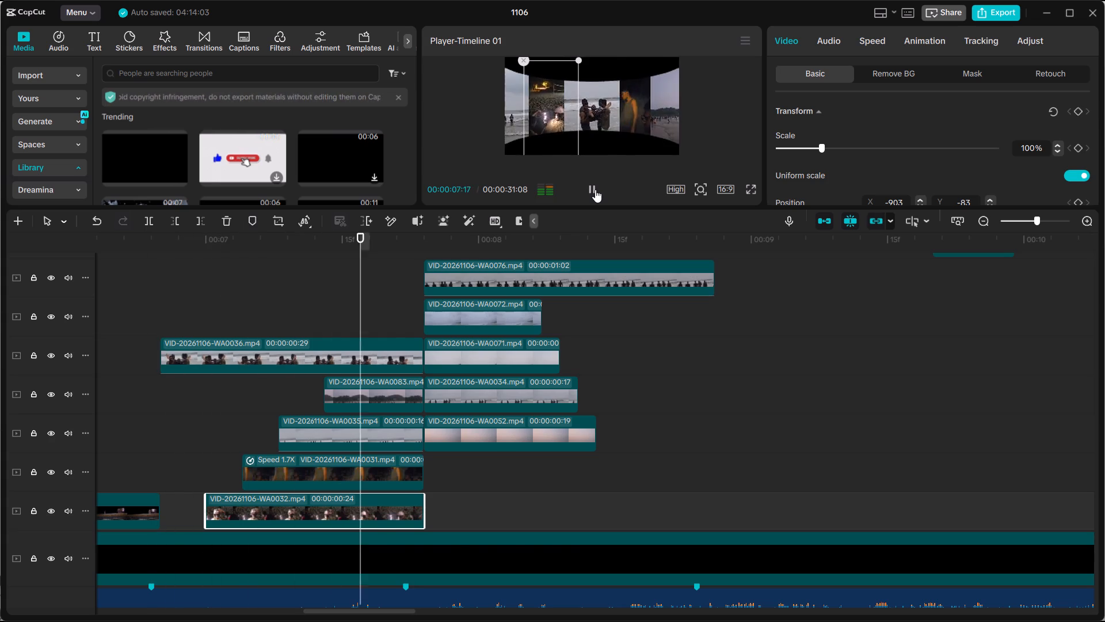
{"action": "left_click", "coordinate": [595, 189]}
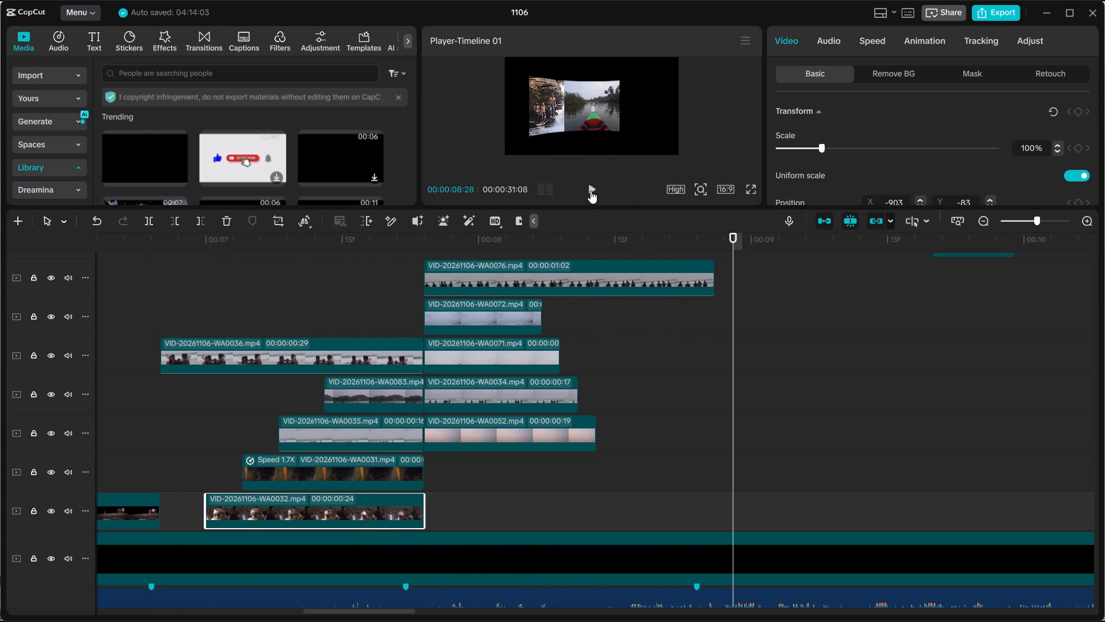
{"action": "left_click_drag", "start_coordinate": [356, 242], "coordinate": [223, 253]}
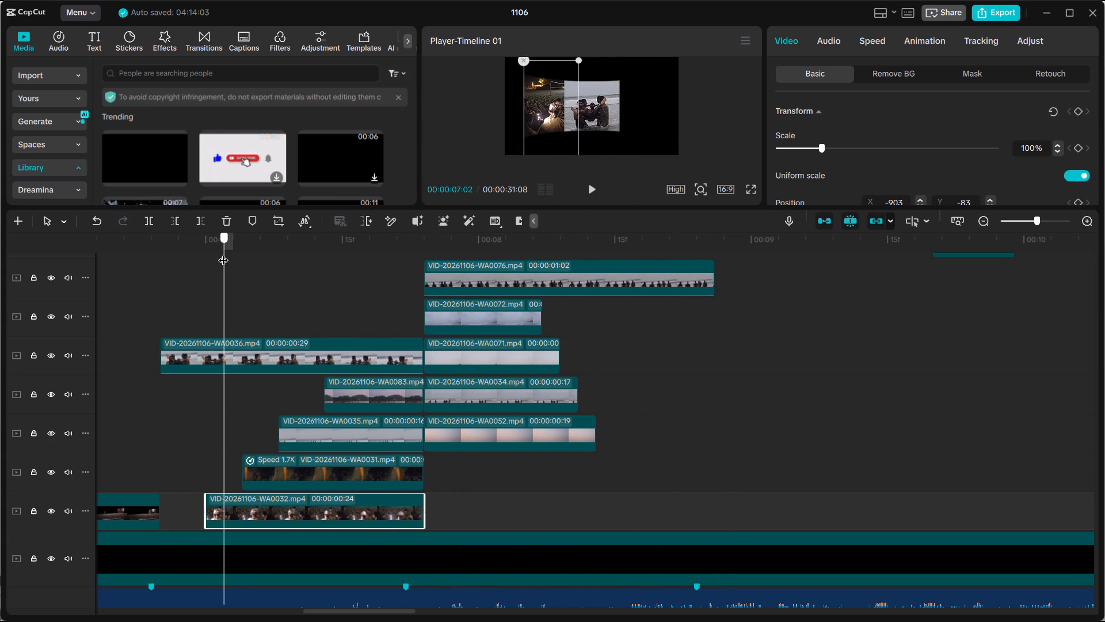
{"action": "left_click_drag", "start_coordinate": [223, 253], "coordinate": [256, 269]}
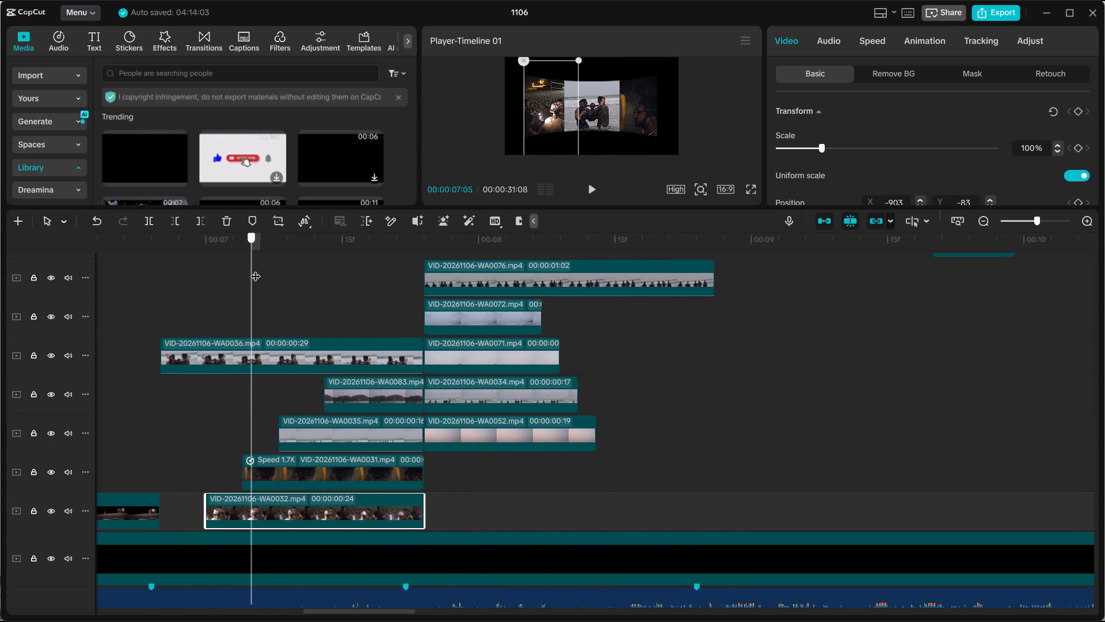
{"action": "left_click_drag", "start_coordinate": [256, 269], "coordinate": [304, 279]}
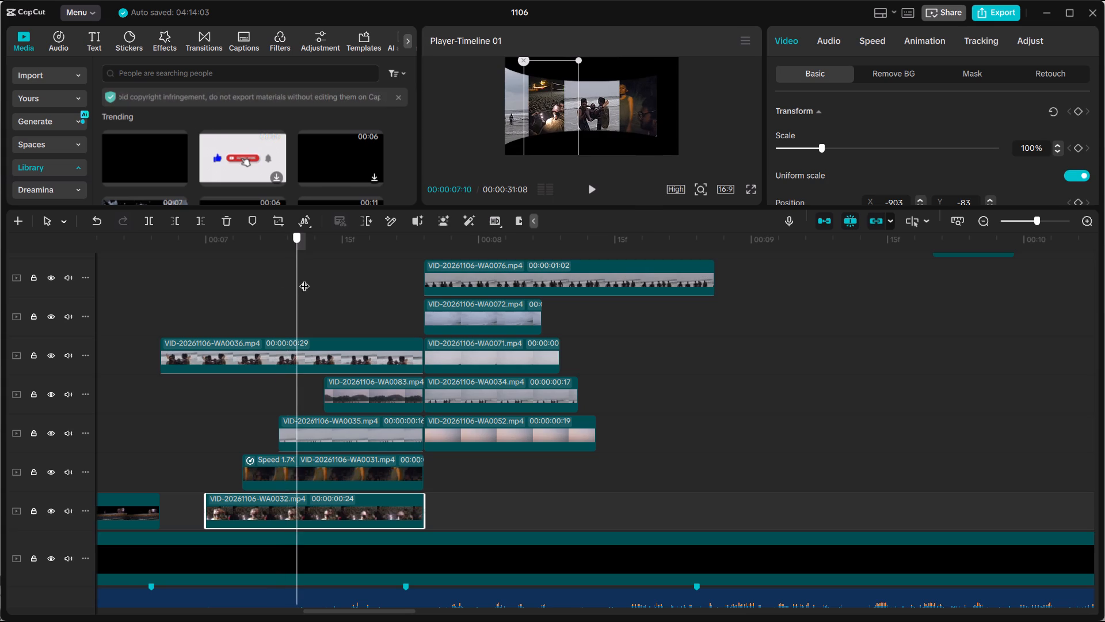
{"action": "left_click_drag", "start_coordinate": [304, 279], "coordinate": [326, 284]}
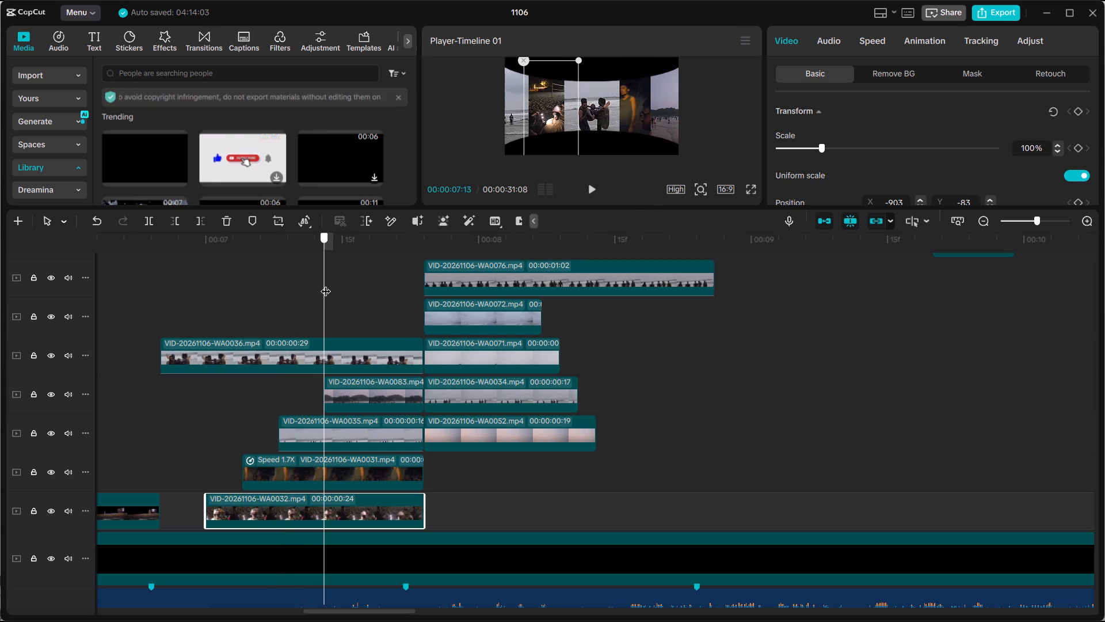
{"action": "left_click_drag", "start_coordinate": [326, 284], "coordinate": [335, 287]}
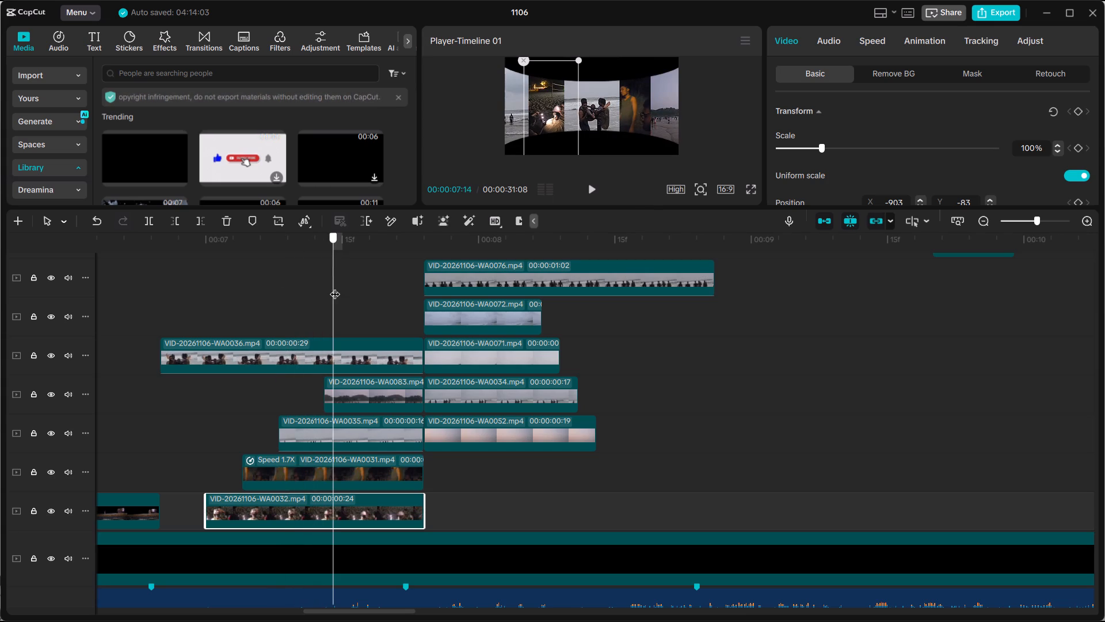
{"action": "left_click_drag", "start_coordinate": [335, 287], "coordinate": [340, 290]}
Trim the end of beach clip WA0035 back to 00:00:07:16.
{"action": "left_click", "coordinate": [361, 395]}
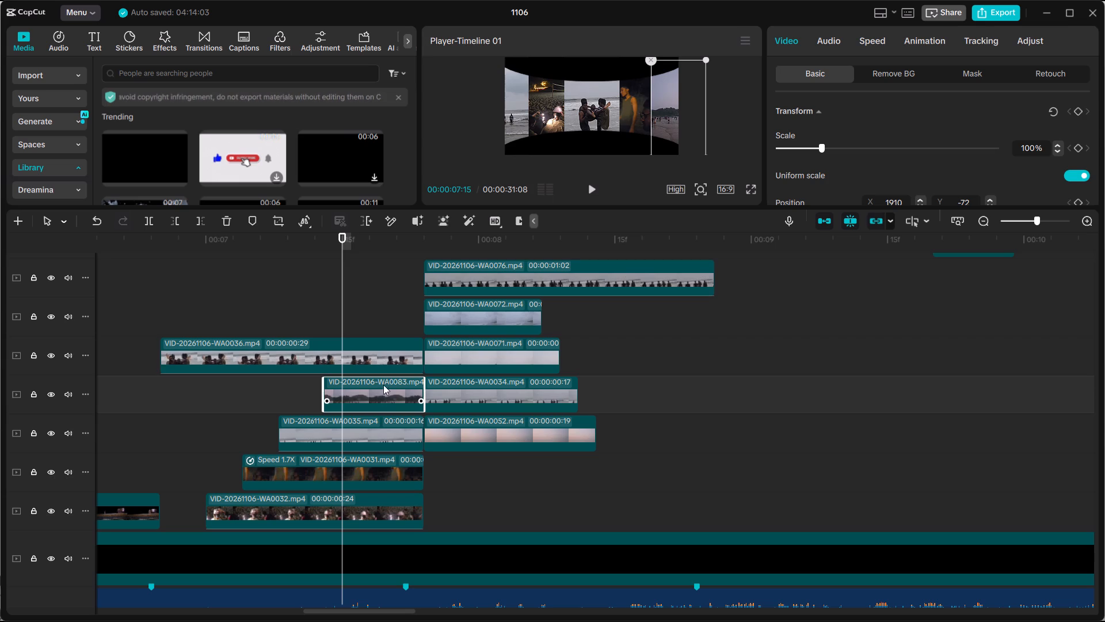
{"action": "left_click", "coordinate": [373, 359]}
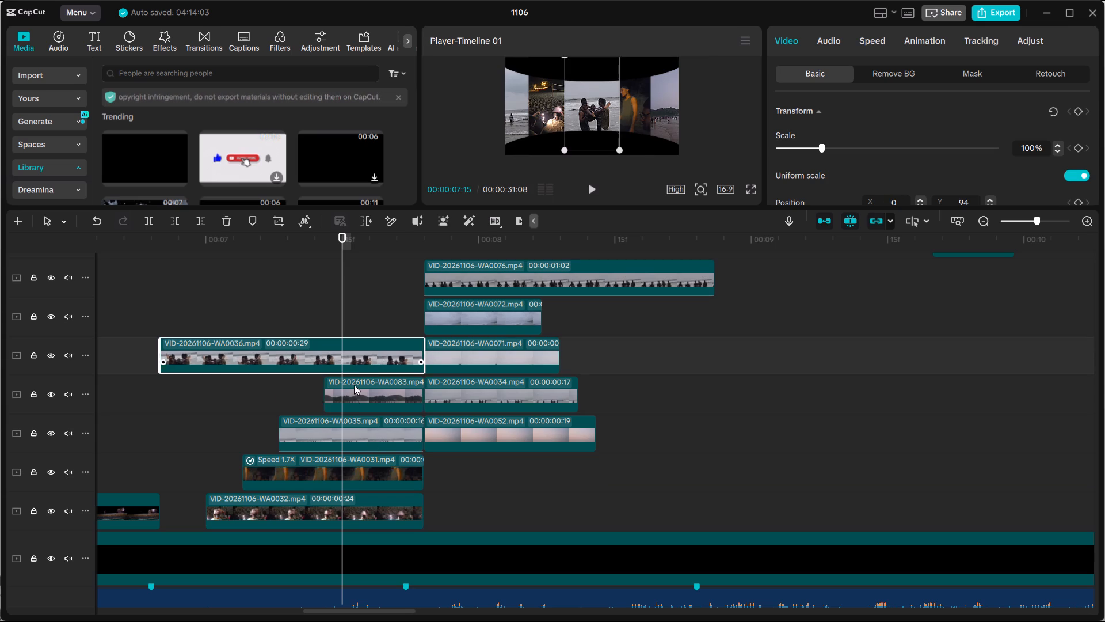
{"action": "left_click", "coordinate": [359, 424]}
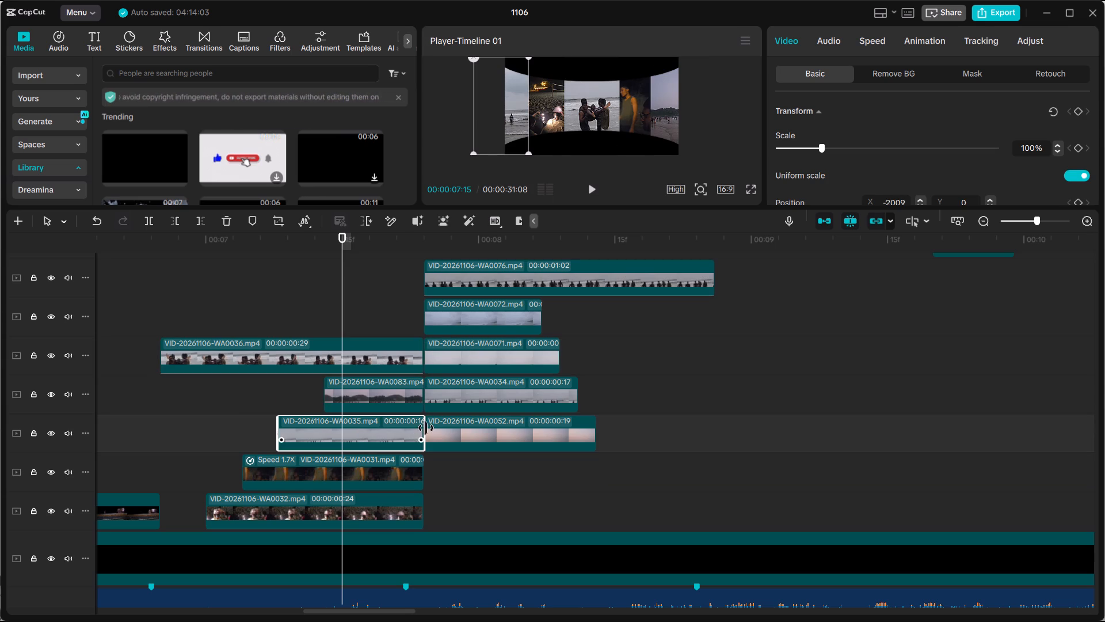
{"action": "left_click_drag", "start_coordinate": [423, 431], "coordinate": [405, 430]}
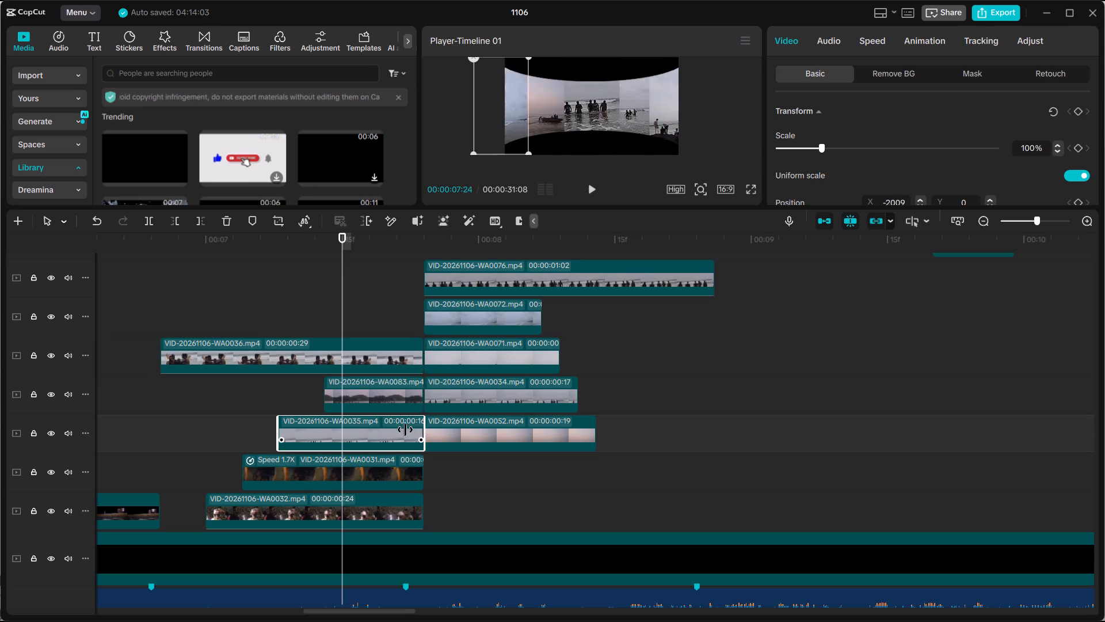
{"action": "left_click_drag", "start_coordinate": [405, 430], "coordinate": [346, 418]}
Trim the end of clip WA0083 back to 00:00:07:17, one frame after the end of WA0035.
{"action": "left_click", "coordinate": [364, 465]}
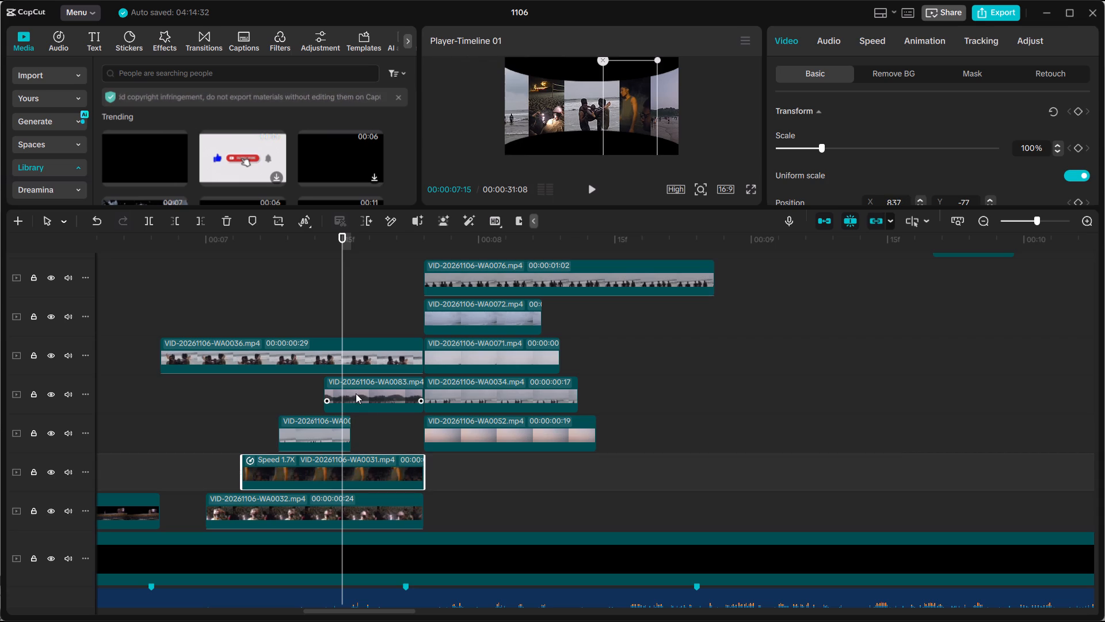
{"action": "left_click_drag", "start_coordinate": [345, 315], "coordinate": [352, 321]}
{"action": "left_click", "coordinate": [357, 384]}
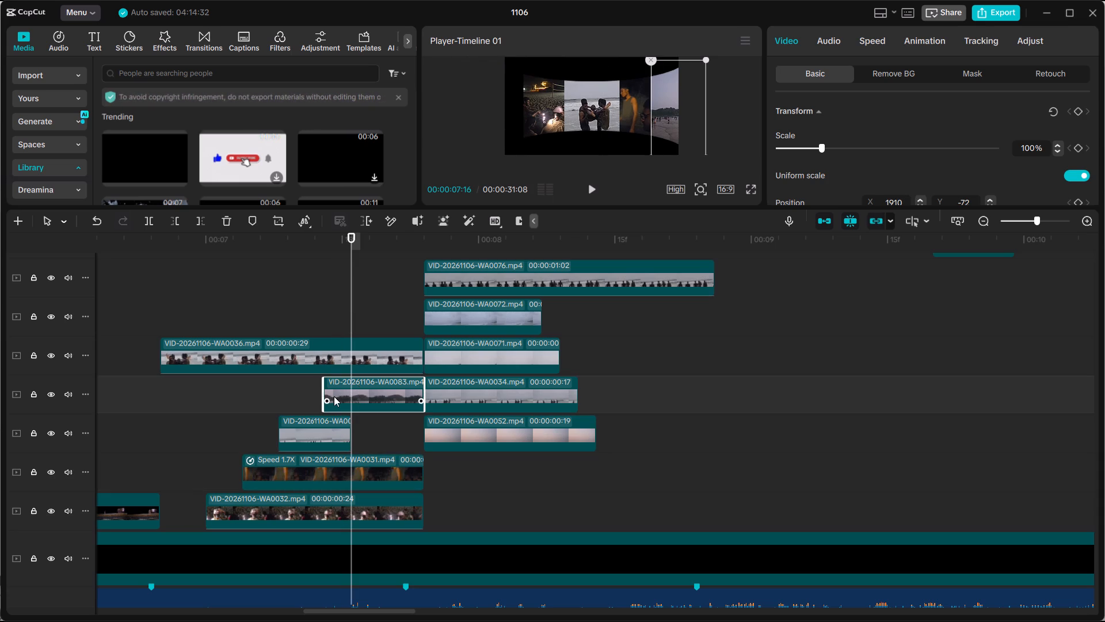
{"action": "left_click_drag", "start_coordinate": [426, 393], "coordinate": [380, 390]}
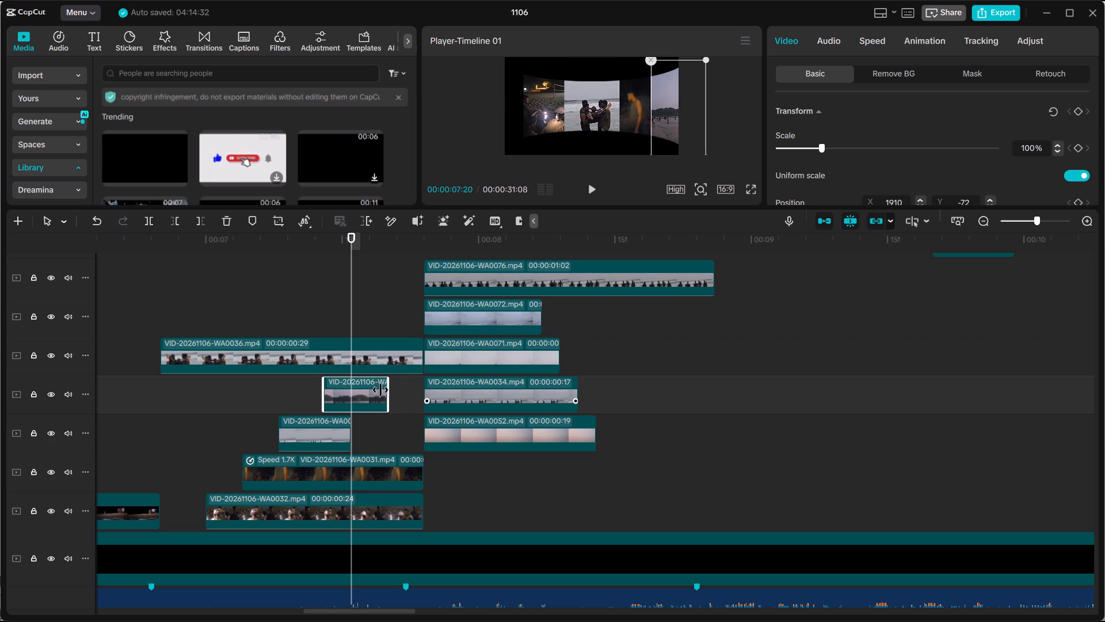
{"action": "left_click_drag", "start_coordinate": [380, 390], "coordinate": [363, 388]}
Trim the end of the 1.7X-speed clip WA0031 back to 00:00:07:18.
{"action": "left_click_drag", "start_coordinate": [348, 324], "coordinate": [371, 332]}
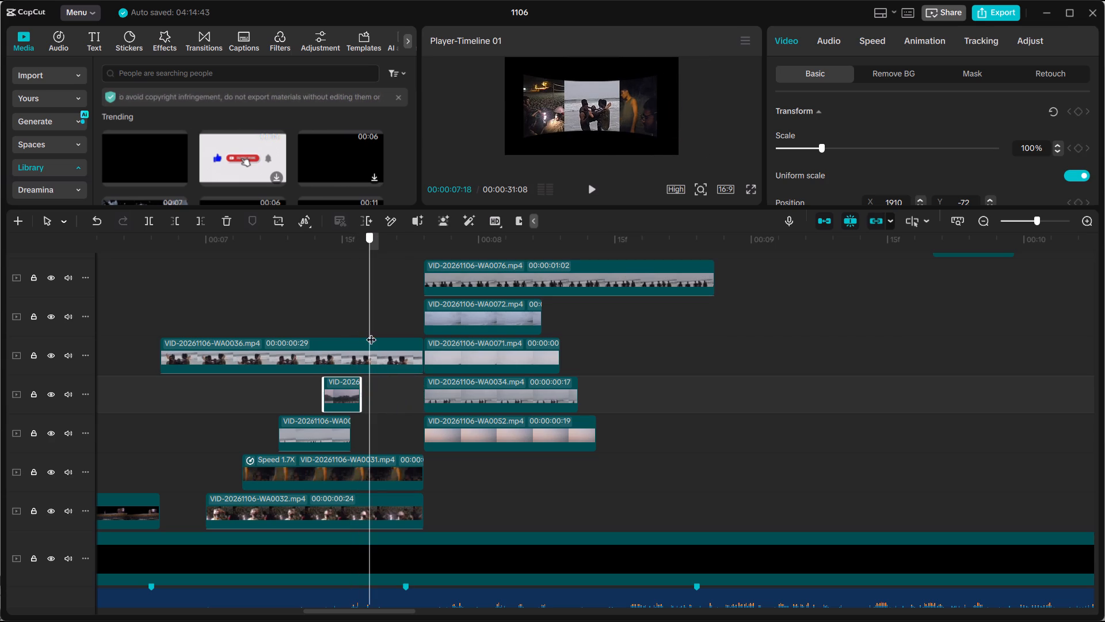
{"action": "left_click_drag", "start_coordinate": [371, 332], "coordinate": [361, 332]}
{"action": "left_click", "coordinate": [367, 463]}
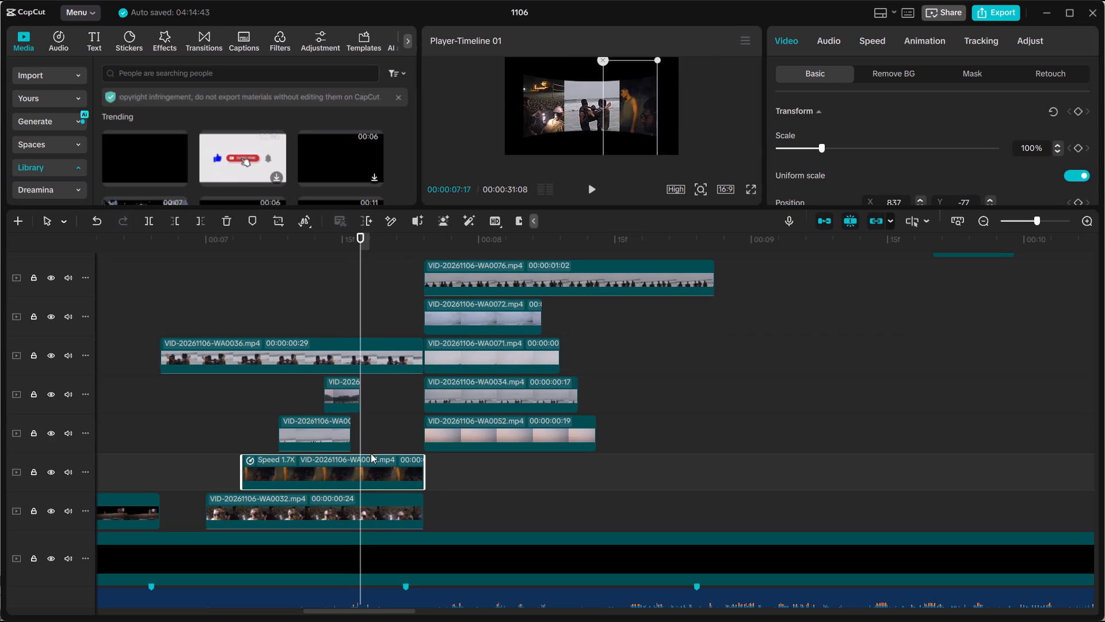
{"action": "left_click_drag", "start_coordinate": [424, 475], "coordinate": [382, 462]}
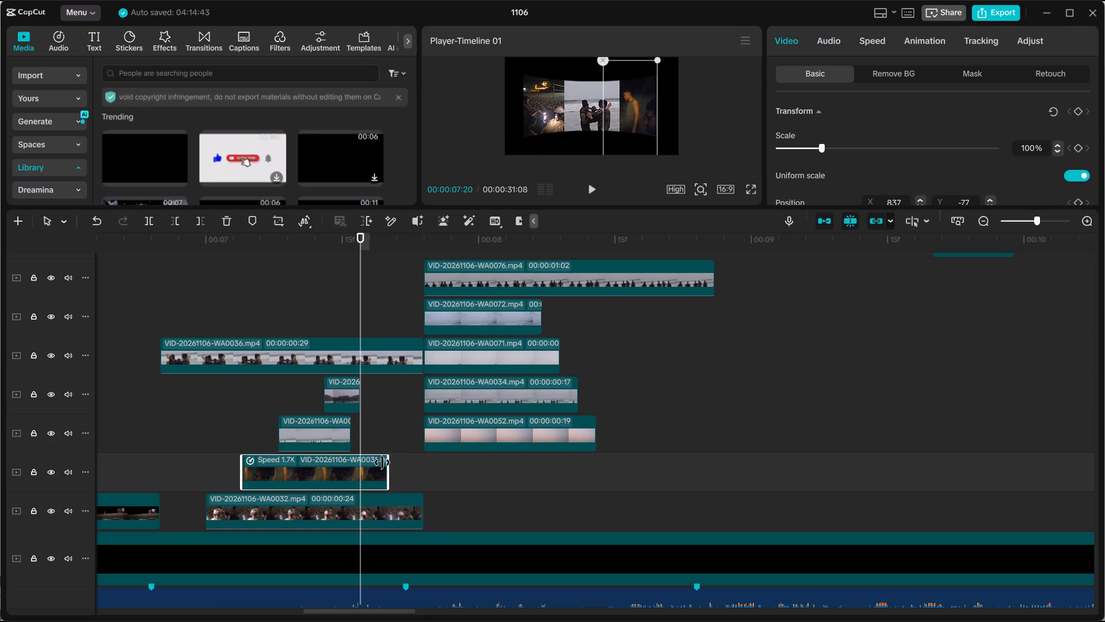
{"action": "left_click_drag", "start_coordinate": [382, 462], "coordinate": [369, 457]}
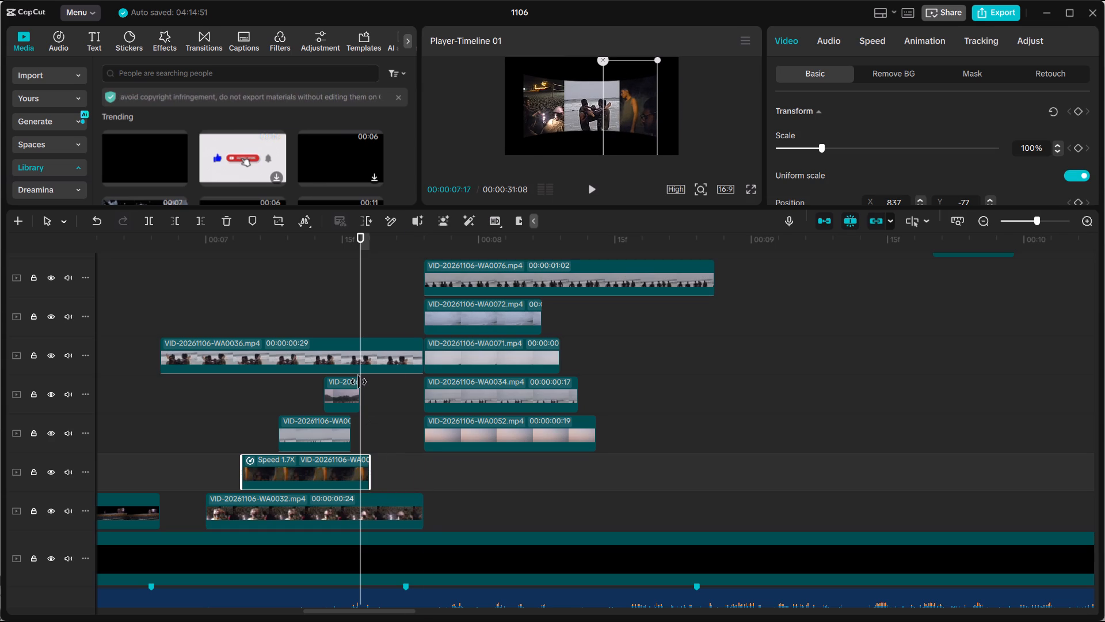
Trim the end of clip WA0032 back to 00:00:07:20, making it 00:00:00:20 long.
{"action": "left_click_drag", "start_coordinate": [358, 331], "coordinate": [369, 334]}
{"action": "scroll", "coordinate": [390, 443], "scroll_direction": "down", "scroll_amount": 3}
{"action": "left_click", "coordinate": [390, 466]}
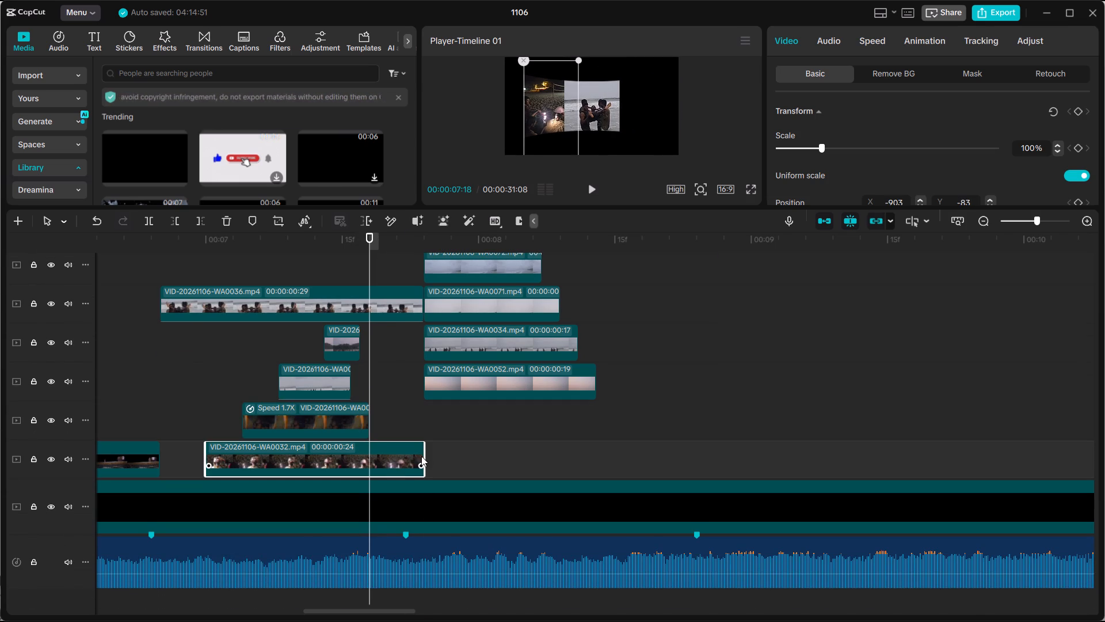
{"action": "left_click_drag", "start_coordinate": [424, 456], "coordinate": [380, 447]}
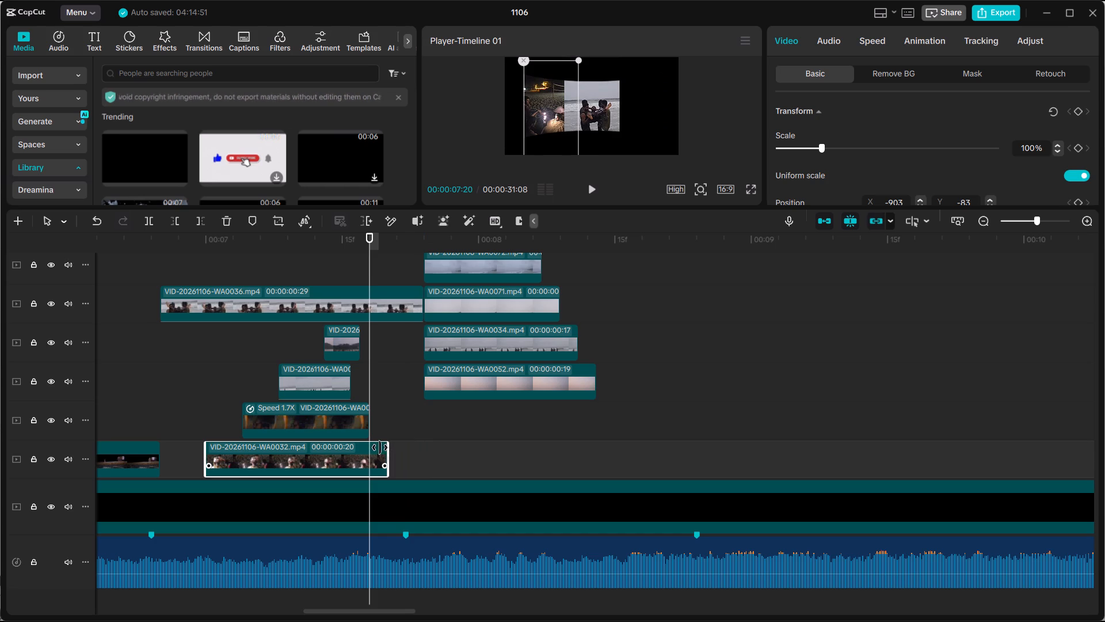
{"action": "left_click_drag", "start_coordinate": [380, 447], "coordinate": [384, 447]}
Replay the beach section twice from around 00:00:07:00 to examine the staggered clip endings against the beat.
{"action": "left_click_drag", "start_coordinate": [268, 251], "coordinate": [174, 258]}
{"action": "left_click", "coordinate": [595, 185]}
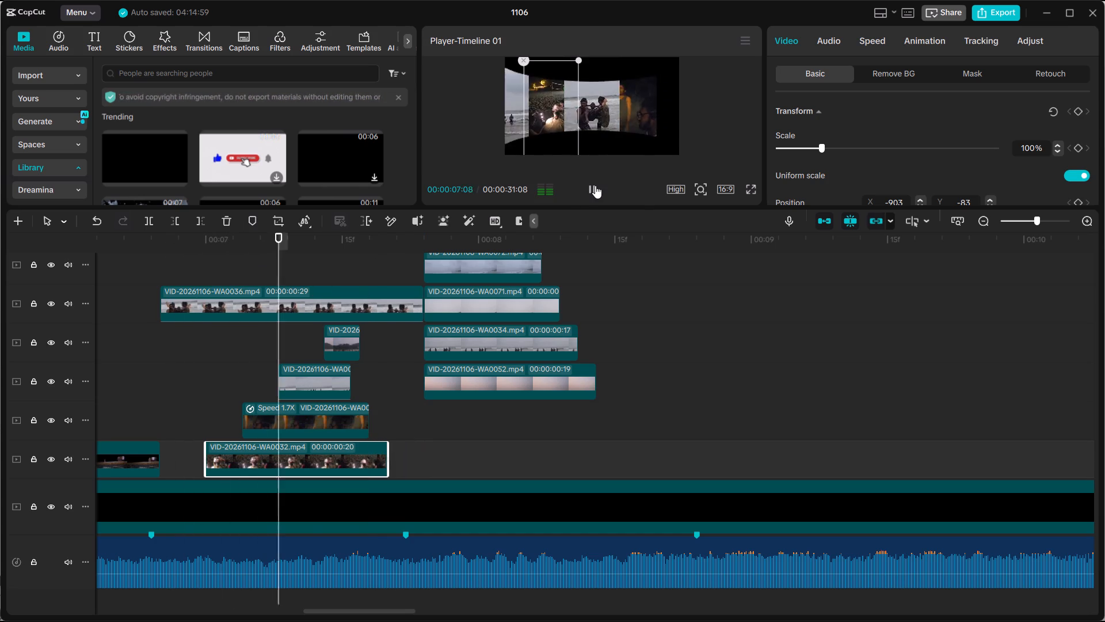
{"action": "left_click", "coordinate": [595, 185]}
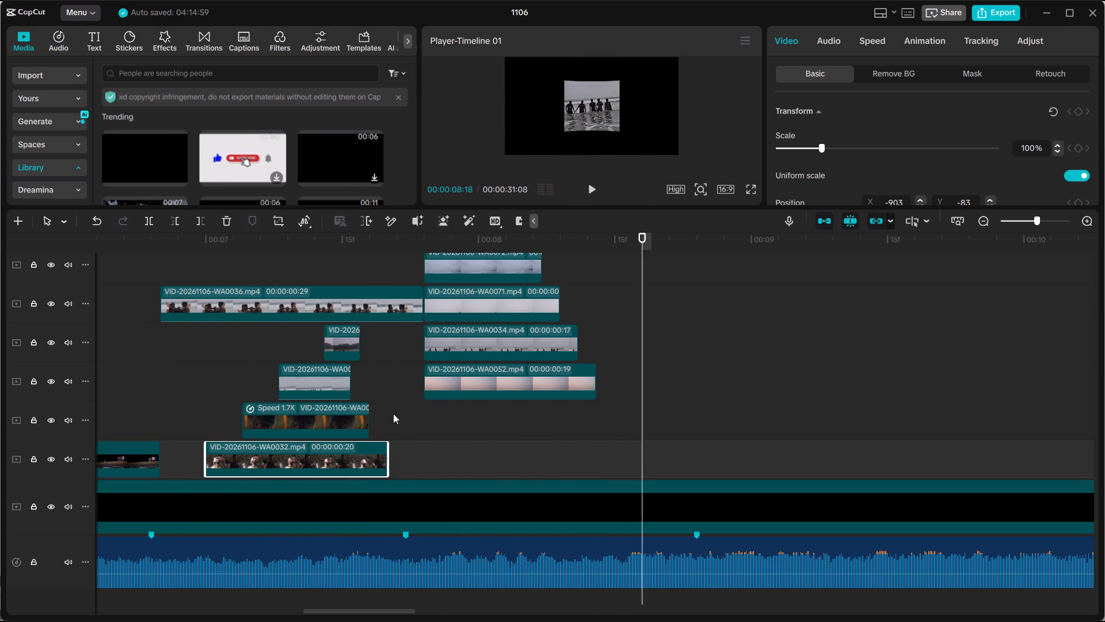
{"action": "left_click", "coordinate": [352, 339]}
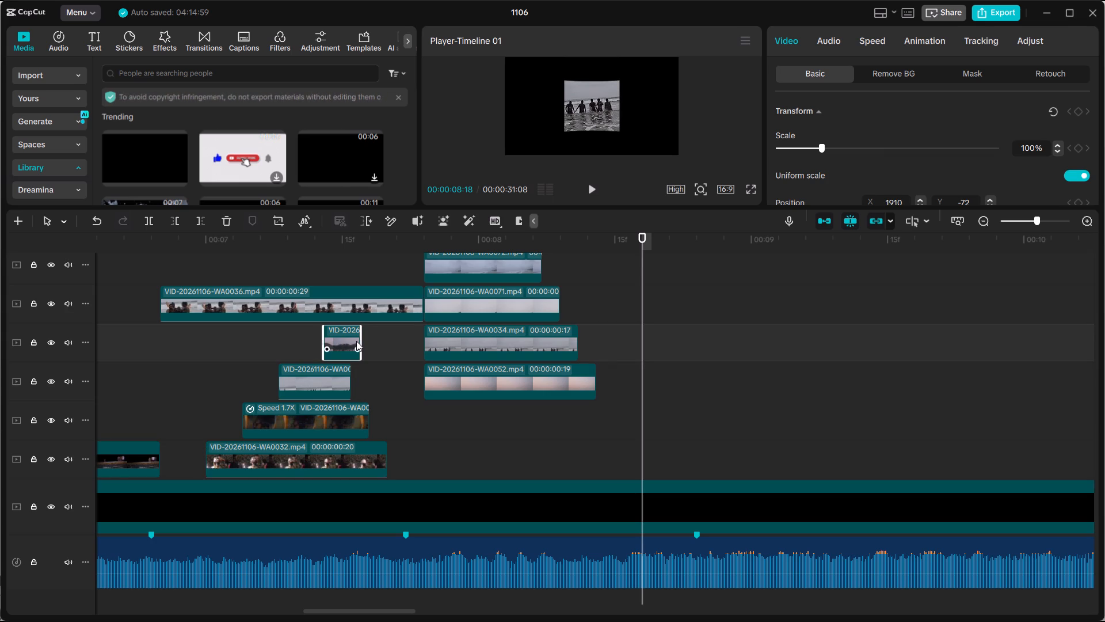
{"action": "left_click_drag", "start_coordinate": [306, 242], "coordinate": [217, 249]}
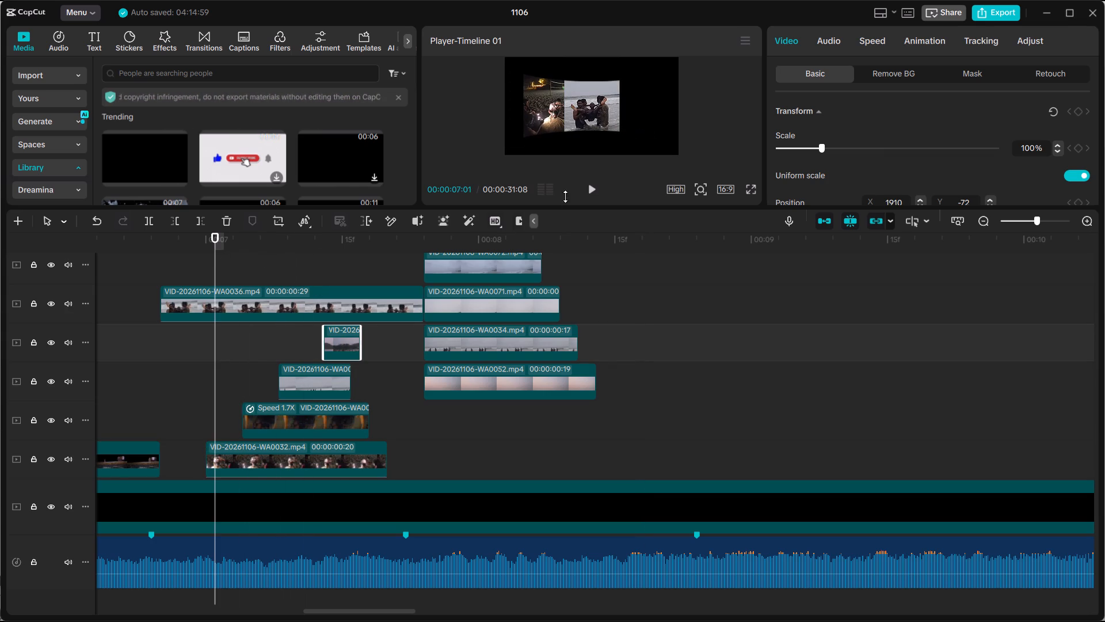
{"action": "left_click", "coordinate": [595, 186]}
{"action": "left_click", "coordinate": [593, 186]}
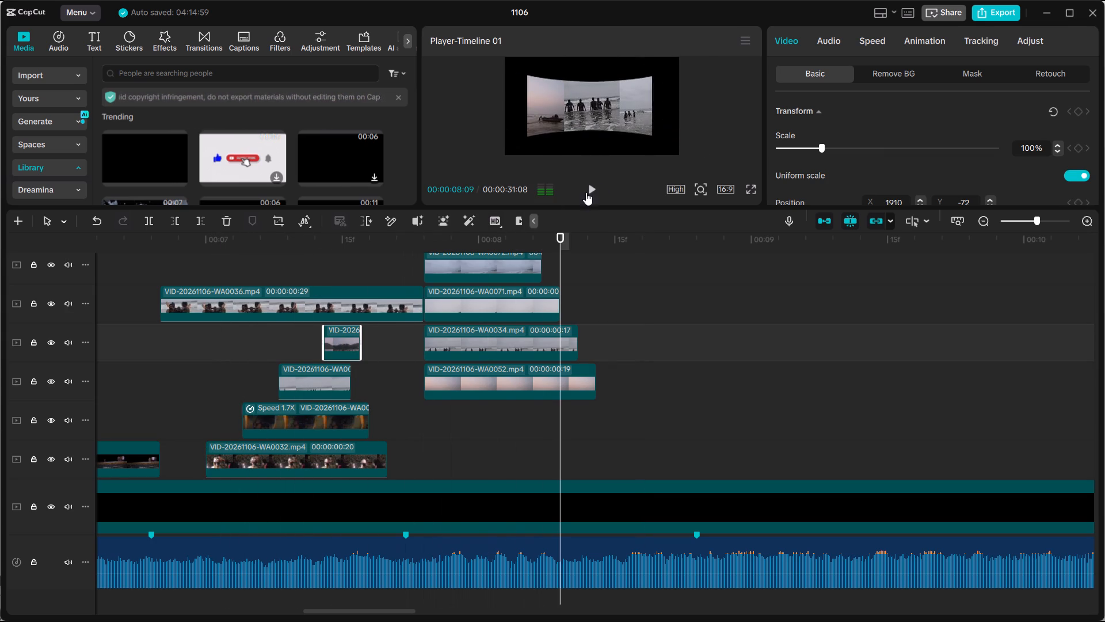
Extend the end of clip WA0083 two frames to 00:00:07:19.
{"action": "left_click", "coordinate": [316, 253]}
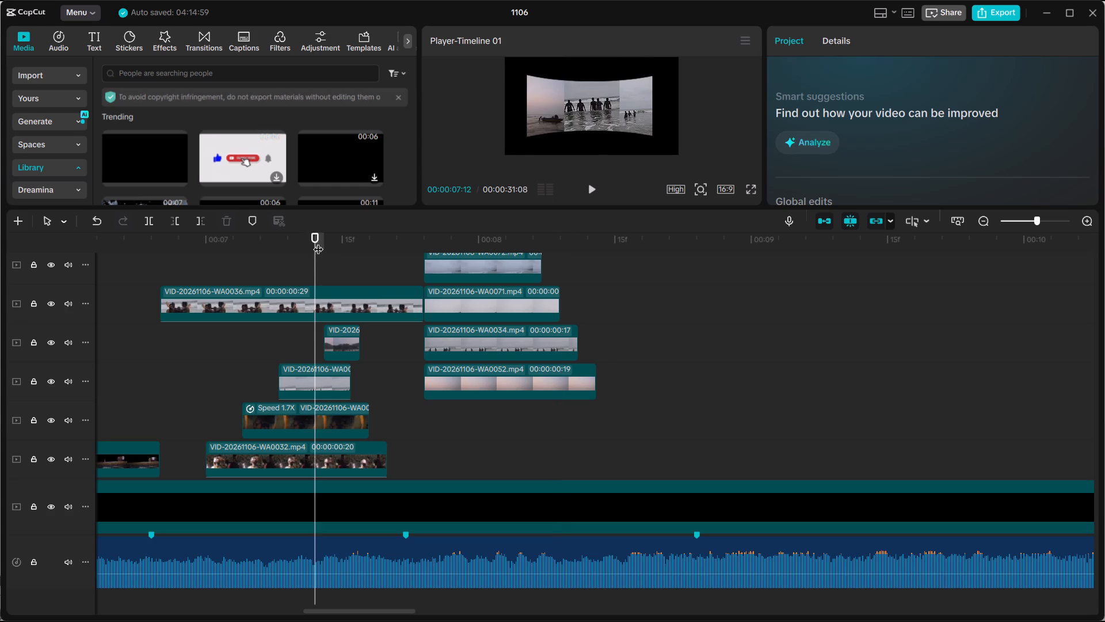
{"action": "left_click_drag", "start_coordinate": [319, 241], "coordinate": [325, 246]}
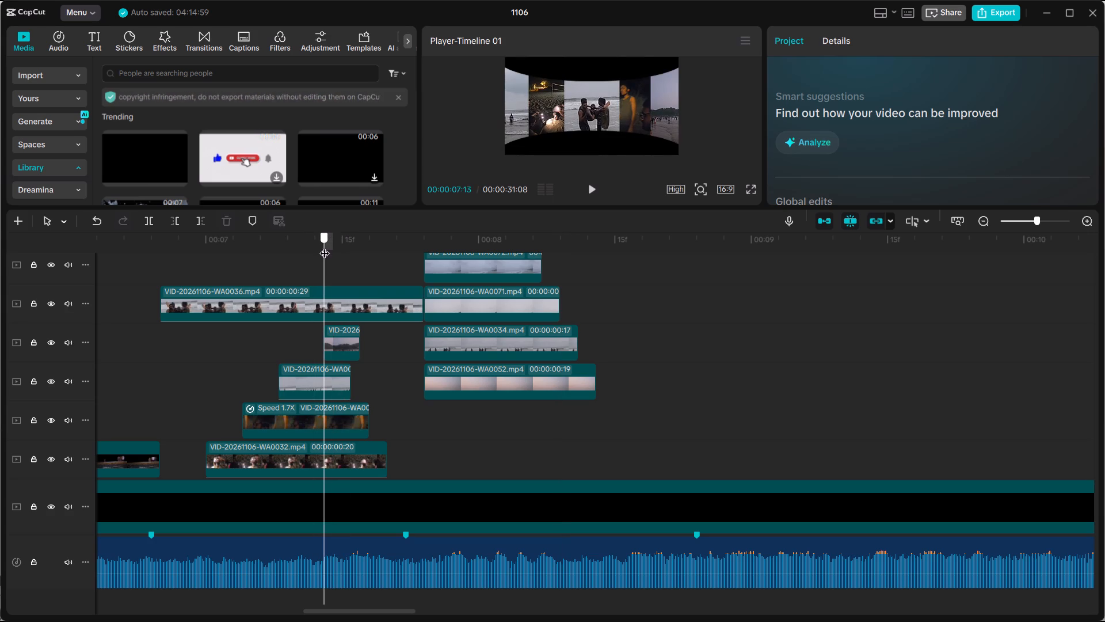
{"action": "left_click_drag", "start_coordinate": [325, 246], "coordinate": [322, 258]}
{"action": "left_click", "coordinate": [355, 337]}
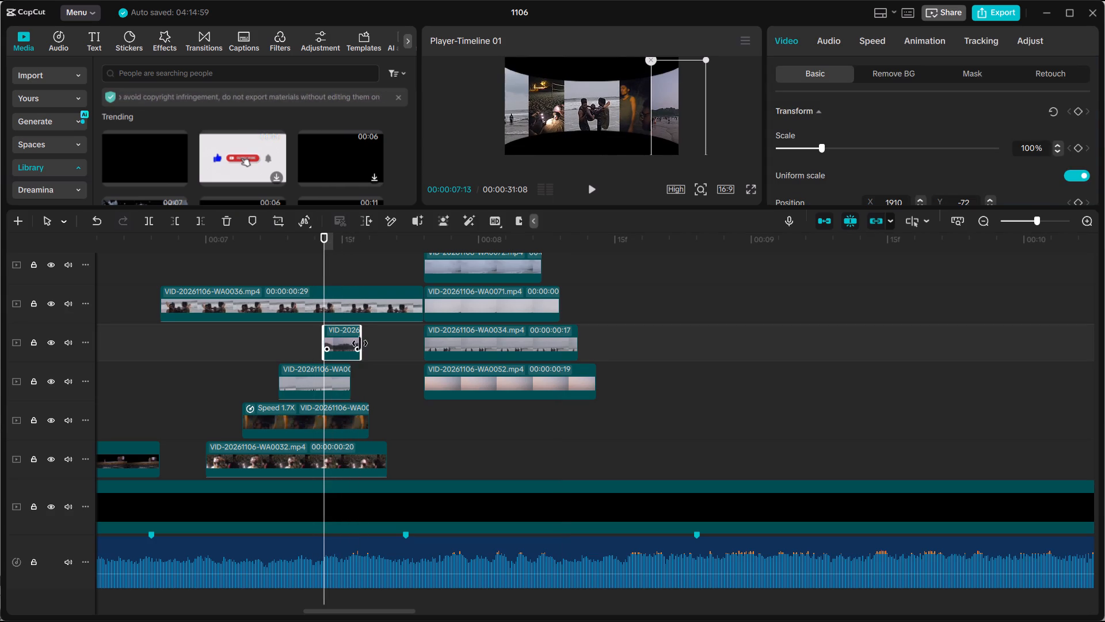
{"action": "left_click_drag", "start_coordinate": [360, 343], "coordinate": [373, 344]}
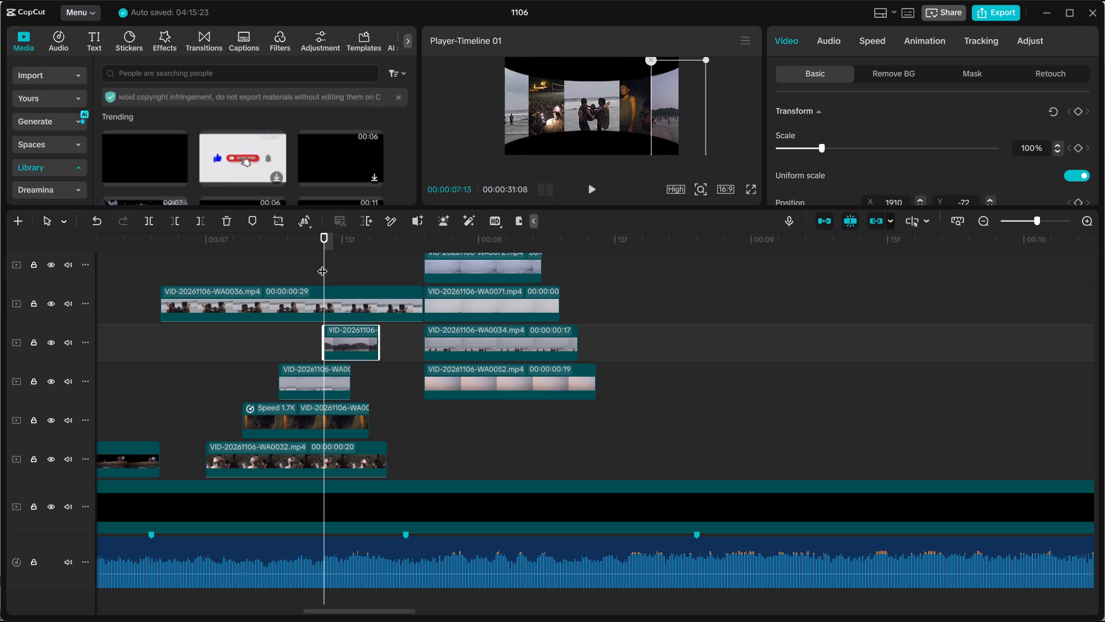
Extend the end of clip WA0035 one frame to 00:00:07:17.
{"action": "left_click_drag", "start_coordinate": [325, 267], "coordinate": [349, 274]}
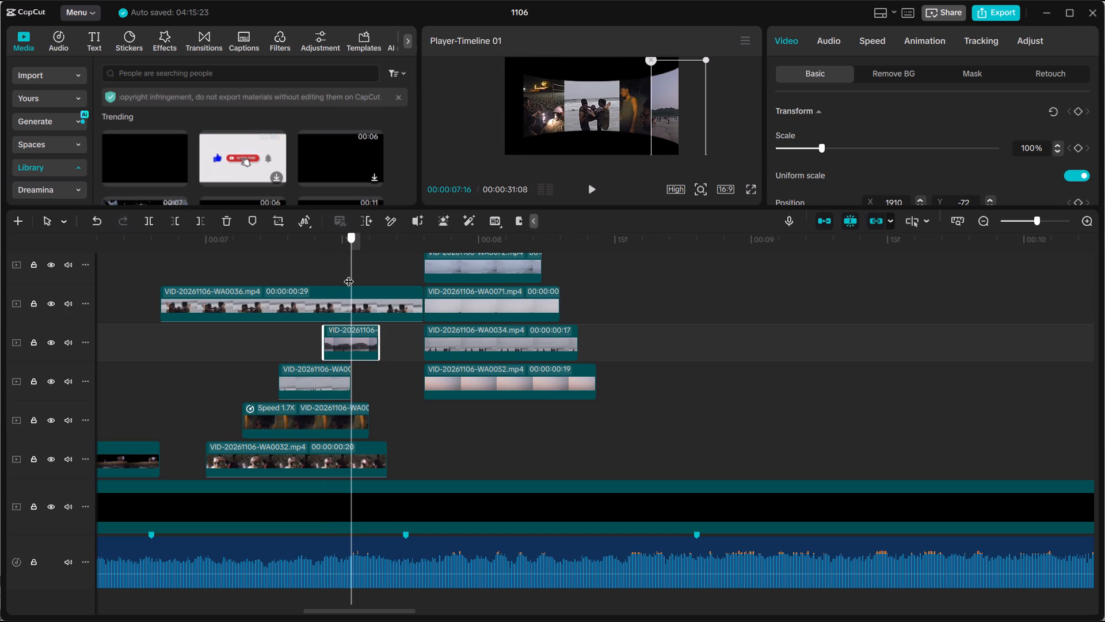
{"action": "left_click_drag", "start_coordinate": [349, 274], "coordinate": [338, 275]}
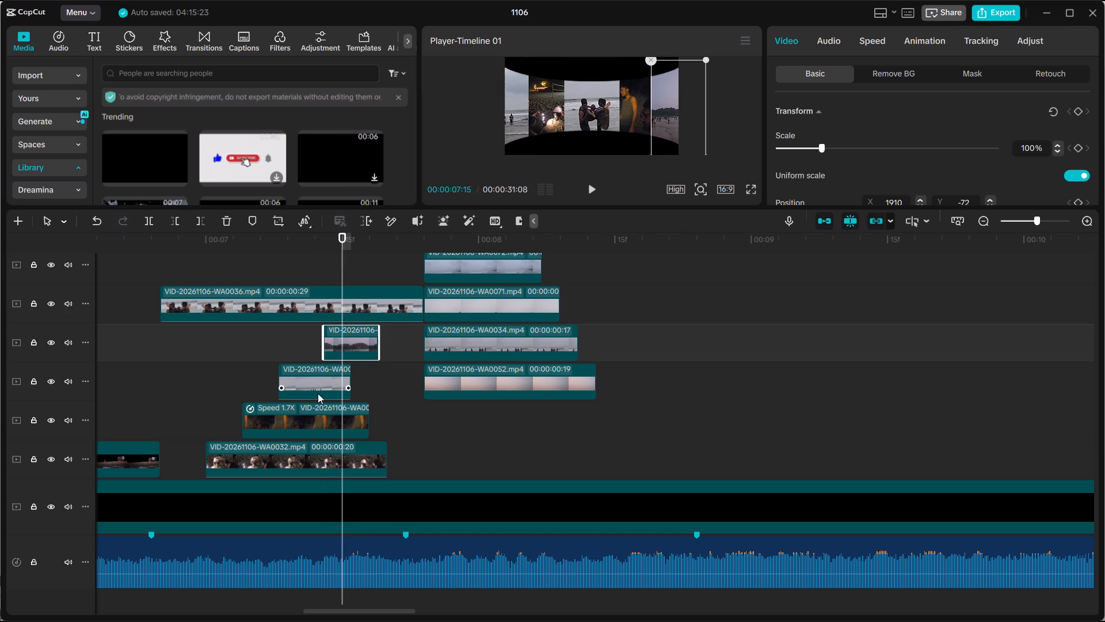
{"action": "left_click", "coordinate": [325, 378]}
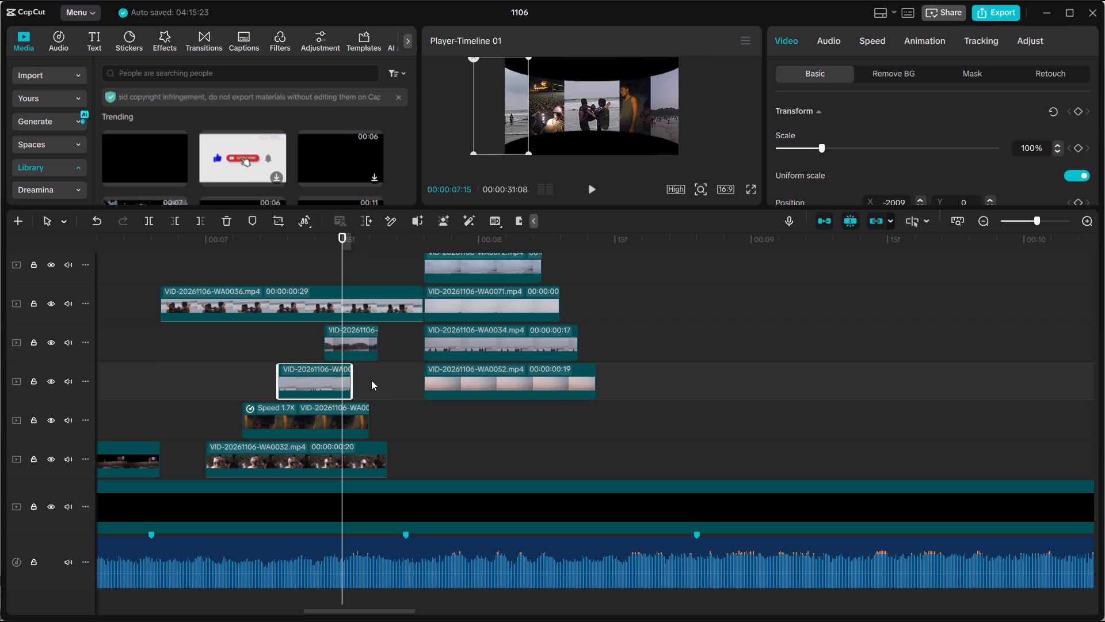
{"action": "left_click_drag", "start_coordinate": [352, 374], "coordinate": [360, 374]}
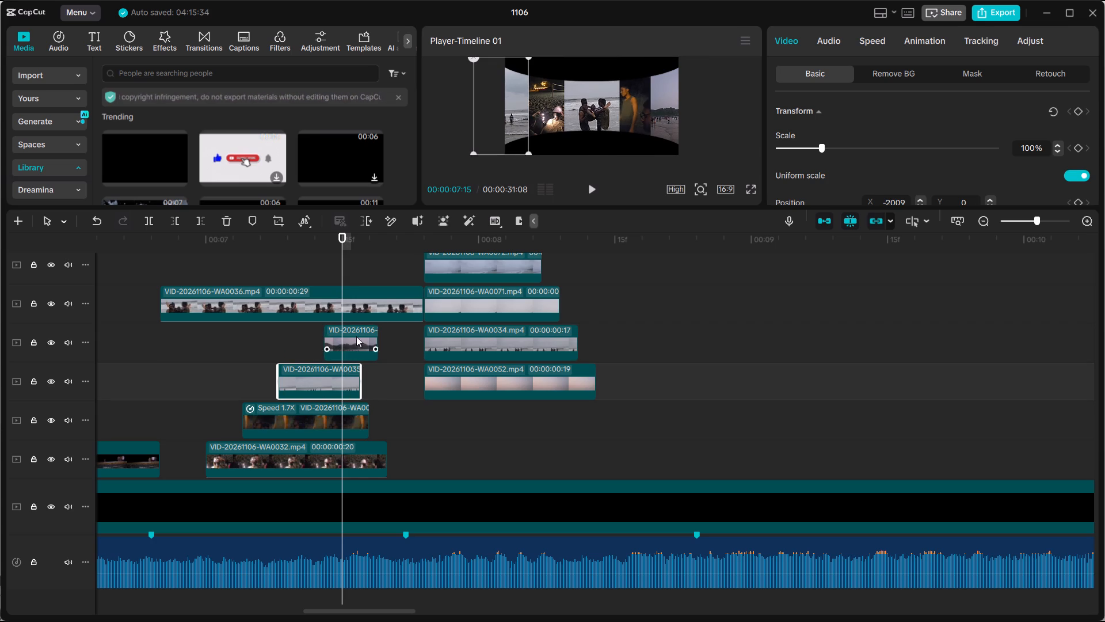
{"action": "left_click_drag", "start_coordinate": [342, 278], "coordinate": [356, 280]}
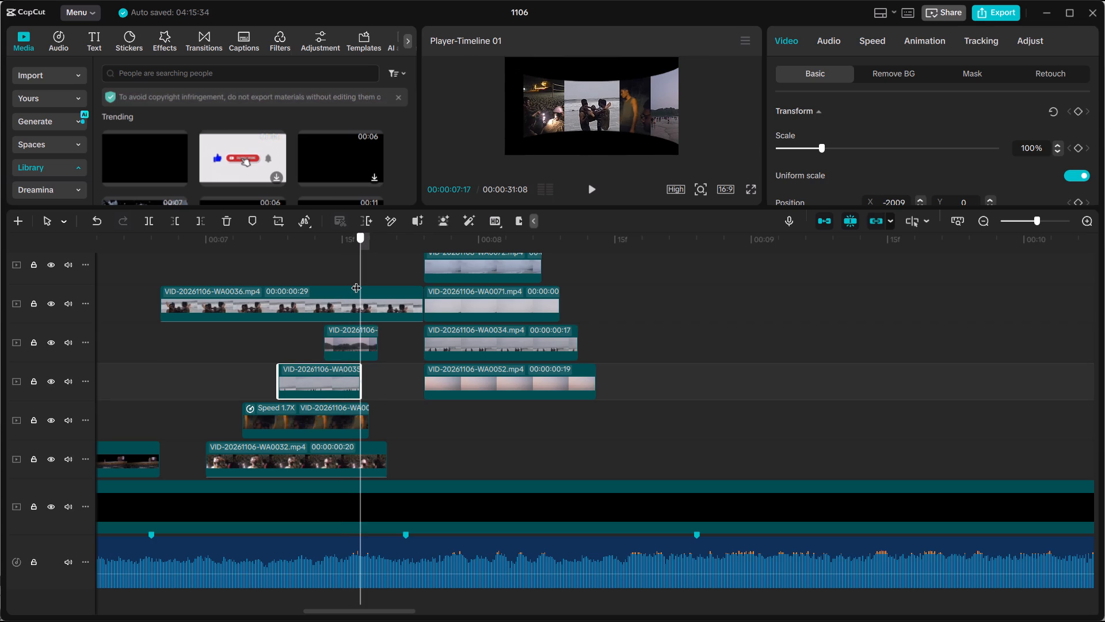
Extend the end of clip WA0031 to the beat marker at about 00:00:07:22.
{"action": "left_click_drag", "start_coordinate": [356, 280], "coordinate": [370, 285]}
{"action": "left_click", "coordinate": [360, 427]}
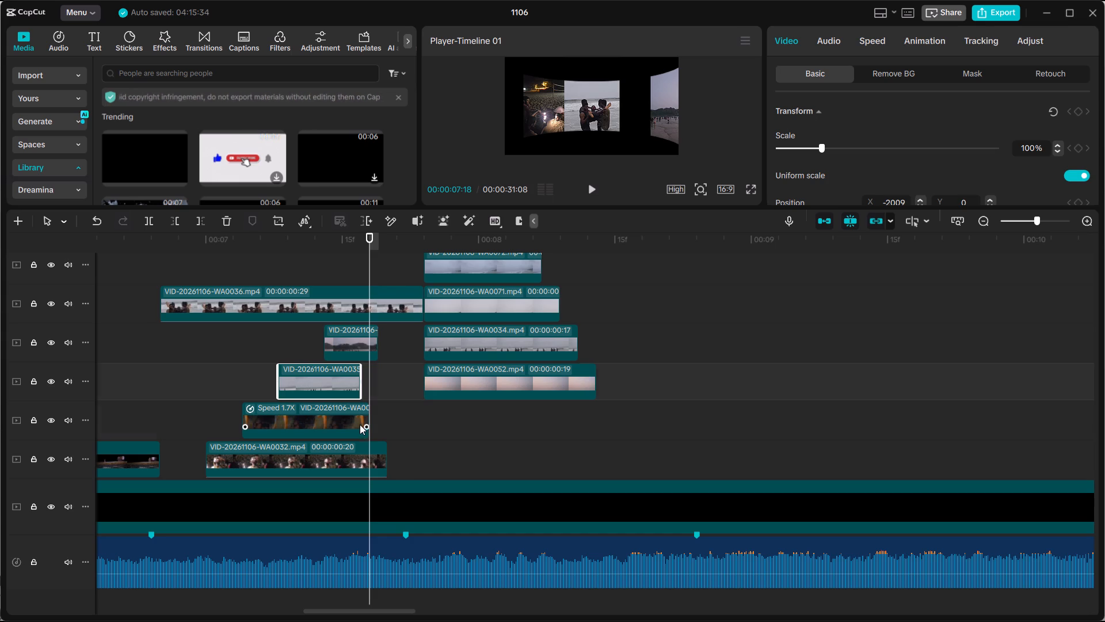
{"action": "left_click_drag", "start_coordinate": [371, 415], "coordinate": [376, 415]}
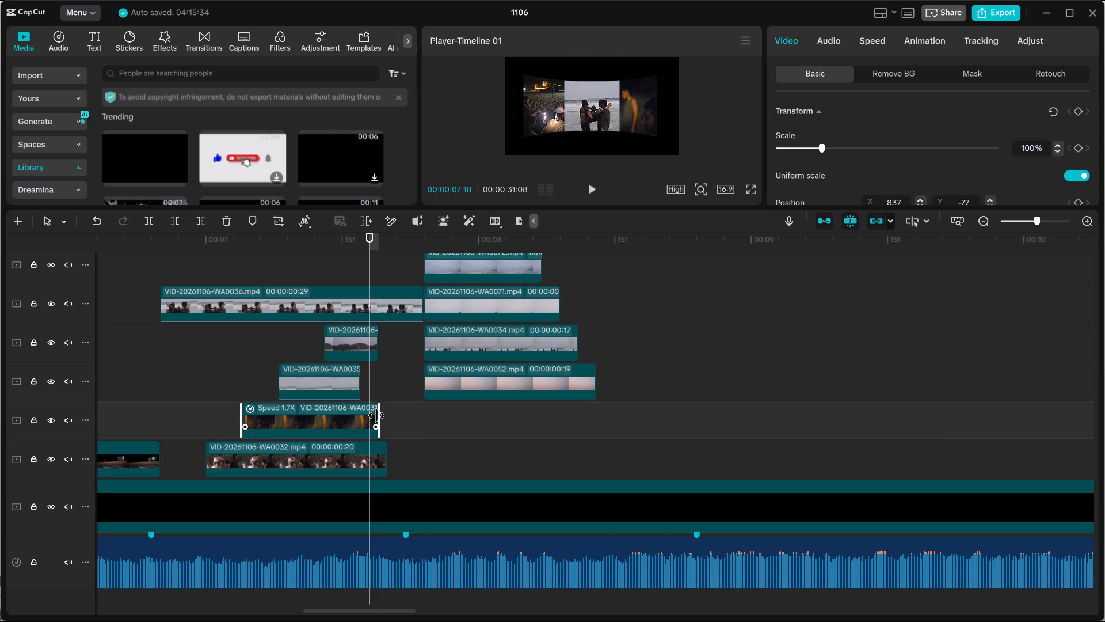
{"action": "left_click_drag", "start_coordinate": [368, 269], "coordinate": [379, 270]}
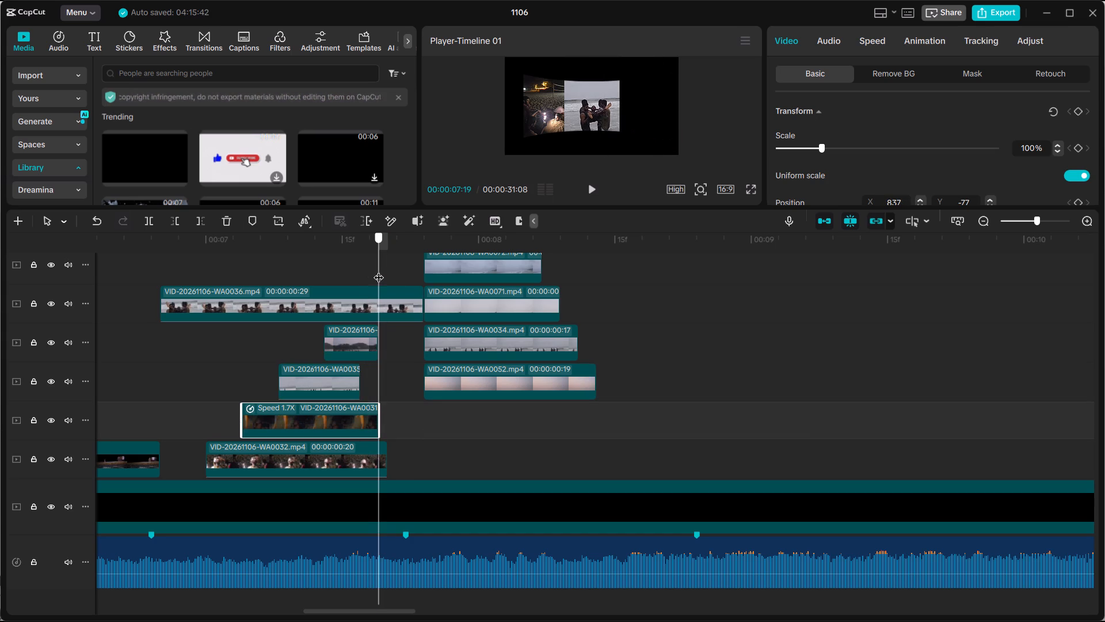
{"action": "left_click_drag", "start_coordinate": [379, 270], "coordinate": [365, 271]}
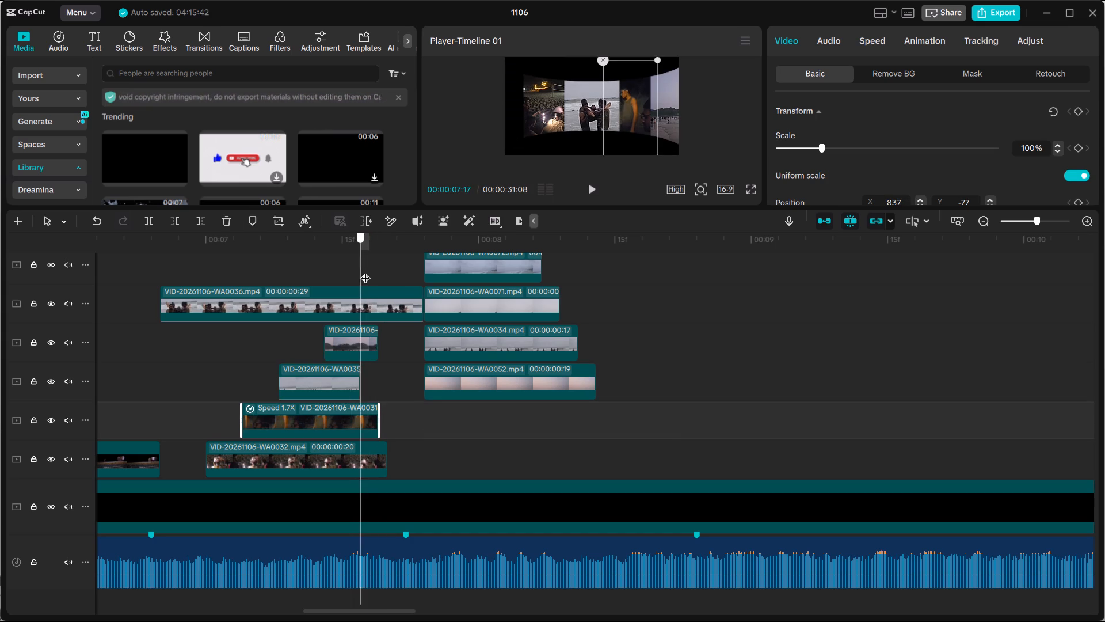
{"action": "left_click_drag", "start_coordinate": [365, 271], "coordinate": [378, 274]}
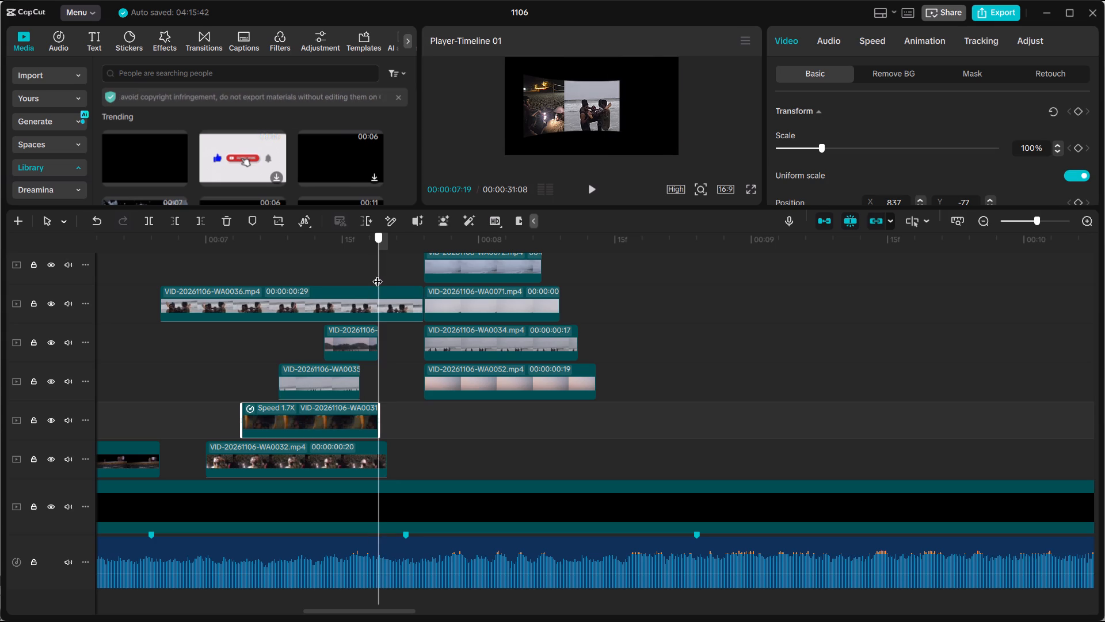
{"action": "left_click_drag", "start_coordinate": [378, 274], "coordinate": [371, 274]}
{"action": "left_click_drag", "start_coordinate": [380, 414], "coordinate": [372, 413]}
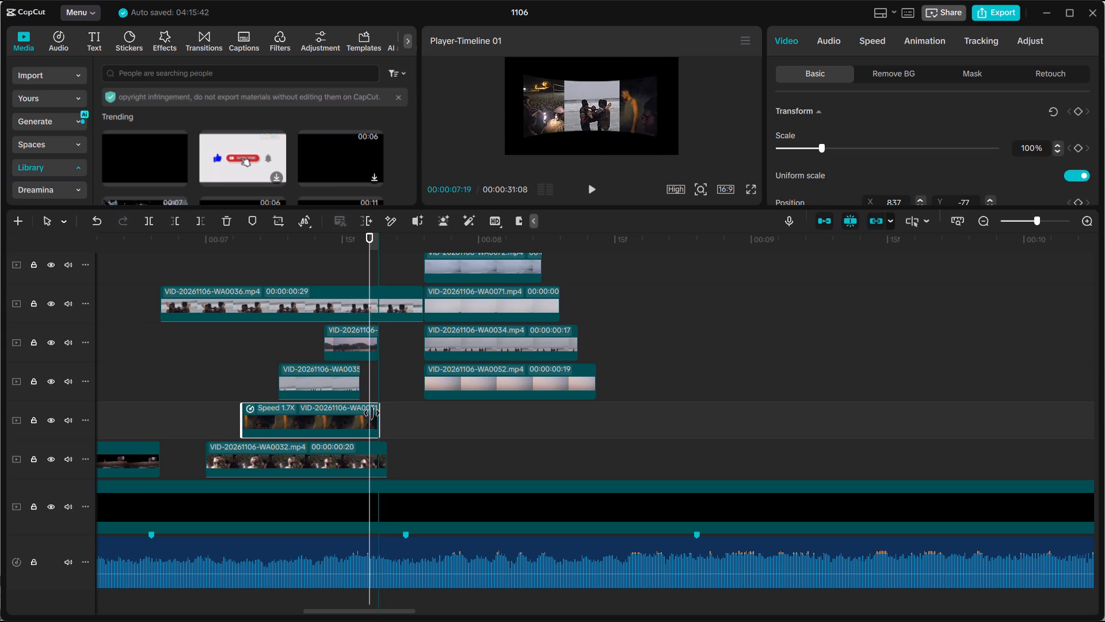
{"action": "left_click_drag", "start_coordinate": [372, 413], "coordinate": [401, 416]}
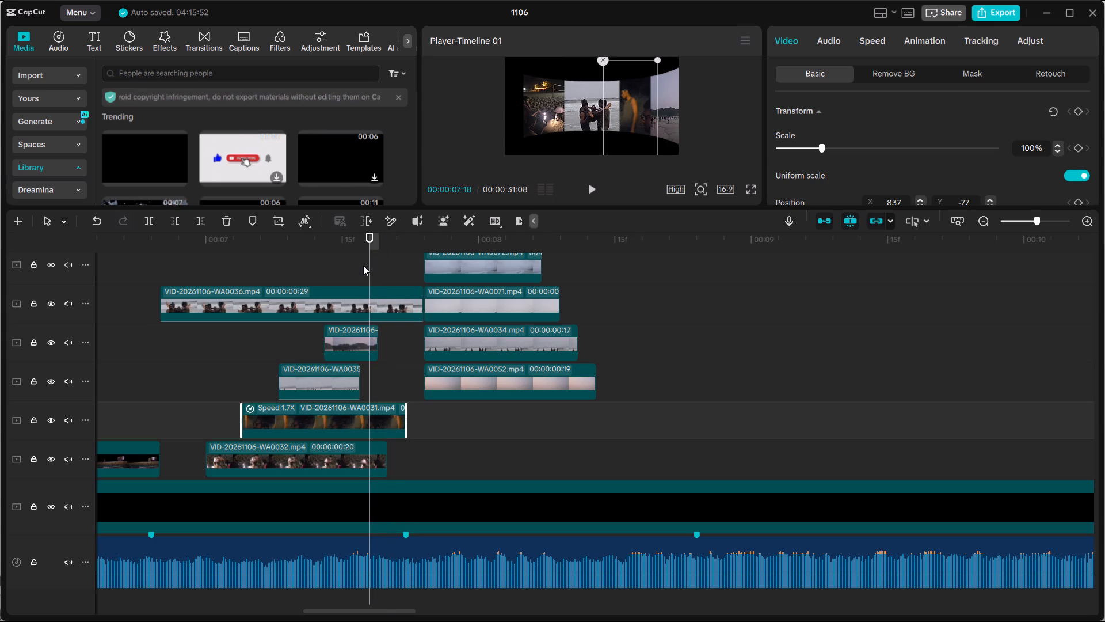
Replay the beach section from about 00:00:06:24 and on through the following clips to examine the panel timing against the beat.
{"action": "left_click_drag", "start_coordinate": [363, 266], "coordinate": [307, 265]}
{"action": "left_click_drag", "start_coordinate": [298, 253], "coordinate": [275, 253]}
{"action": "left_click_drag", "start_coordinate": [273, 248], "coordinate": [254, 248]}
{"action": "left_click", "coordinate": [592, 189]}
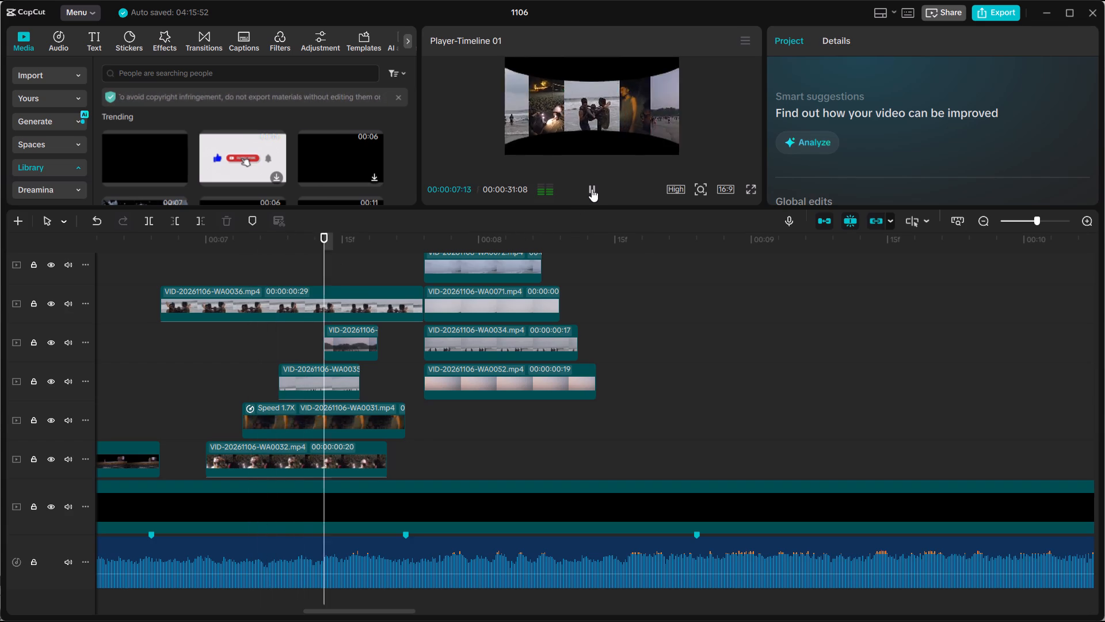
{"action": "left_click", "coordinate": [592, 189]}
{"action": "left_click_drag", "start_coordinate": [380, 243], "coordinate": [344, 244]}
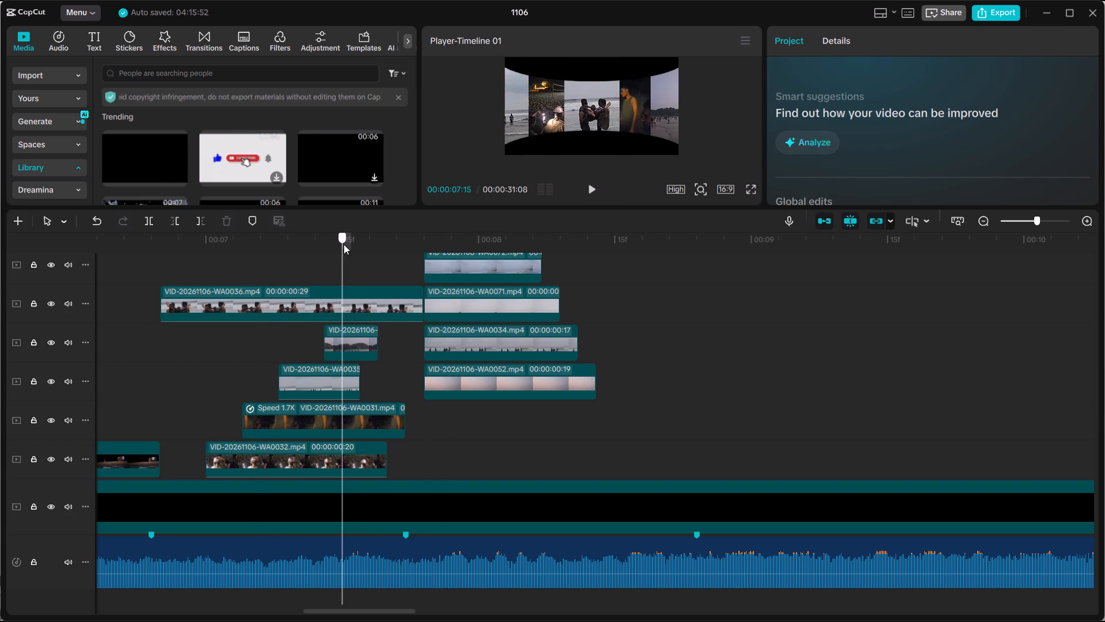
{"action": "left_click_drag", "start_coordinate": [344, 244], "coordinate": [279, 278]}
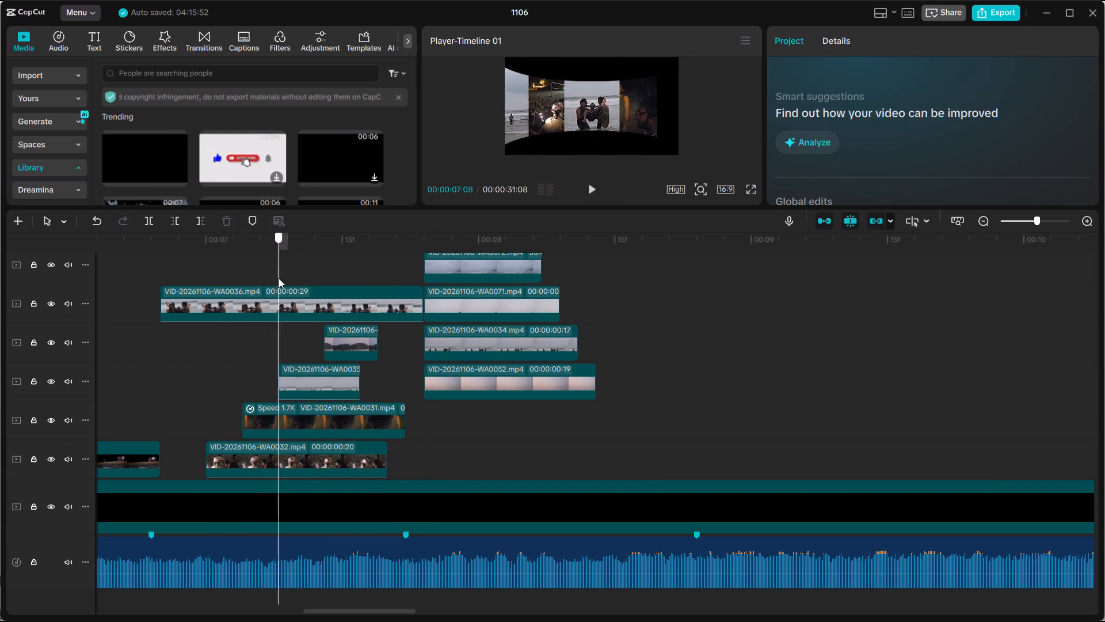
{"action": "left_click_drag", "start_coordinate": [279, 278], "coordinate": [147, 279]}
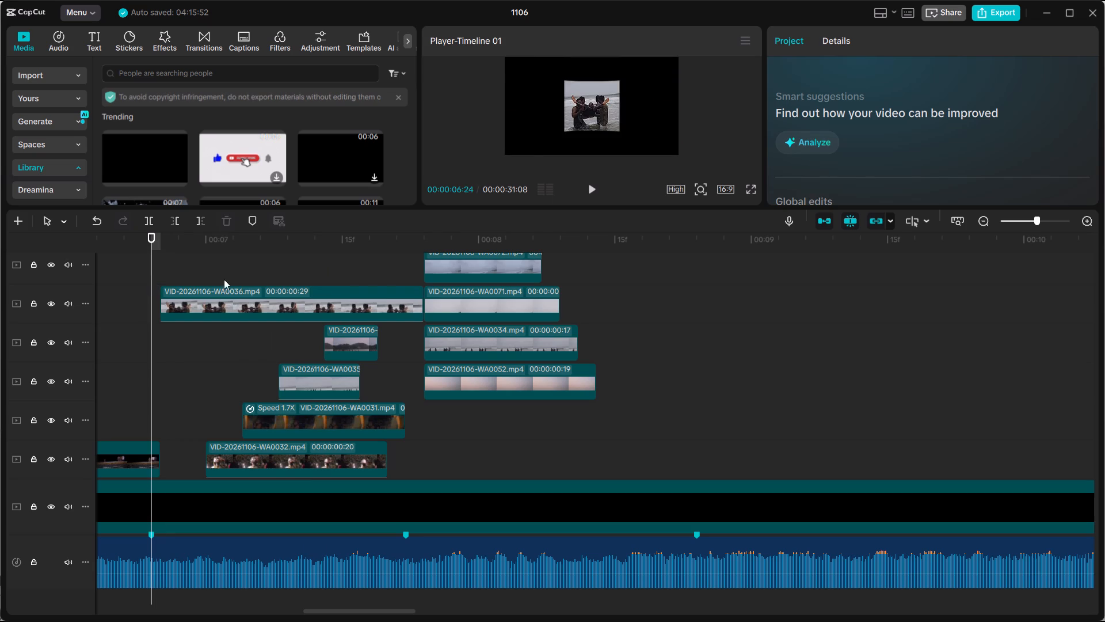
{"action": "left_click", "coordinate": [598, 196]}
{"action": "left_click", "coordinate": [598, 196]}
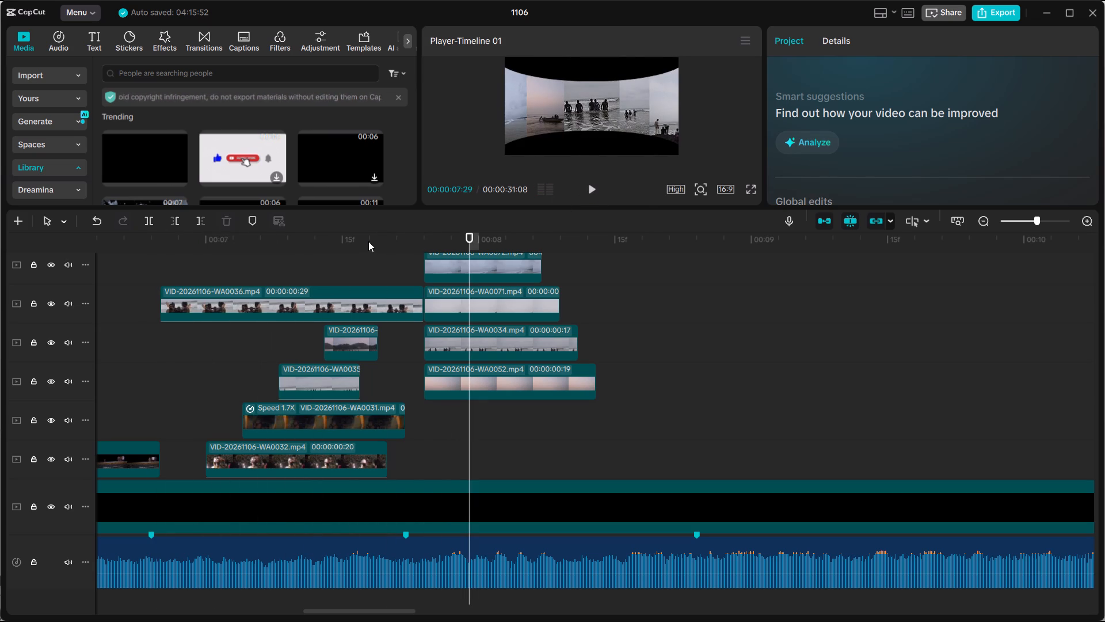
{"action": "left_click", "coordinate": [595, 192]}
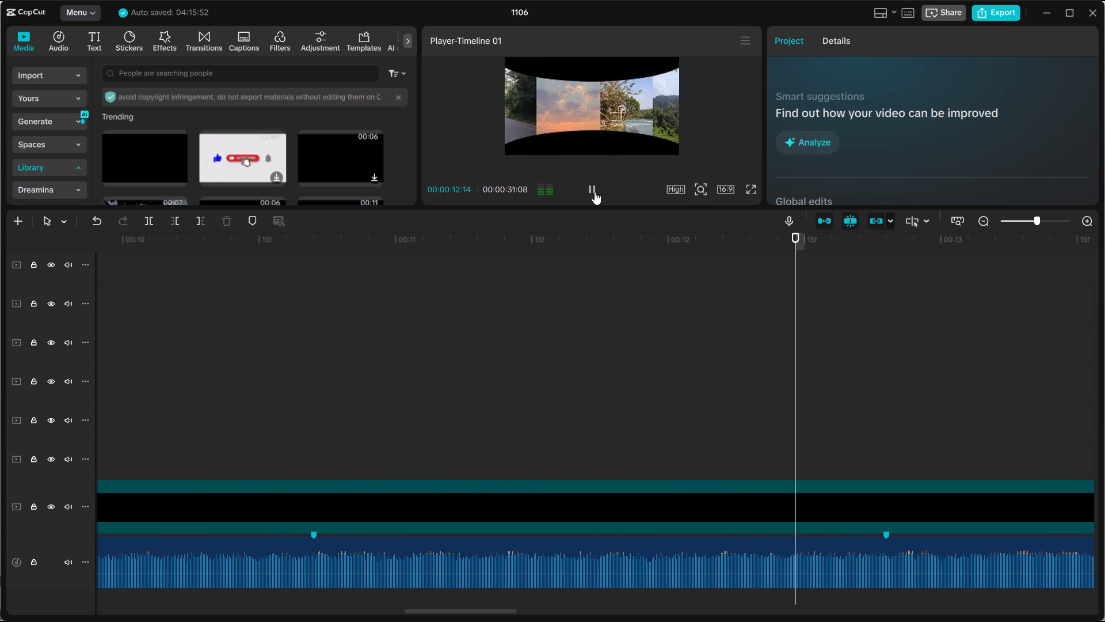
{"action": "left_click", "coordinate": [595, 192]}
Move clip WA0060 earlier on its track so it starts at about 00:00:11:05.
{"action": "scroll", "coordinate": [586, 317], "scroll_direction": "up", "scroll_amount": 4}
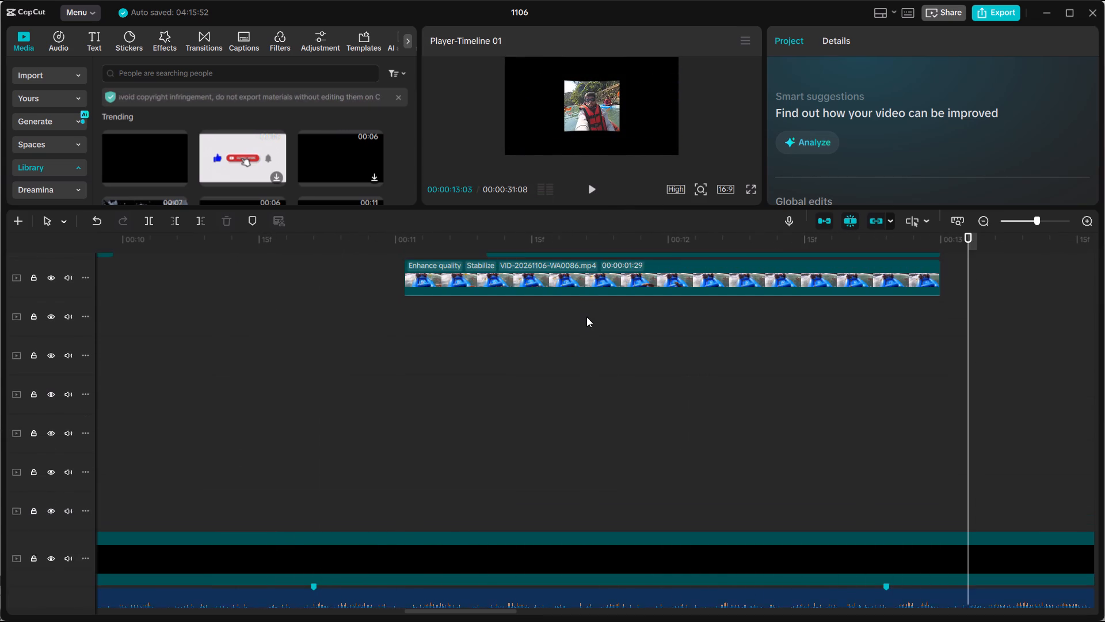
{"action": "scroll", "coordinate": [586, 317], "scroll_direction": "up", "scroll_amount": 5}
{"action": "scroll", "coordinate": [345, 365], "scroll_direction": "up", "scroll_amount": 5}
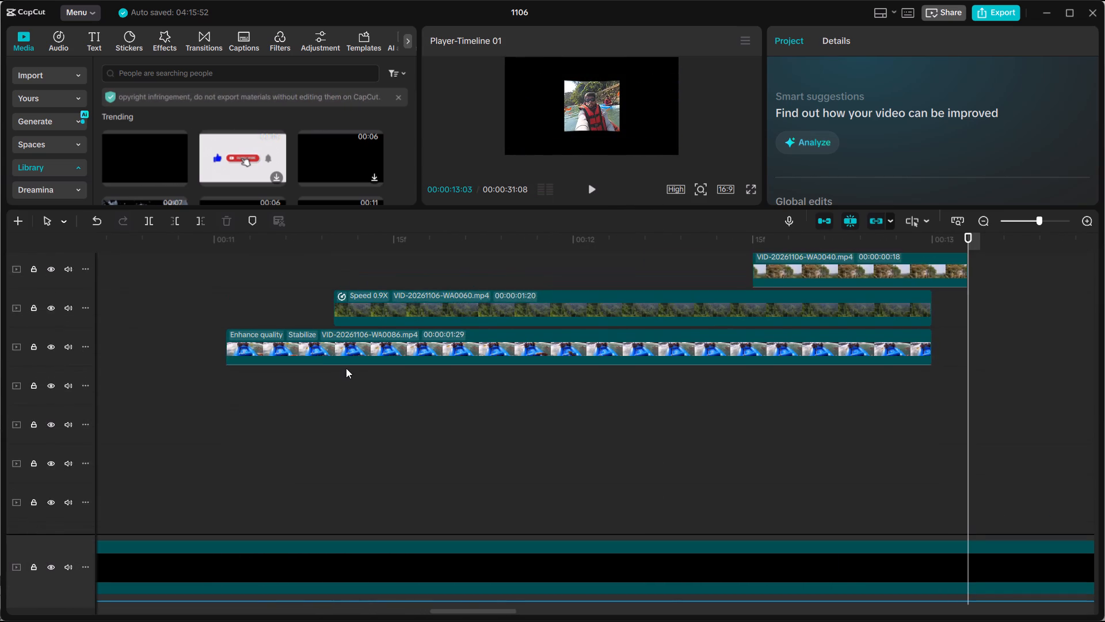
{"action": "scroll", "coordinate": [346, 368], "scroll_direction": "up", "scroll_amount": 3}
{"action": "left_click_drag", "start_coordinate": [348, 237], "coordinate": [264, 248]}
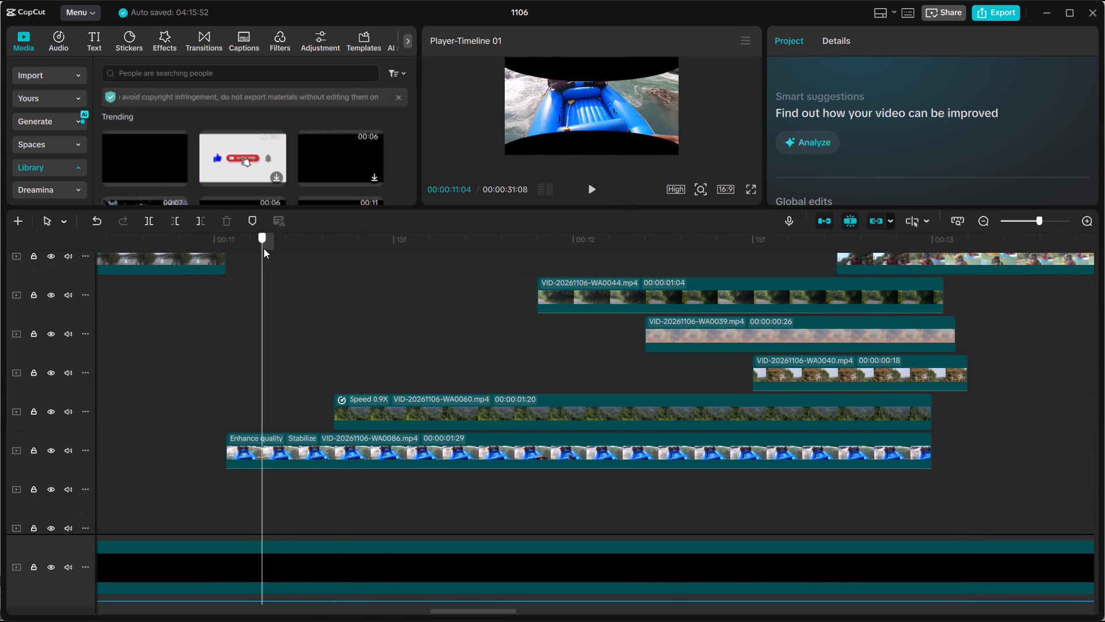
{"action": "left_click_drag", "start_coordinate": [264, 248], "coordinate": [221, 267]}
{"action": "left_click", "coordinate": [371, 409]}
{"action": "left_click_drag", "start_coordinate": [392, 409], "coordinate": [376, 409]}
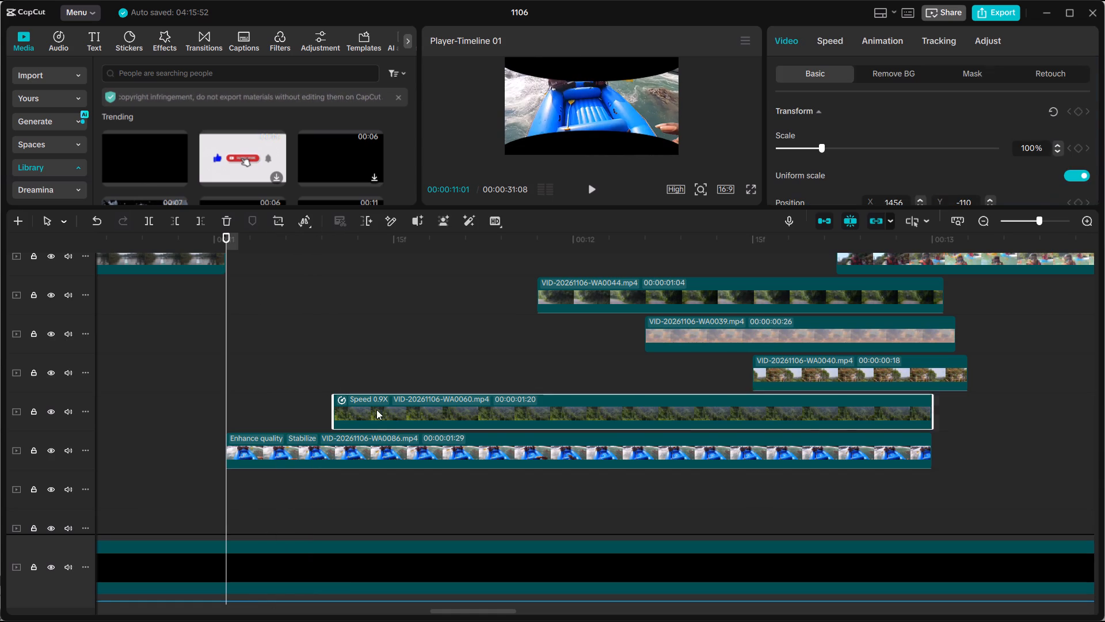
{"action": "left_click_drag", "start_coordinate": [376, 409], "coordinate": [331, 412]}
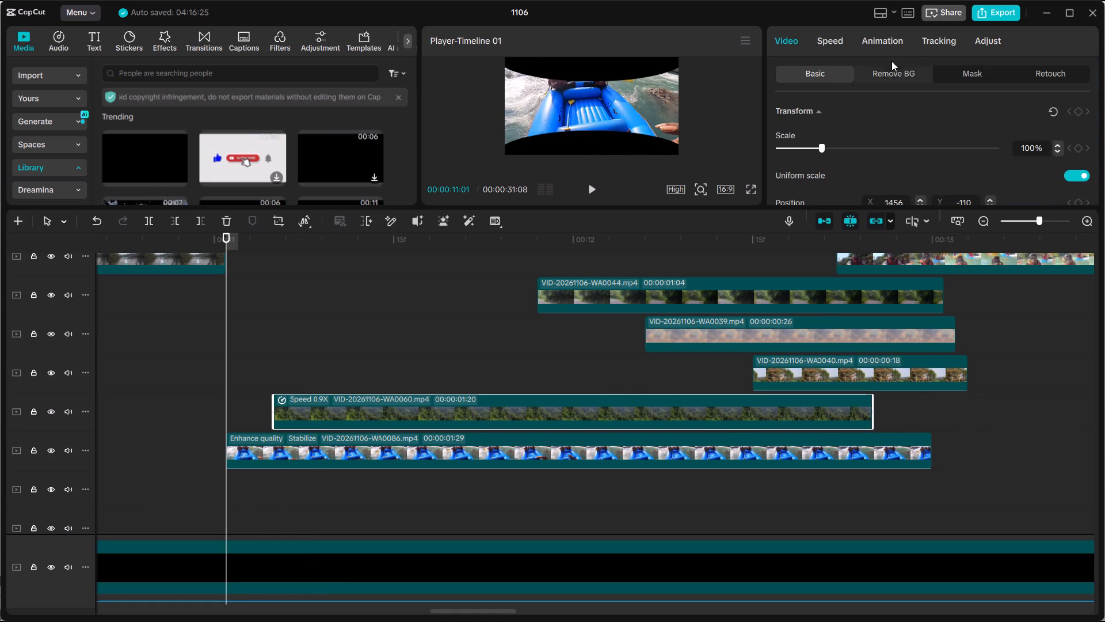
Slow clip WA0060 to 0.83x with a 1.9 s duration, and trim its end flush with the end of clip WA0086.
{"action": "left_click", "coordinate": [835, 35]}
{"action": "double_click", "coordinate": [1083, 163]}
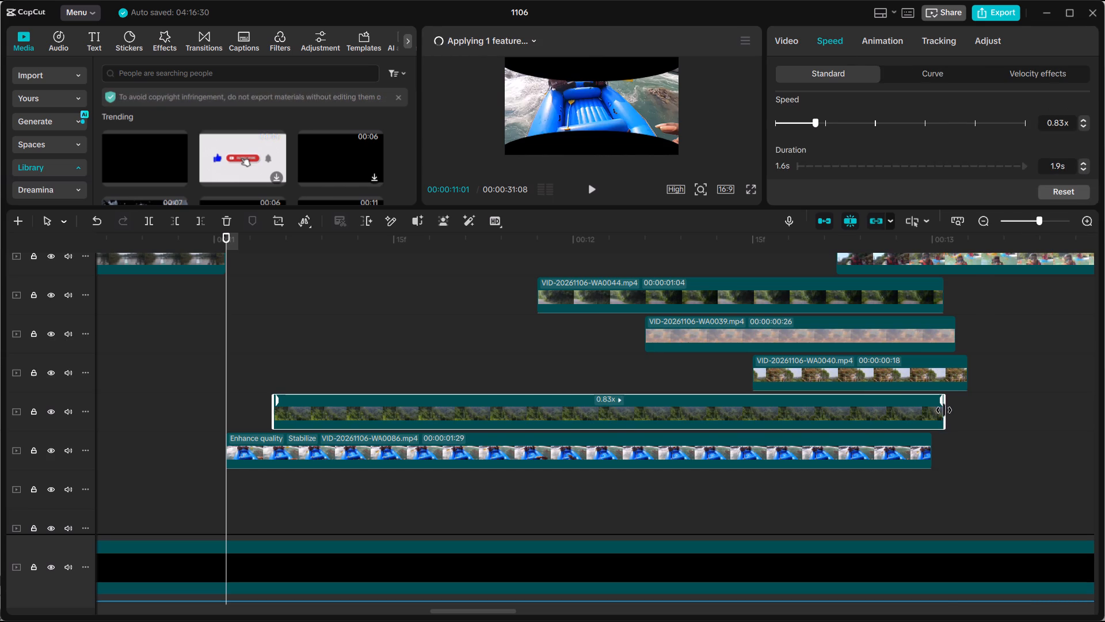
{"action": "left_click_drag", "start_coordinate": [944, 410], "coordinate": [932, 410]}
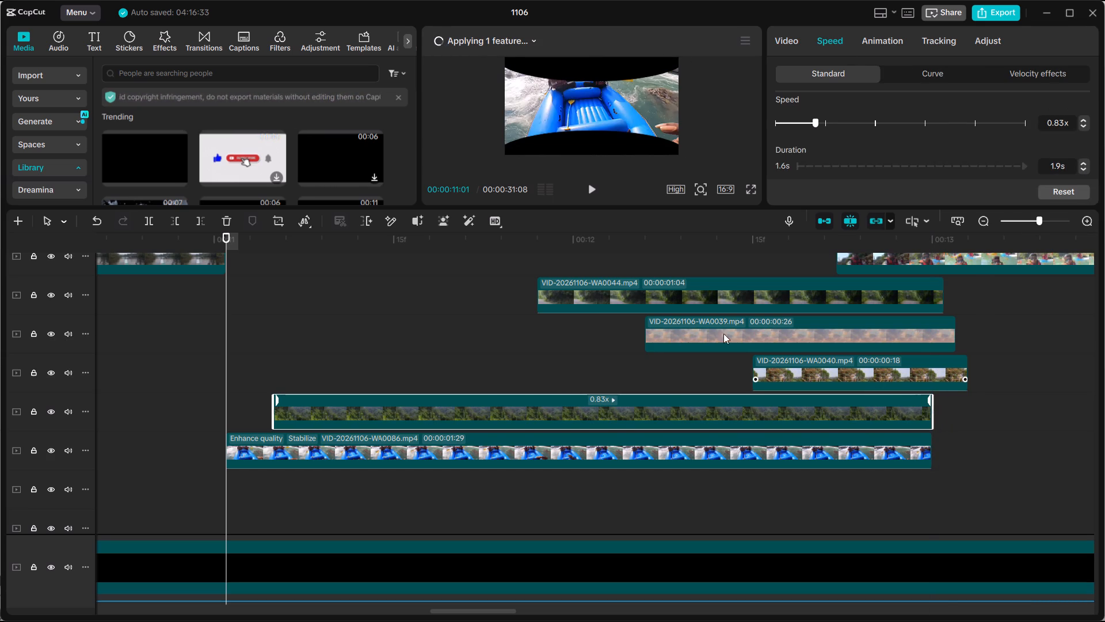
Move clip WA0044 earlier to start at about 00:00:11:13 and extend its end to match clip WA0039's end, making it 00:00:01:19 long.
{"action": "left_click", "coordinate": [593, 190]}
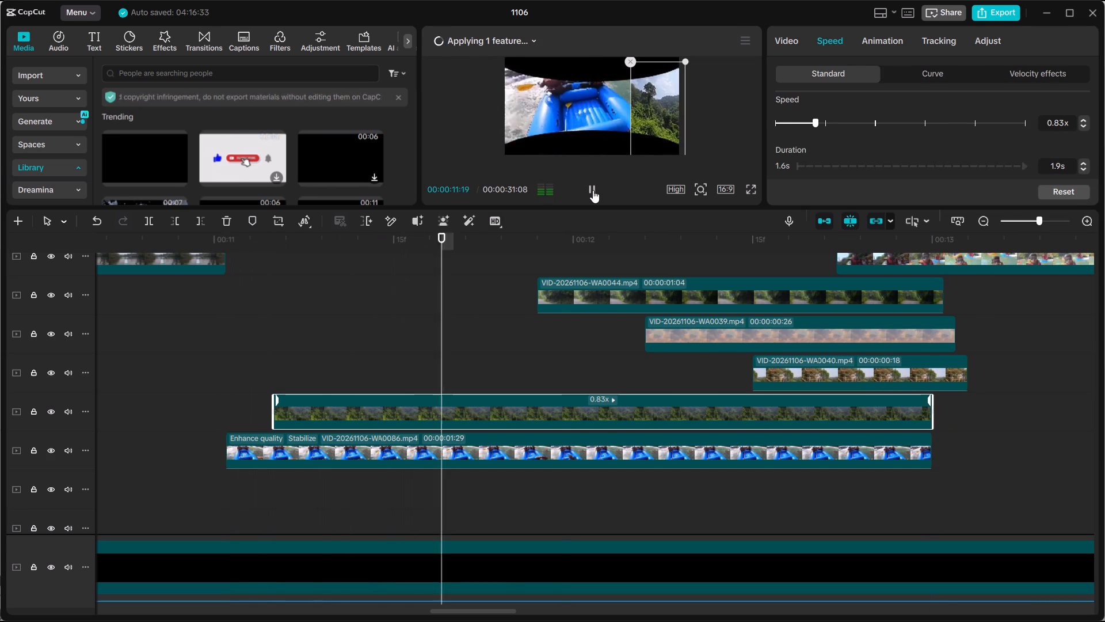
{"action": "left_click", "coordinate": [593, 190]}
{"action": "scroll", "coordinate": [558, 290], "scroll_direction": "up", "scroll_amount": 2}
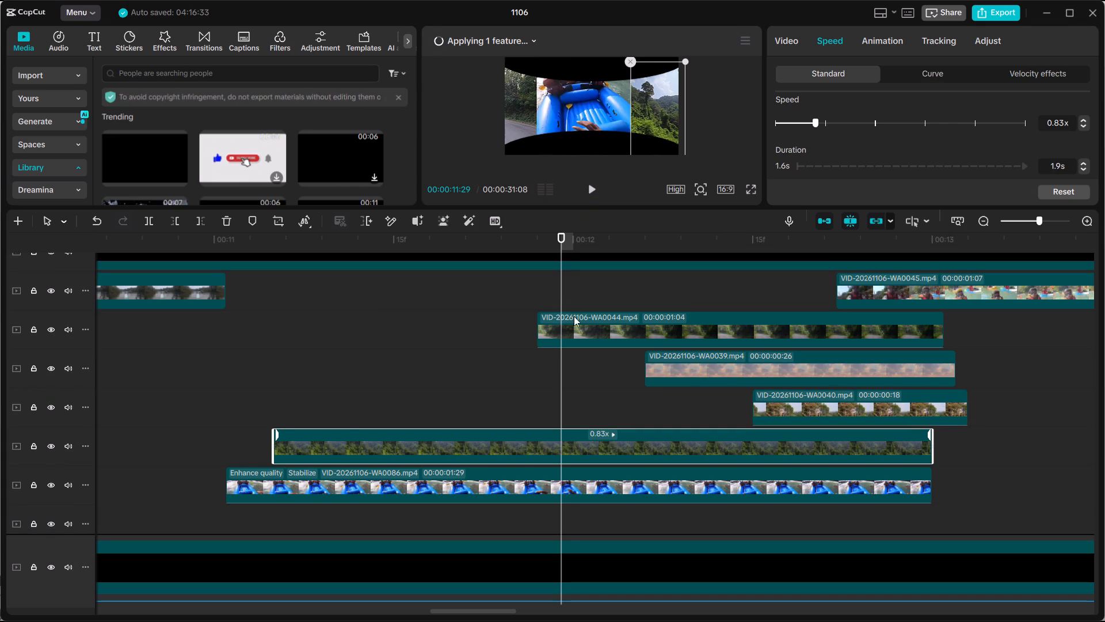
{"action": "left_click", "coordinate": [574, 324]}
{"action": "left_click_drag", "start_coordinate": [574, 324], "coordinate": [476, 324]}
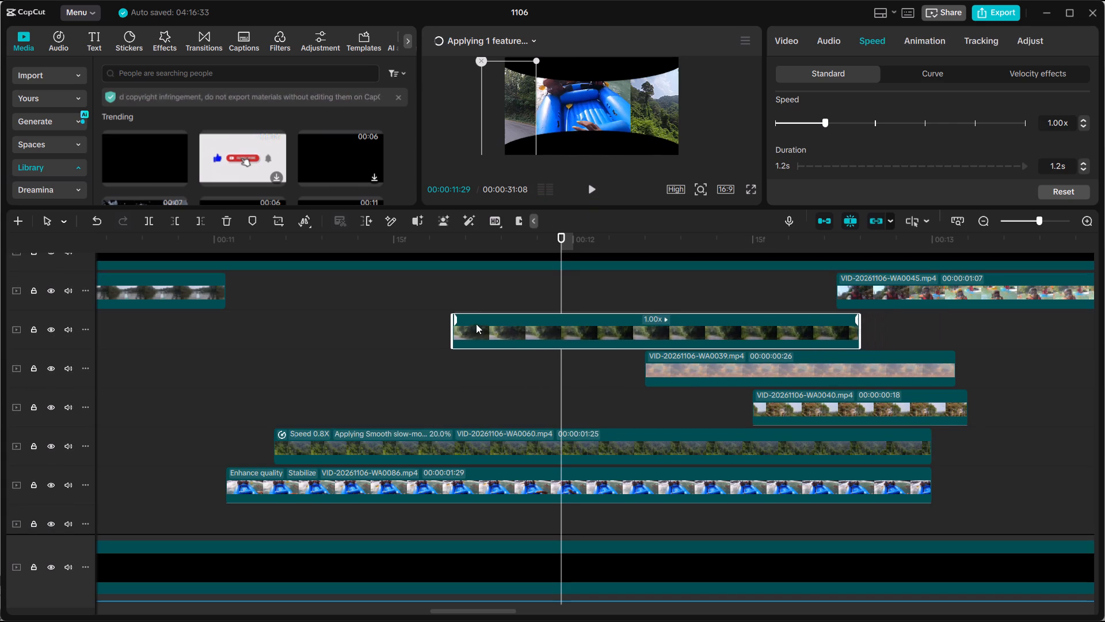
{"action": "left_click_drag", "start_coordinate": [476, 324], "coordinate": [411, 333]}
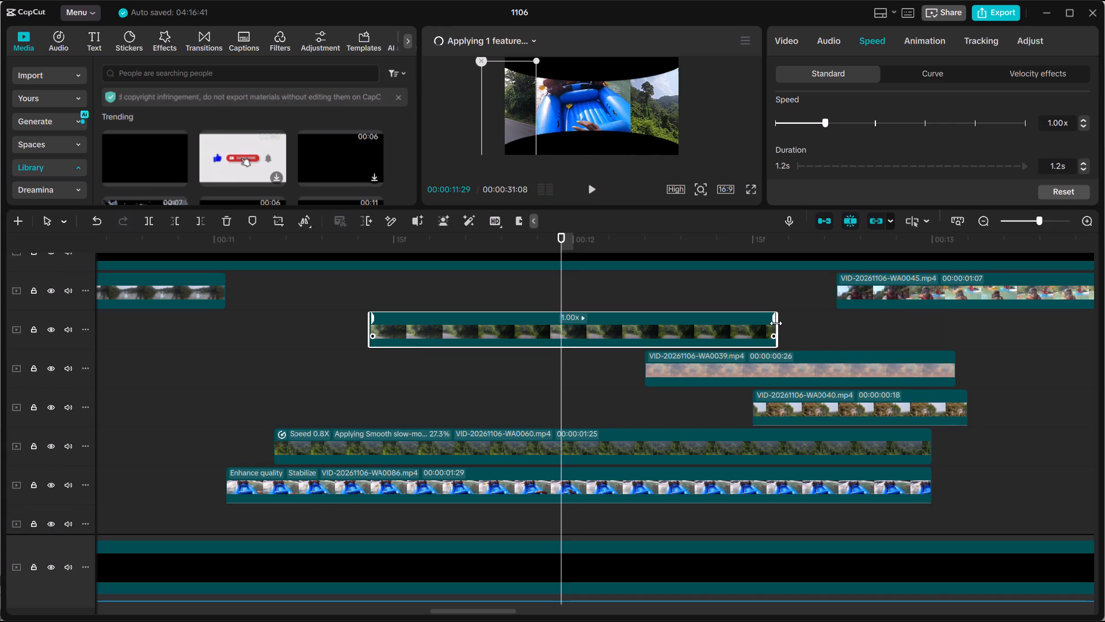
{"action": "left_click_drag", "start_coordinate": [778, 331], "coordinate": [927, 341]}
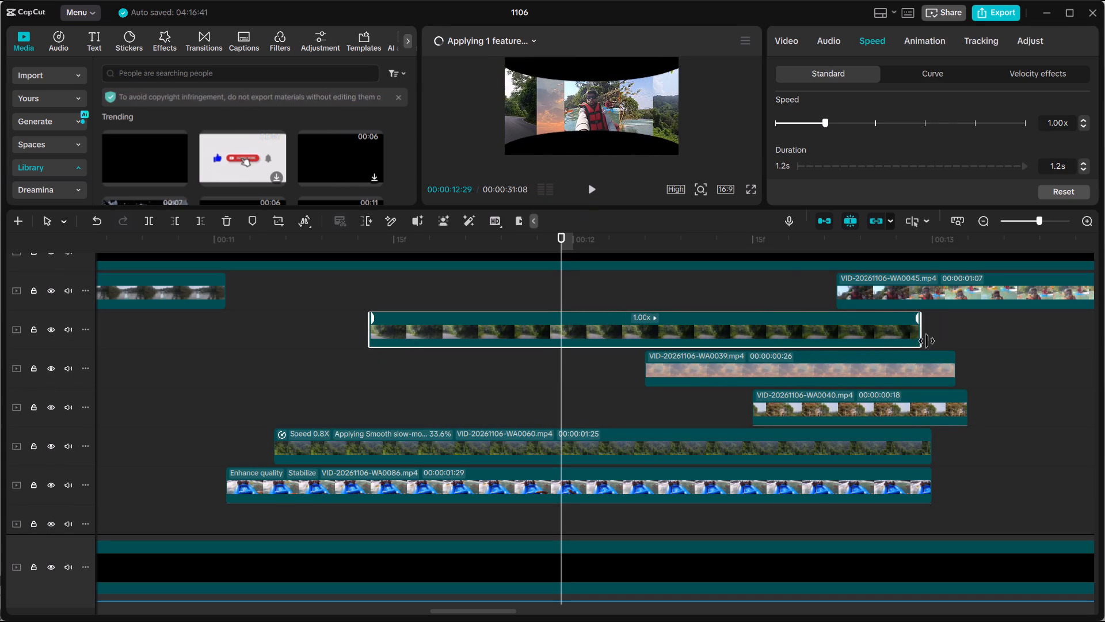
{"action": "left_click_drag", "start_coordinate": [927, 341], "coordinate": [950, 346]}
Move clip WA0039 earlier on its track so it starts at about 00:00:11:20.
{"action": "scroll", "coordinate": [909, 317], "scroll_direction": "up", "scroll_amount": 3}
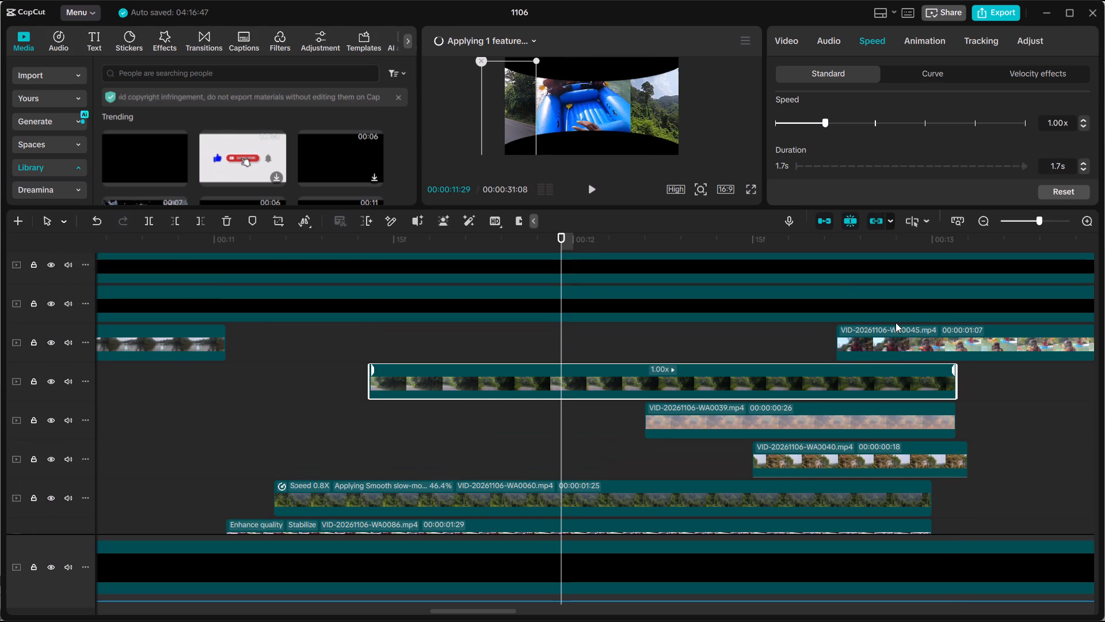
{"action": "scroll", "coordinate": [896, 323], "scroll_direction": "up", "scroll_amount": 1}
{"action": "left_click_drag", "start_coordinate": [410, 248], "coordinate": [390, 244]}
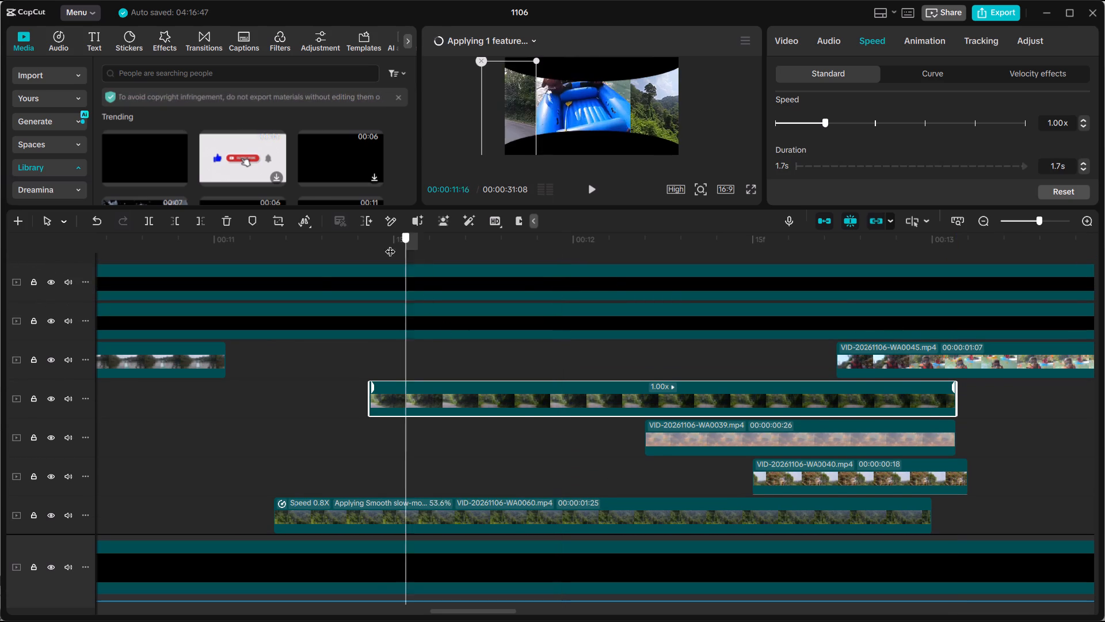
{"action": "left_click_drag", "start_coordinate": [390, 244], "coordinate": [398, 270]}
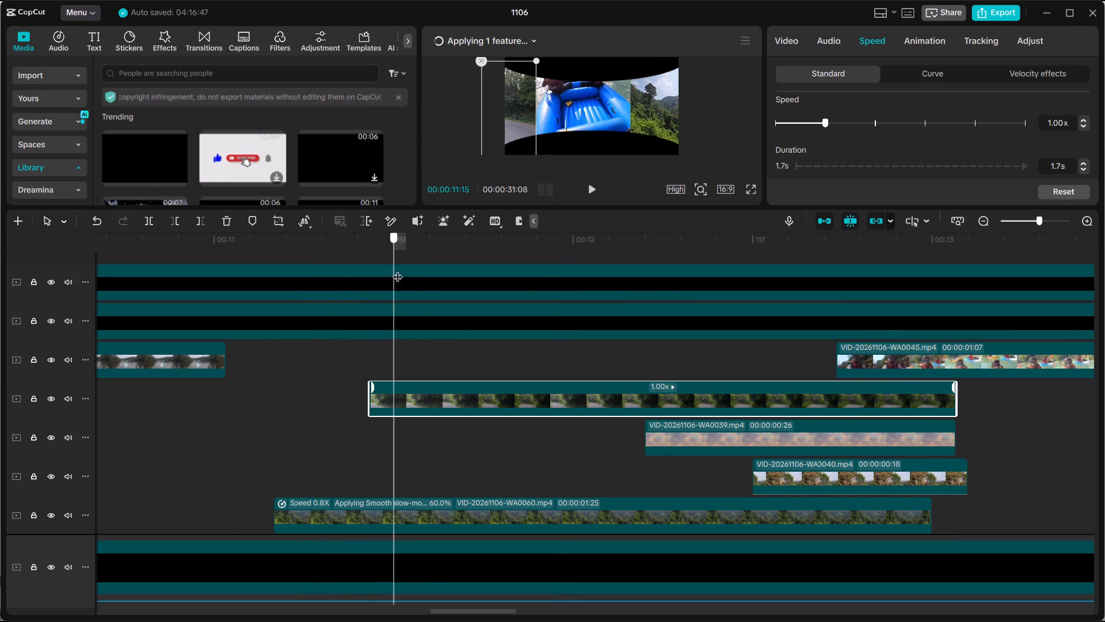
{"action": "left_click_drag", "start_coordinate": [398, 270], "coordinate": [446, 280]}
{"action": "scroll", "coordinate": [455, 363], "scroll_direction": "down", "scroll_amount": 3}
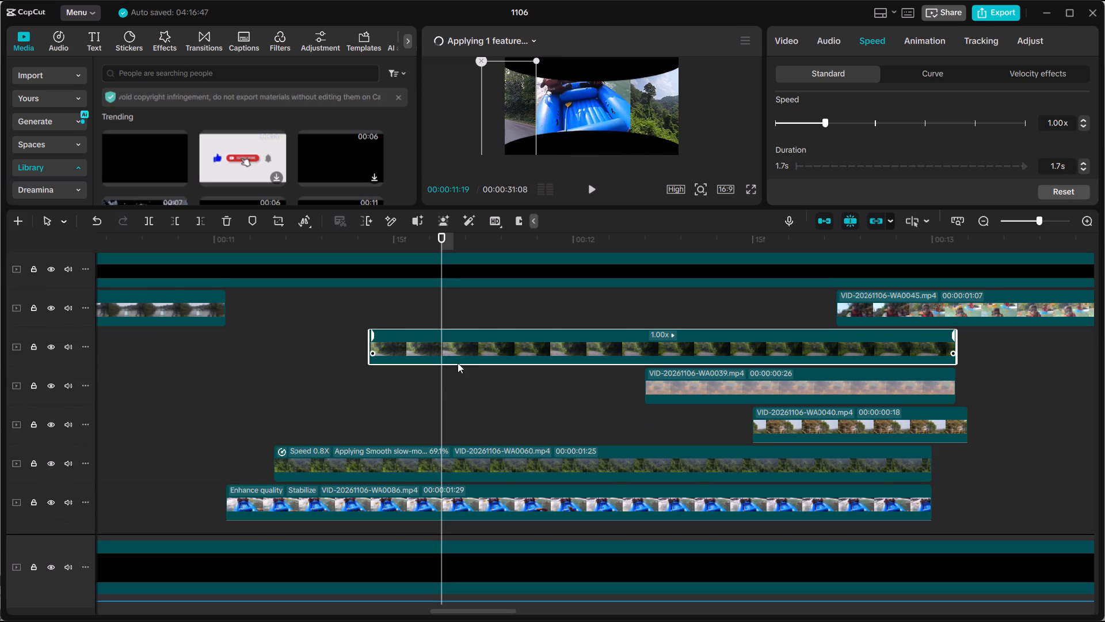
{"action": "scroll", "coordinate": [458, 363], "scroll_direction": "down", "scroll_amount": 3}
{"action": "left_click_drag", "start_coordinate": [441, 358], "coordinate": [628, 363]}
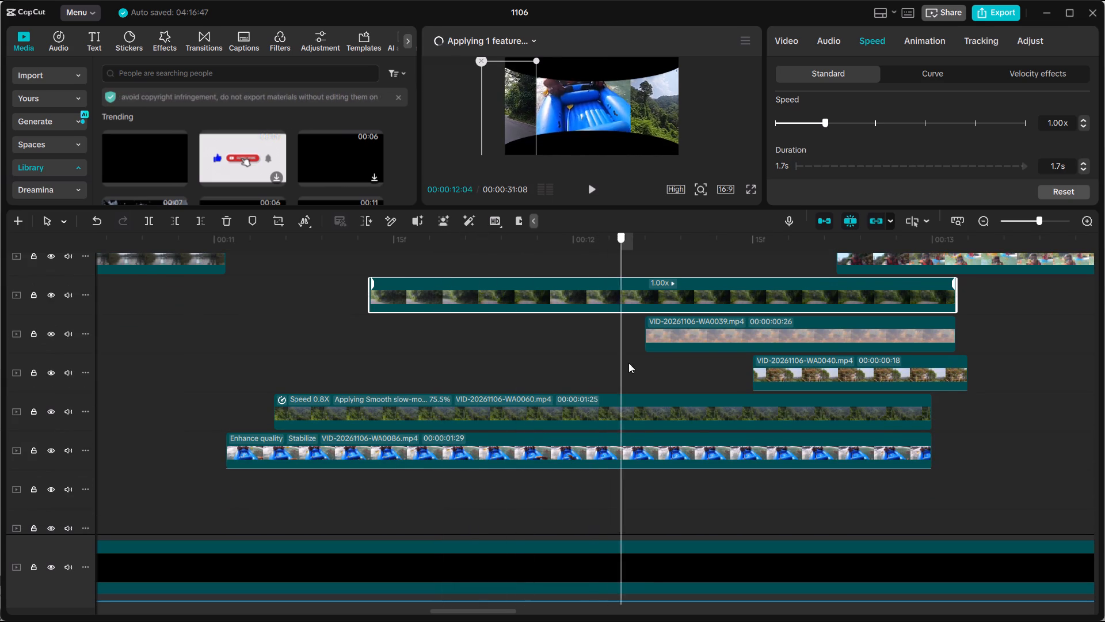
{"action": "left_click_drag", "start_coordinate": [628, 363], "coordinate": [497, 361]}
{"action": "left_click_drag", "start_coordinate": [681, 331], "coordinate": [539, 335]}
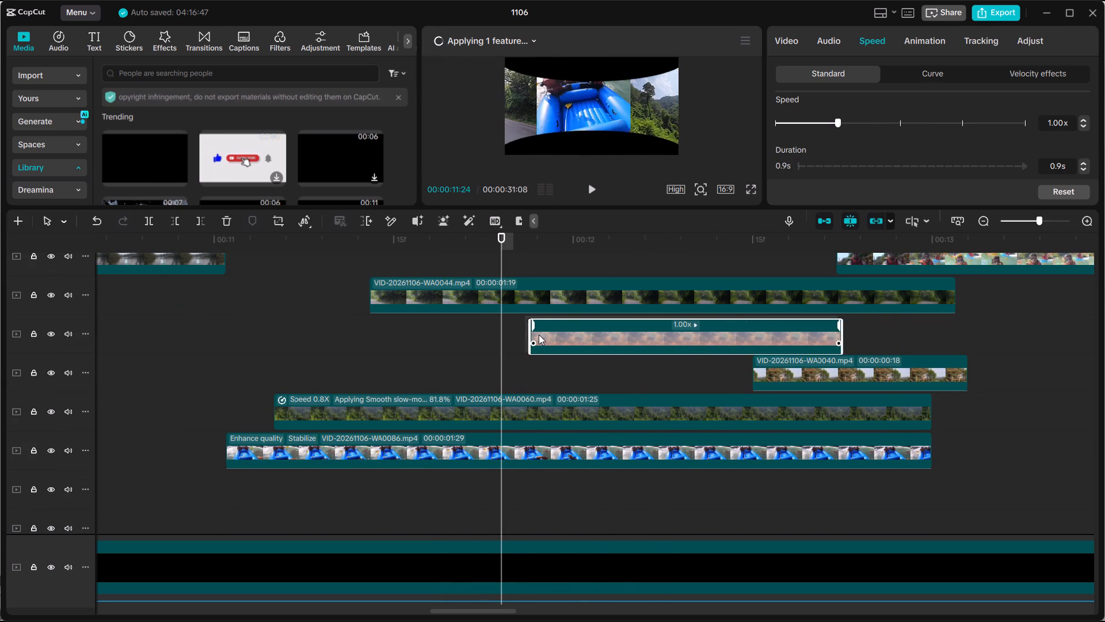
{"action": "left_click_drag", "start_coordinate": [539, 335], "coordinate": [491, 336]}
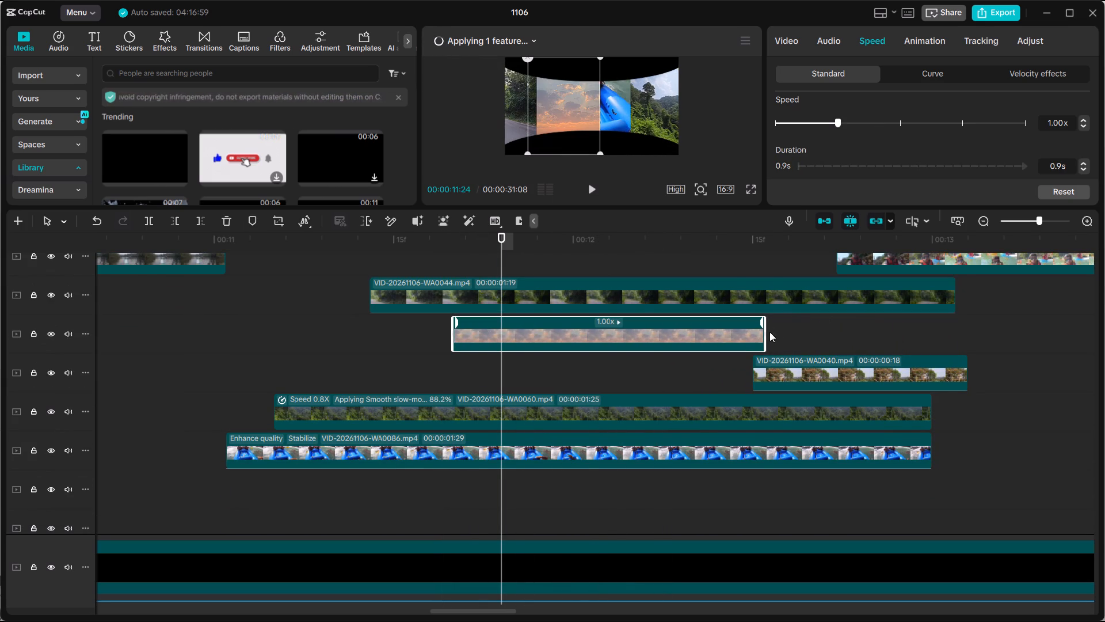
Extend both ends of clip WA0039 so it starts at about 00:00:11:18 and ends flush with clip WA0044, lasting 1.5 s.
{"action": "left_click_drag", "start_coordinate": [765, 332], "coordinate": [947, 337]}
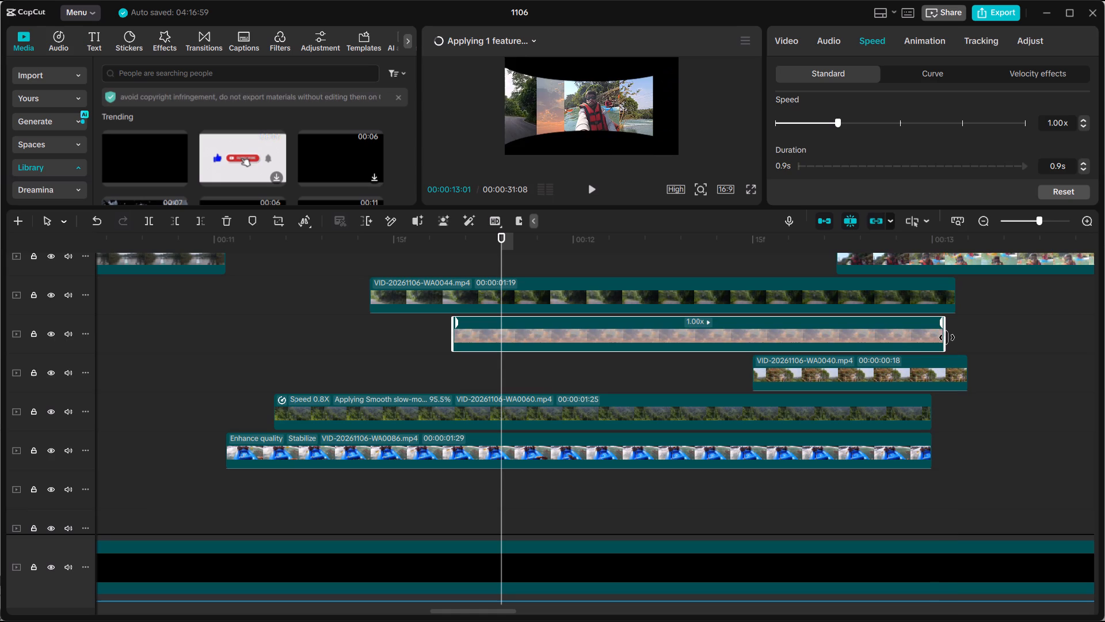
{"action": "left_click_drag", "start_coordinate": [947, 337], "coordinate": [951, 337]}
{"action": "left_click_drag", "start_coordinate": [452, 333], "coordinate": [416, 331]}
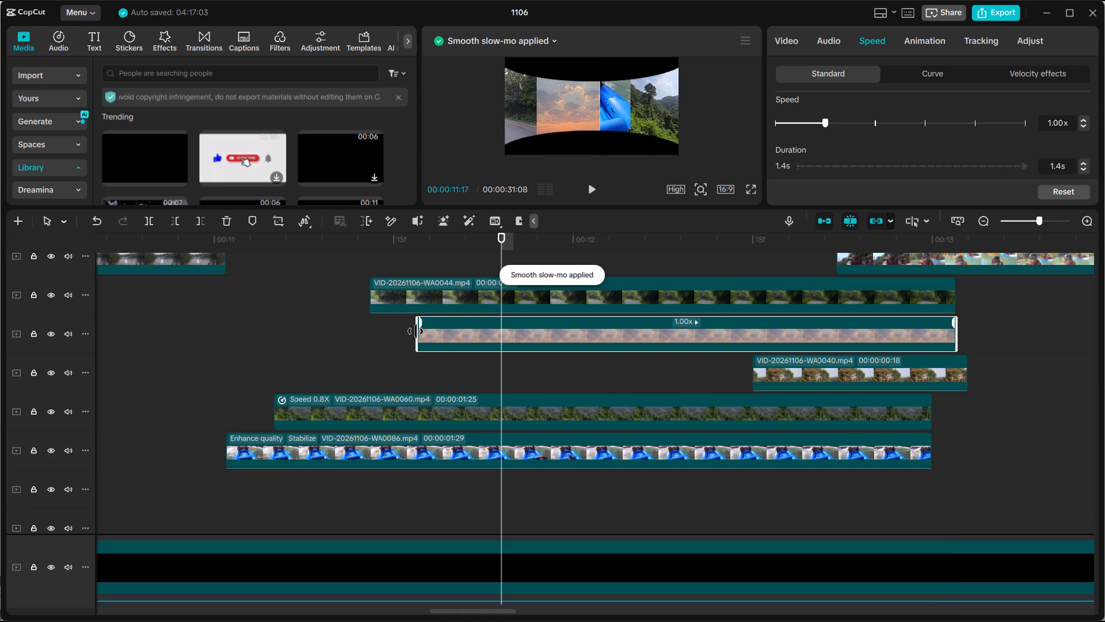
{"action": "left_click_drag", "start_coordinate": [416, 331], "coordinate": [432, 335]}
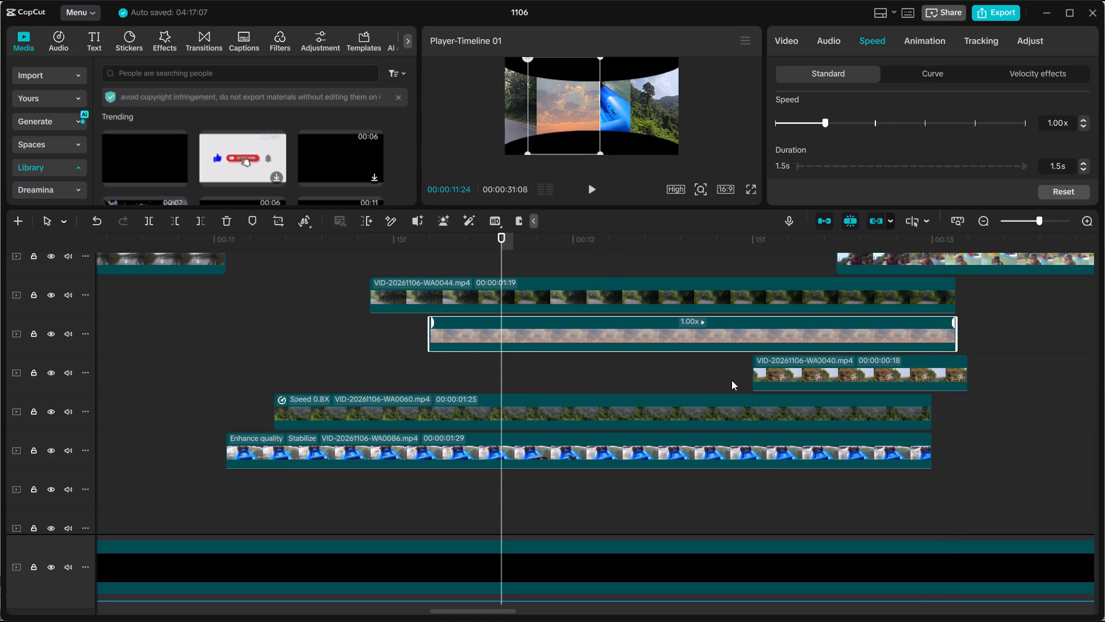
Move clip WA0040 earlier to start at about 00:00:12:10 and extend its end flush with clip WA0060's end, making it 00:00:00:20 long.
{"action": "left_click_drag", "start_coordinate": [783, 378], "coordinate": [719, 374]}
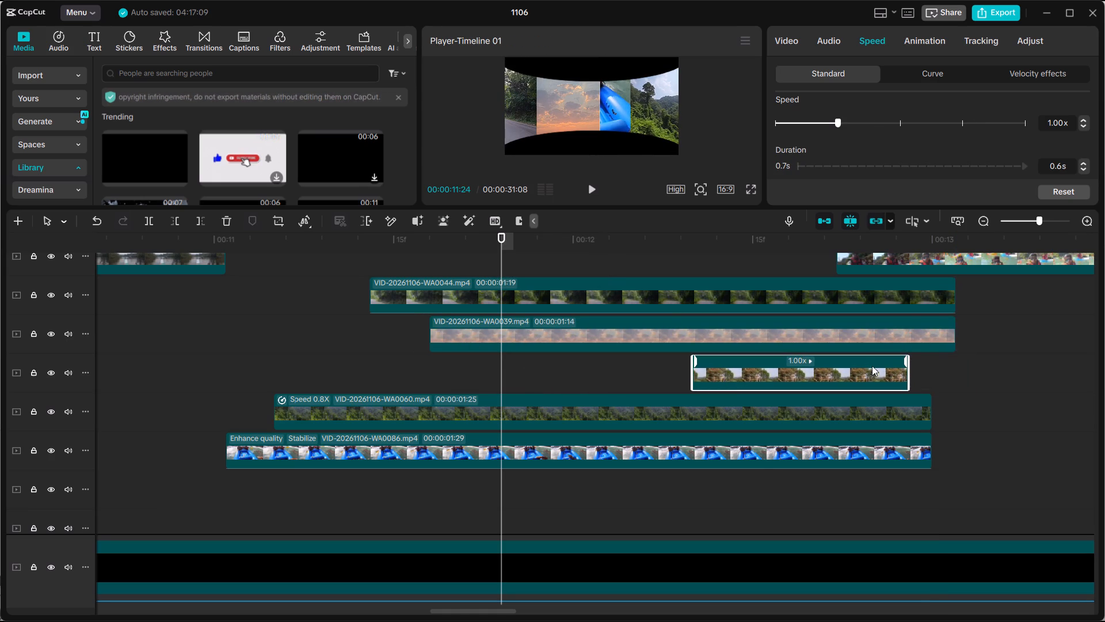
{"action": "left_click_drag", "start_coordinate": [911, 372], "coordinate": [935, 374]}
Trim the ends of clips WA0044 and WA0039 to 00:00:13:00, flush with clip WA0040, lasting 00:00:01:17 and 00:00:01:12.
{"action": "left_click", "coordinate": [928, 336]}
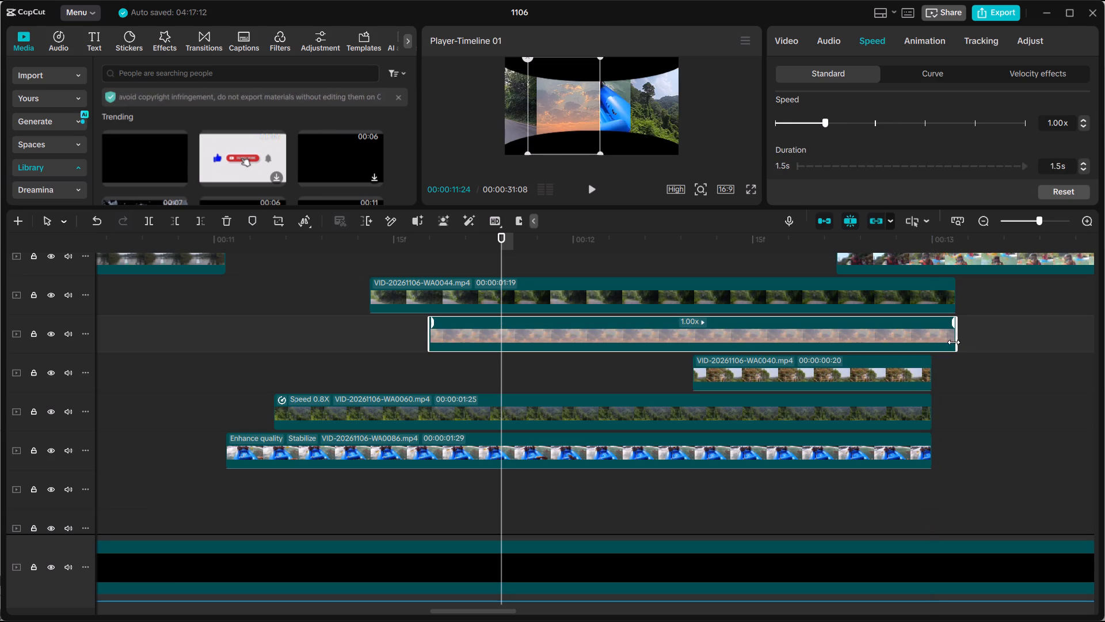
{"action": "left_click_drag", "start_coordinate": [956, 343], "coordinate": [935, 343]}
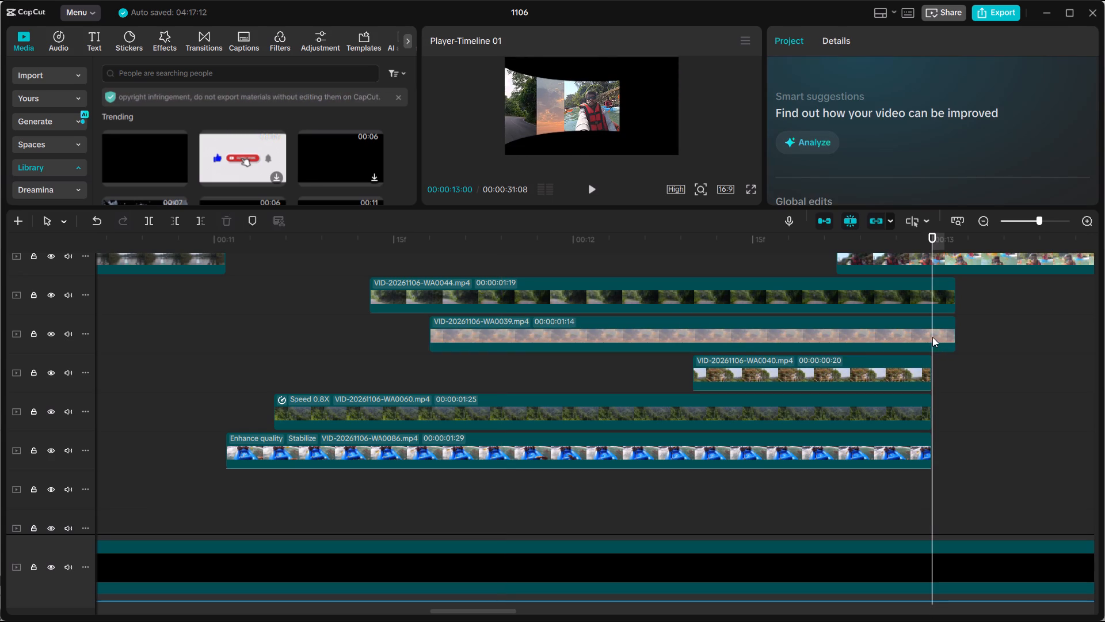
{"action": "left_click", "coordinate": [932, 337]}
{"action": "scroll", "coordinate": [929, 337], "scroll_direction": "up", "scroll_amount": 3}
{"action": "left_click", "coordinate": [943, 343]}
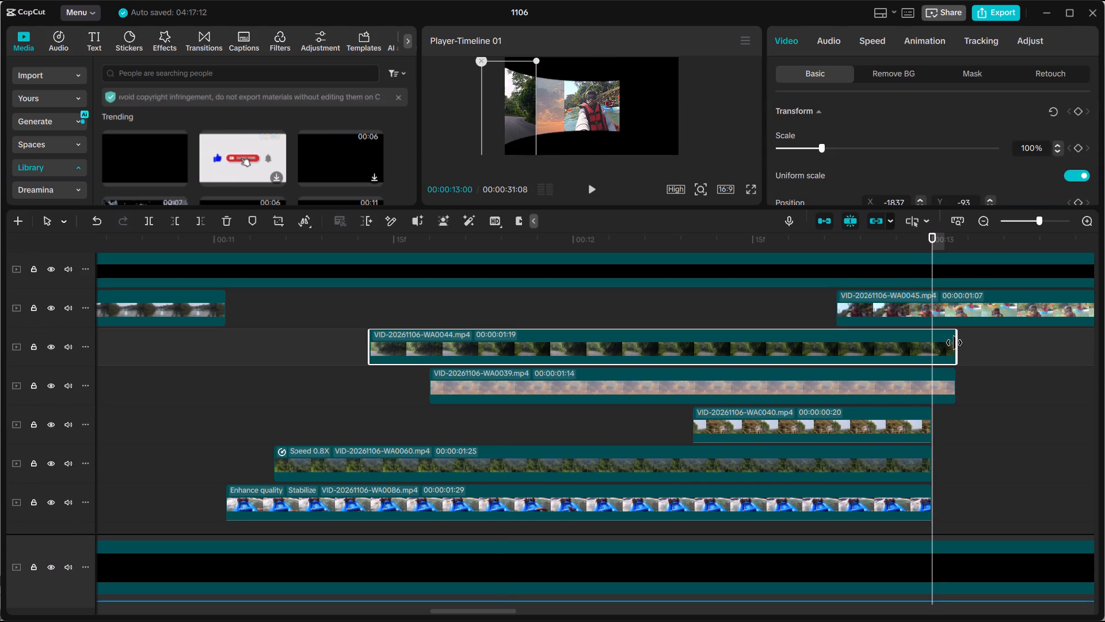
{"action": "left_click_drag", "start_coordinate": [955, 343], "coordinate": [932, 340]}
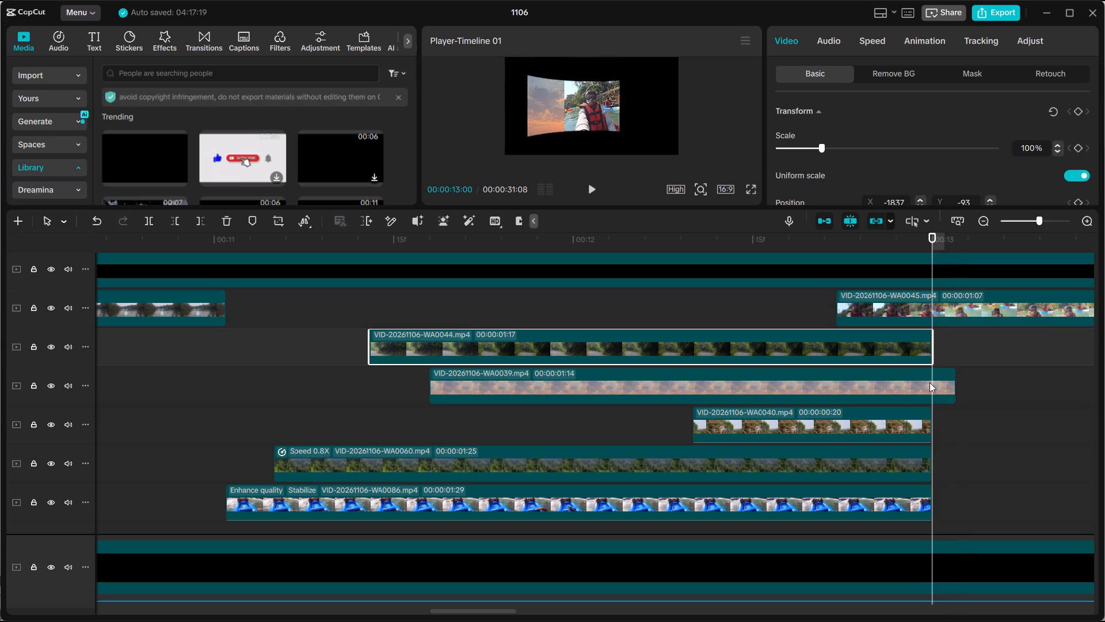
{"action": "left_click", "coordinate": [929, 382]}
{"action": "left_click_drag", "start_coordinate": [957, 380], "coordinate": [932, 378]}
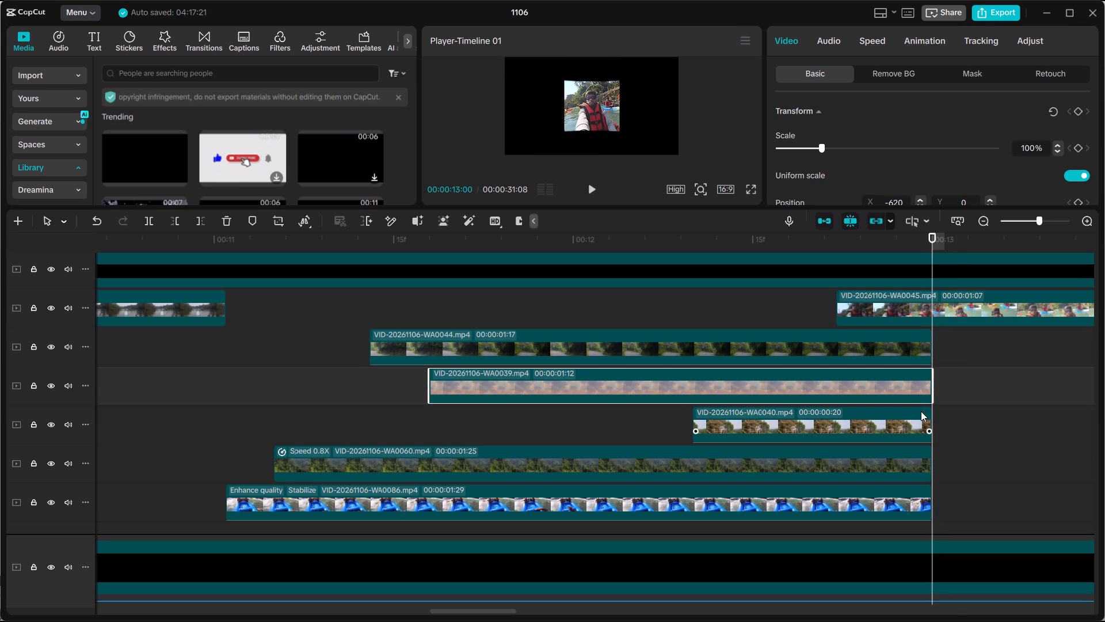
Extend clip WA0040's start to make it 00:00:01:04 long and move it earlier to start at about 00:00:11:21.
{"action": "left_click", "coordinate": [921, 411]}
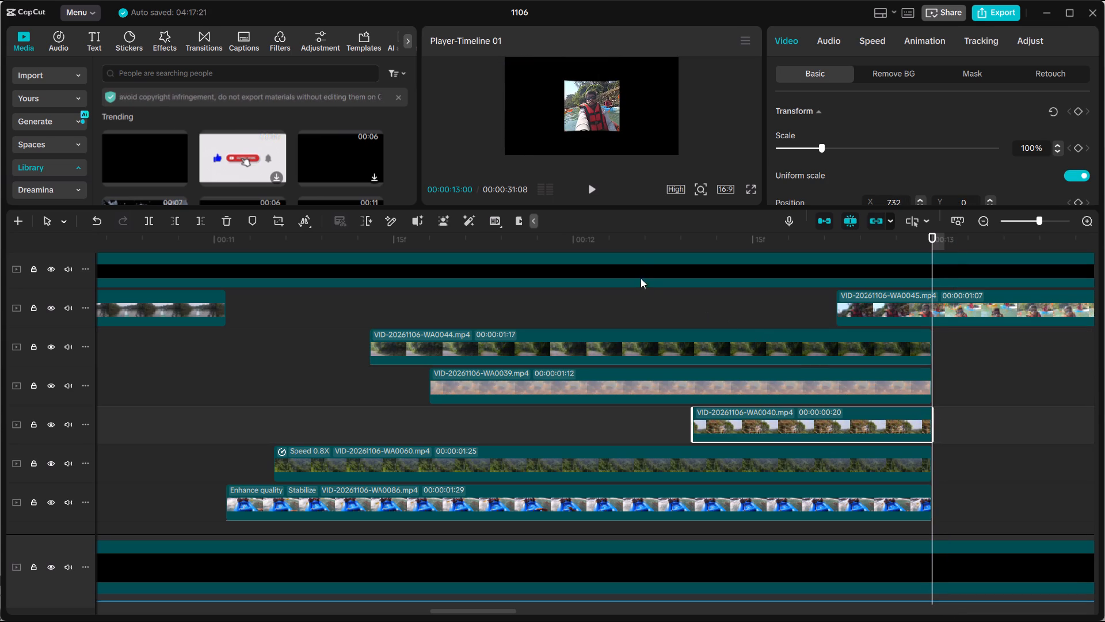
{"action": "left_click_drag", "start_coordinate": [641, 241], "coordinate": [270, 252]}
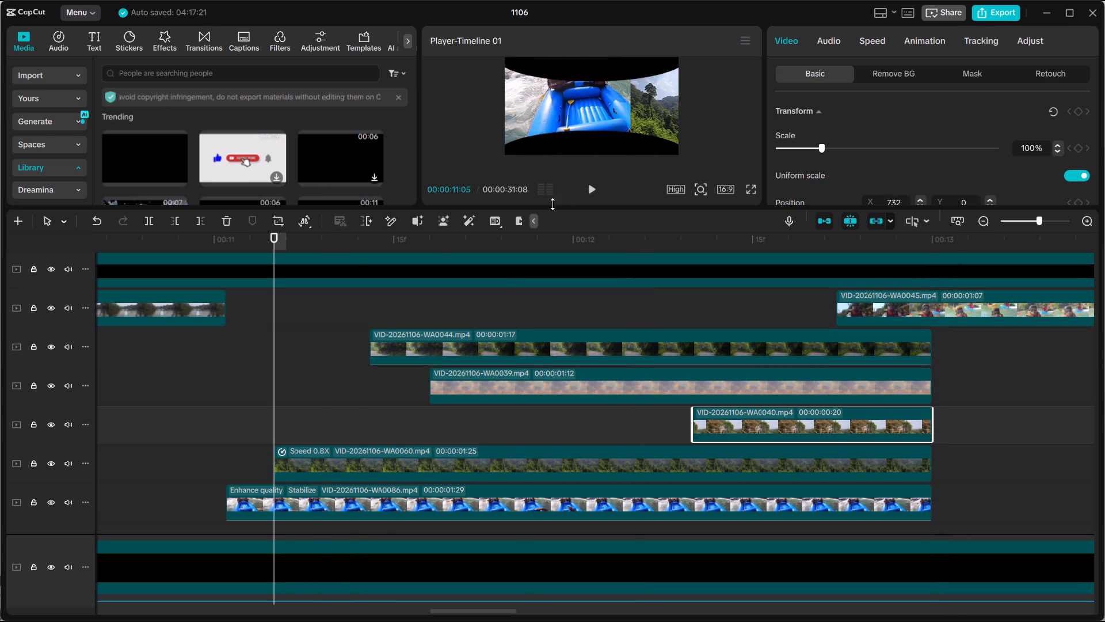
{"action": "left_click", "coordinate": [590, 194]}
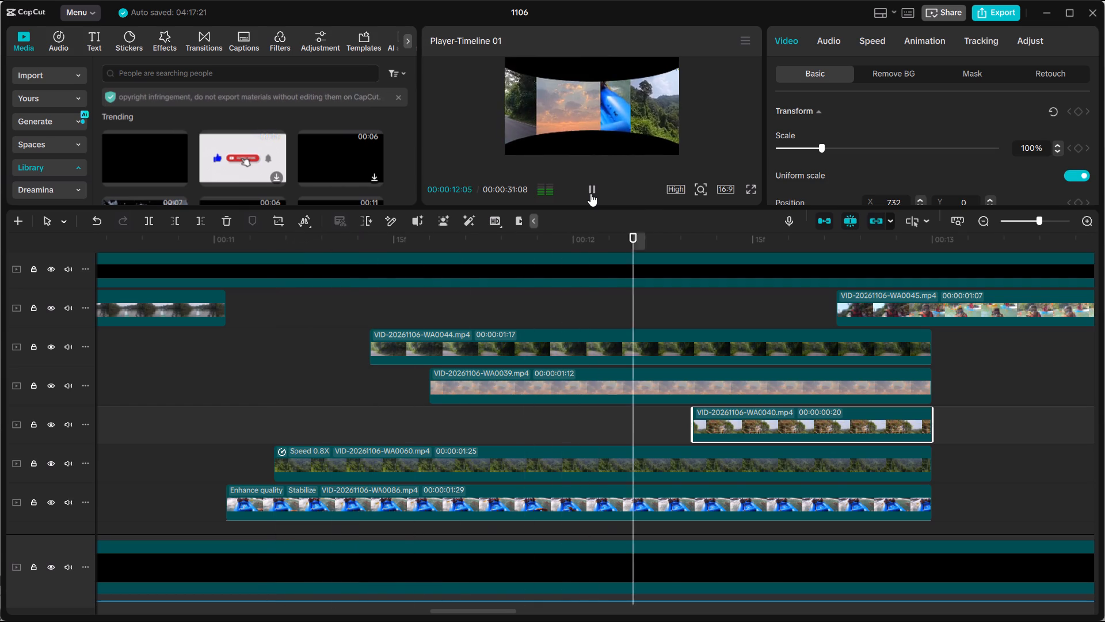
{"action": "left_click", "coordinate": [590, 194]}
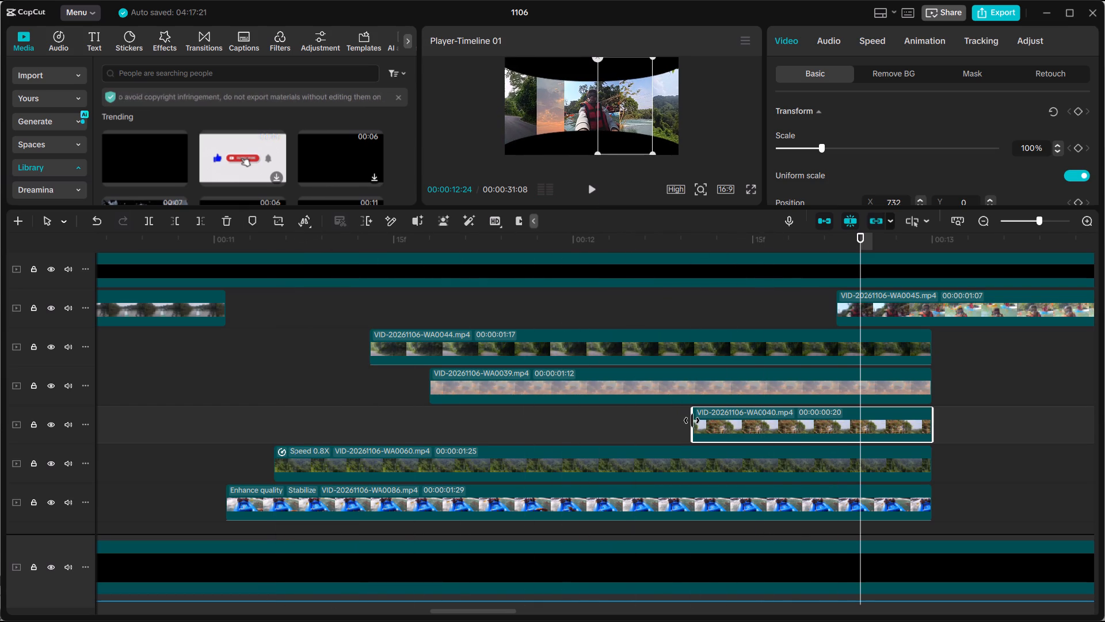
{"action": "left_click_drag", "start_coordinate": [692, 420], "coordinate": [440, 403]}
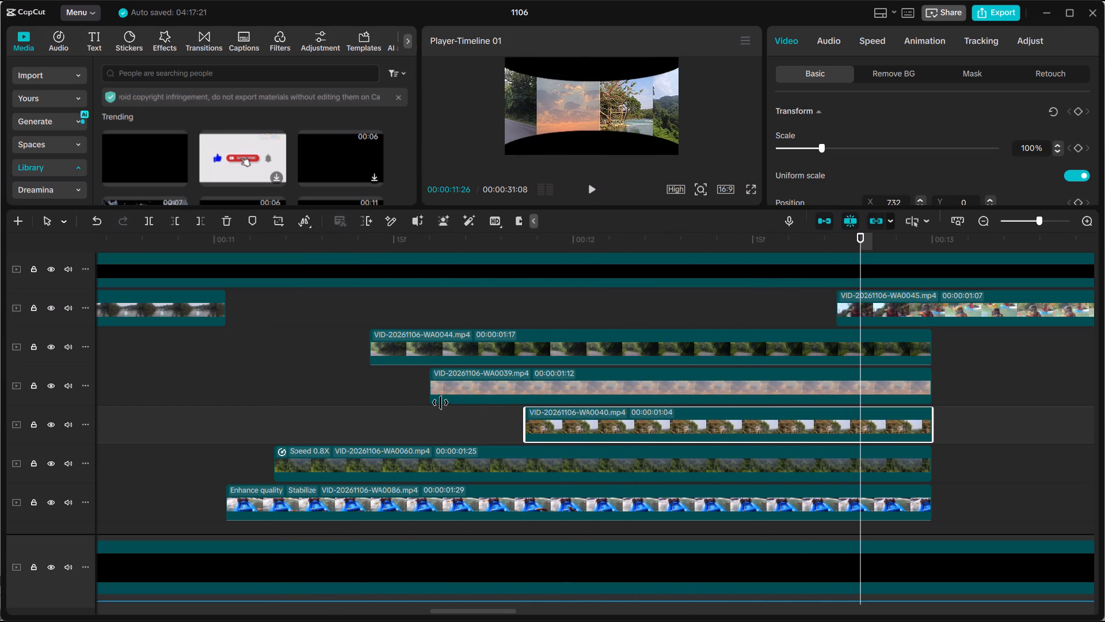
{"action": "left_click_drag", "start_coordinate": [646, 427], "coordinate": [581, 423]}
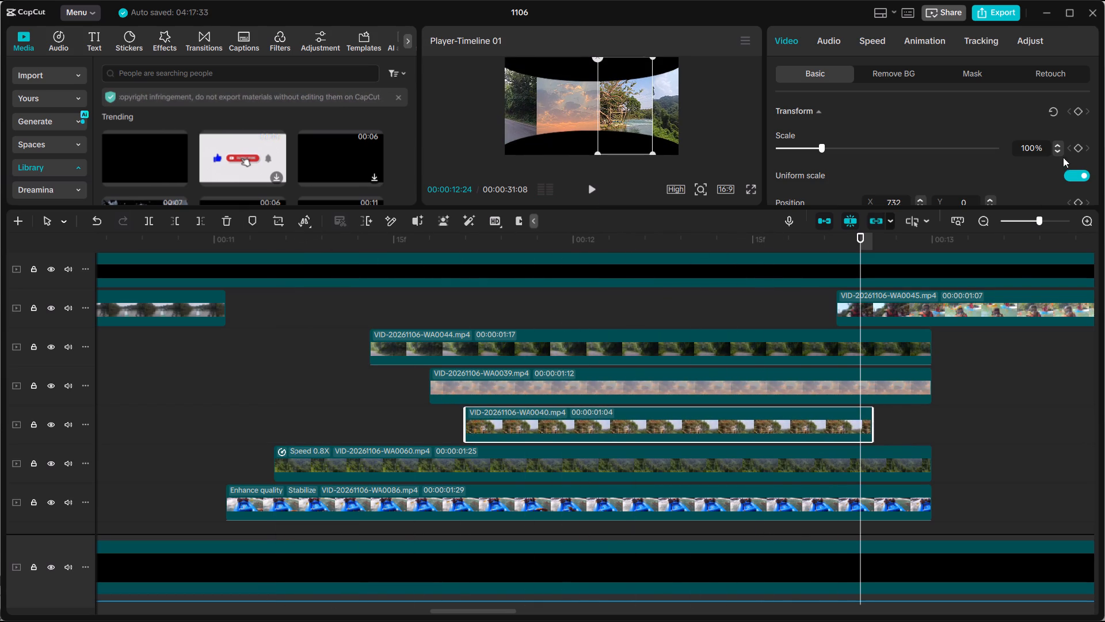
Slow clip WA0040 to 0.85x and trim its end to 00:00:13:00, flush with the neighbouring clips, for a 1.3 s duration.
{"action": "left_click", "coordinate": [875, 46]}
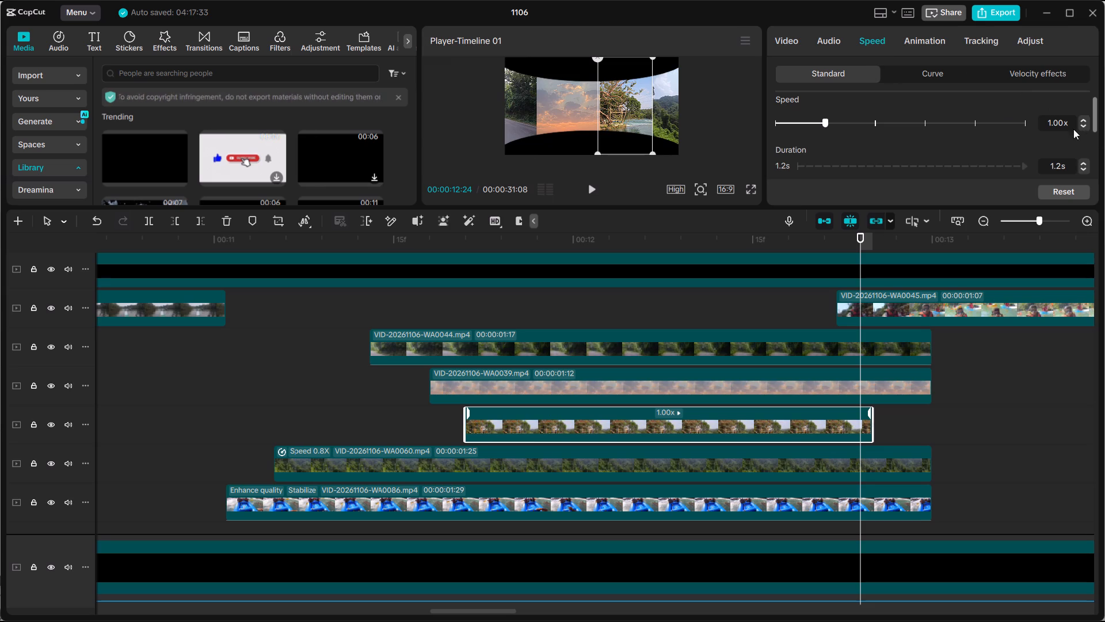
{"action": "left_click", "coordinate": [1079, 162]}
{"action": "left_click", "coordinate": [1079, 162]}
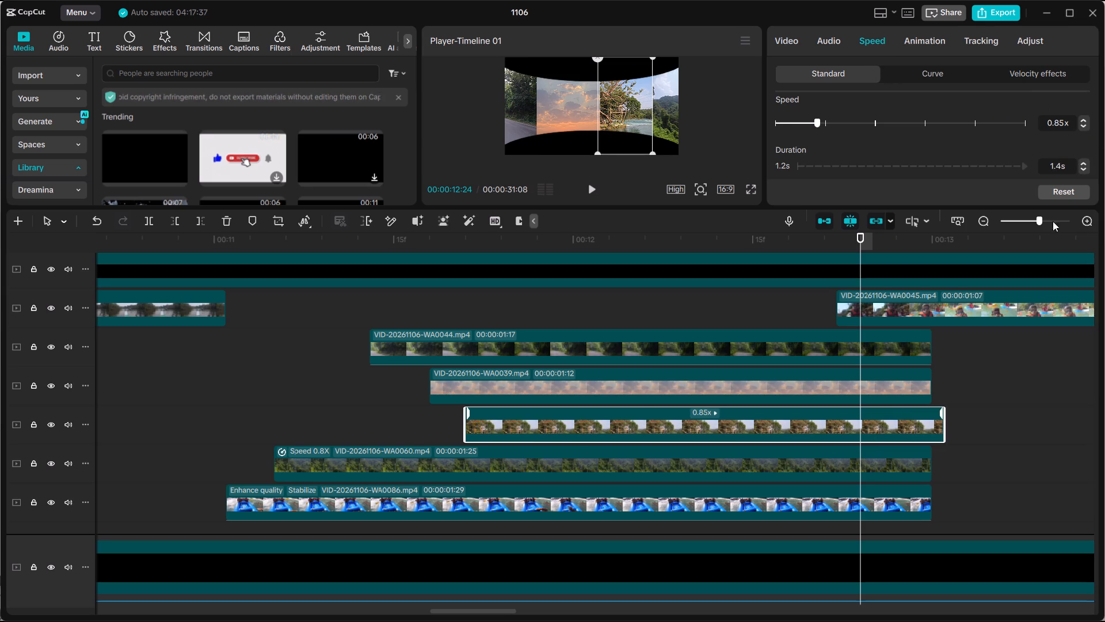
{"action": "left_click_drag", "start_coordinate": [943, 428], "coordinate": [933, 427]}
Apply smooth slow-mo with Optical flow to clip WA0040 and play back the section from about 00:00:11:11.
{"action": "scroll", "coordinate": [808, 153], "scroll_direction": "down", "scroll_amount": 4}
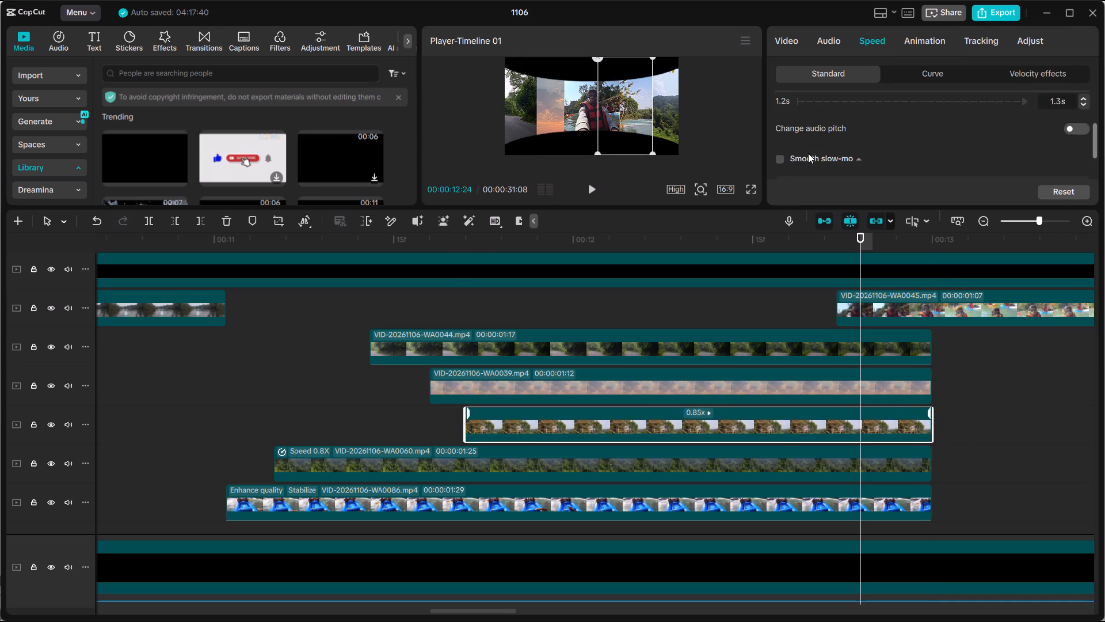
{"action": "scroll", "coordinate": [808, 153], "scroll_direction": "down", "scroll_amount": 2}
{"action": "left_click", "coordinate": [780, 112]}
{"action": "left_click", "coordinate": [797, 142]}
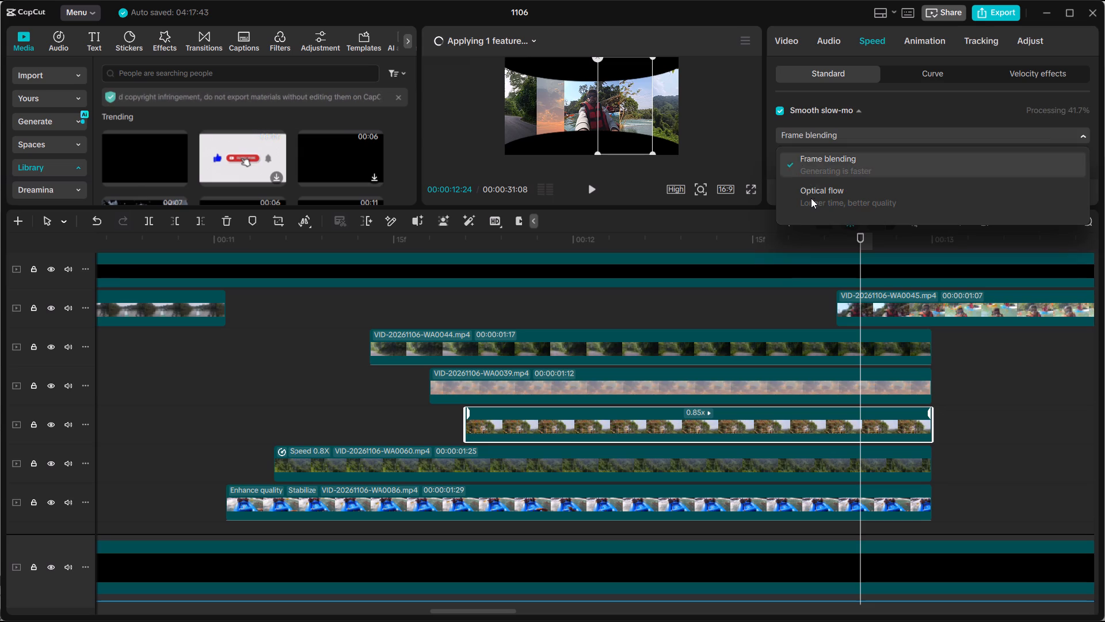
{"action": "left_click", "coordinate": [811, 202]}
{"action": "left_click_drag", "start_coordinate": [400, 238], "coordinate": [343, 246]}
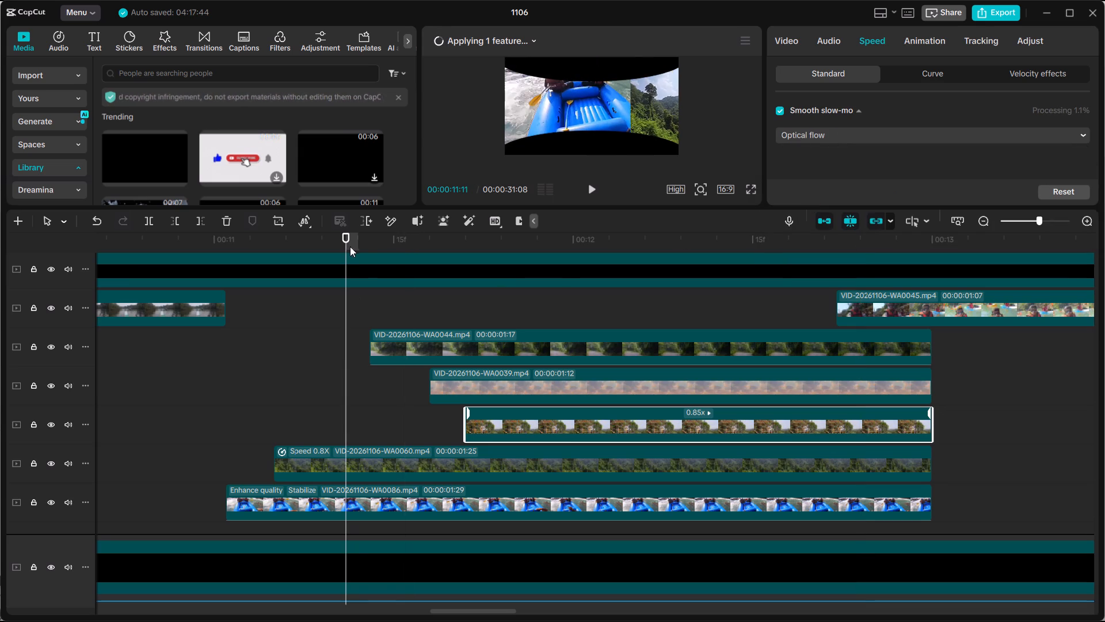
{"action": "left_click", "coordinate": [592, 183]}
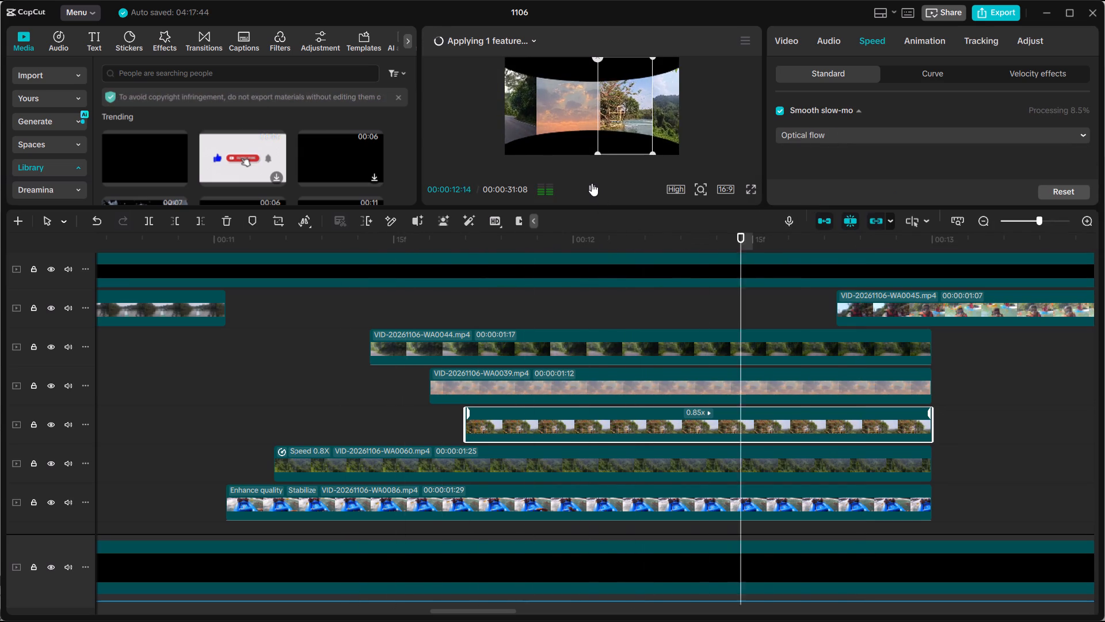
{"action": "left_click", "coordinate": [592, 183]}
Move clip WA0045 earlier to start at about 00:00:11:25, on its own track directly above clip WA0044.
{"action": "left_click", "coordinate": [915, 309]}
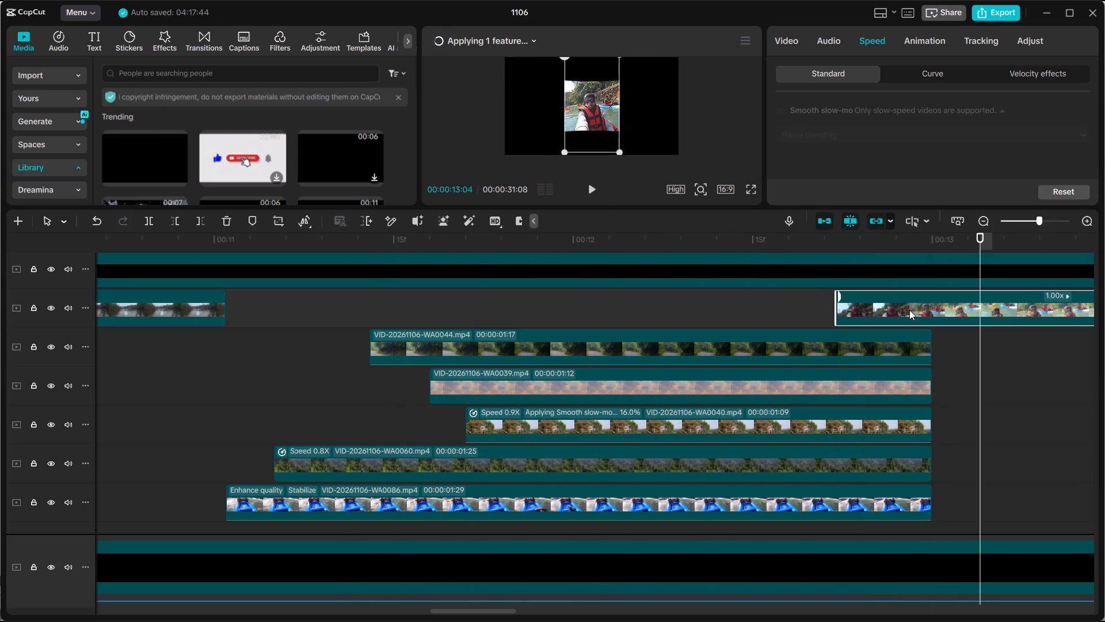
{"action": "left_click_drag", "start_coordinate": [909, 310], "coordinate": [677, 312]}
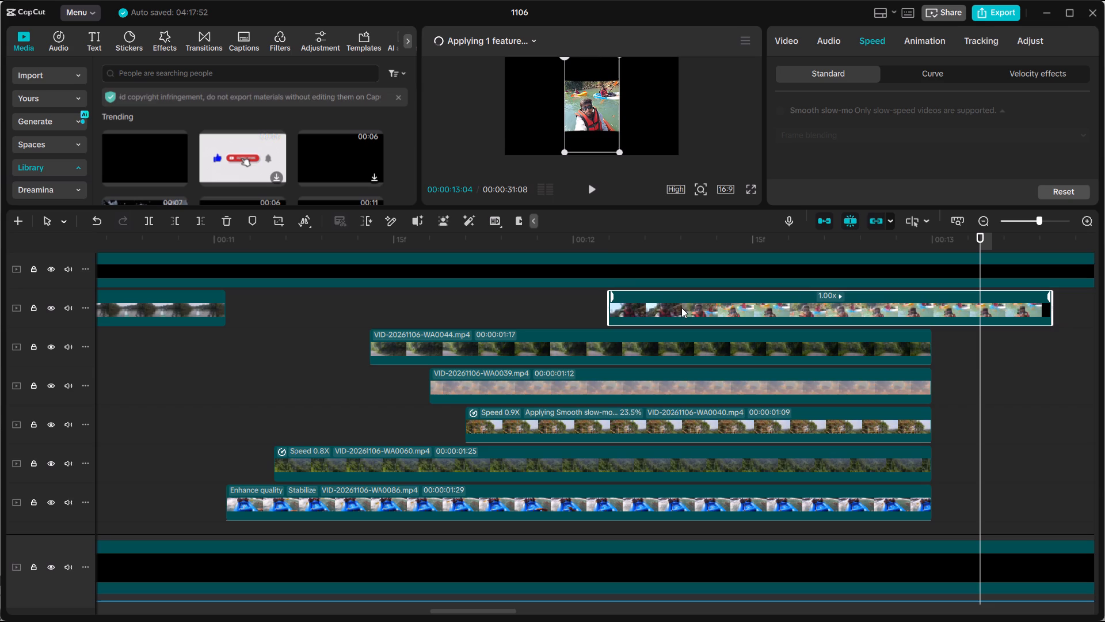
{"action": "left_click_drag", "start_coordinate": [597, 244], "coordinate": [549, 257]}
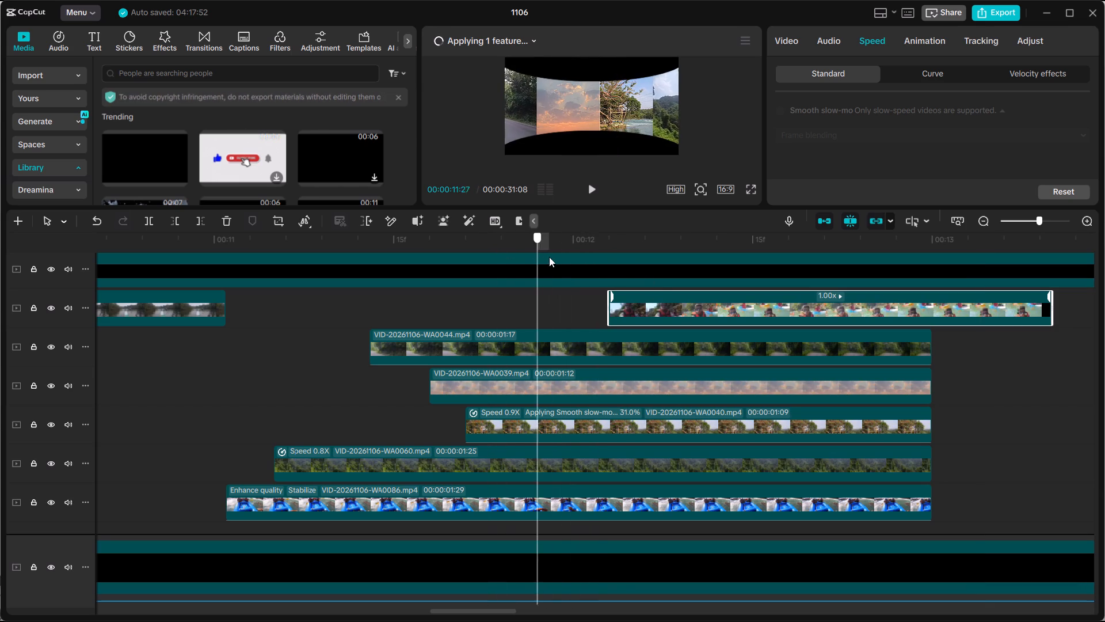
{"action": "left_click_drag", "start_coordinate": [549, 257], "coordinate": [611, 262]}
{"action": "left_click_drag", "start_coordinate": [655, 316], "coordinate": [585, 312]}
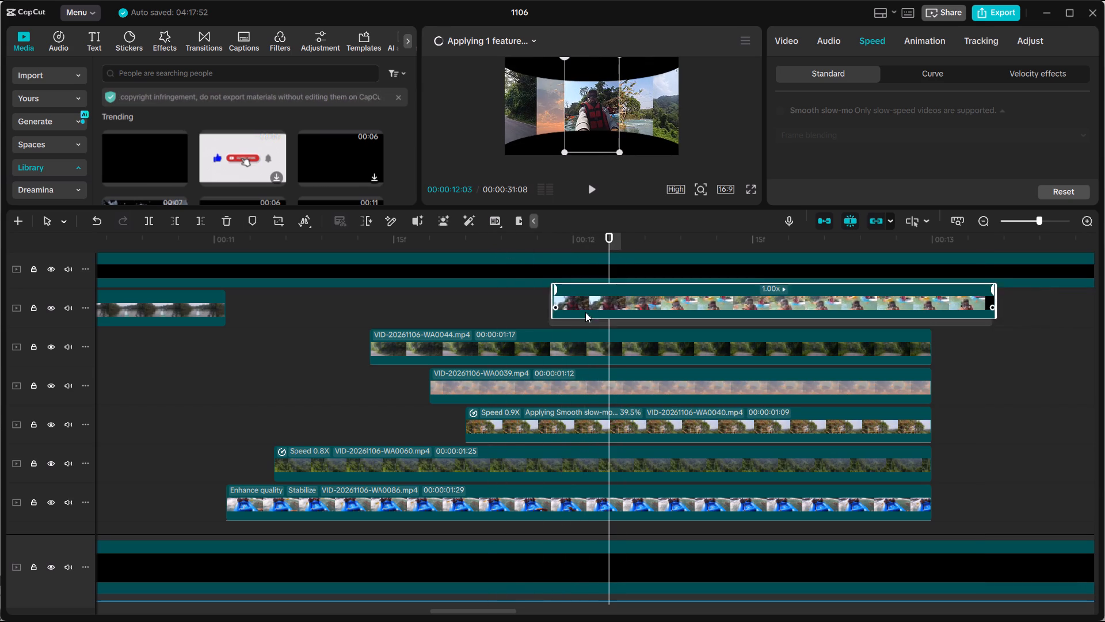
{"action": "left_click_drag", "start_coordinate": [585, 312], "coordinate": [558, 328]}
Play back the retimed rafting section and the clips that follow it to check how the panels appear and flow together.
{"action": "left_click_drag", "start_coordinate": [510, 241], "coordinate": [448, 253]}
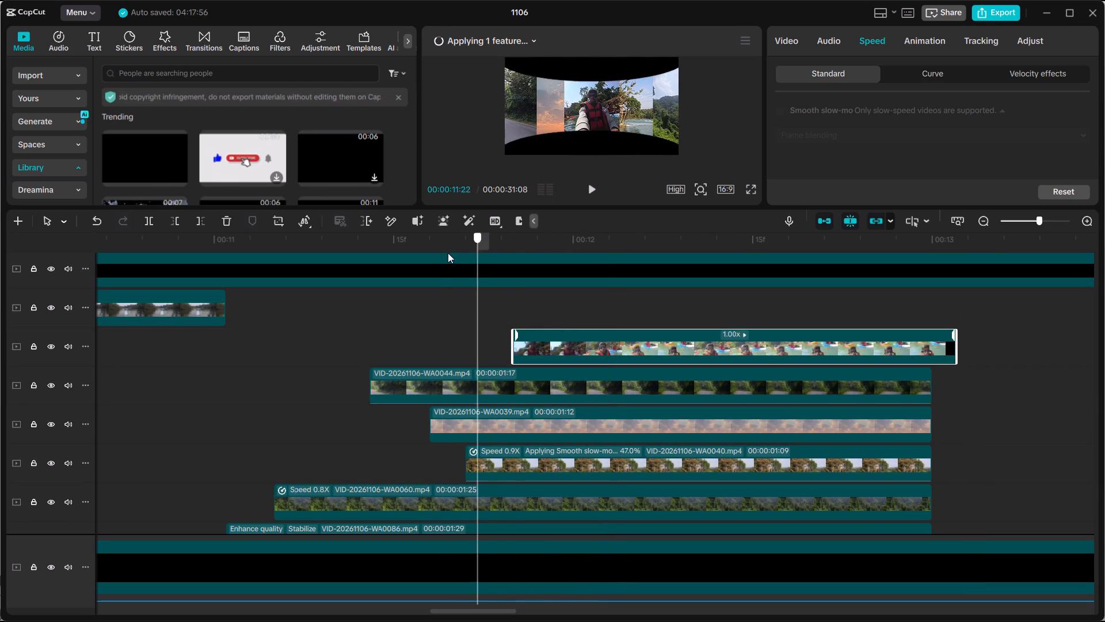
{"action": "left_click_drag", "start_coordinate": [448, 253], "coordinate": [433, 253]}
{"action": "left_click", "coordinate": [588, 194]}
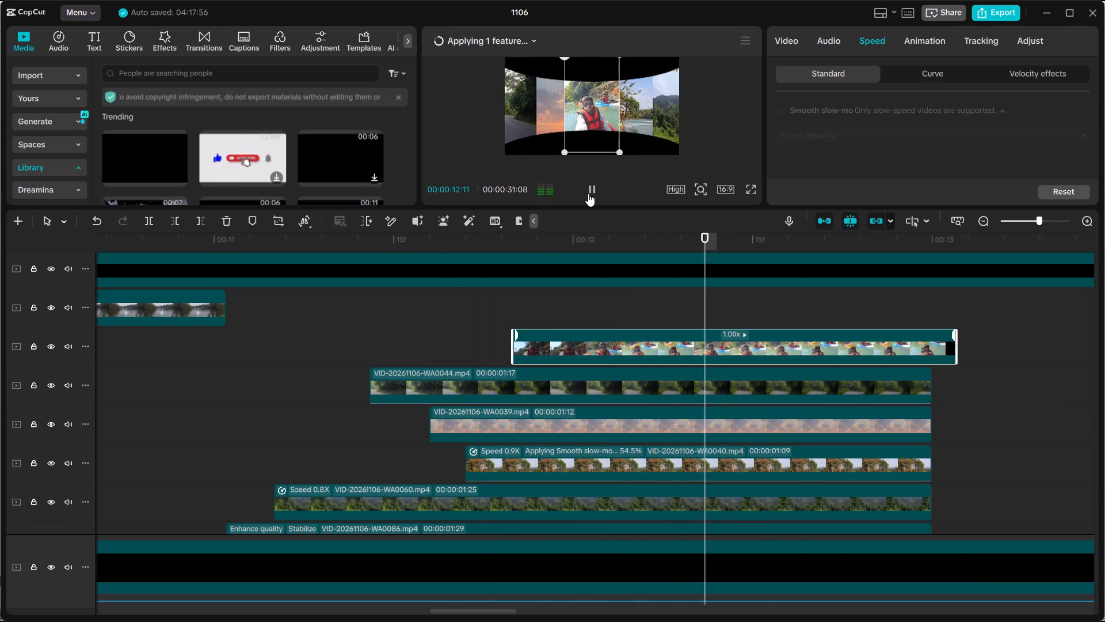
{"action": "left_click", "coordinate": [588, 194]}
{"action": "scroll", "coordinate": [839, 354], "scroll_direction": "down", "scroll_amount": 3}
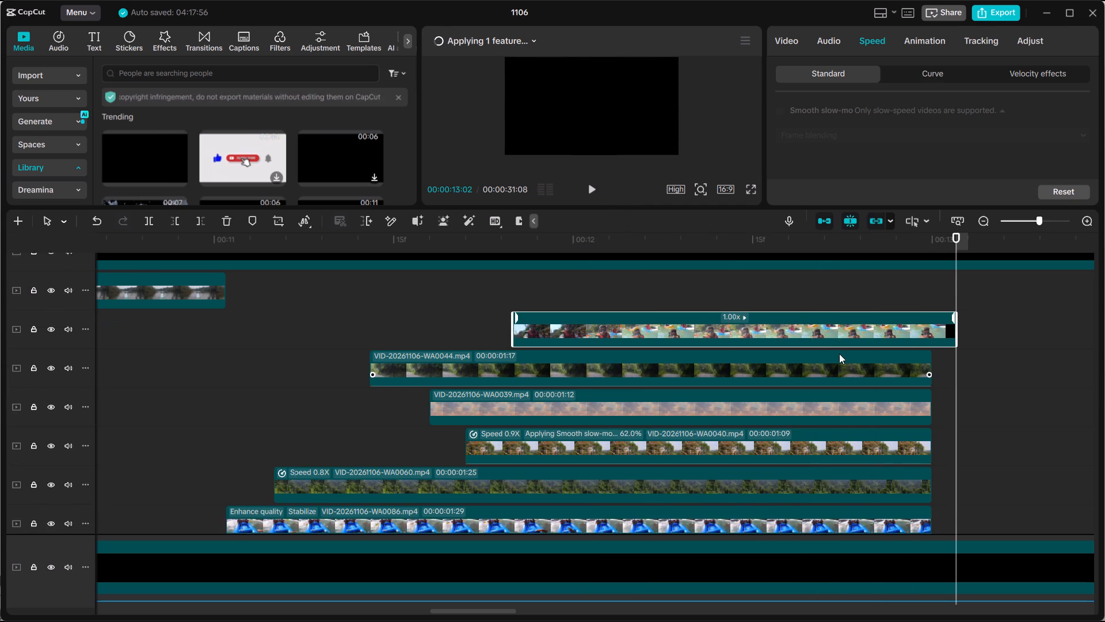
{"action": "scroll", "coordinate": [839, 354], "scroll_direction": "down", "scroll_amount": 3}
{"action": "scroll", "coordinate": [841, 352], "scroll_direction": "down", "scroll_amount": 10, "text": "ctrl"}
{"action": "scroll", "coordinate": [813, 365], "scroll_direction": "up", "scroll_amount": 3}
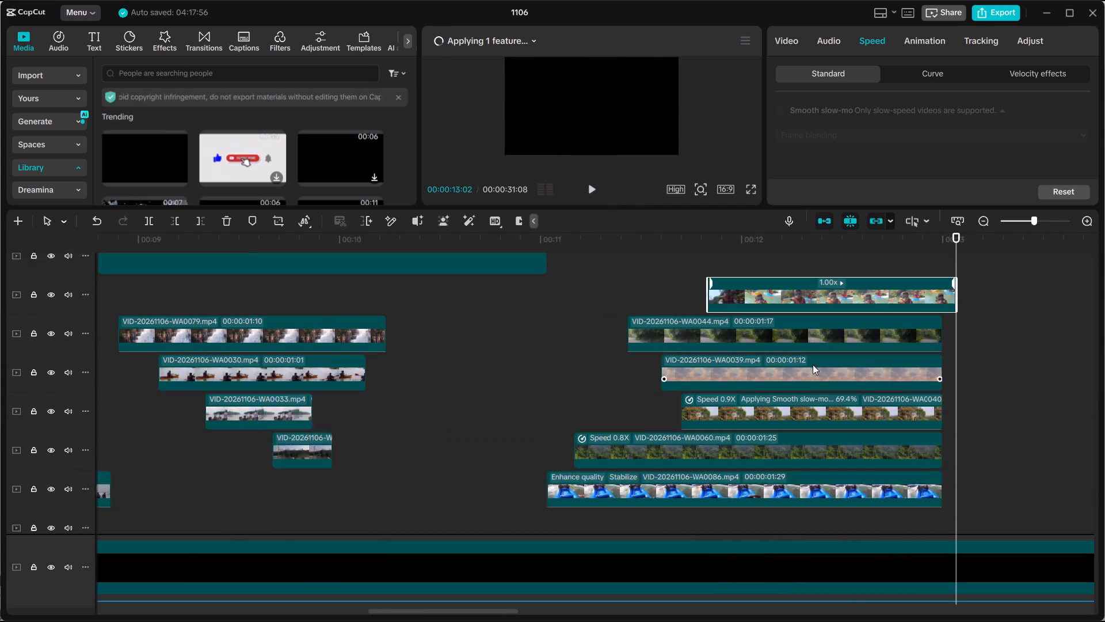
{"action": "scroll", "coordinate": [813, 365], "scroll_direction": "up", "scroll_amount": 3}
{"action": "scroll", "coordinate": [956, 361], "scroll_direction": "down", "scroll_amount": 5}
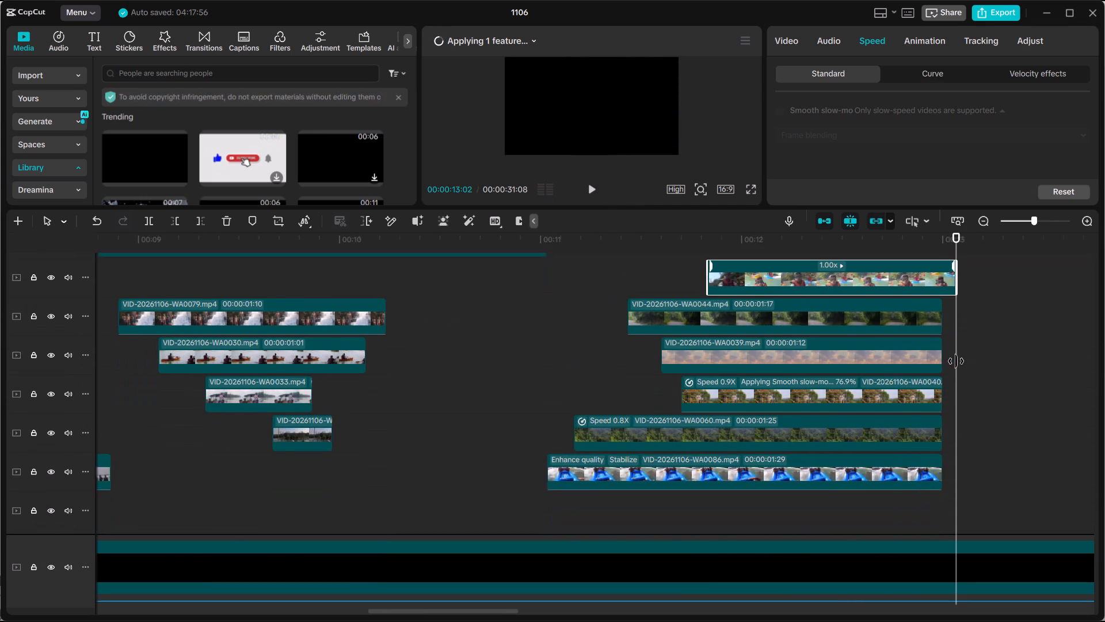
{"action": "scroll", "coordinate": [956, 361], "scroll_direction": "down", "scroll_amount": 2}
{"action": "left_click", "coordinate": [588, 180]}
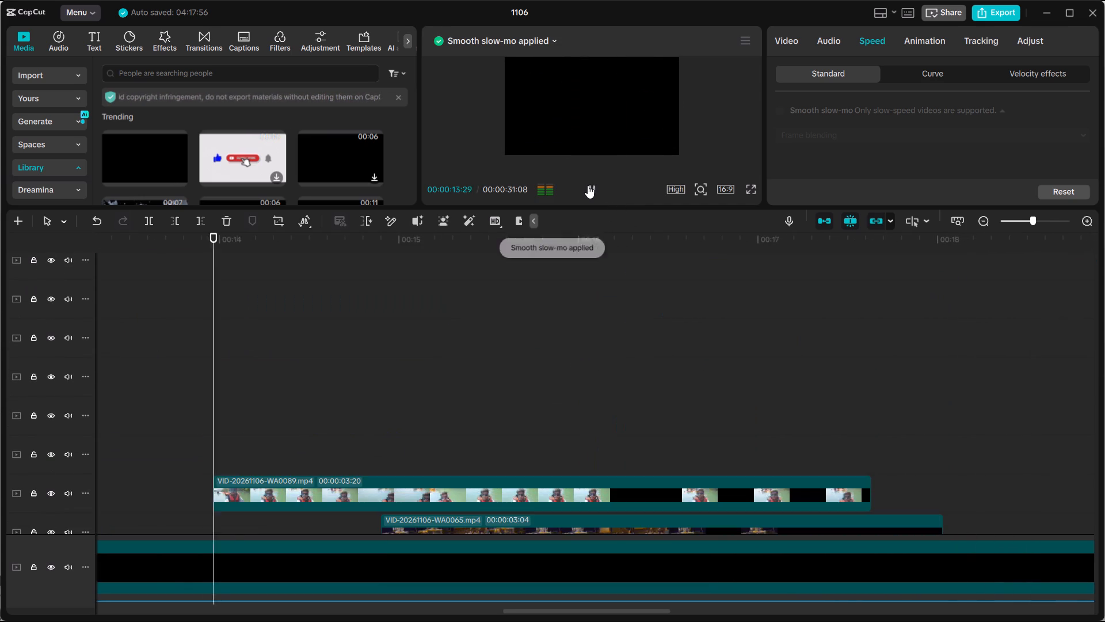
{"action": "scroll", "coordinate": [641, 248], "scroll_direction": "down", "scroll_amount": 12, "text": "ctrl"}
{"action": "left_click", "coordinate": [595, 188]}
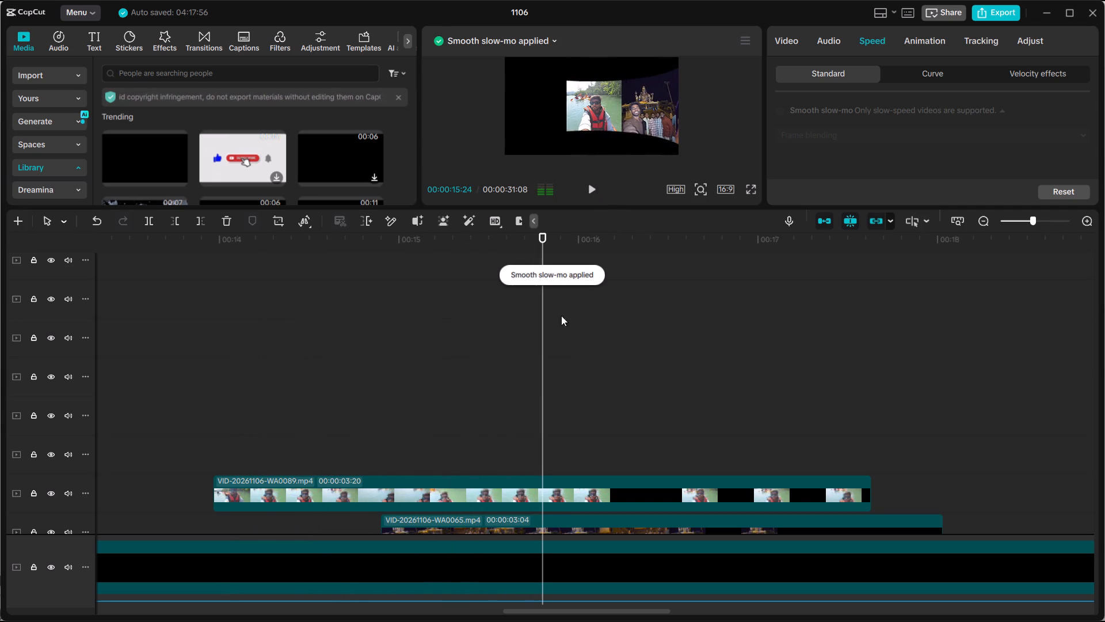
Look over the whole timeline and play the sequence from its beginning.
{"action": "scroll", "coordinate": [561, 341], "scroll_direction": "down", "scroll_amount": 14, "text": "ctrl"}
{"action": "scroll", "coordinate": [552, 370], "scroll_direction": "down", "scroll_amount": 5}
{"action": "scroll", "coordinate": [408, 370], "scroll_direction": "up", "scroll_amount": 5}
{"action": "scroll", "coordinate": [408, 369], "scroll_direction": "down", "scroll_amount": 6, "text": "ctrl"}
{"action": "left_click_drag", "start_coordinate": [356, 236], "coordinate": [2, 268]}
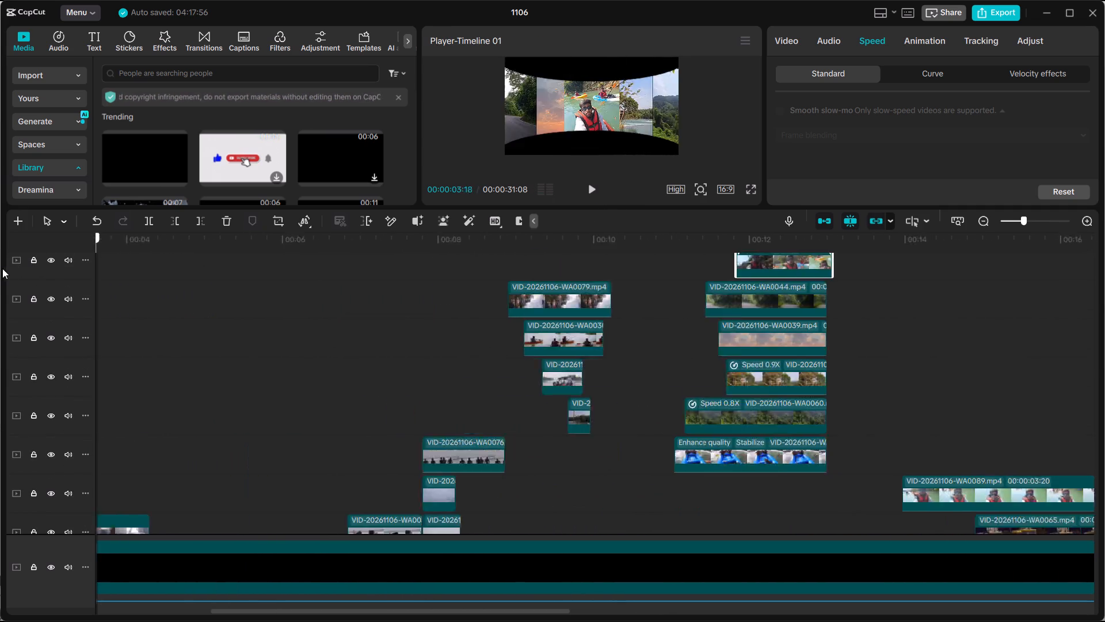
{"action": "left_click_drag", "start_coordinate": [2, 268], "coordinate": [0, 273]}
{"action": "left_click", "coordinate": [593, 189]}
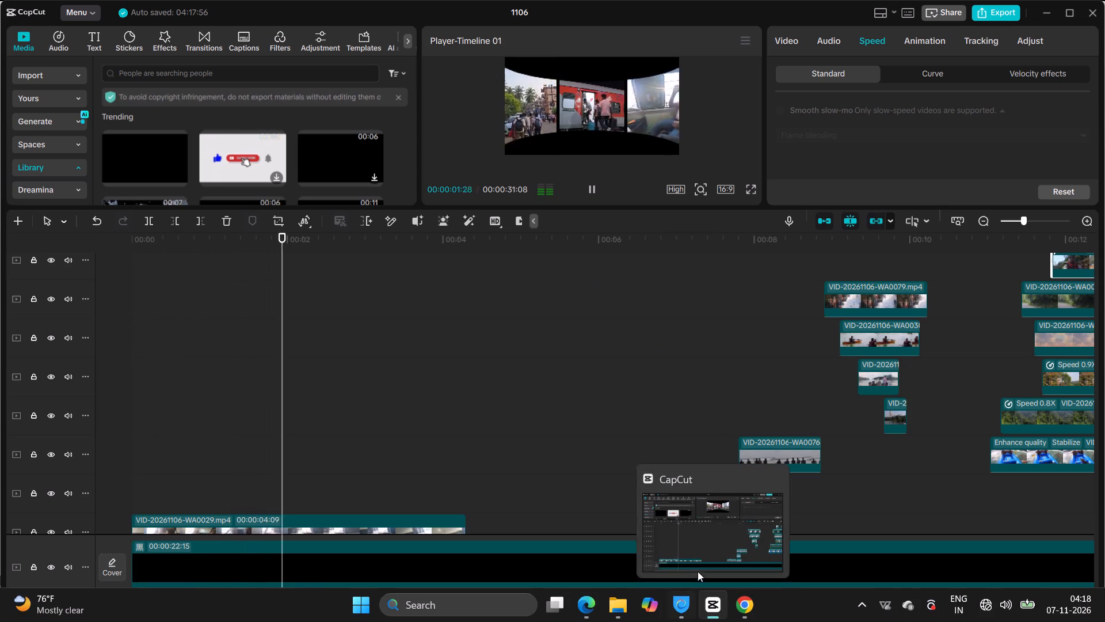
Minimize the video editor and launch Kuro from the desktop.
{"action": "left_click", "coordinate": [1035, 6]}
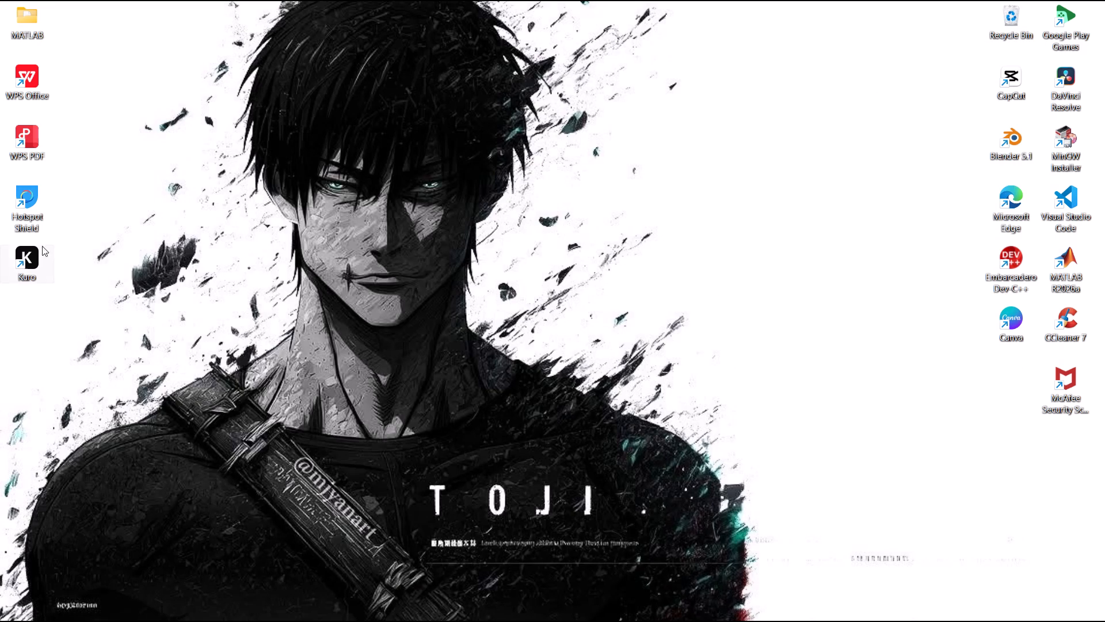
{"action": "left_click", "coordinate": [52, 240]}
{"action": "double_click", "coordinate": [25, 253]}
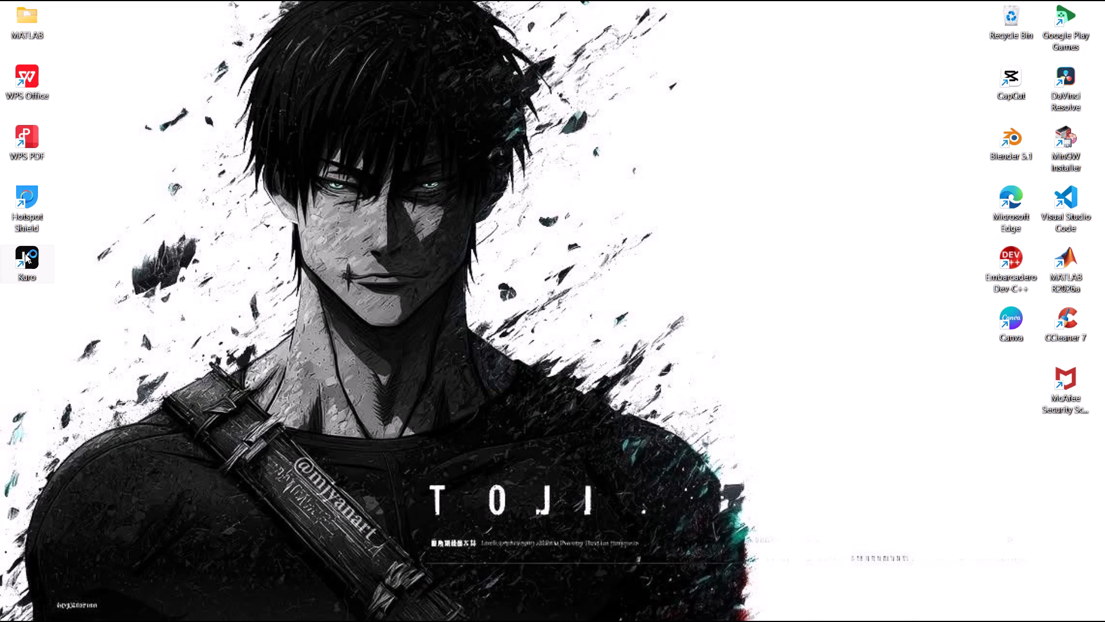
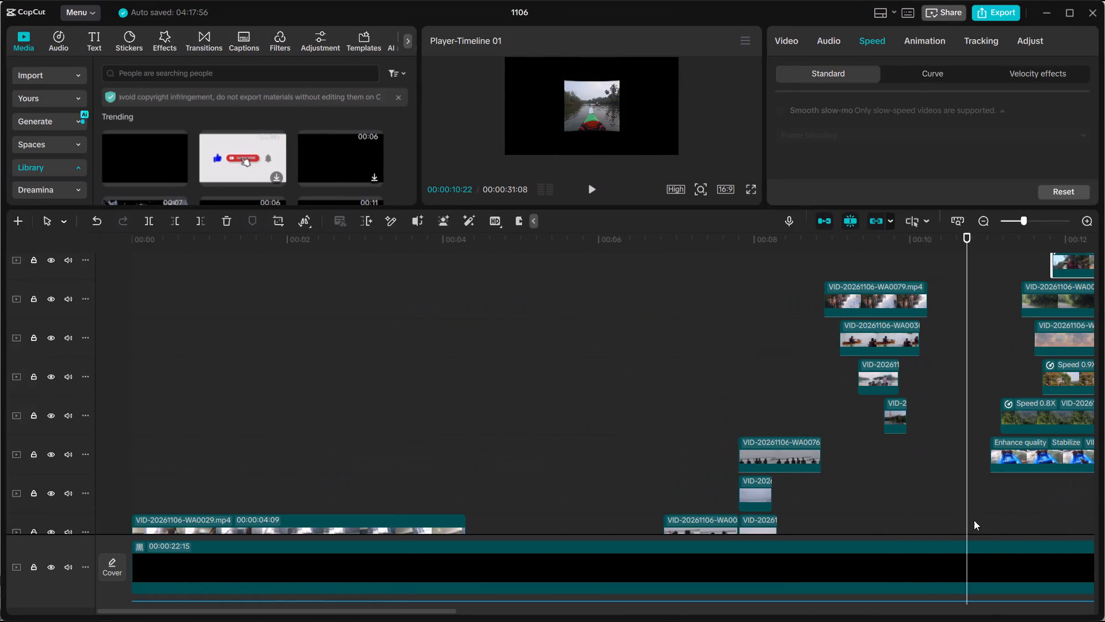
Trim both black curved border clips on the top two tracks to end at 00:00:22:15, level with the main track's end.
{"action": "scroll", "coordinate": [981, 527], "scroll_direction": "down", "scroll_amount": 20, "text": "ctrl"}
{"action": "scroll", "coordinate": [981, 527], "scroll_direction": "down", "scroll_amount": 3, "text": "ctrl"}
{"action": "scroll", "coordinate": [981, 540], "scroll_direction": "down", "scroll_amount": 5}
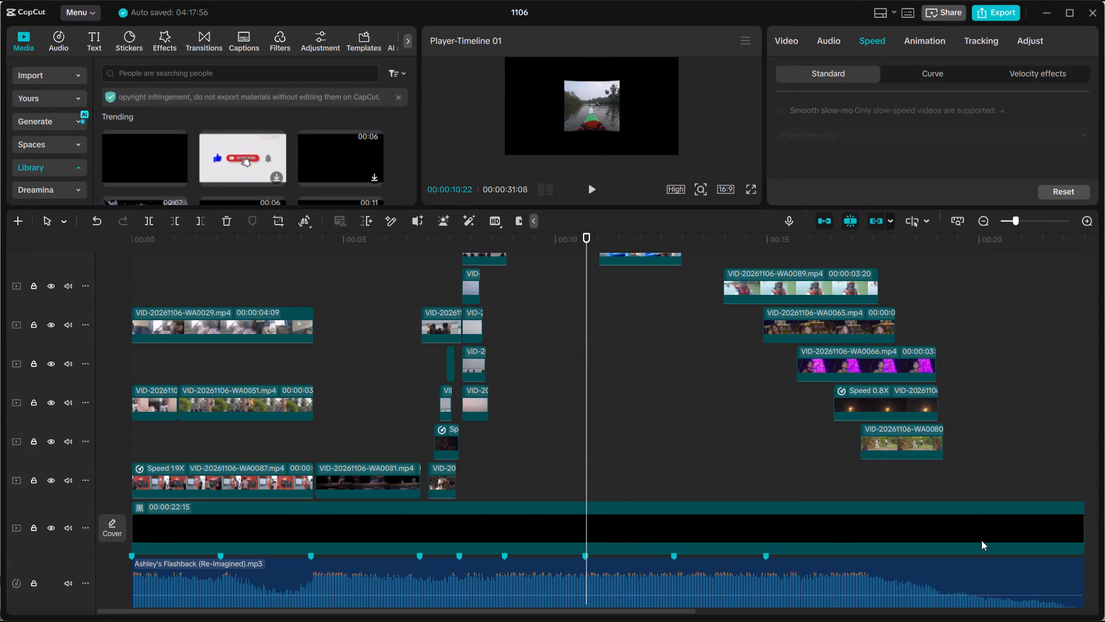
{"action": "scroll", "coordinate": [981, 540], "scroll_direction": "down", "scroll_amount": 20}
{"action": "scroll", "coordinate": [981, 540], "scroll_direction": "down", "scroll_amount": 1}
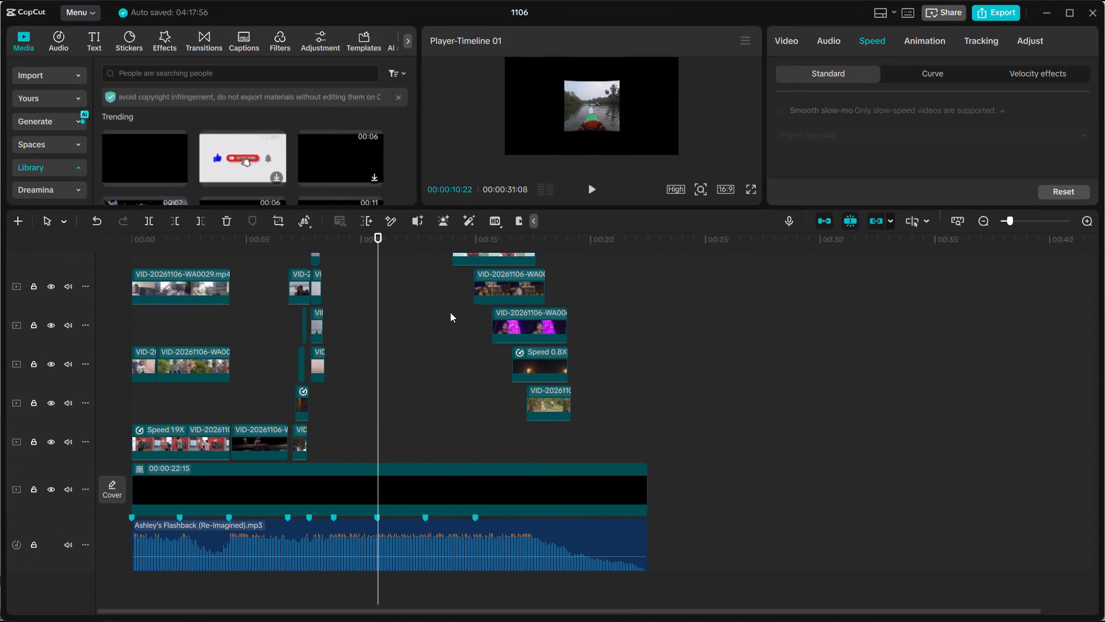
{"action": "left_click_drag", "start_coordinate": [382, 237], "coordinate": [1104, 245]}
{"action": "scroll", "coordinate": [923, 464], "scroll_direction": "down", "scroll_amount": 2, "text": "ctrl"}
{"action": "scroll", "coordinate": [902, 452], "scroll_direction": "up", "scroll_amount": 19}
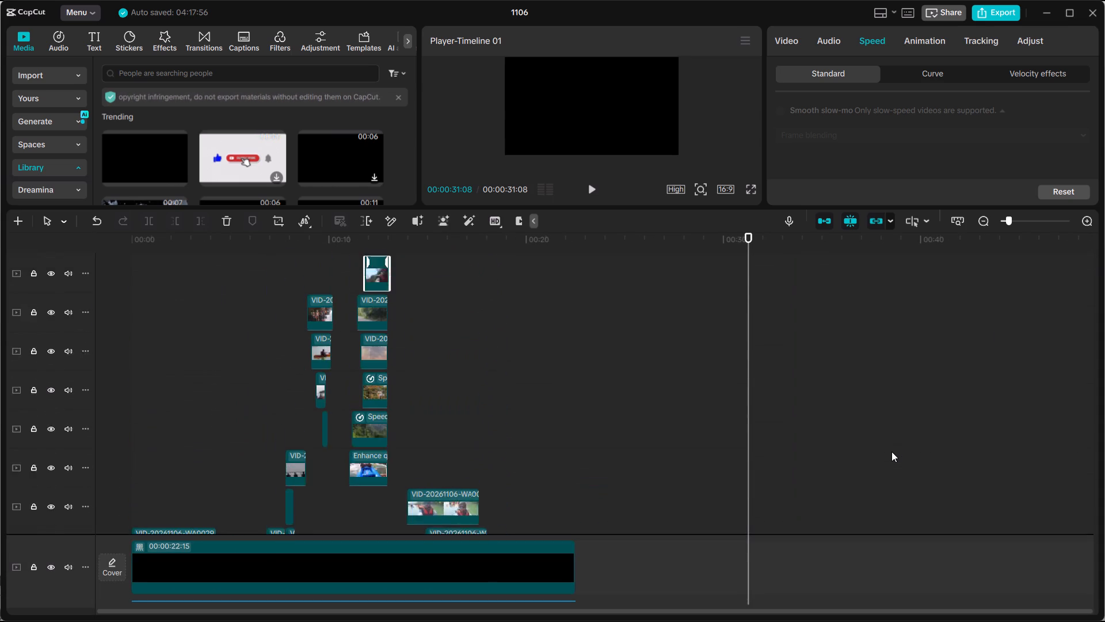
{"action": "scroll", "coordinate": [891, 452], "scroll_direction": "up", "scroll_amount": 7}
{"action": "left_click", "coordinate": [658, 305]}
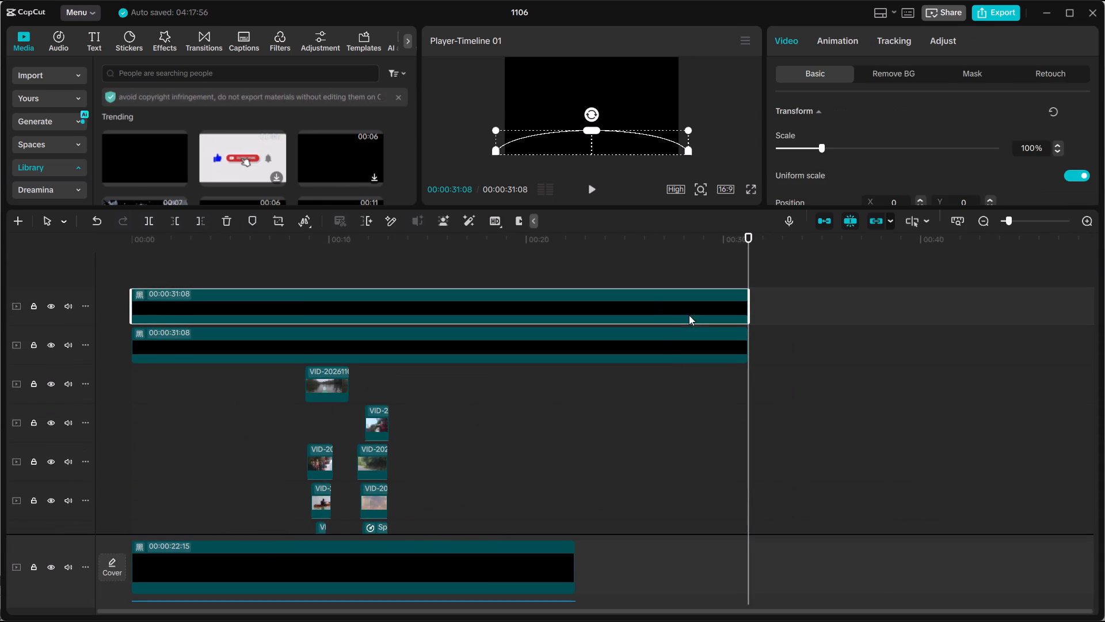
{"action": "left_click_drag", "start_coordinate": [749, 304], "coordinate": [592, 301]}
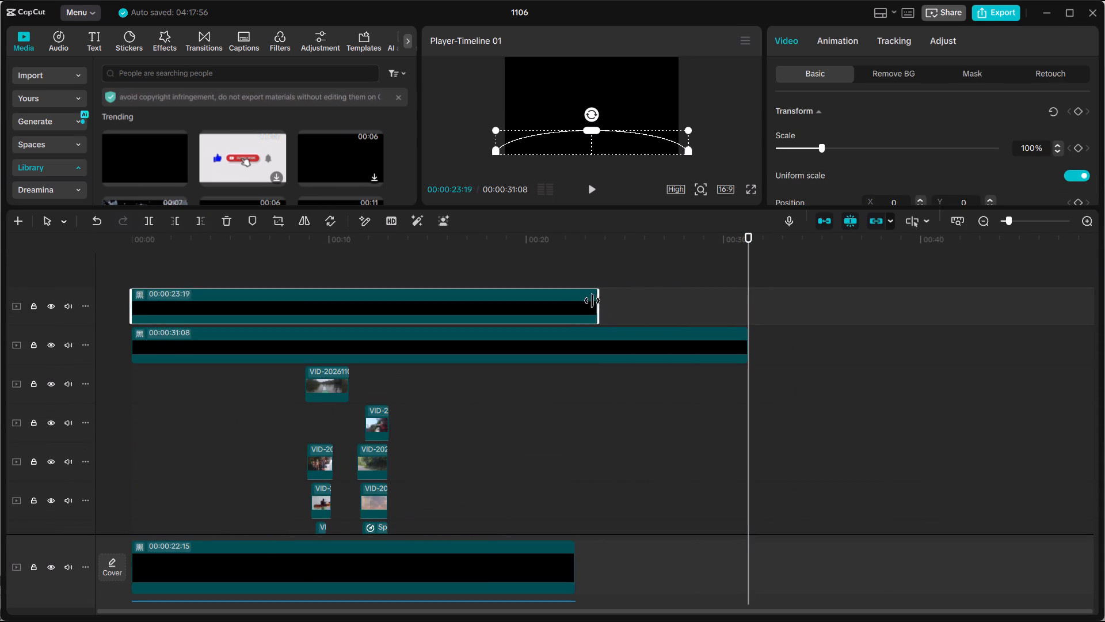
{"action": "left_click_drag", "start_coordinate": [592, 301], "coordinate": [570, 302]}
{"action": "left_click", "coordinate": [600, 339]}
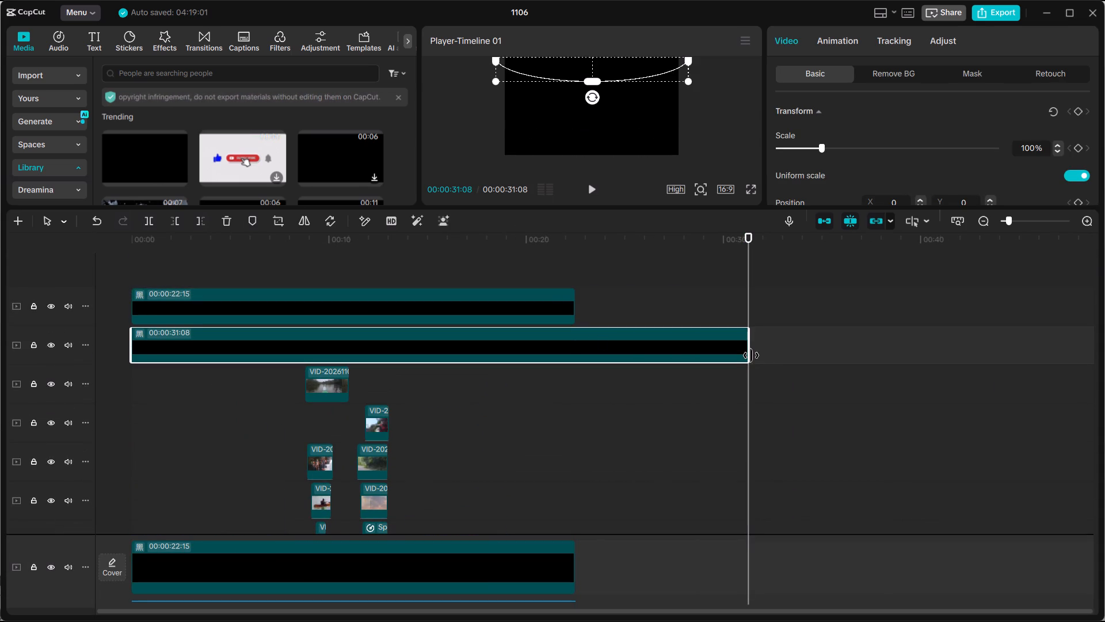
{"action": "left_click_drag", "start_coordinate": [751, 355], "coordinate": [573, 346]}
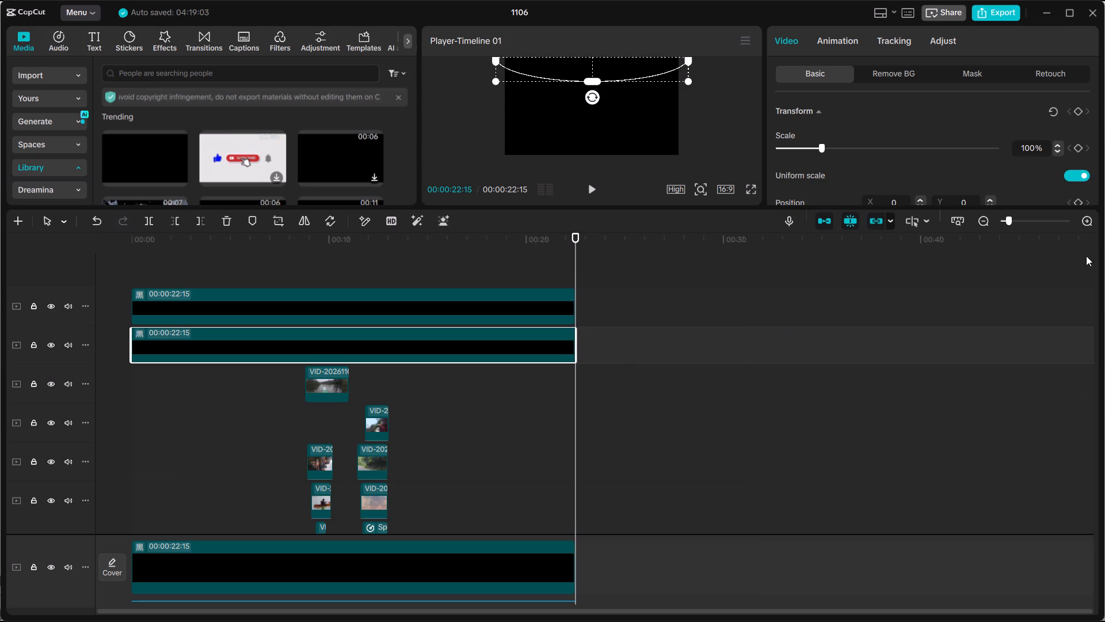
Play the whole sequence from the beginning and scrub through its closing section to check how it ends.
{"action": "scroll", "coordinate": [886, 295], "scroll_direction": "down", "scroll_amount": 1}
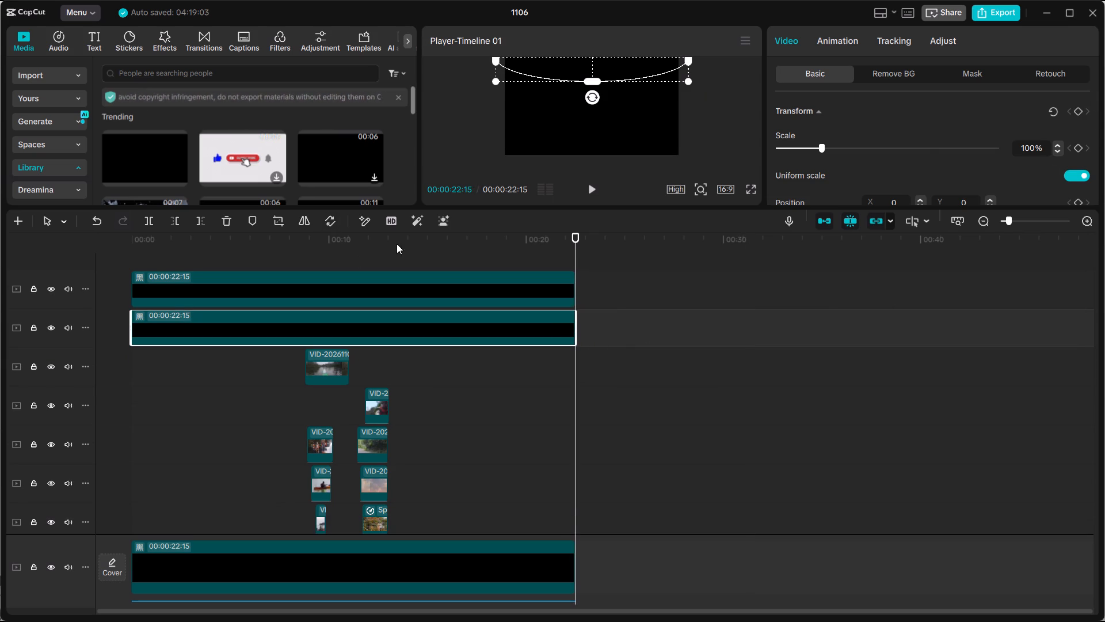
{"action": "left_click_drag", "start_coordinate": [397, 244], "coordinate": [92, 278]}
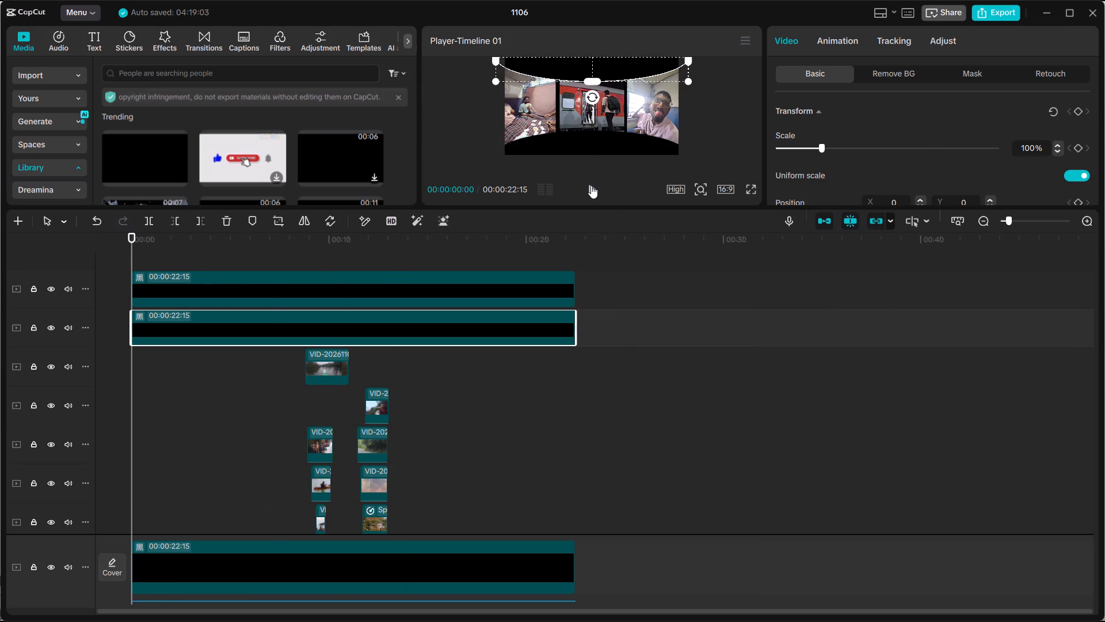
{"action": "left_click", "coordinate": [591, 185]}
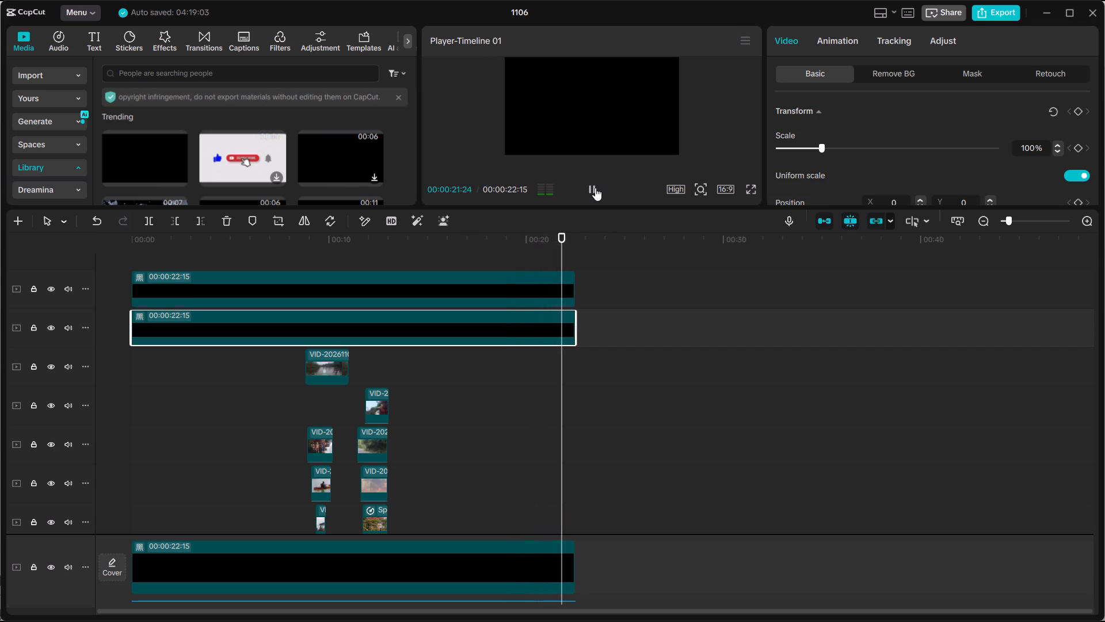
{"action": "scroll", "coordinate": [512, 263], "scroll_direction": "down", "scroll_amount": 8, "text": "ctrl"}
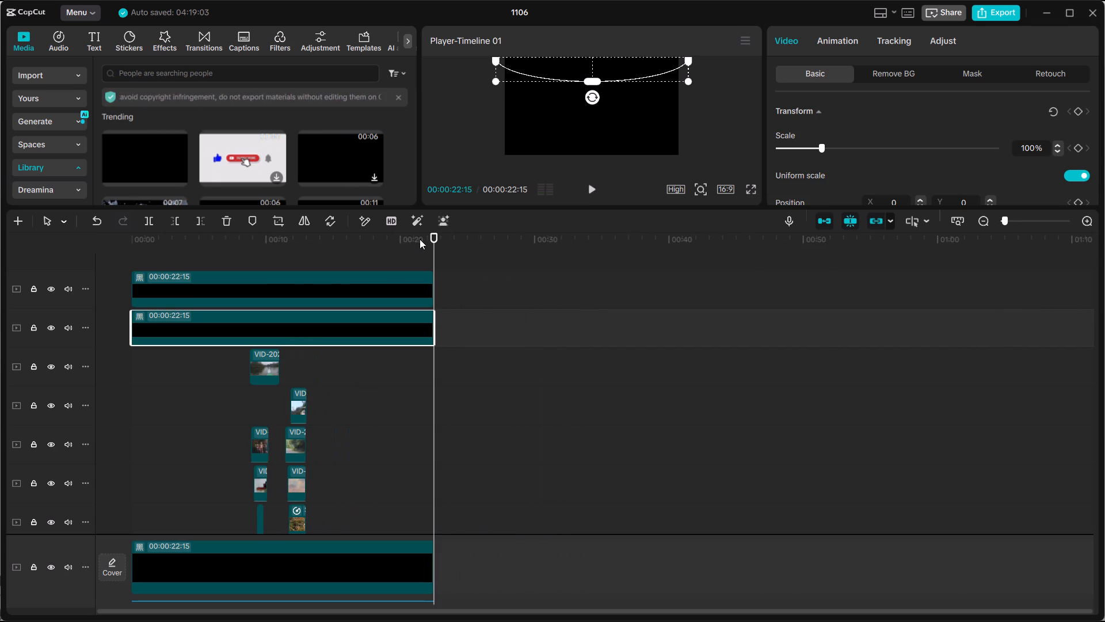
{"action": "left_click_drag", "start_coordinate": [420, 237], "coordinate": [409, 255]}
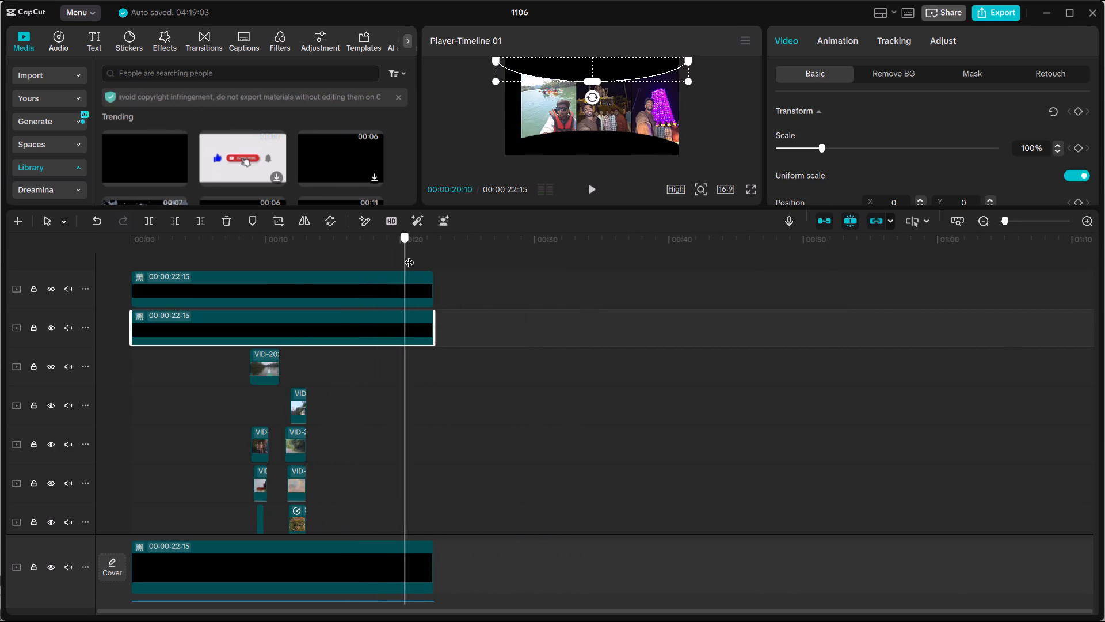
{"action": "left_click_drag", "start_coordinate": [409, 255], "coordinate": [367, 267]}
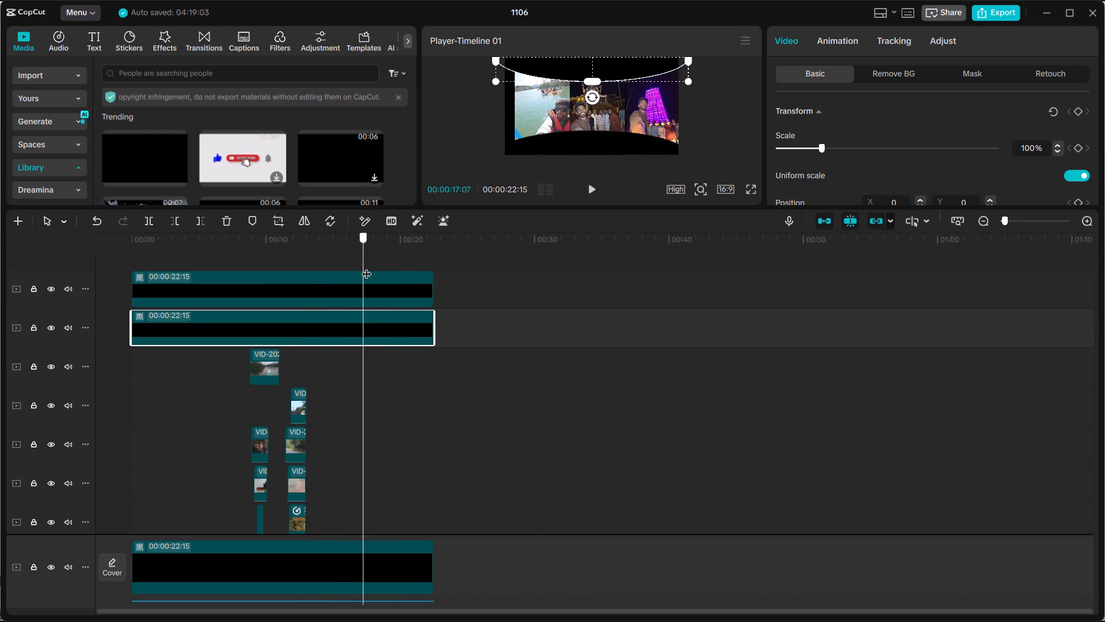
{"action": "left_click_drag", "start_coordinate": [367, 267], "coordinate": [372, 272]}
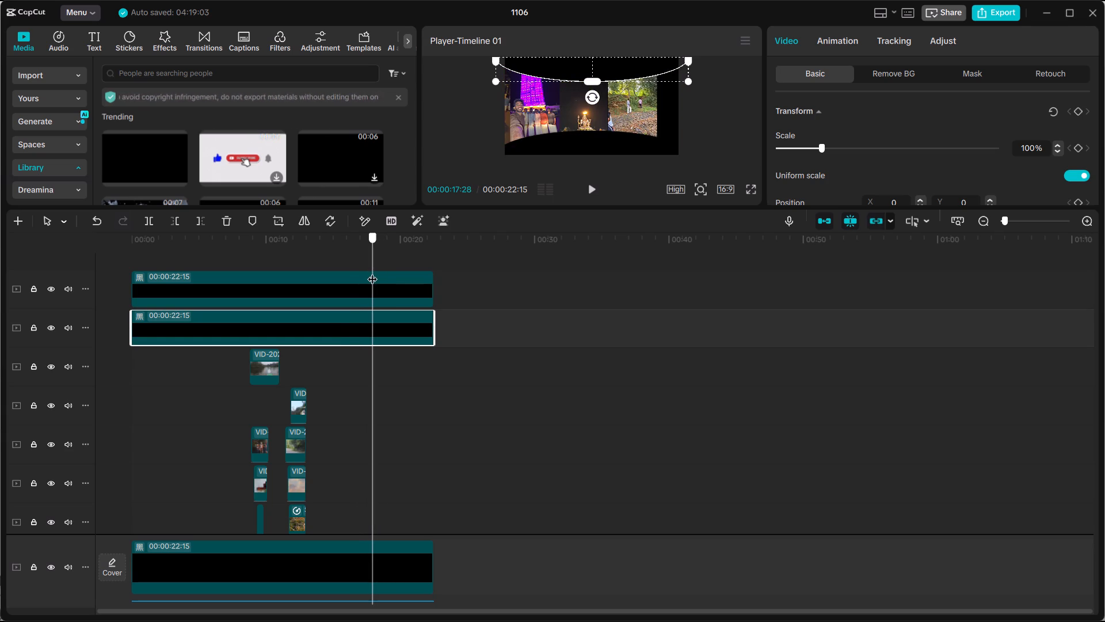
{"action": "left_click_drag", "start_coordinate": [372, 272], "coordinate": [396, 272]}
Find clip WA0067 in the imported media and add it to the timeline after clip WA0065, on the same track.
{"action": "scroll", "coordinate": [395, 329], "scroll_direction": "down", "scroll_amount": 13}
{"action": "scroll", "coordinate": [296, 88], "scroll_direction": "down", "scroll_amount": 6}
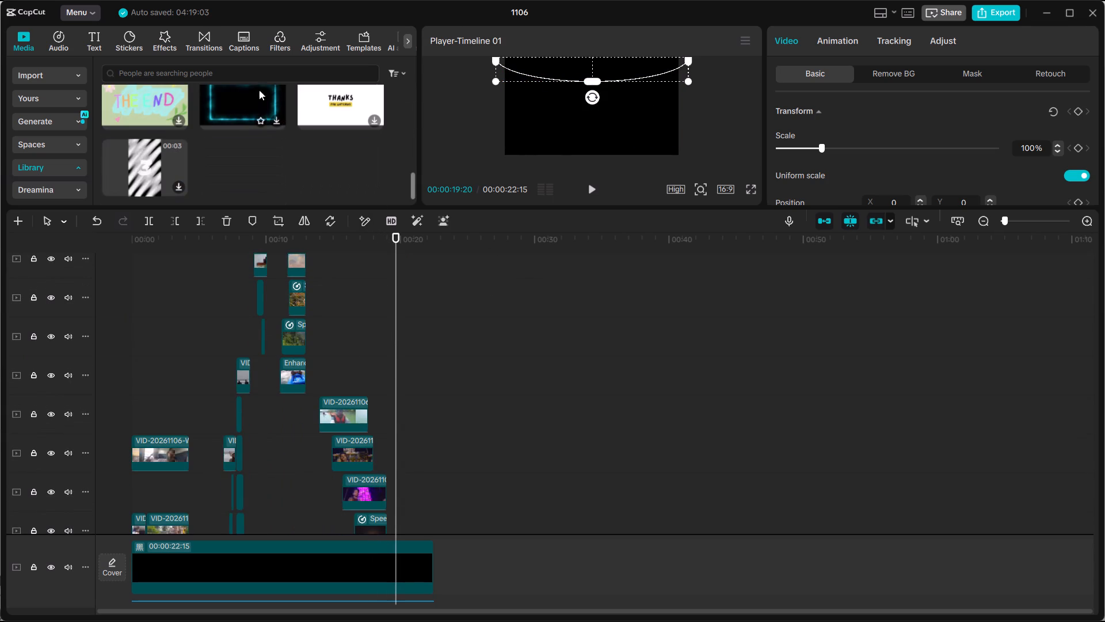
{"action": "scroll", "coordinate": [501, 35], "scroll_direction": "down", "scroll_amount": 6}
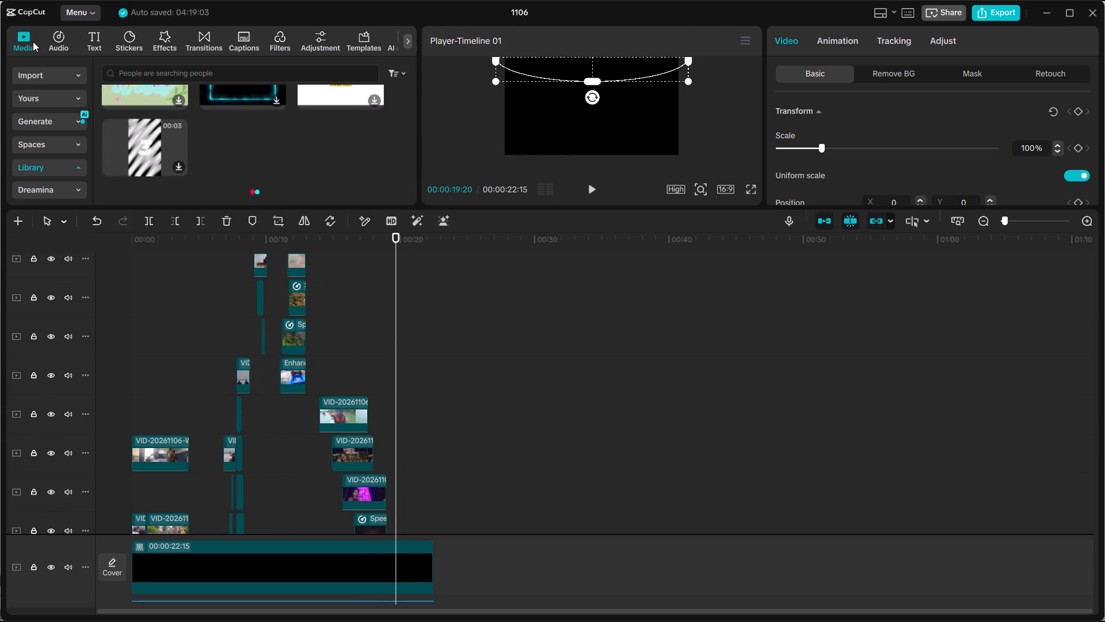
{"action": "left_click", "coordinate": [33, 41]}
{"action": "left_click", "coordinate": [58, 72]}
{"action": "scroll", "coordinate": [204, 131], "scroll_direction": "down", "scroll_amount": 6}
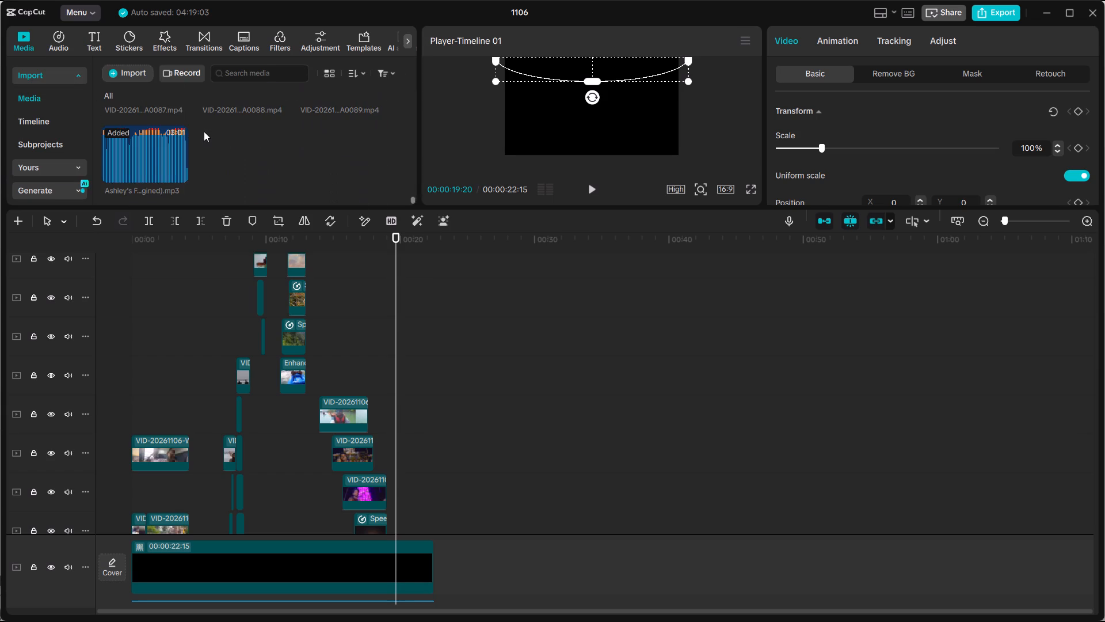
{"action": "scroll", "coordinate": [204, 131], "scroll_direction": "down", "scroll_amount": 2}
{"action": "scroll", "coordinate": [204, 131], "scroll_direction": "up", "scroll_amount": 5}
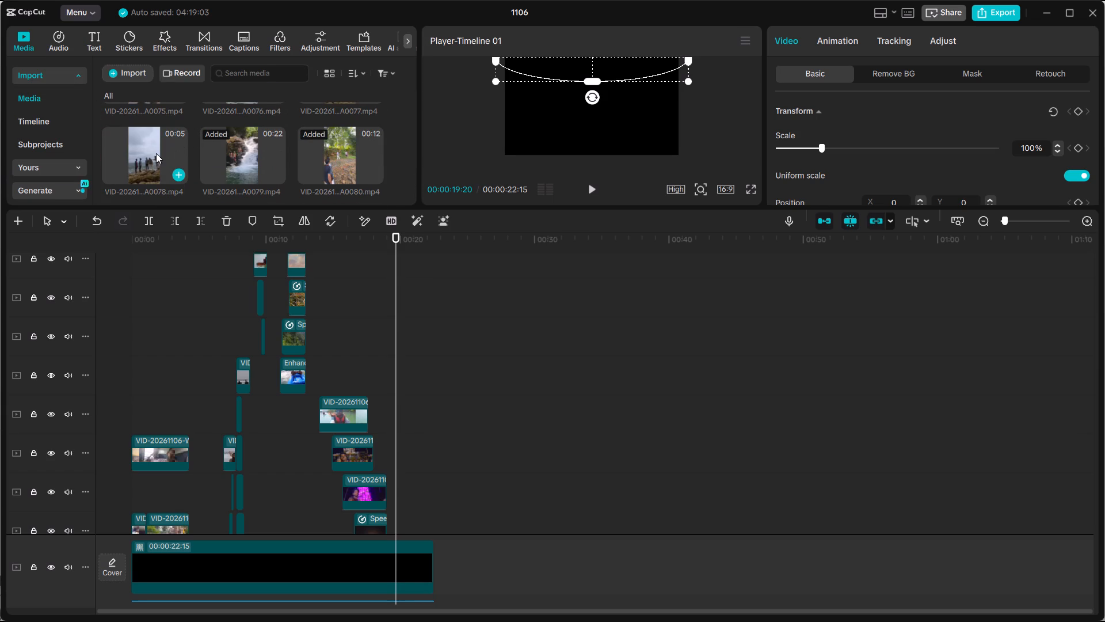
{"action": "scroll", "coordinate": [157, 154], "scroll_direction": "up", "scroll_amount": 3}
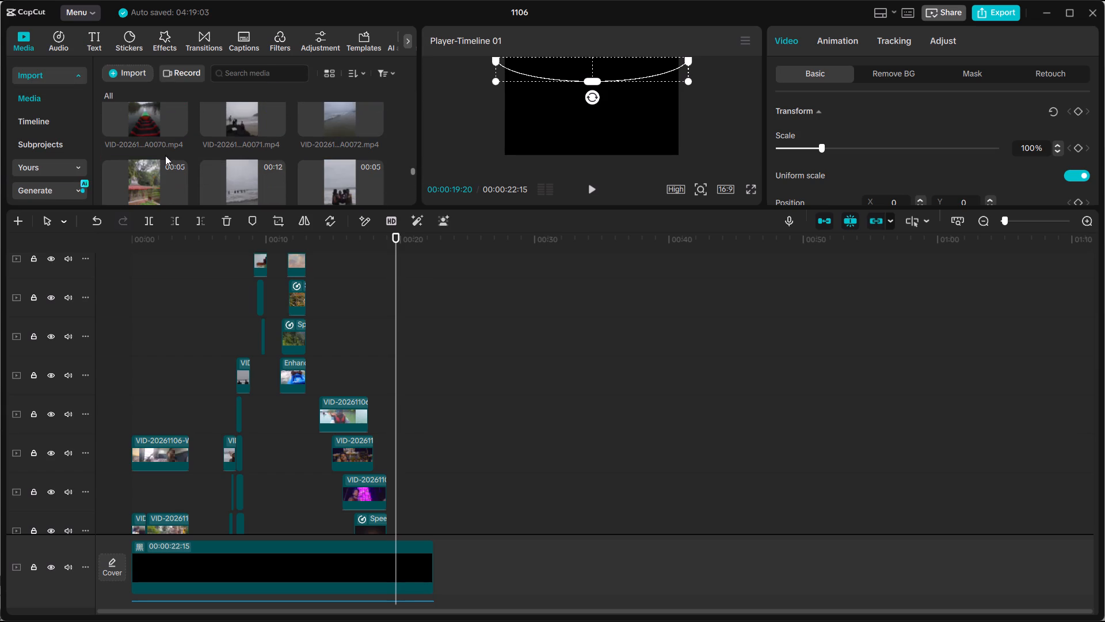
{"action": "scroll", "coordinate": [155, 168], "scroll_direction": "up", "scroll_amount": 3}
{"action": "scroll", "coordinate": [159, 169], "scroll_direction": "down", "scroll_amount": 1}
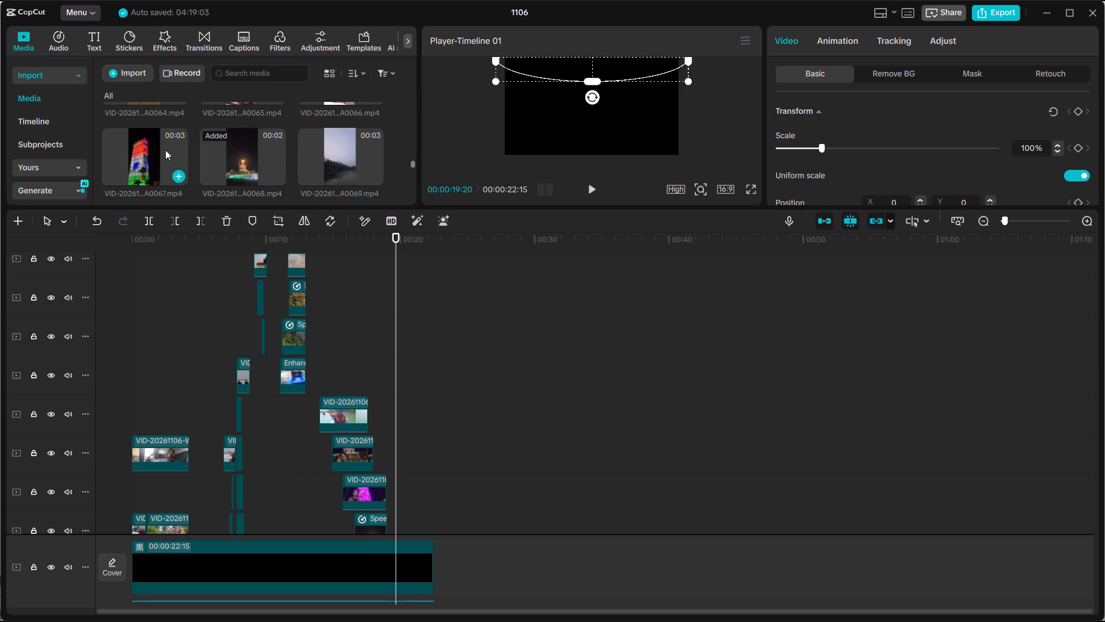
{"action": "left_click", "coordinate": [159, 150]}
{"action": "left_click_drag", "start_coordinate": [158, 150], "coordinate": [382, 445]}
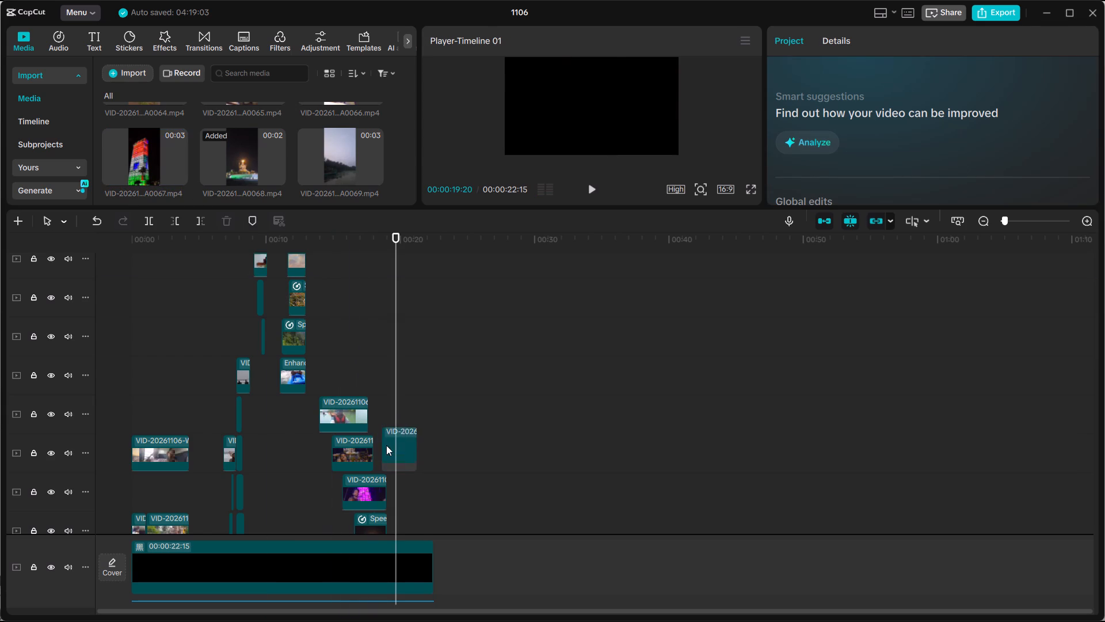
Move clip WA0067 down to the track directly above the main track, starting at about 00:00:18.
{"action": "scroll", "coordinate": [392, 441], "scroll_direction": "down", "scroll_amount": 4}
{"action": "left_click_drag", "start_coordinate": [393, 390], "coordinate": [402, 415]}
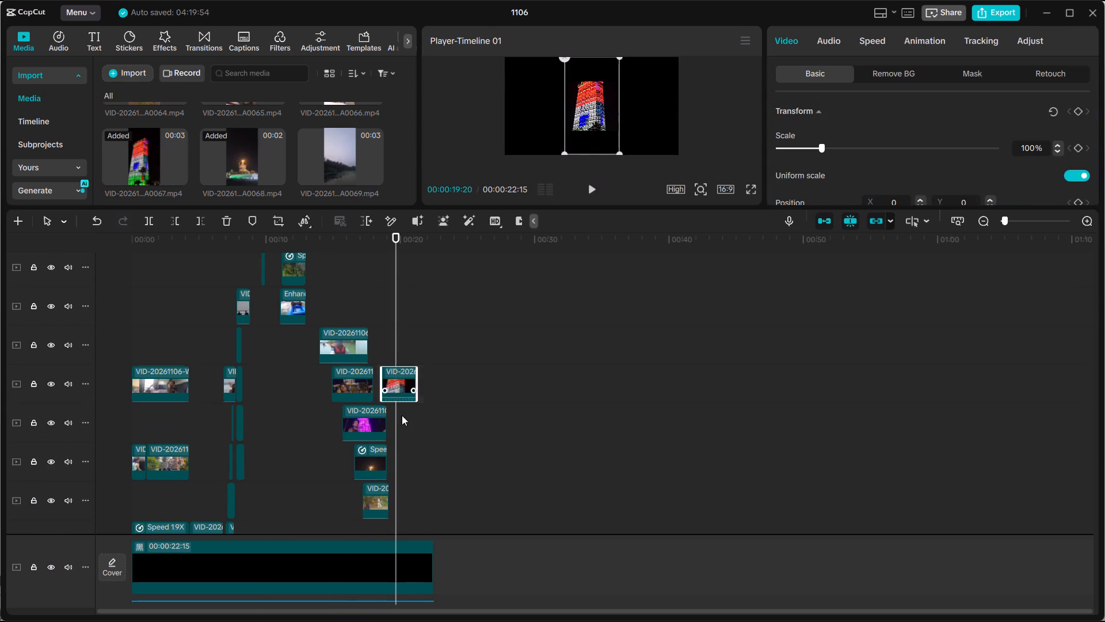
{"action": "left_click_drag", "start_coordinate": [402, 415], "coordinate": [398, 499]}
{"action": "scroll", "coordinate": [391, 499], "scroll_direction": "down", "scroll_amount": 4}
{"action": "left_click_drag", "start_coordinate": [398, 395], "coordinate": [410, 453]}
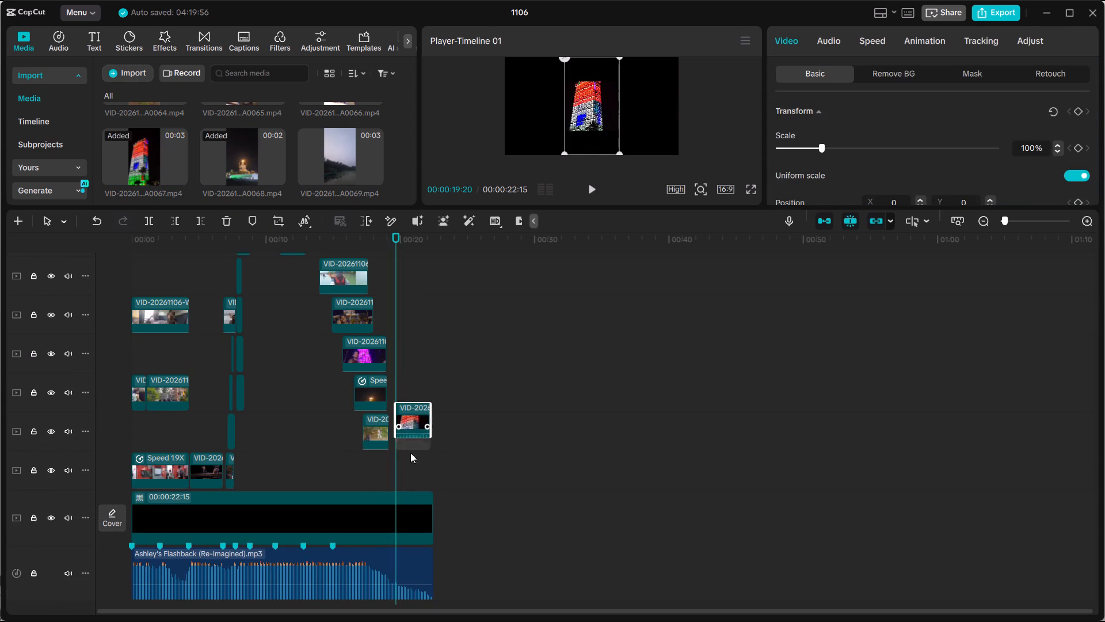
{"action": "left_click_drag", "start_coordinate": [410, 453], "coordinate": [382, 470]}
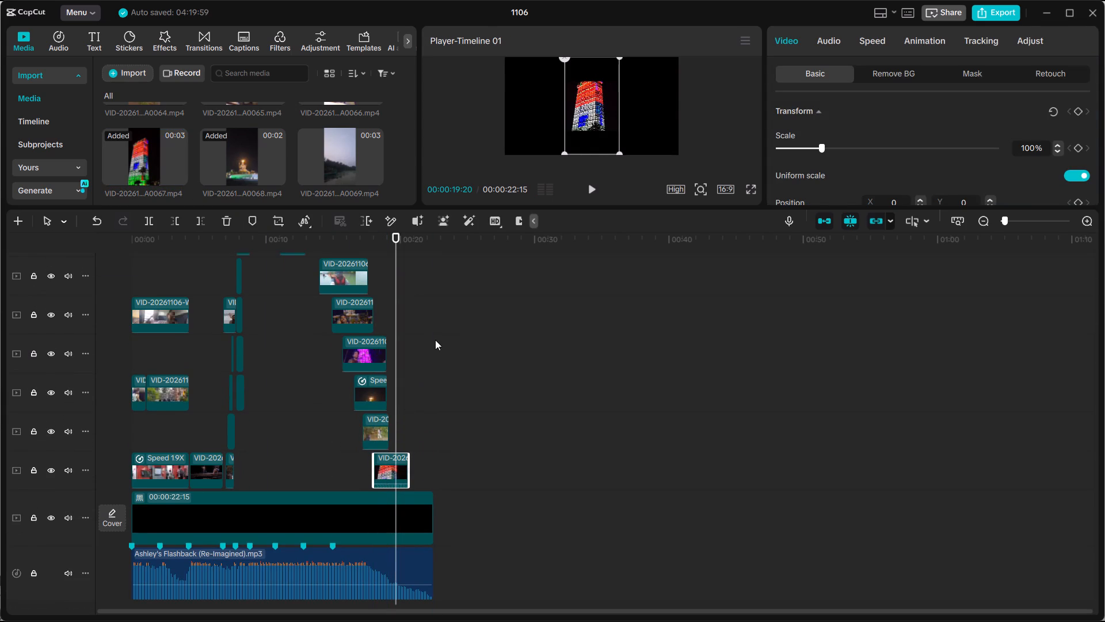
Check the panel positions in the closing section and move clip WA0067 earlier to start at 00:00:17:22.
{"action": "scroll", "coordinate": [386, 405], "scroll_direction": "up", "scroll_amount": 16, "text": "ctrl"}
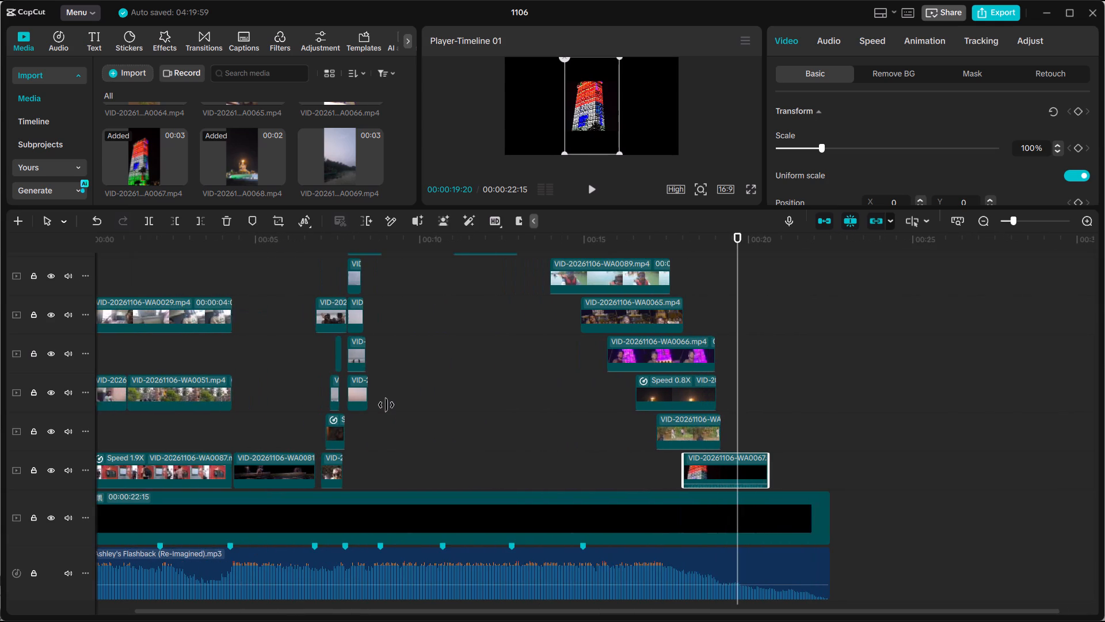
{"action": "scroll", "coordinate": [710, 428], "scroll_direction": "up", "scroll_amount": 5}
{"action": "scroll", "coordinate": [710, 418], "scroll_direction": "up", "scroll_amount": 5, "text": "ctrl"}
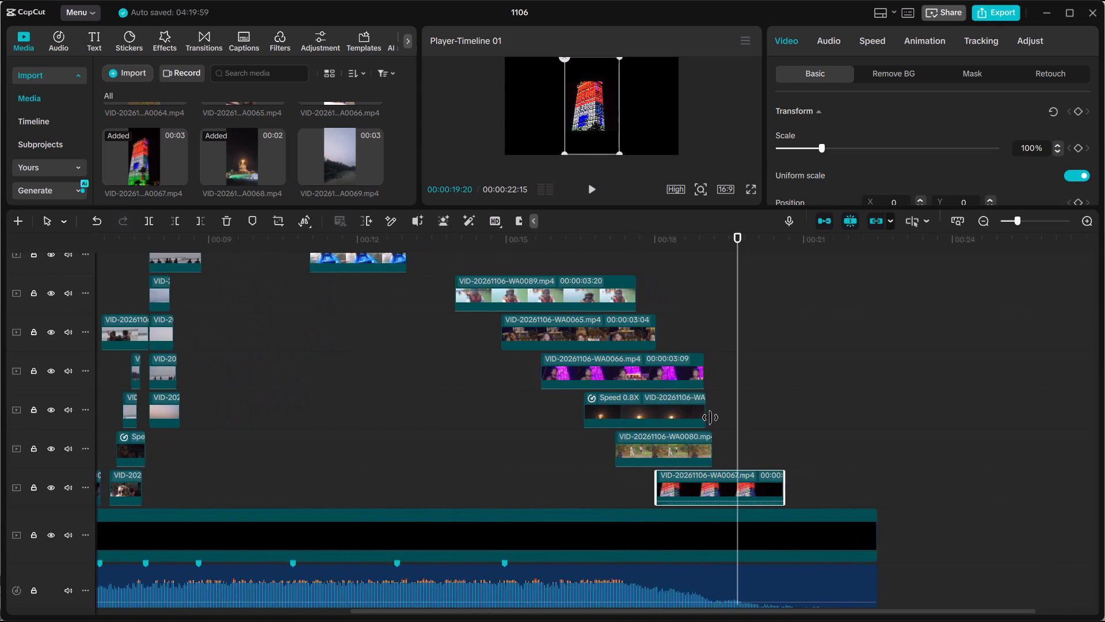
{"action": "scroll", "coordinate": [710, 418], "scroll_direction": "up", "scroll_amount": 5, "text": "ctrl"}
{"action": "left_click_drag", "start_coordinate": [677, 233], "coordinate": [687, 234]}
{"action": "left_click", "coordinate": [687, 412]}
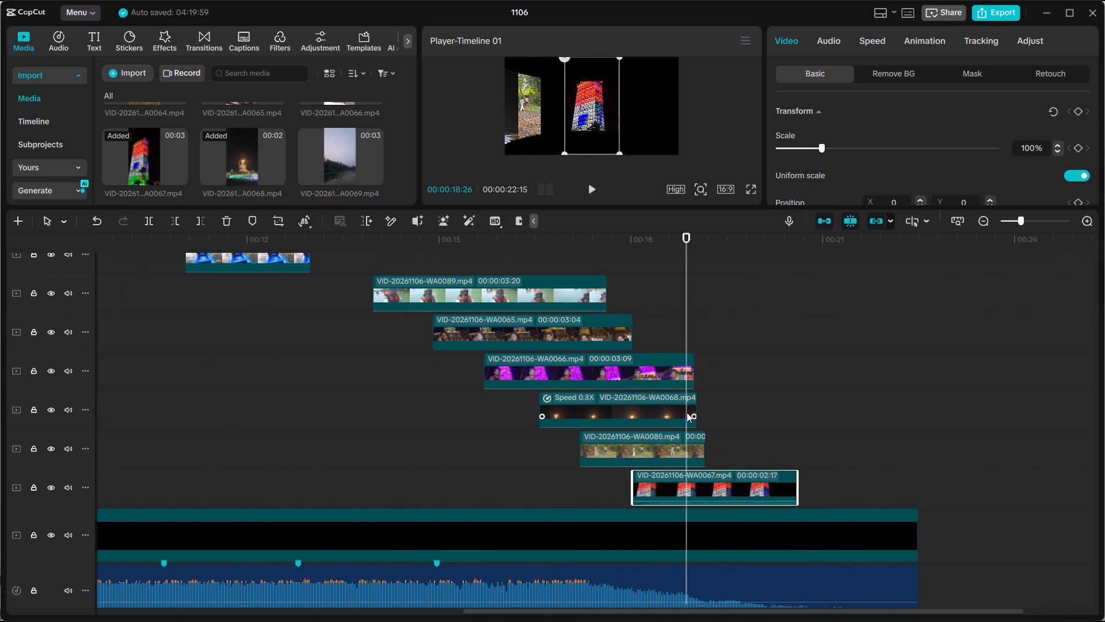
{"action": "left_click_drag", "start_coordinate": [689, 328], "coordinate": [693, 328]}
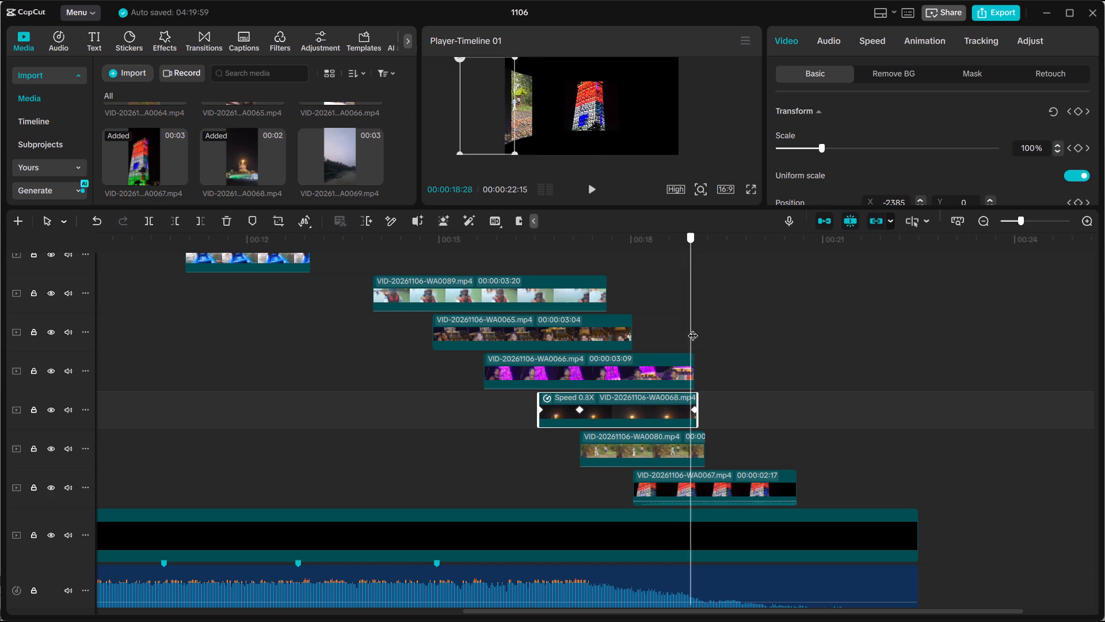
{"action": "left_click_drag", "start_coordinate": [693, 328], "coordinate": [703, 330]}
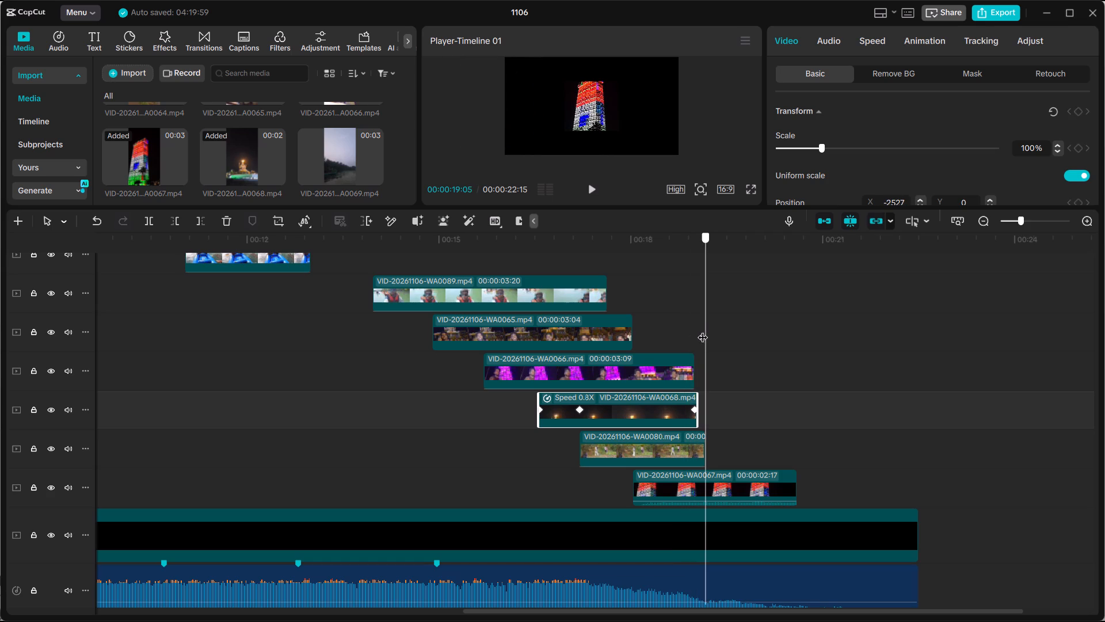
{"action": "left_click_drag", "start_coordinate": [703, 330], "coordinate": [630, 329]}
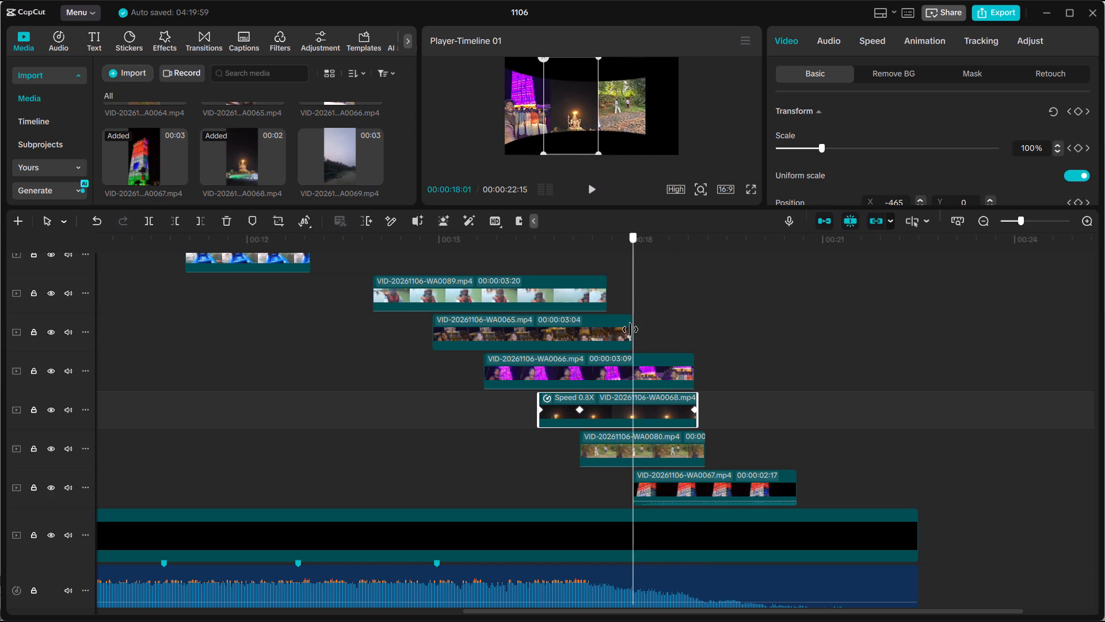
{"action": "left_click_drag", "start_coordinate": [630, 329], "coordinate": [615, 329]}
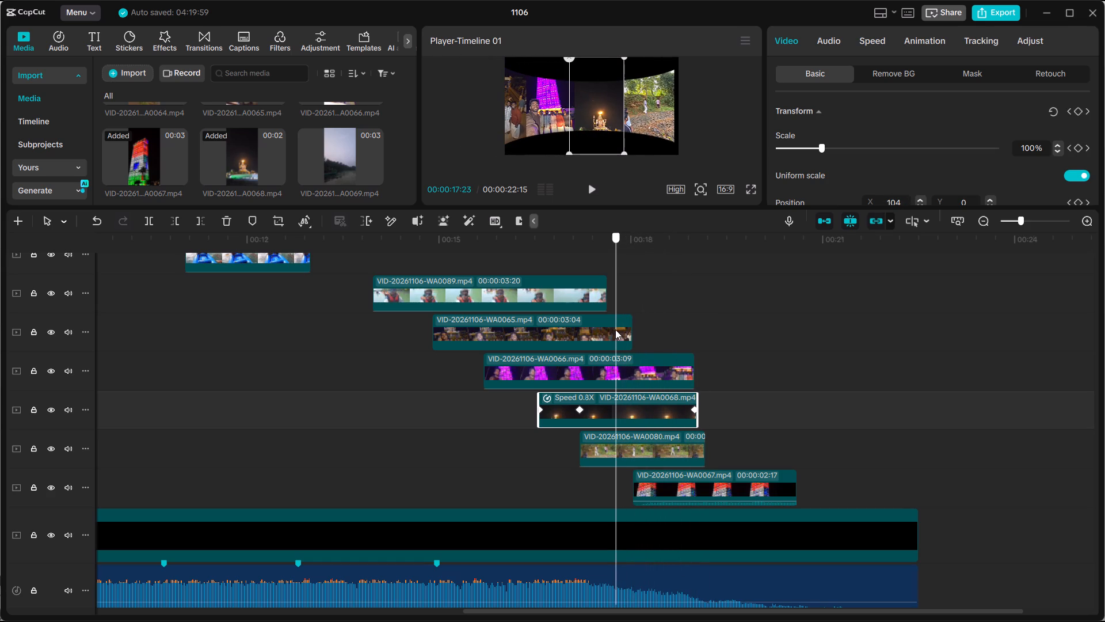
{"action": "left_click_drag", "start_coordinate": [615, 329], "coordinate": [612, 329]}
{"action": "key", "text": "Right"}
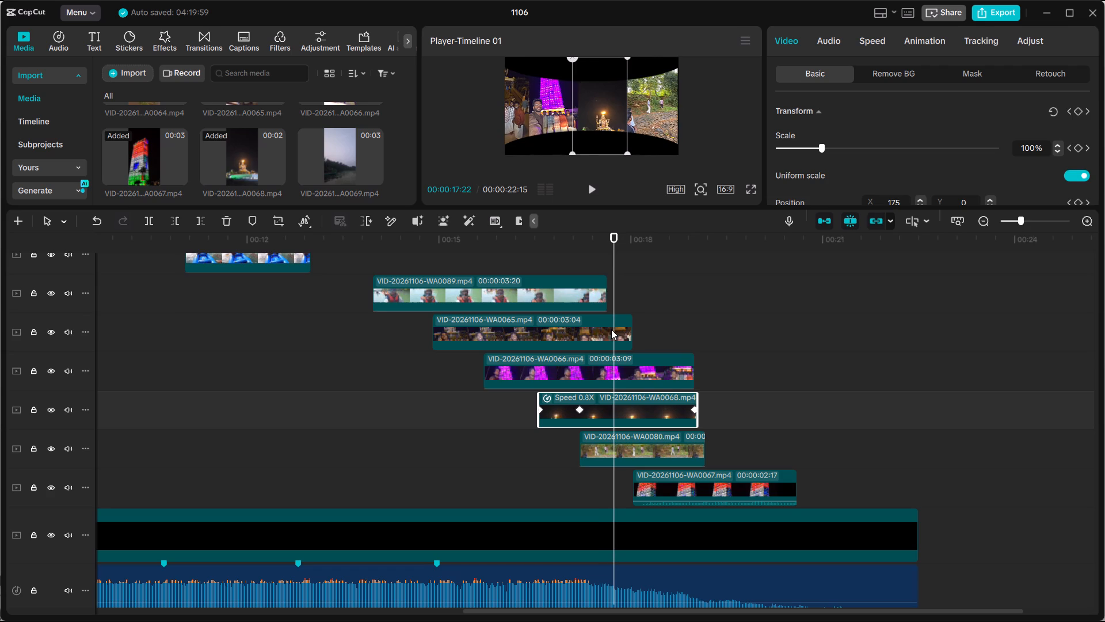
{"action": "left_click", "coordinate": [648, 480]}
{"action": "left_click_drag", "start_coordinate": [650, 480], "coordinate": [617, 480]}
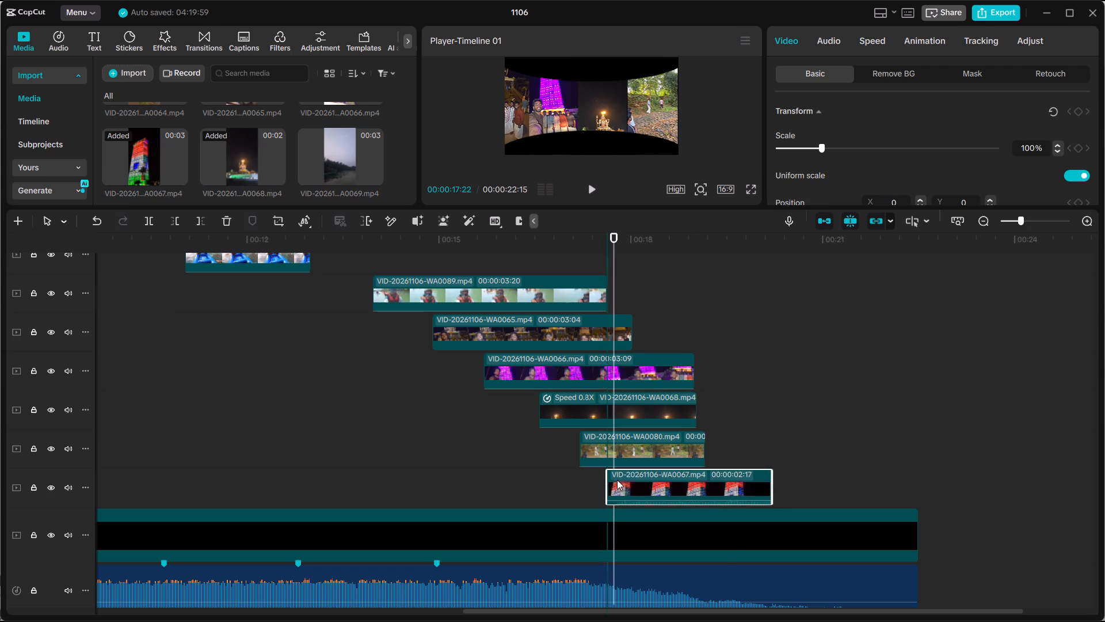
{"action": "left_click_drag", "start_coordinate": [617, 480], "coordinate": [631, 482]}
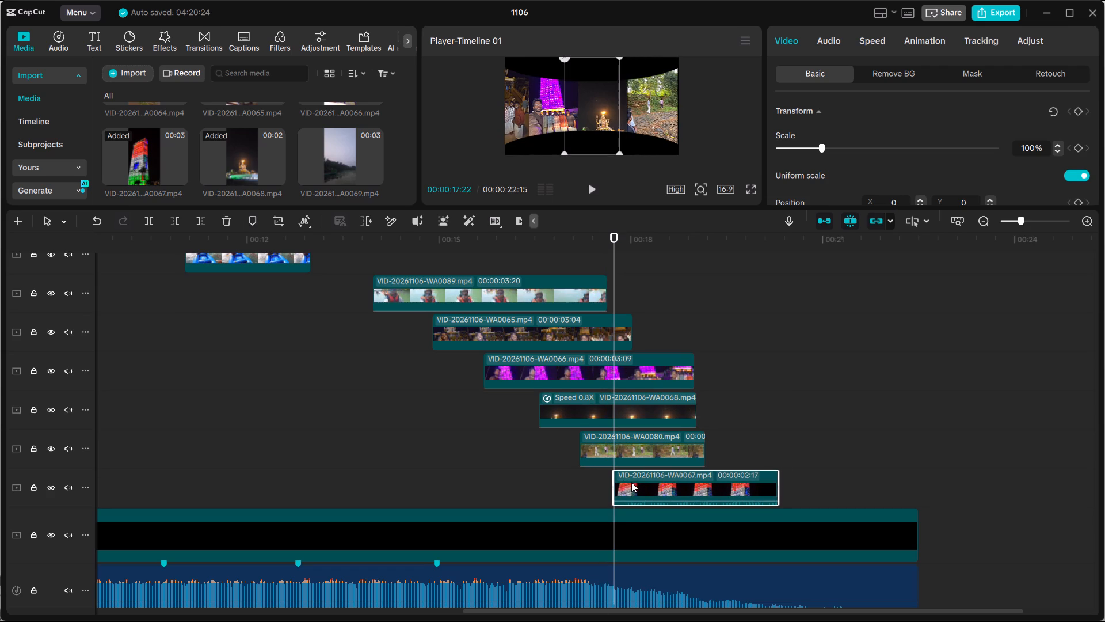
Add a transform keyframe at the start of clip WA0067 and move its panel just outside the frame's right edge, at X 2528.
{"action": "left_click", "coordinate": [1079, 109]}
{"action": "left_click_drag", "start_coordinate": [573, 117], "coordinate": [574, 117]}
{"action": "left_click_drag", "start_coordinate": [574, 117], "coordinate": [687, 120]}
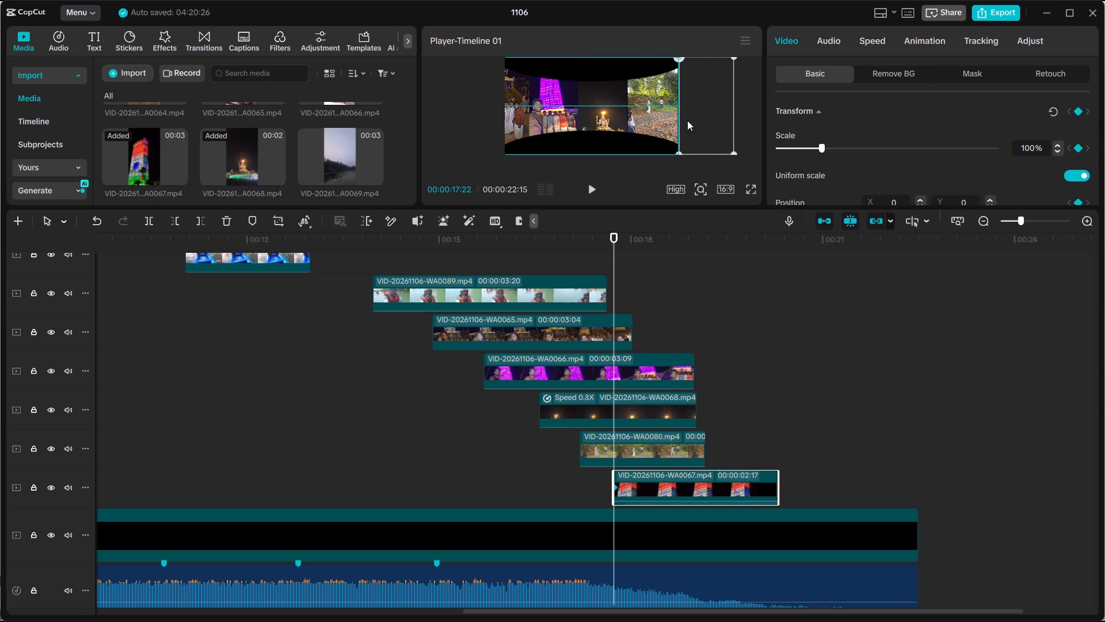
{"action": "left_click_drag", "start_coordinate": [687, 120], "coordinate": [685, 120]}
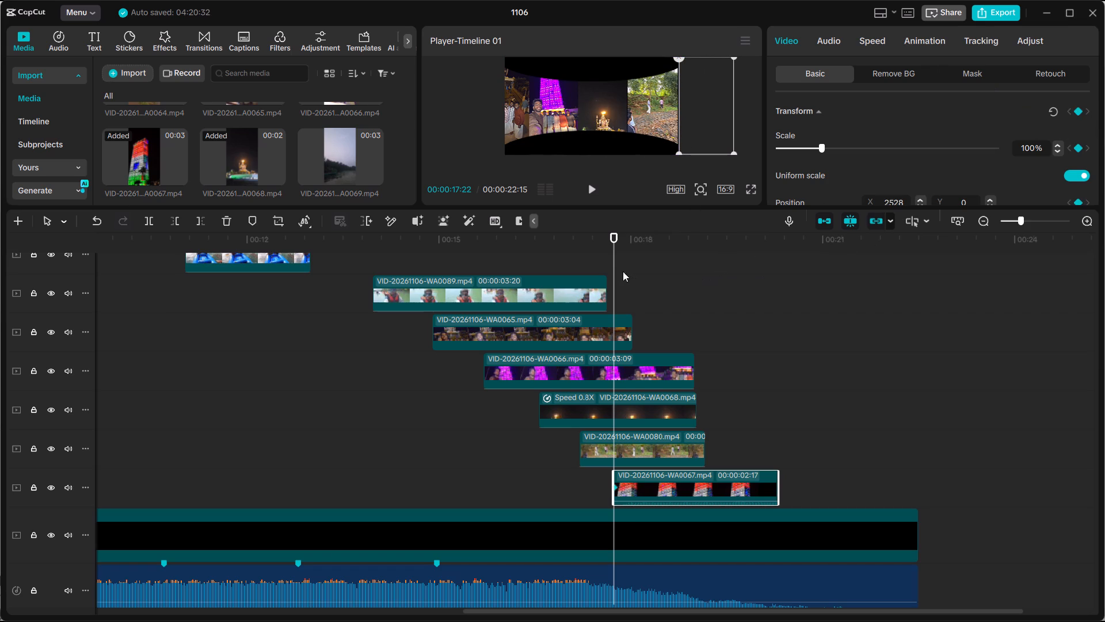
Add a transform keyframe to clip WA0067 at 00:00:18:08 and place its panel beside the WA0080 panel, at X about 1133.
{"action": "left_click_drag", "start_coordinate": [617, 264], "coordinate": [647, 266]}
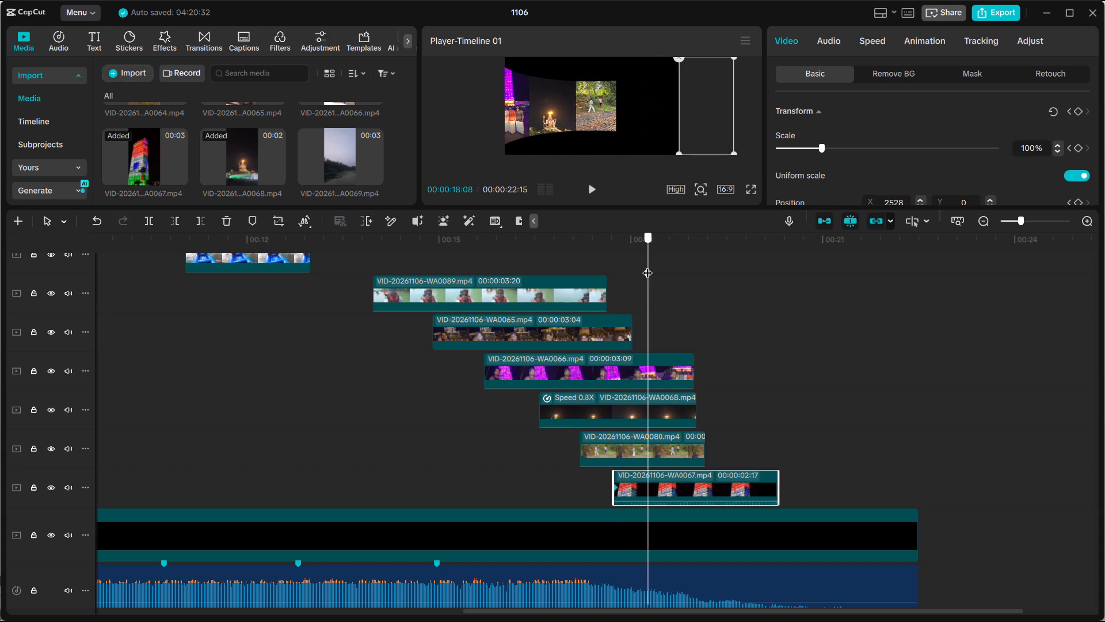
{"action": "left_click_drag", "start_coordinate": [647, 266], "coordinate": [649, 266]}
{"action": "left_click", "coordinate": [1079, 109]}
{"action": "scroll", "coordinate": [966, 161], "scroll_direction": "down", "scroll_amount": 3}
{"action": "scroll", "coordinate": [882, 146], "scroll_direction": "up", "scroll_amount": 3}
{"action": "scroll", "coordinate": [909, 187], "scroll_direction": "down", "scroll_amount": 2}
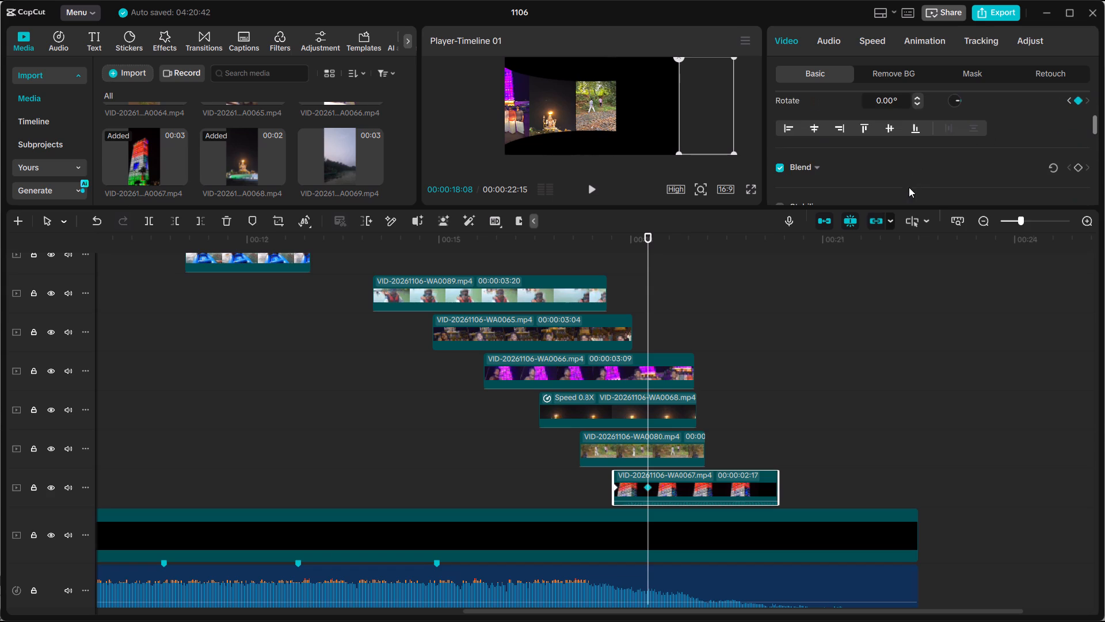
{"action": "scroll", "coordinate": [889, 126], "scroll_direction": "up", "scroll_amount": 1}
{"action": "double_click", "coordinate": [900, 143]}
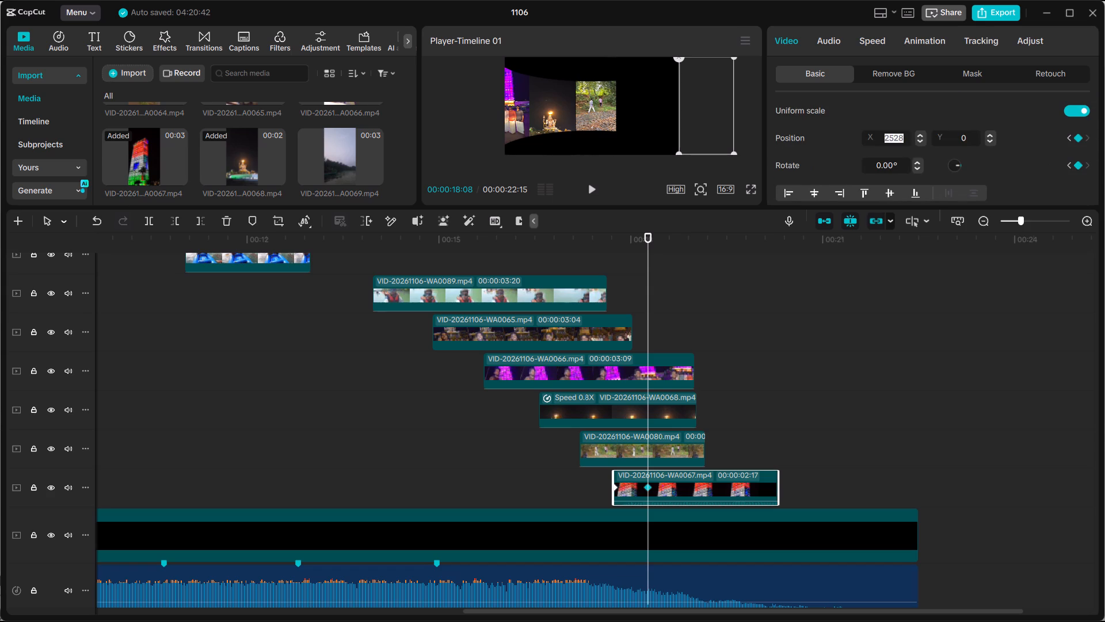
{"action": "type", "text": "100"}
{"action": "key", "text": "Return"}
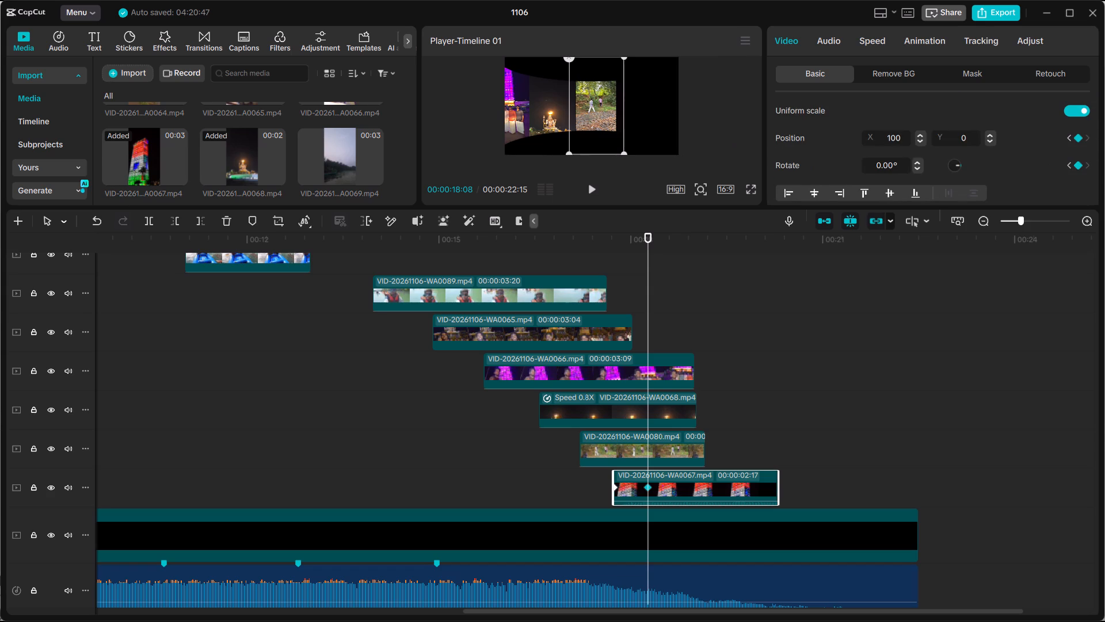
{"action": "left_click_drag", "start_coordinate": [585, 122], "coordinate": [609, 122]}
{"action": "left_click_drag", "start_coordinate": [609, 122], "coordinate": [623, 126]}
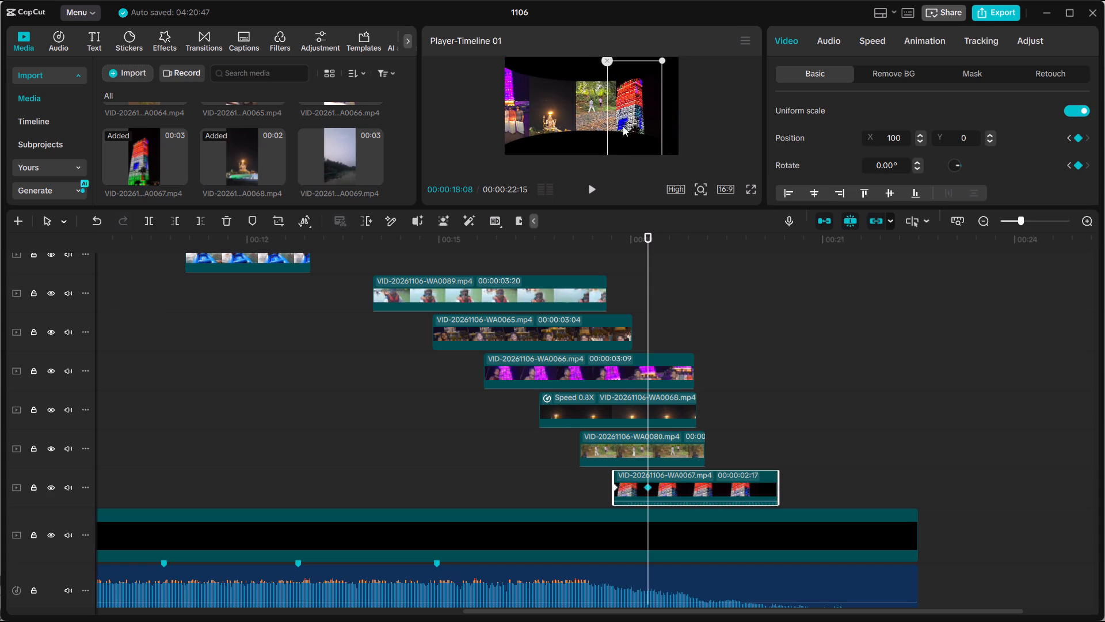
{"action": "left_click_drag", "start_coordinate": [623, 126], "coordinate": [637, 124]}
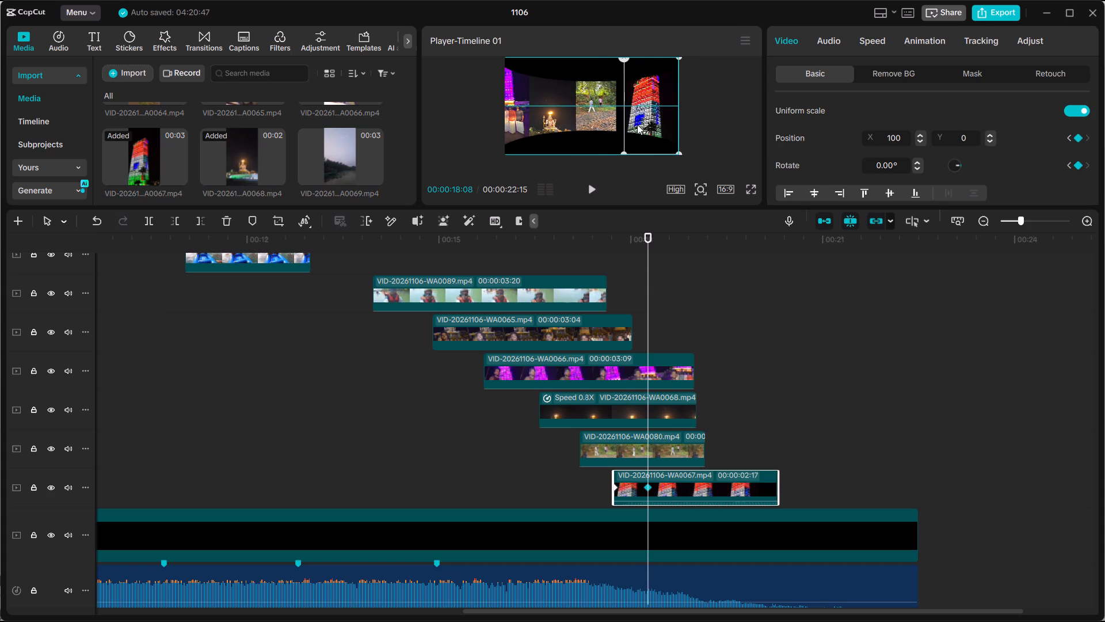
{"action": "left_click_drag", "start_coordinate": [637, 124], "coordinate": [631, 126]}
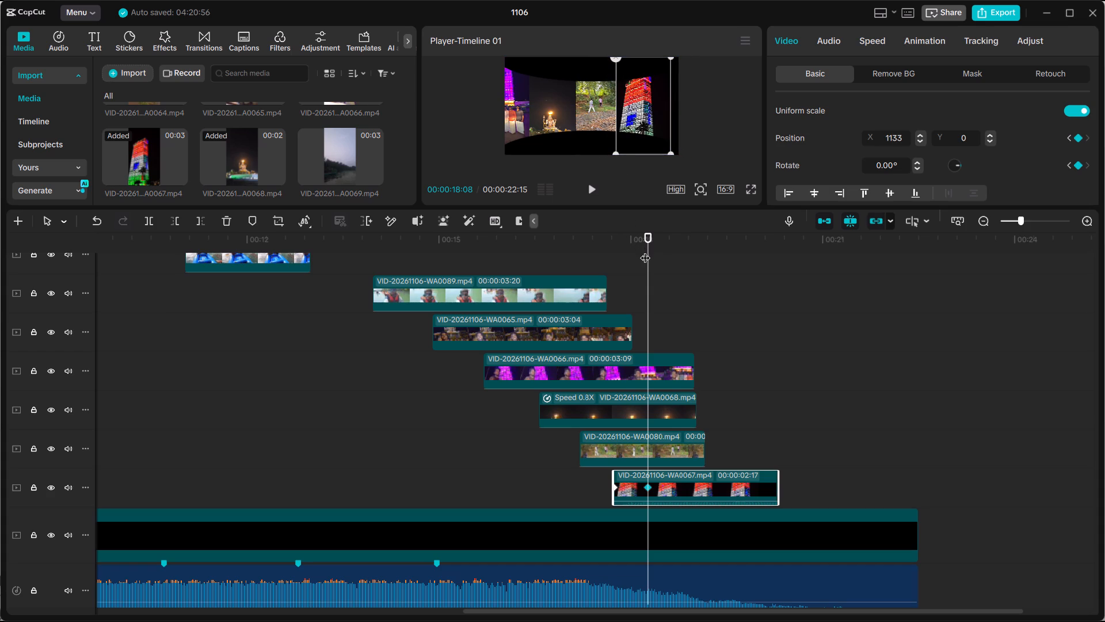
Add a position keyframe to clip WA0067 at 00:00:18:28 and move its panel left beside the WA0080 panel, at X about -695.
{"action": "left_click_drag", "start_coordinate": [650, 260], "coordinate": [633, 253]}
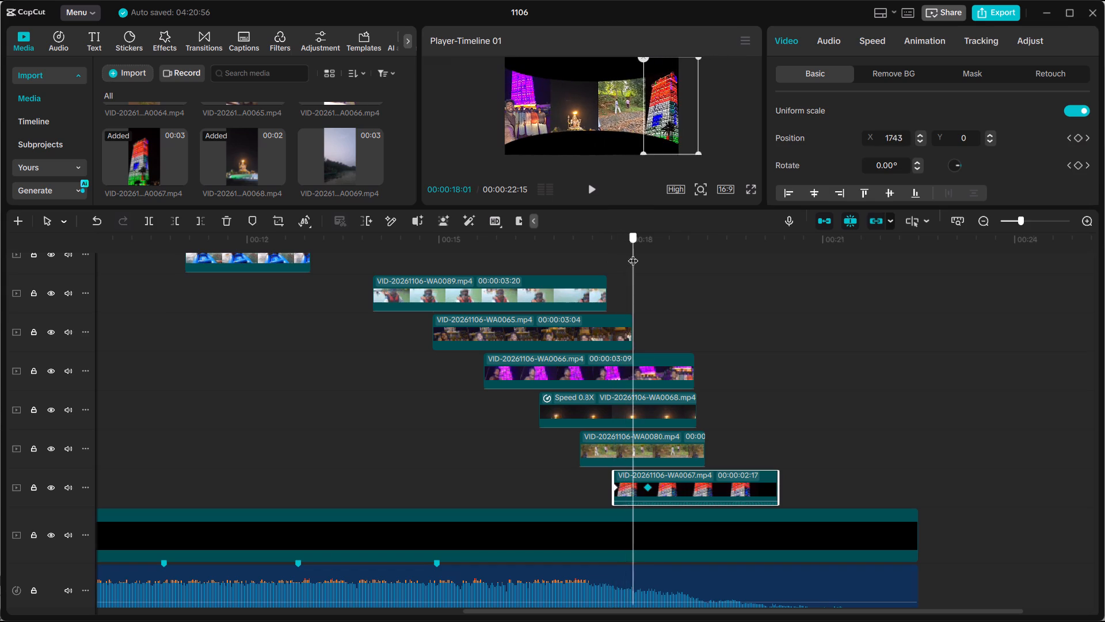
{"action": "left_click_drag", "start_coordinate": [633, 253], "coordinate": [666, 261]}
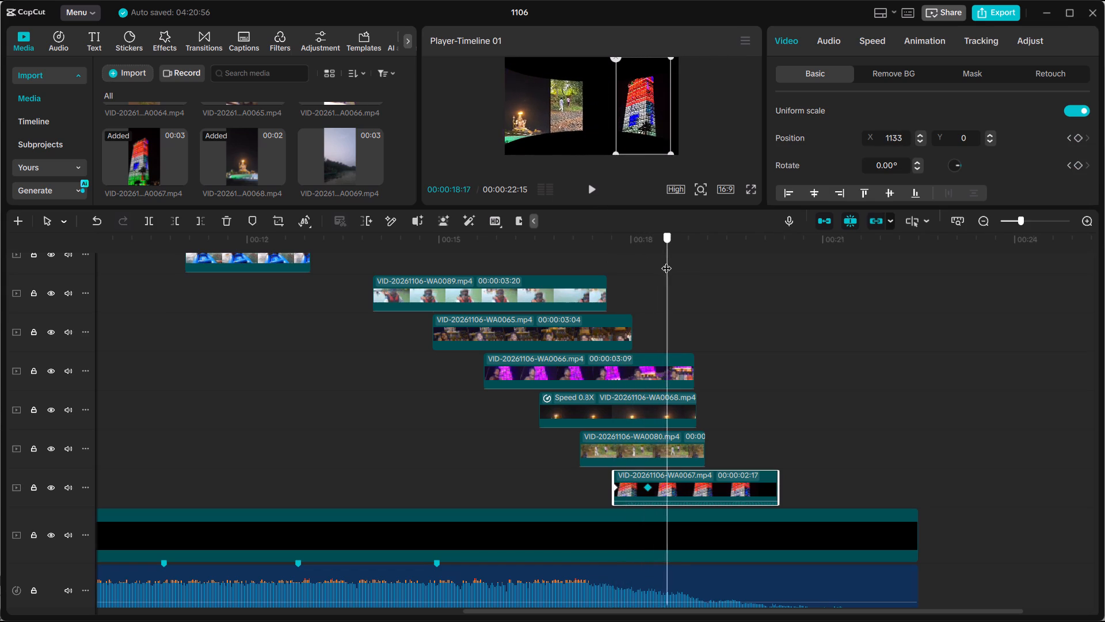
{"action": "left_click_drag", "start_coordinate": [666, 261], "coordinate": [691, 271]}
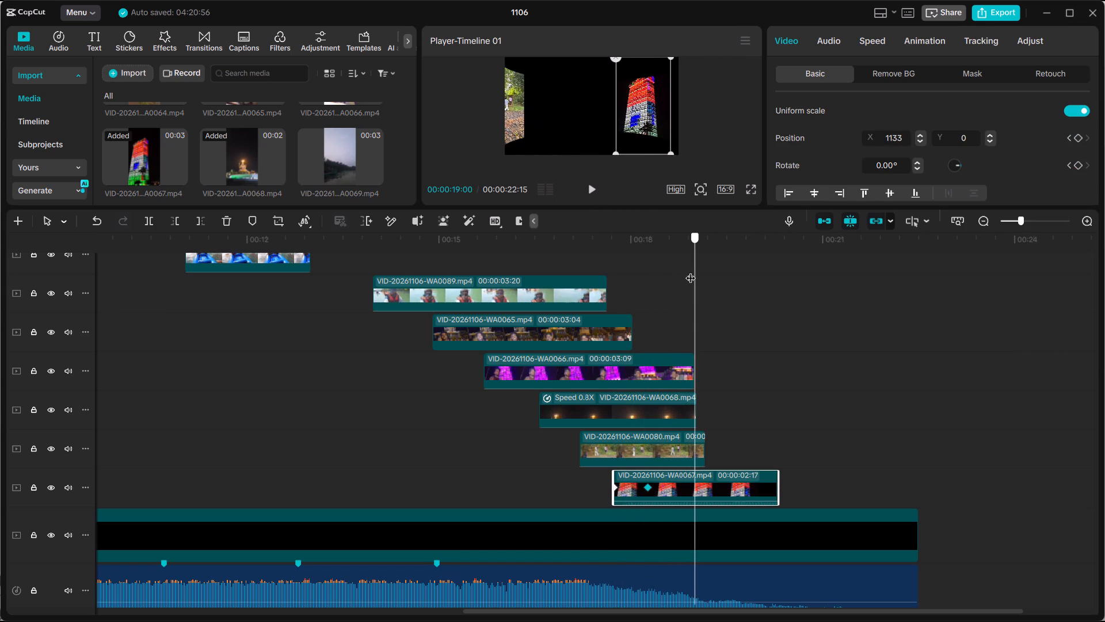
{"action": "left_click_drag", "start_coordinate": [691, 271], "coordinate": [690, 273]}
{"action": "left_click", "coordinate": [1080, 142]}
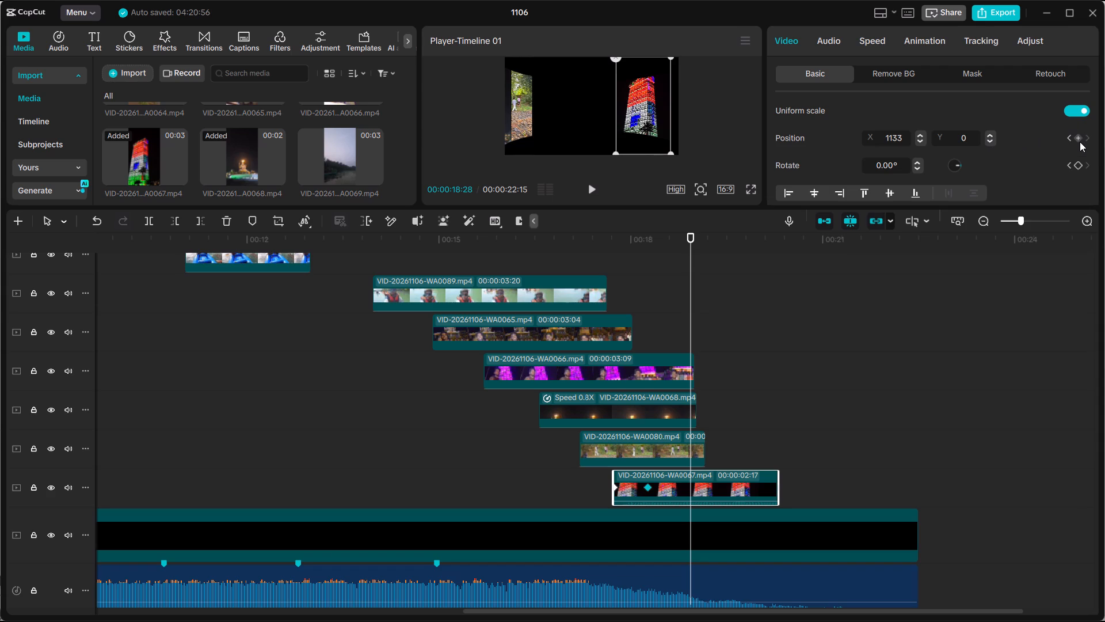
{"action": "left_click_drag", "start_coordinate": [631, 112], "coordinate": [552, 111]}
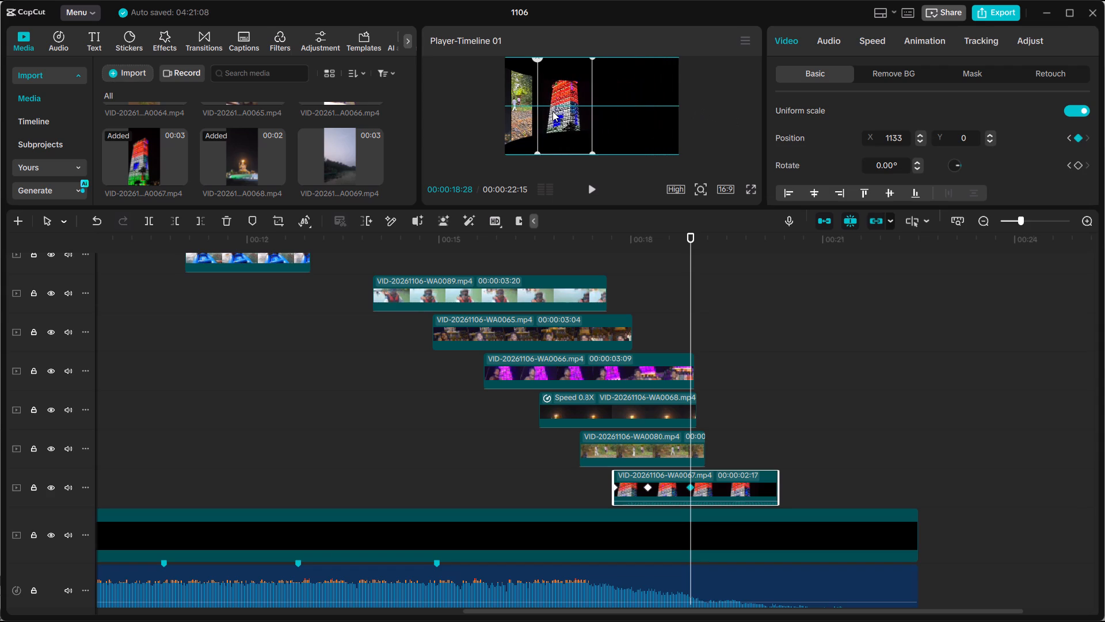
{"action": "left_click_drag", "start_coordinate": [552, 111], "coordinate": [546, 111]}
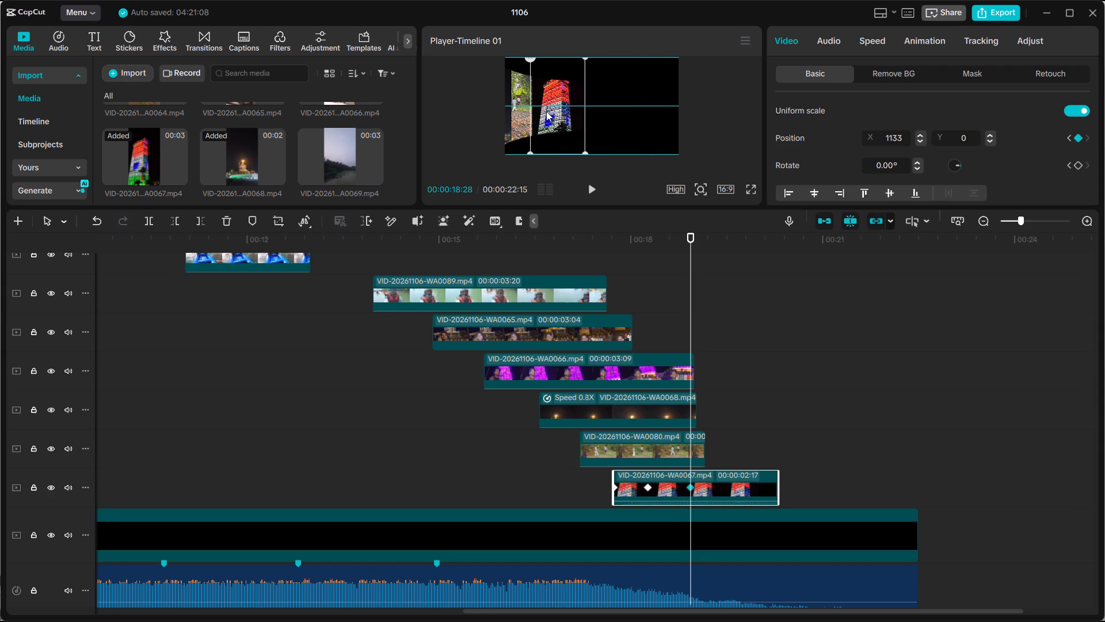
{"action": "left_click_drag", "start_coordinate": [546, 111], "coordinate": [548, 111]}
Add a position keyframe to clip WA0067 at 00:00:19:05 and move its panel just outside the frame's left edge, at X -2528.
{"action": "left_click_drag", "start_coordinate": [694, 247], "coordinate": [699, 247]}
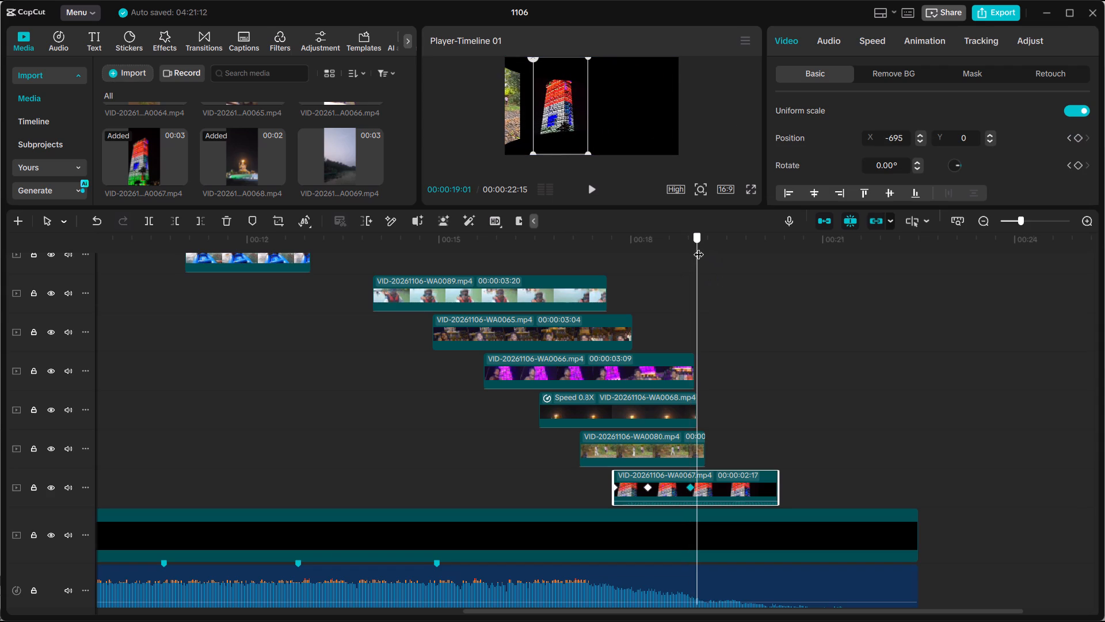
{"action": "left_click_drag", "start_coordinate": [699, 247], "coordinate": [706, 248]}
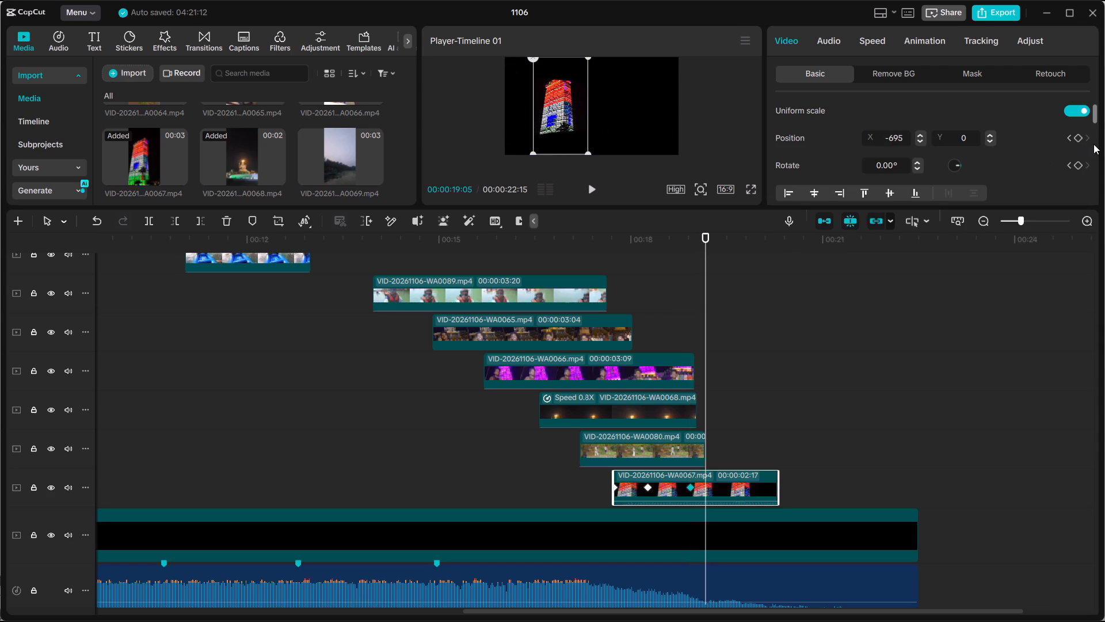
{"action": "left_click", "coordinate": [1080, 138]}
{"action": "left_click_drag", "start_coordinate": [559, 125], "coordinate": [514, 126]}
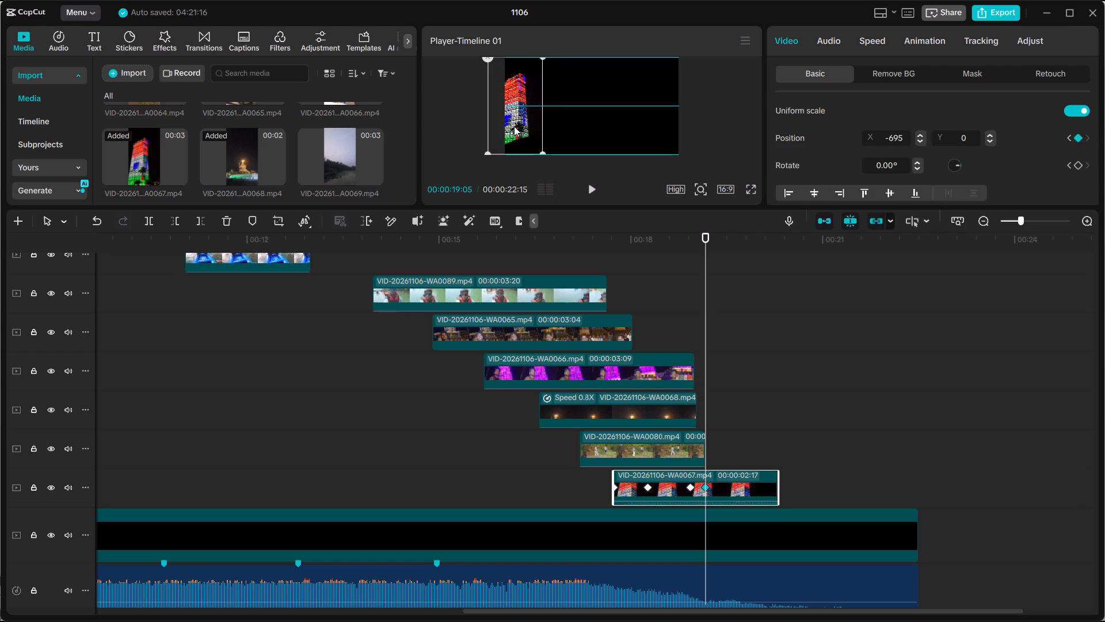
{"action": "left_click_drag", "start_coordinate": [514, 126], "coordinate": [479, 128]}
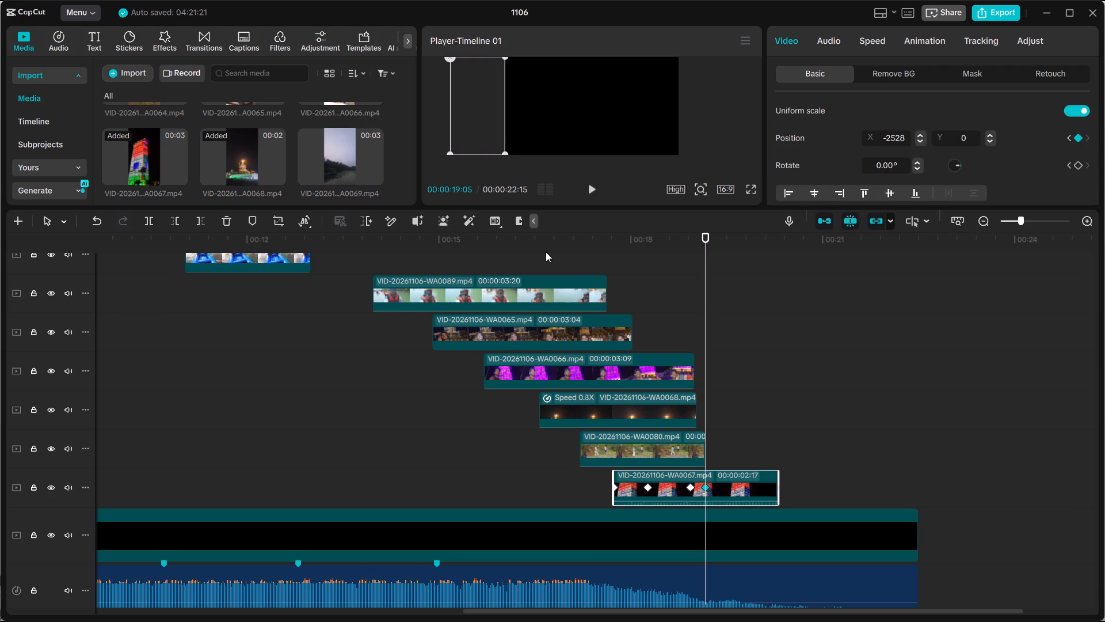
Play the closing section and scrub around 00:00:19 to check how the WA0067 panel moves against the WA0080 panel.
{"action": "left_click_drag", "start_coordinate": [547, 252], "coordinate": [465, 245]}
{"action": "left_click", "coordinate": [586, 183]}
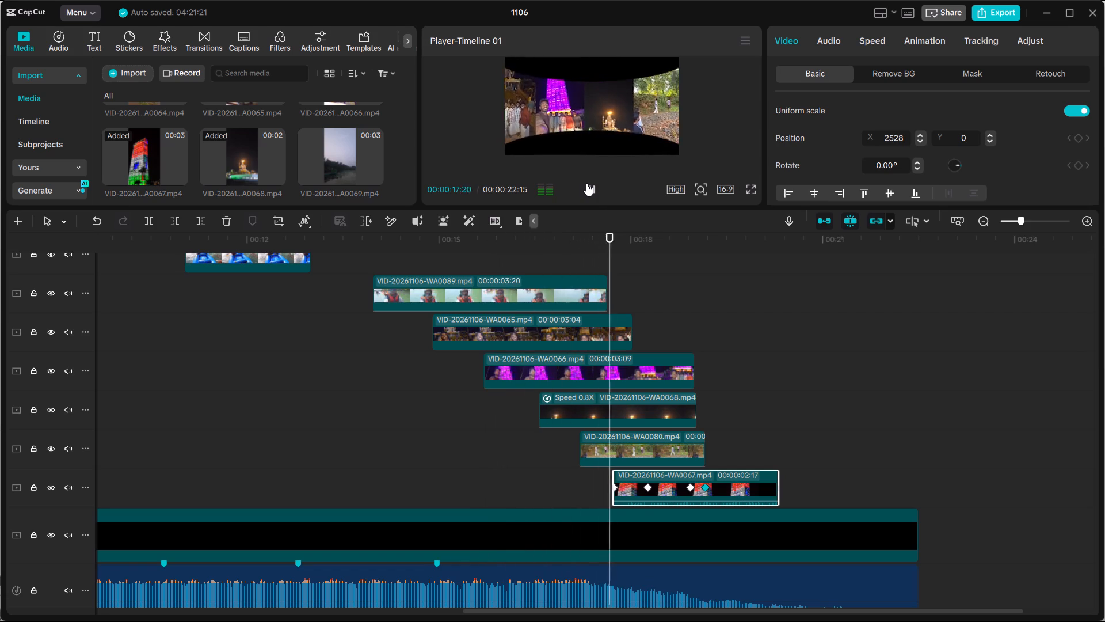
{"action": "left_click", "coordinate": [586, 183]}
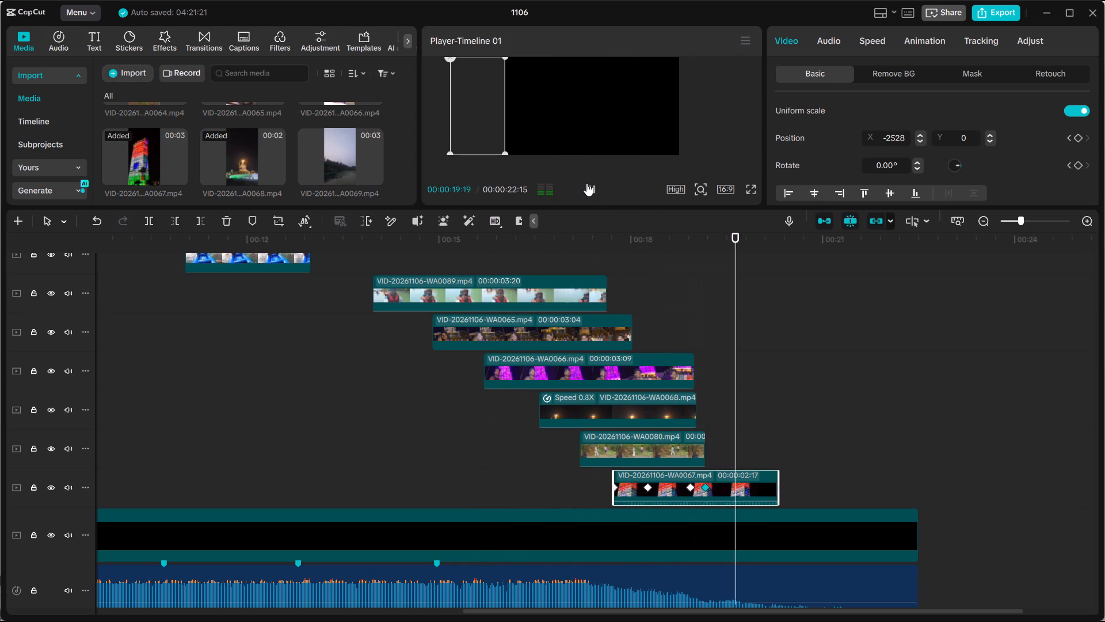
{"action": "left_click_drag", "start_coordinate": [679, 244], "coordinate": [675, 244]}
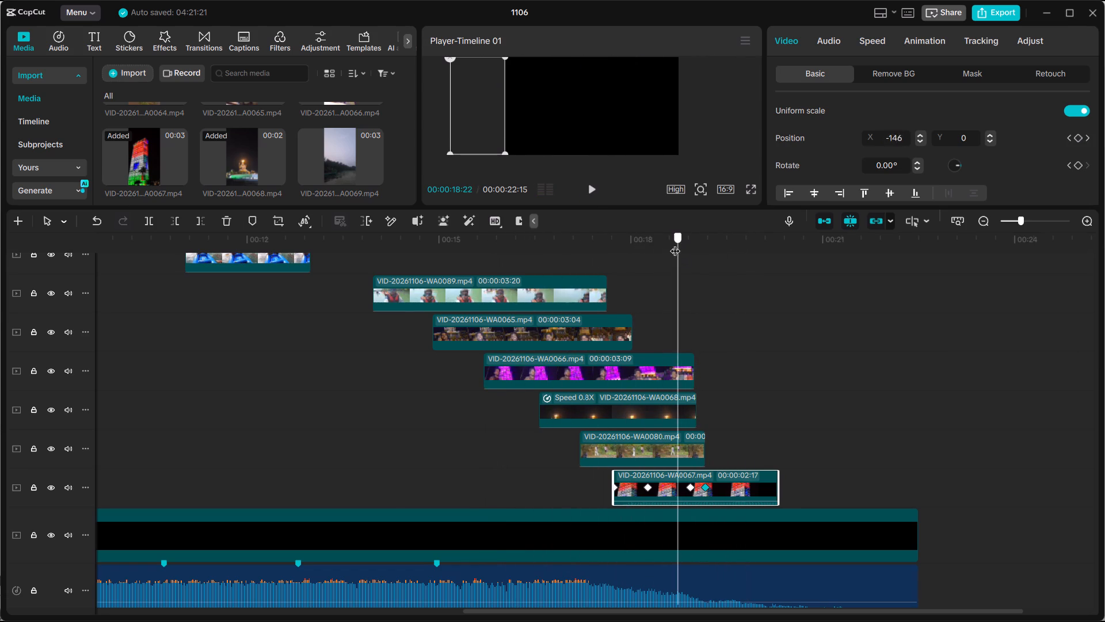
{"action": "left_click_drag", "start_coordinate": [675, 244], "coordinate": [691, 248]}
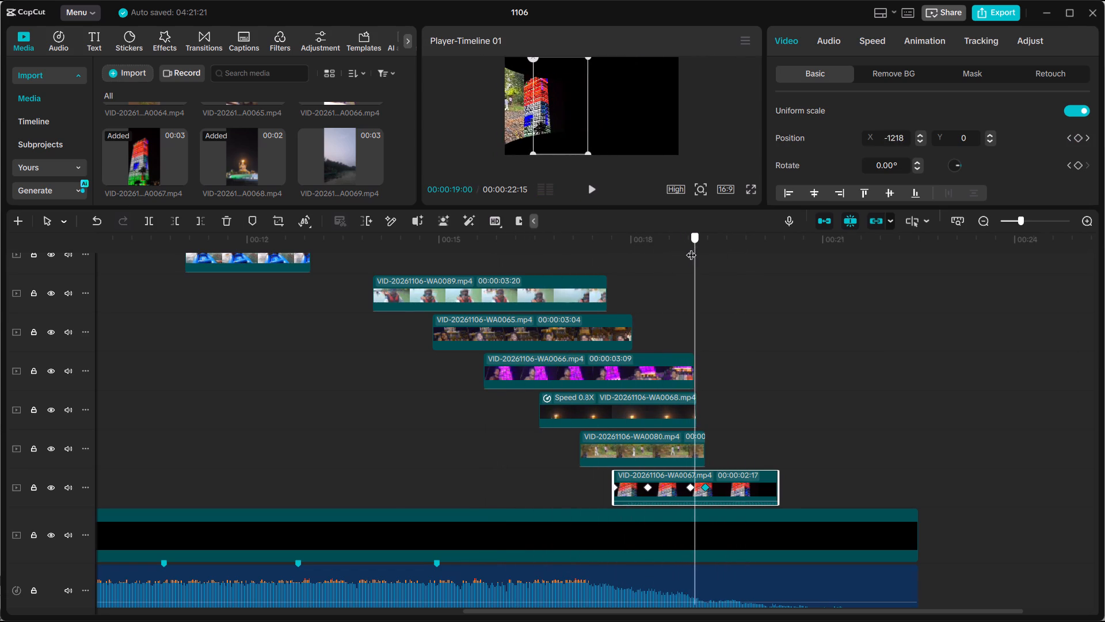
{"action": "left_click_drag", "start_coordinate": [691, 248], "coordinate": [694, 249]}
Delete clip WA0067's last keyframe at 00:00:19:05 and move its 00:00:18:28 keyframe to that time.
{"action": "left_click", "coordinate": [709, 490]}
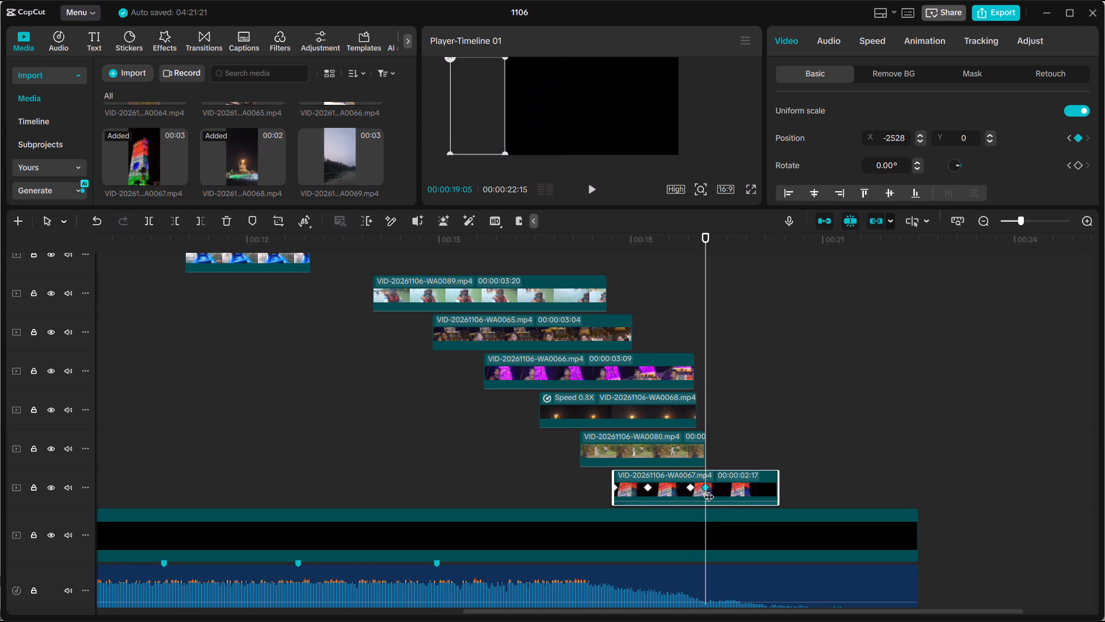
{"action": "key", "text": "Delete"}
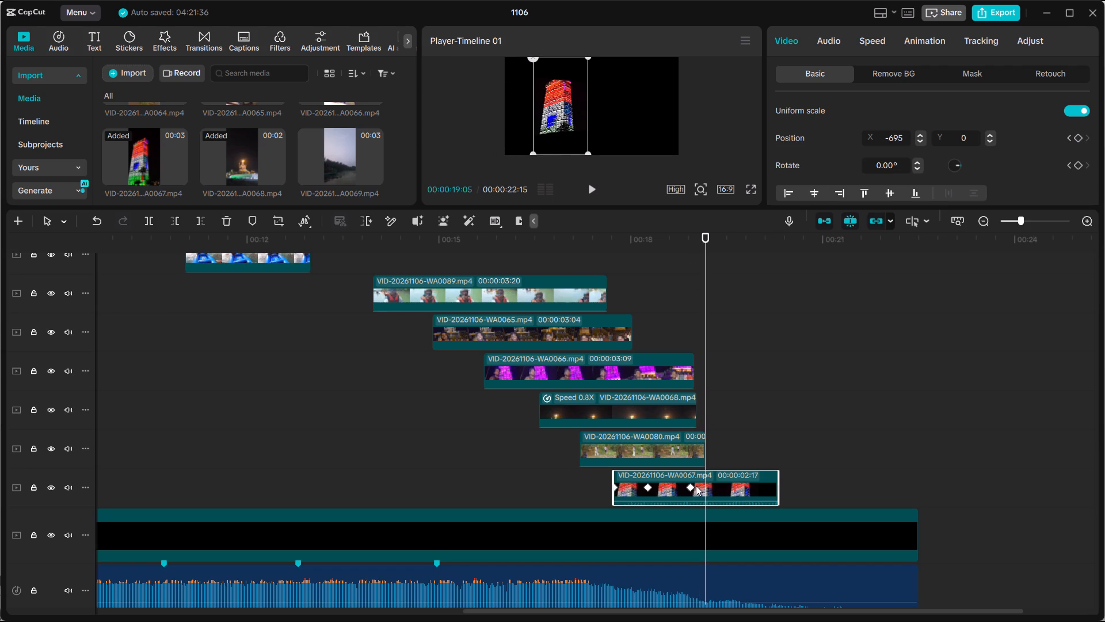
{"action": "left_click_drag", "start_coordinate": [691, 487], "coordinate": [706, 490]}
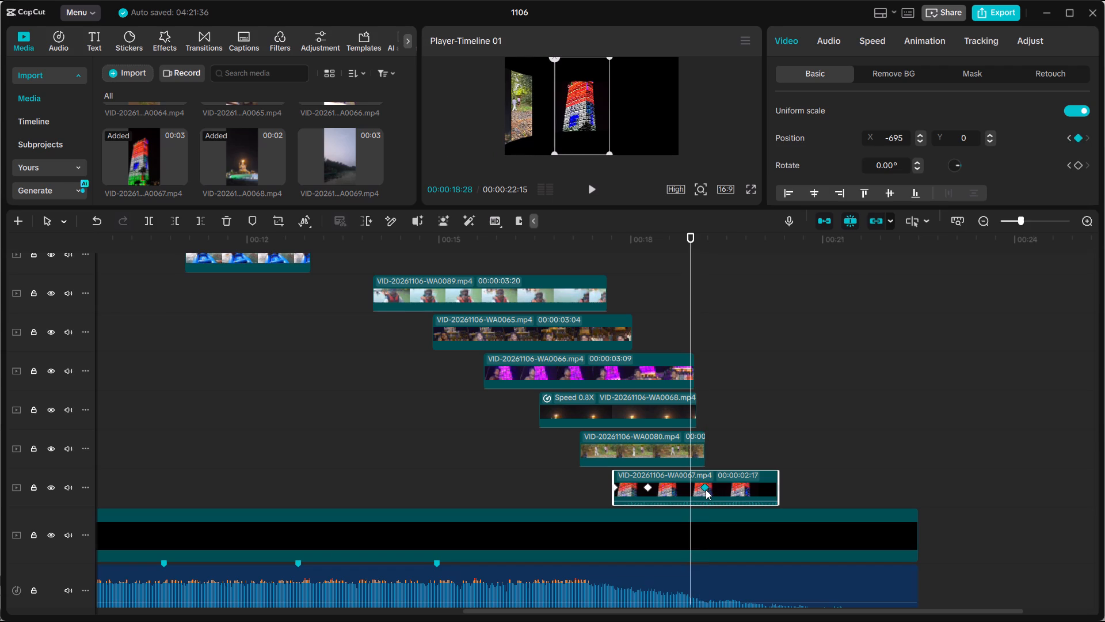
Move the WA0067 panel just outside the frame's left edge at 00:00:18:28, to X -2528.
{"action": "left_click_drag", "start_coordinate": [569, 102], "coordinate": [527, 105]}
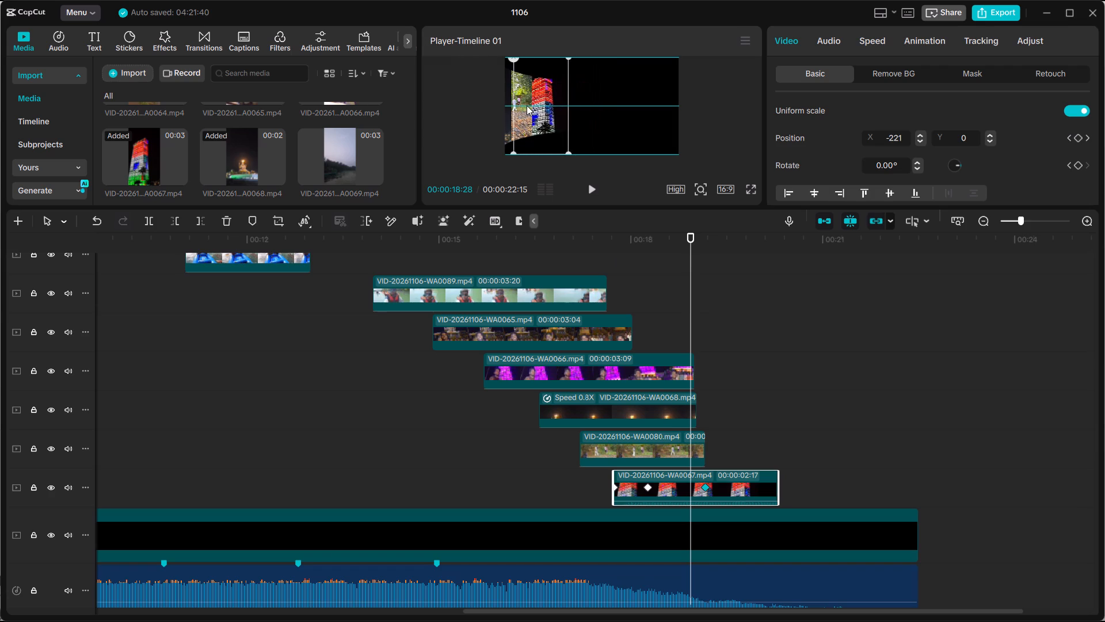
{"action": "left_click_drag", "start_coordinate": [527, 105], "coordinate": [513, 105]}
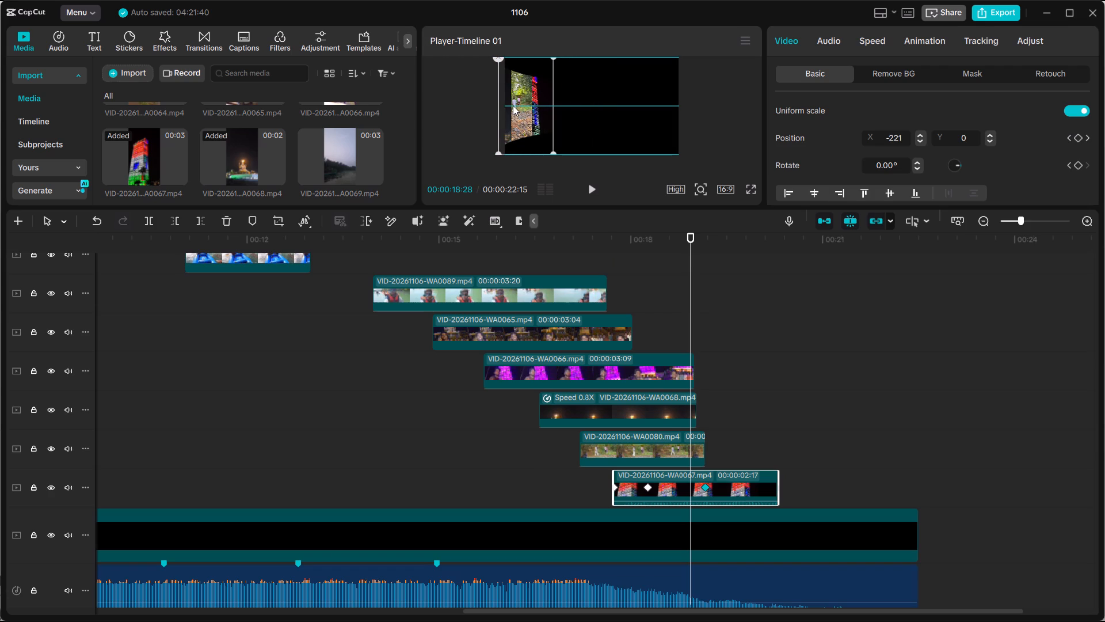
{"action": "left_click_drag", "start_coordinate": [513, 105], "coordinate": [478, 101]}
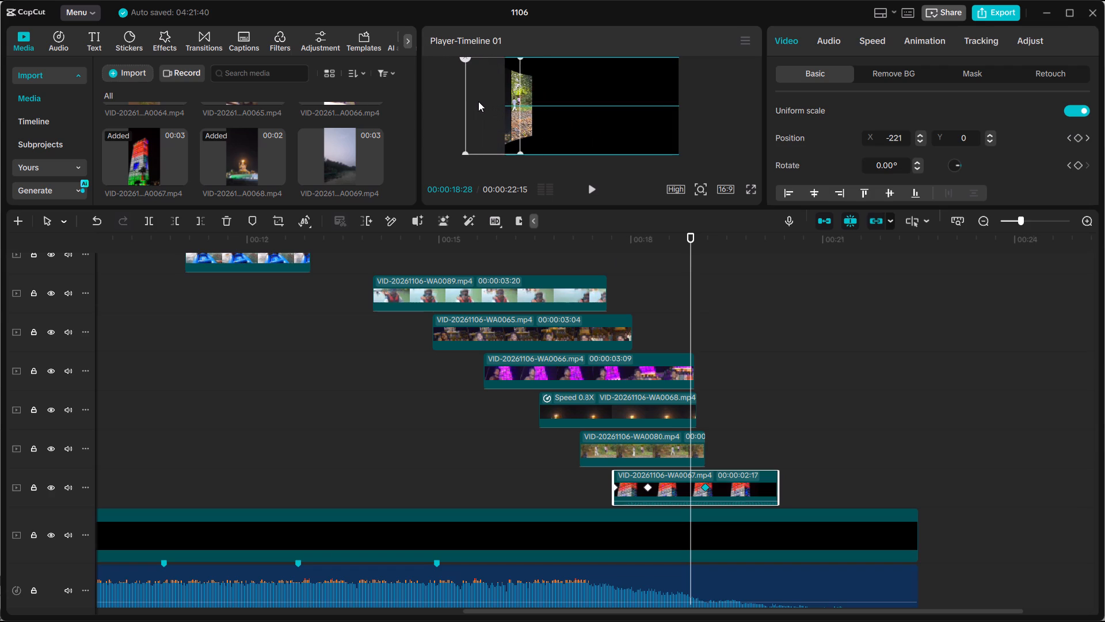
{"action": "left_click_drag", "start_coordinate": [478, 101], "coordinate": [466, 101]}
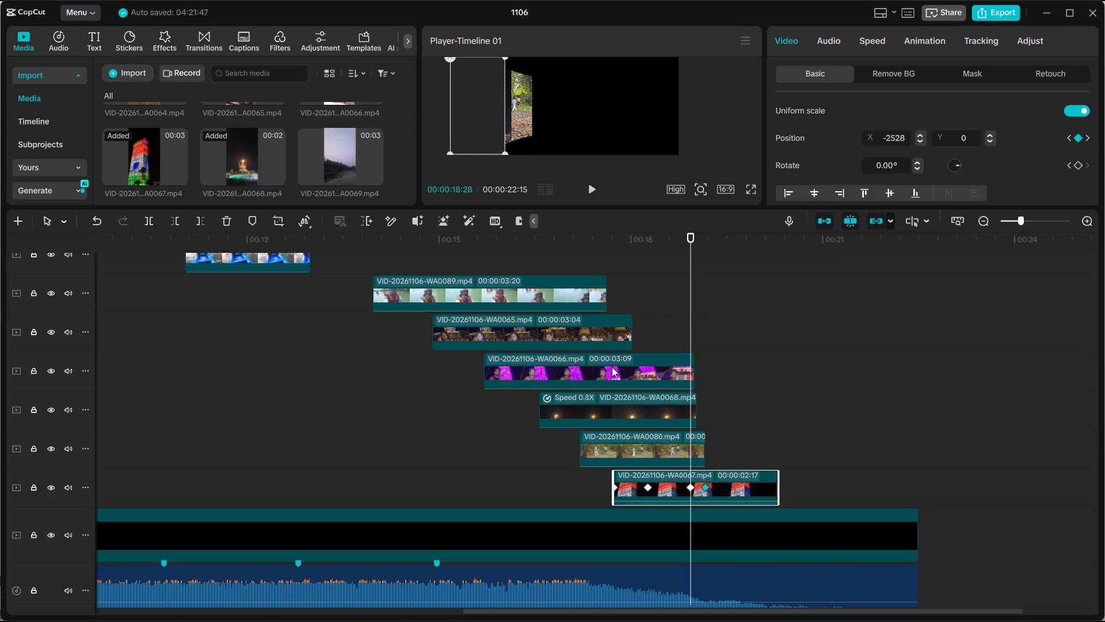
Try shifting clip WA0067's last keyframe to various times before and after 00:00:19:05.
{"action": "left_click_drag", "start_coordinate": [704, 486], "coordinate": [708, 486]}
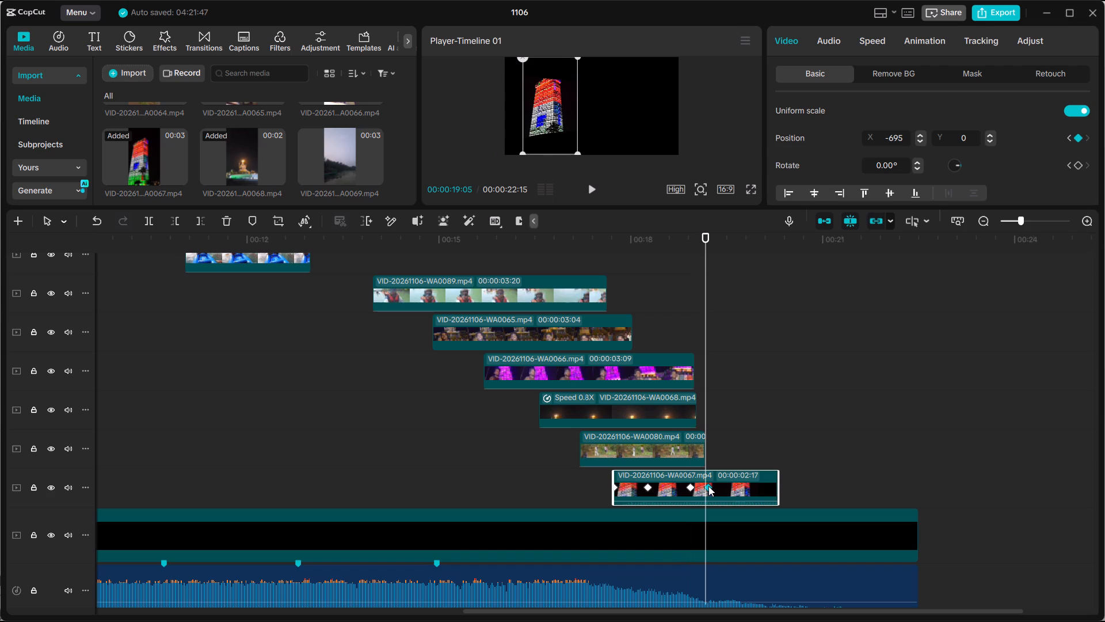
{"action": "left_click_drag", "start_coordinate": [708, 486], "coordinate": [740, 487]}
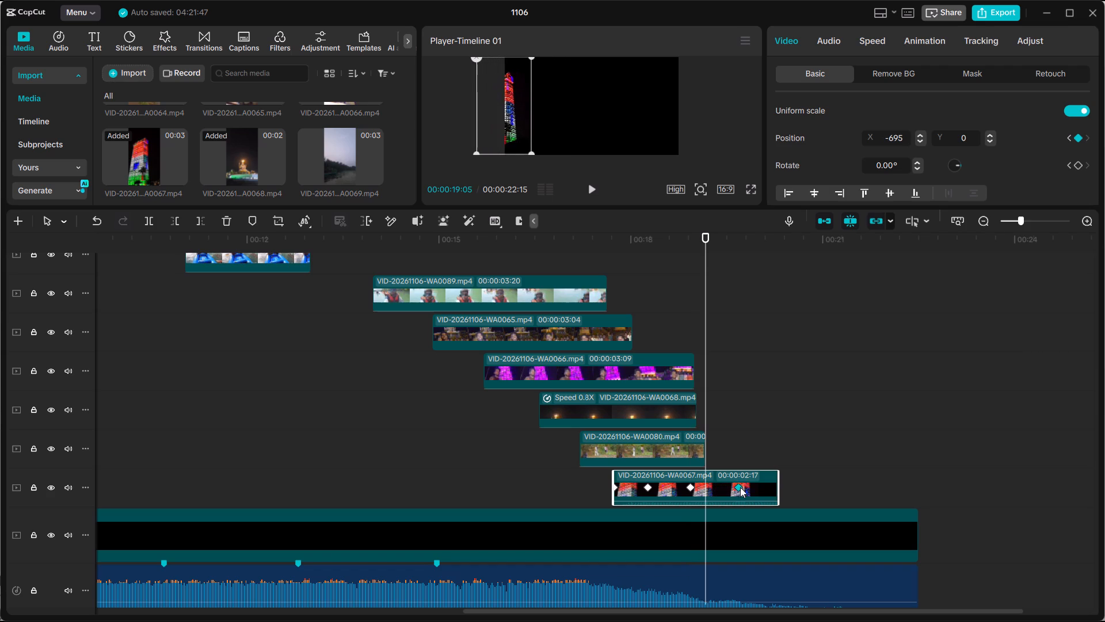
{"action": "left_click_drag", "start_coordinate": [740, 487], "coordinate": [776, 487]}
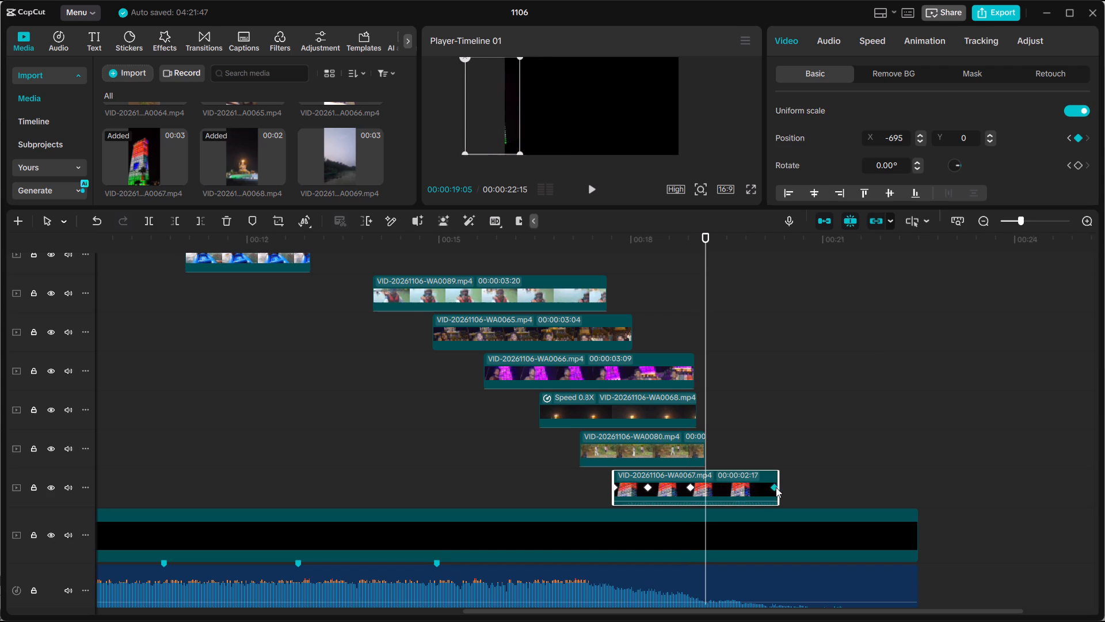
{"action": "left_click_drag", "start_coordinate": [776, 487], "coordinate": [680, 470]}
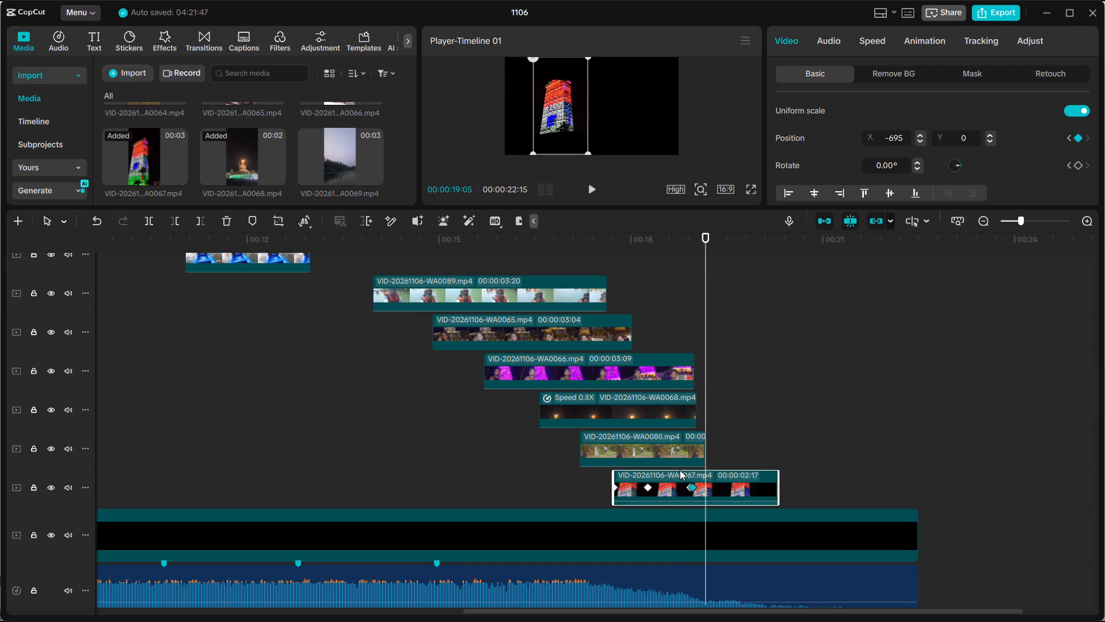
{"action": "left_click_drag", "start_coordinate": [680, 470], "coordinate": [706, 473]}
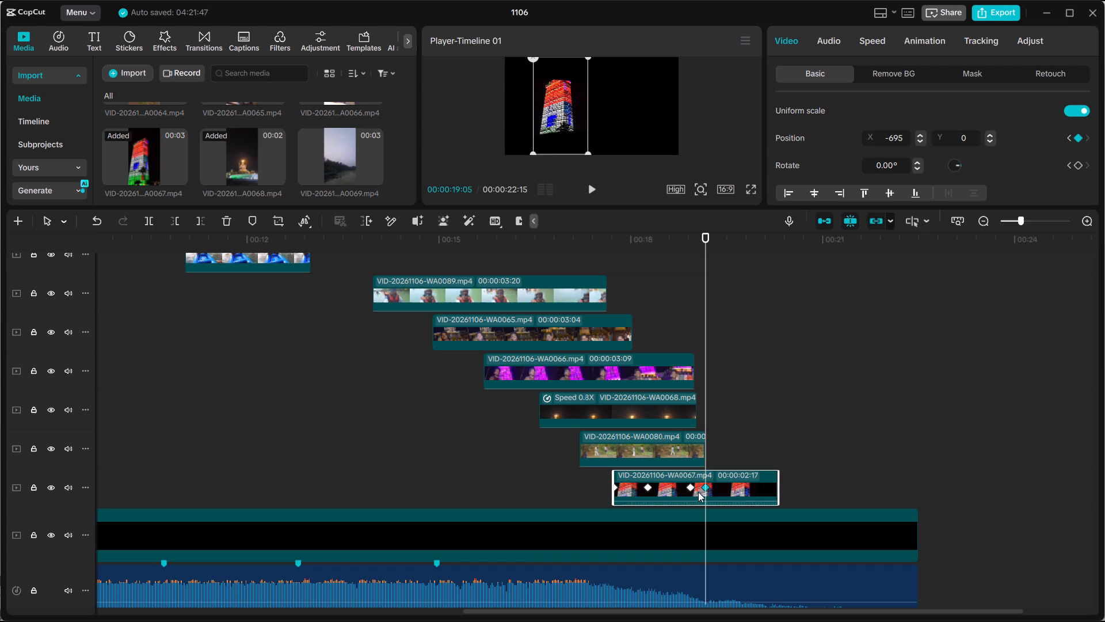
Delete clip WA0067's last keyframe at 00:00:19:05 and move the preceding keyframe to that time.
{"action": "left_click", "coordinate": [691, 488]}
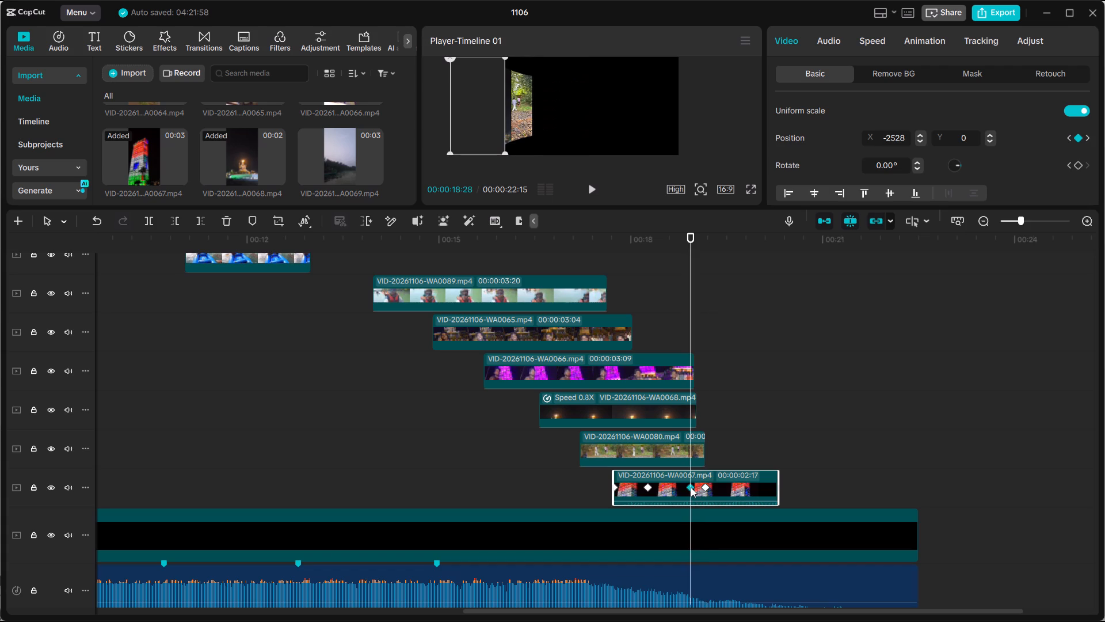
{"action": "left_click", "coordinate": [691, 487]}
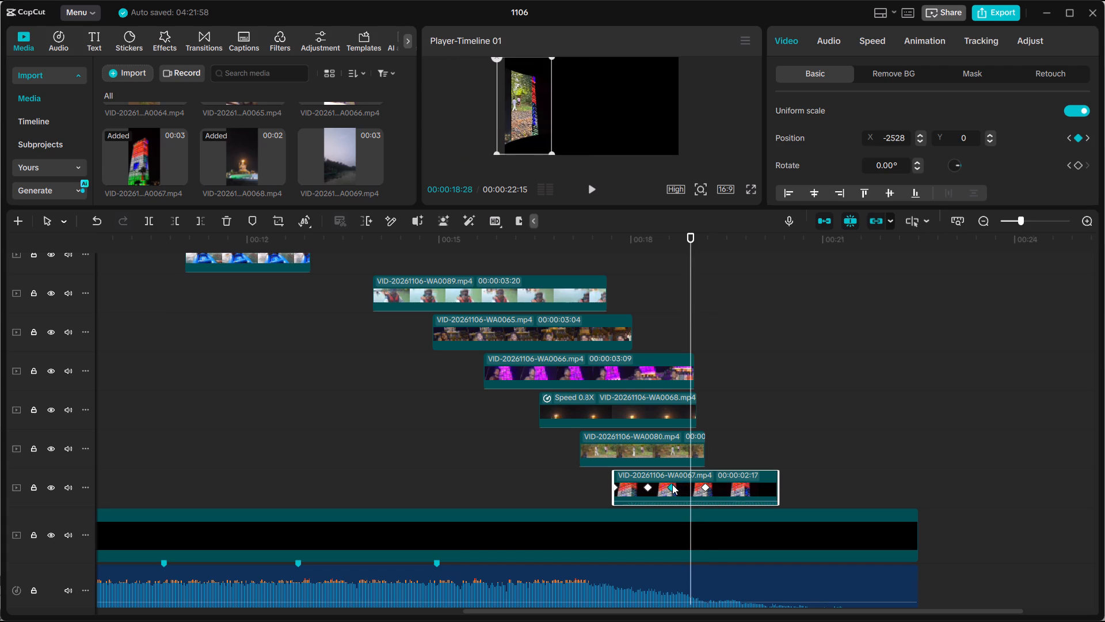
{"action": "left_click", "coordinate": [703, 487]}
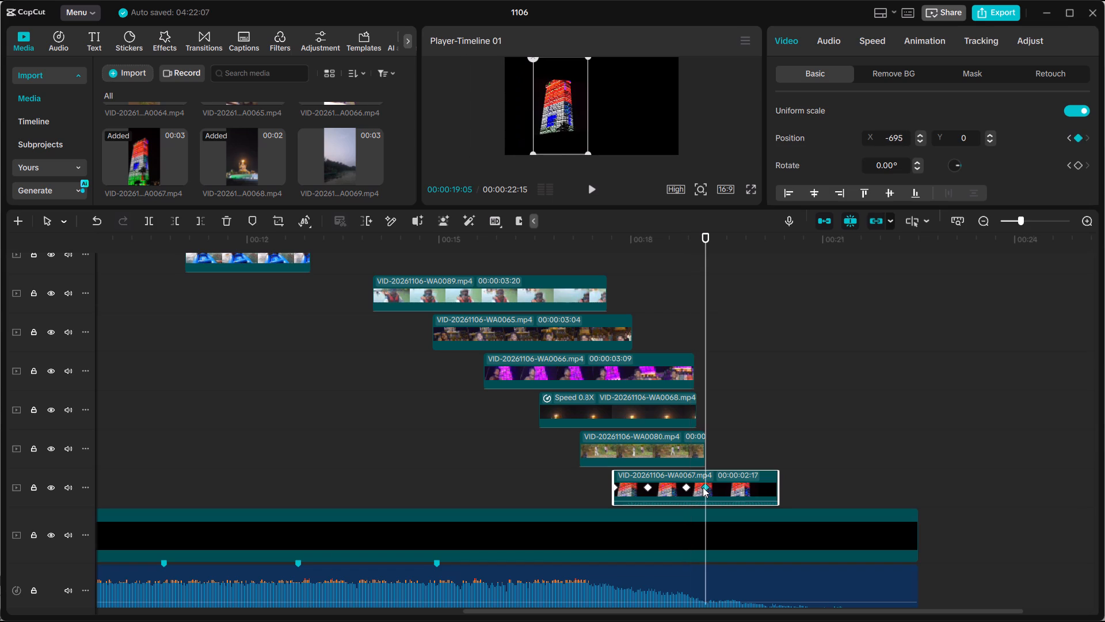
{"action": "key", "text": "Delete"}
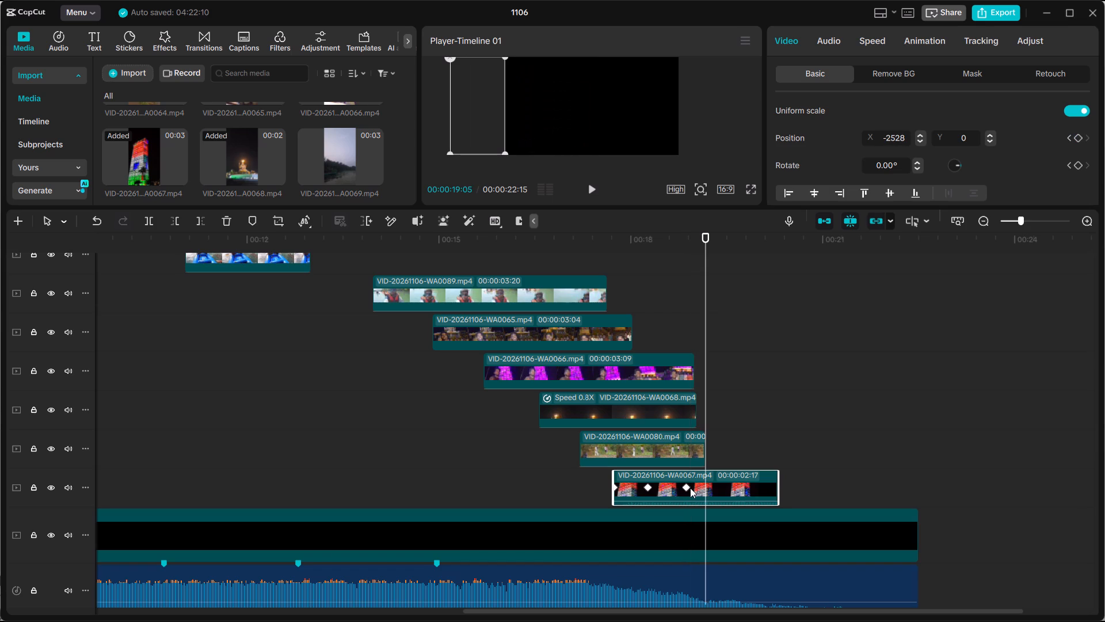
{"action": "left_click_drag", "start_coordinate": [685, 488], "coordinate": [707, 488]}
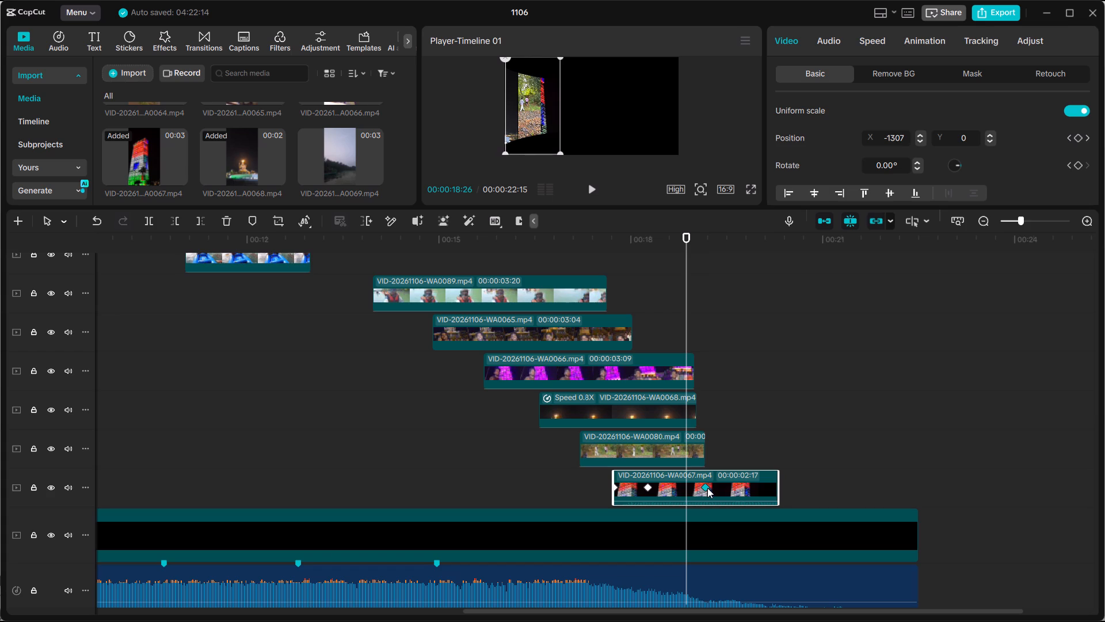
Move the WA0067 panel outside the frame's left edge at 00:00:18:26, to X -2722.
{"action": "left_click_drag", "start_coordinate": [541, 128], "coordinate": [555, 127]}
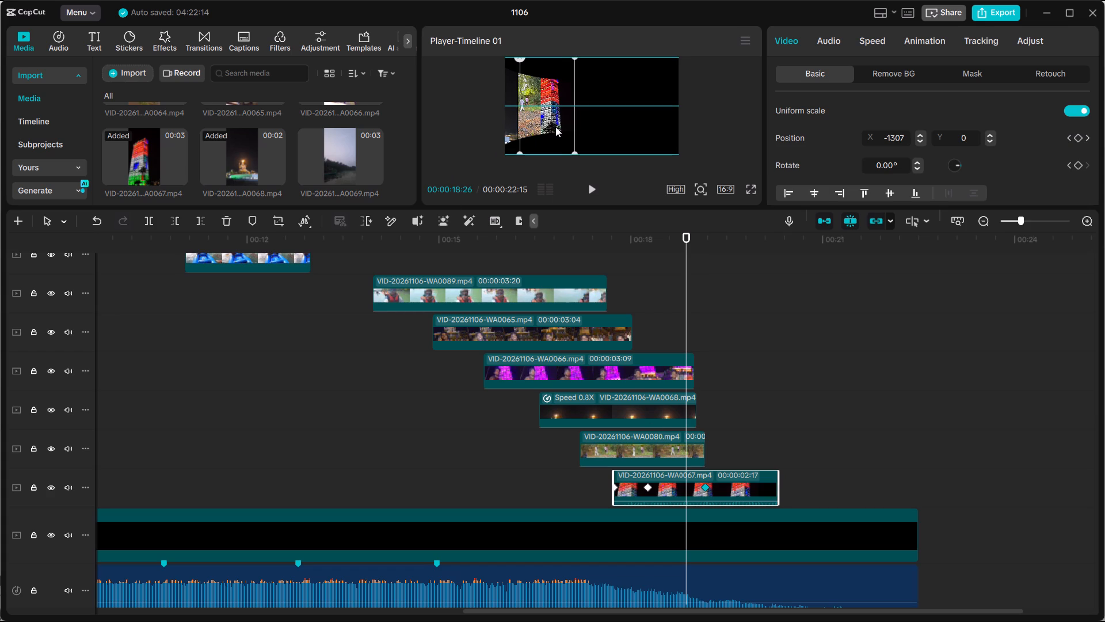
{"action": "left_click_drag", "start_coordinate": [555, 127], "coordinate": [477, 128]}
Play the closing section from 00:00:16:14 to check the WA0067 panel's slide.
{"action": "left_click_drag", "start_coordinate": [611, 242], "coordinate": [530, 243]}
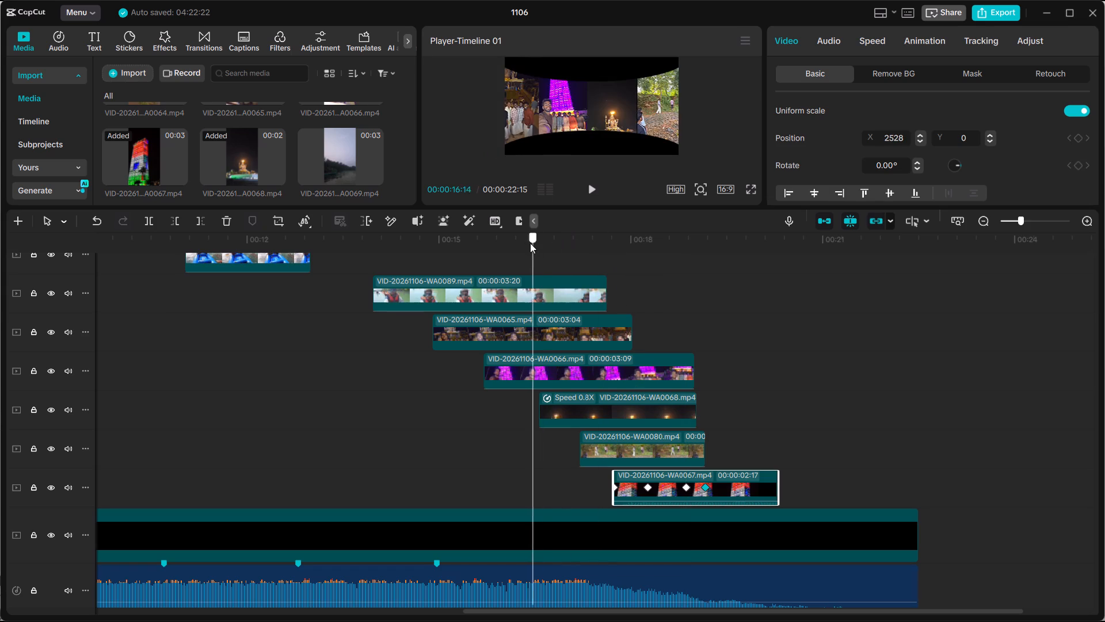
{"action": "left_click_drag", "start_coordinate": [530, 243], "coordinate": [530, 244]}
{"action": "left_click", "coordinate": [589, 189]}
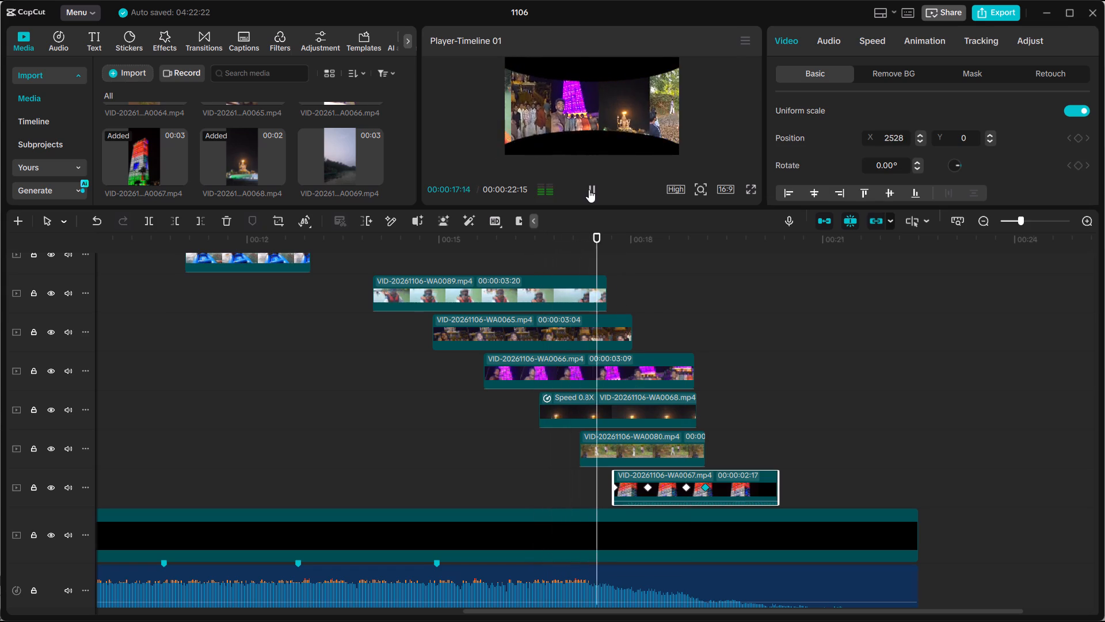
{"action": "left_click", "coordinate": [589, 189]}
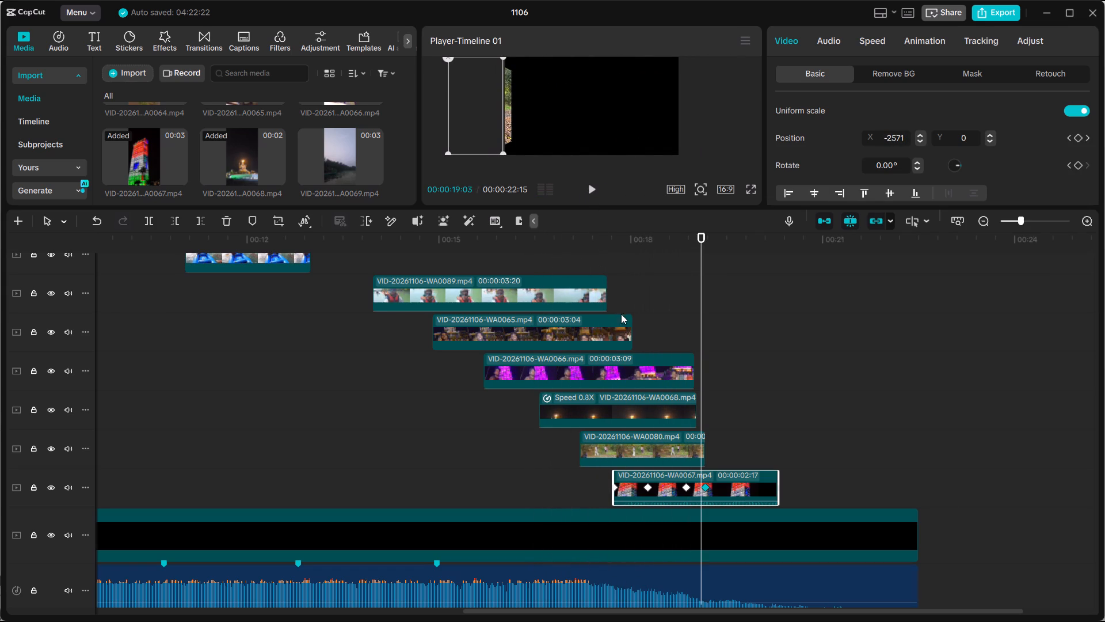
Shift clip WA0067's last keyframe slightly earlier than 00:00:19:05 and delete its keyframe at 00:00:18:26.
{"action": "left_click", "coordinate": [688, 485]}
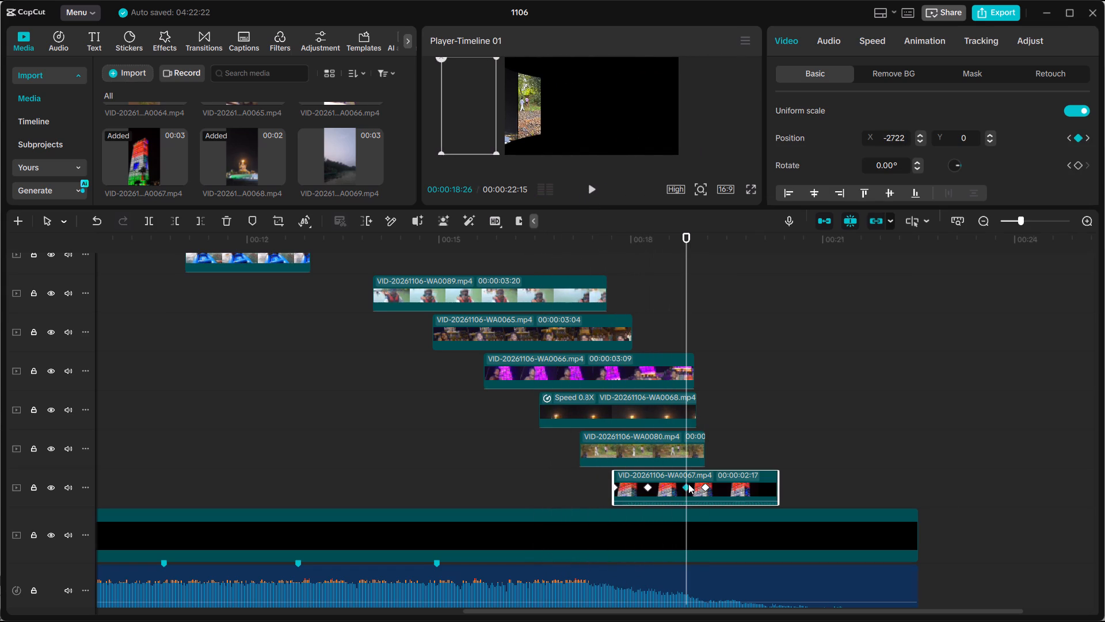
{"action": "left_click", "coordinate": [703, 488]}
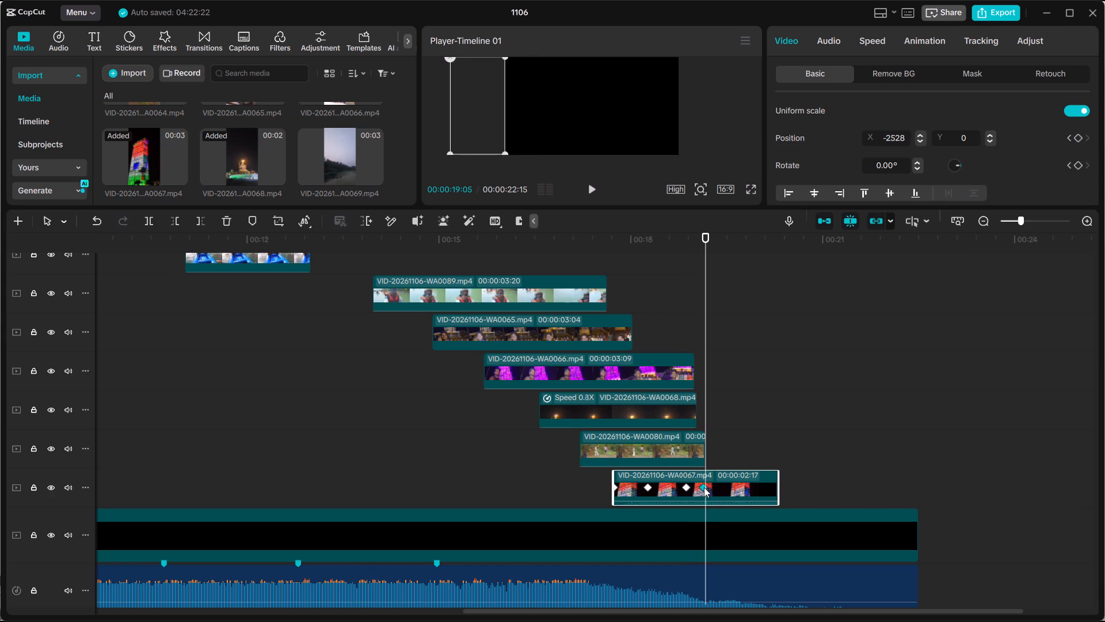
{"action": "left_click", "coordinate": [684, 487]}
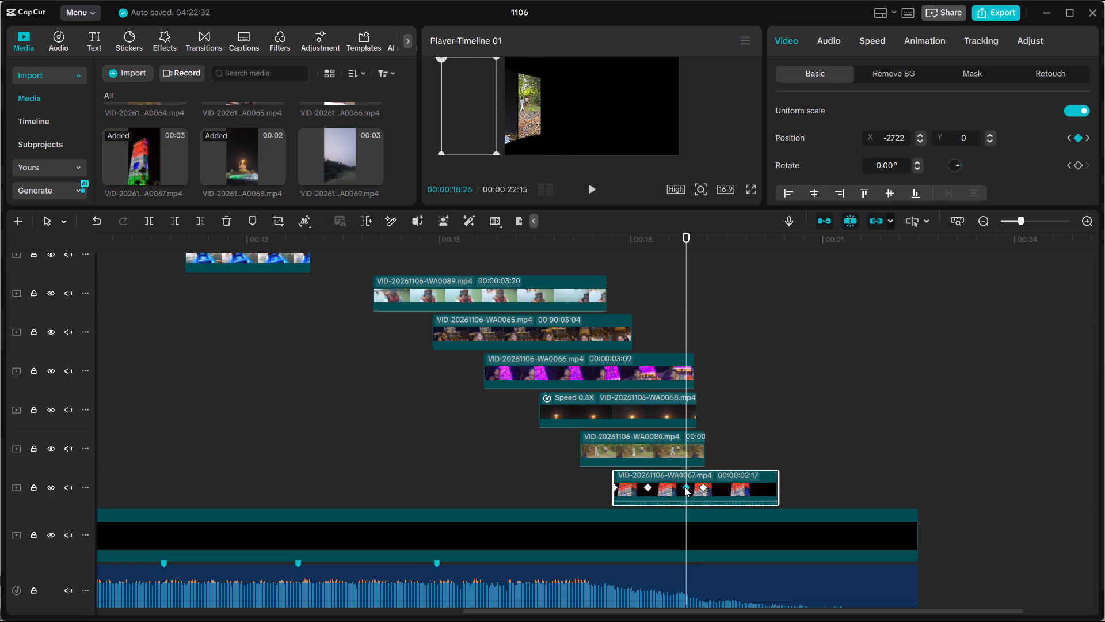
{"action": "key", "text": "Delete"}
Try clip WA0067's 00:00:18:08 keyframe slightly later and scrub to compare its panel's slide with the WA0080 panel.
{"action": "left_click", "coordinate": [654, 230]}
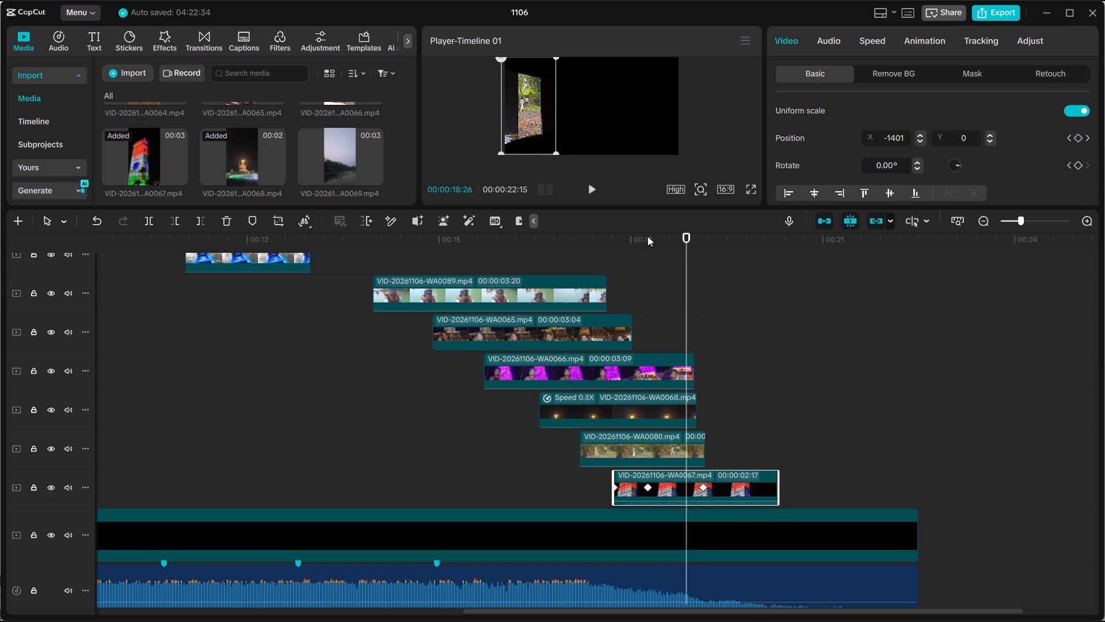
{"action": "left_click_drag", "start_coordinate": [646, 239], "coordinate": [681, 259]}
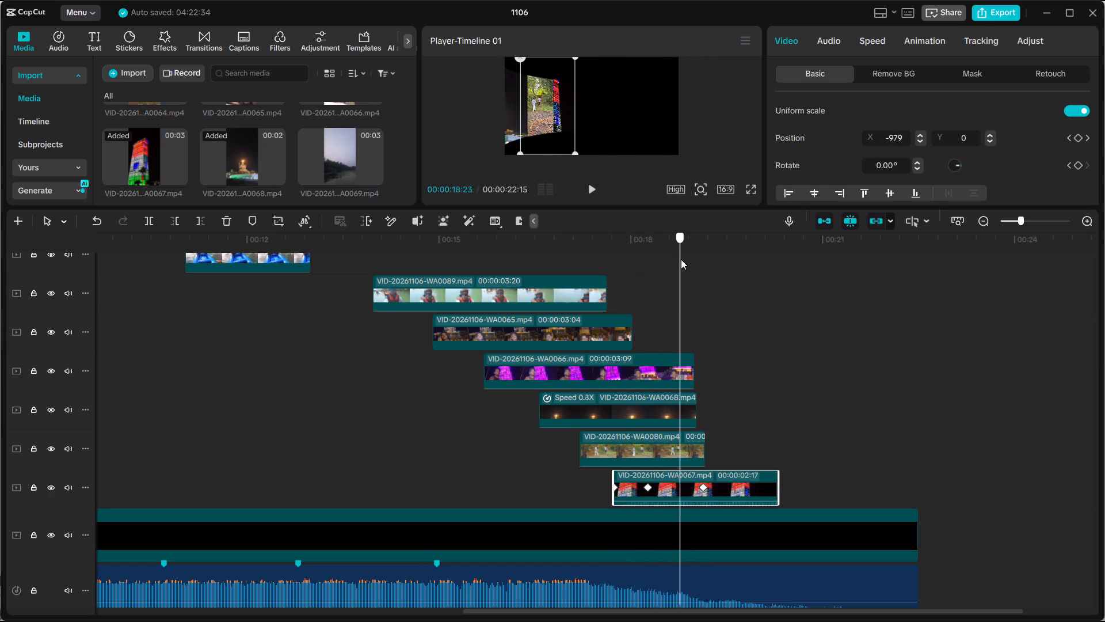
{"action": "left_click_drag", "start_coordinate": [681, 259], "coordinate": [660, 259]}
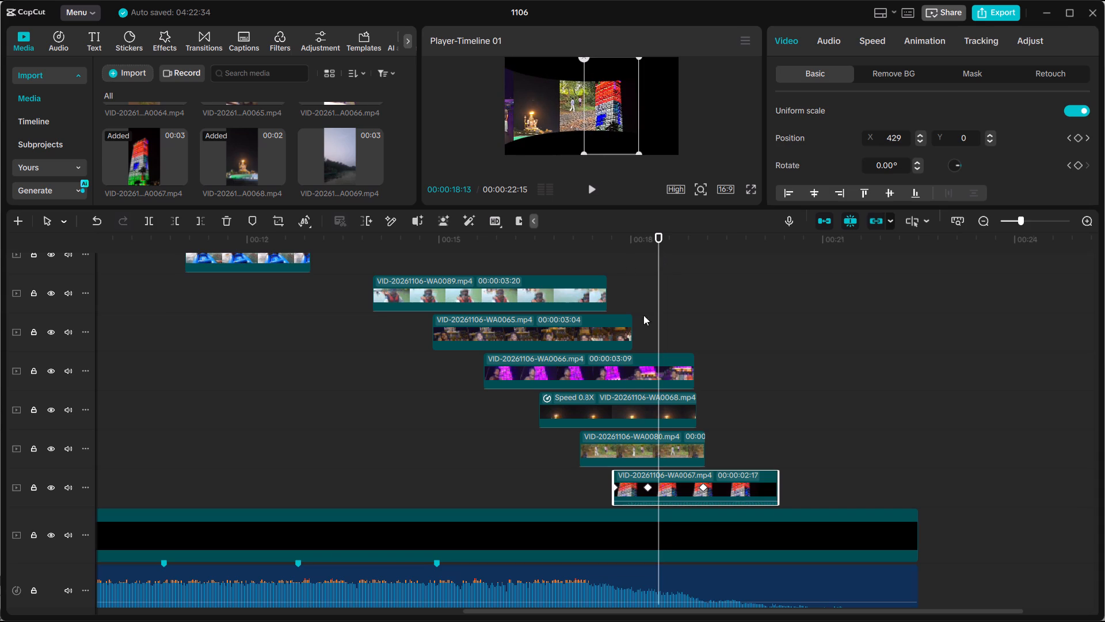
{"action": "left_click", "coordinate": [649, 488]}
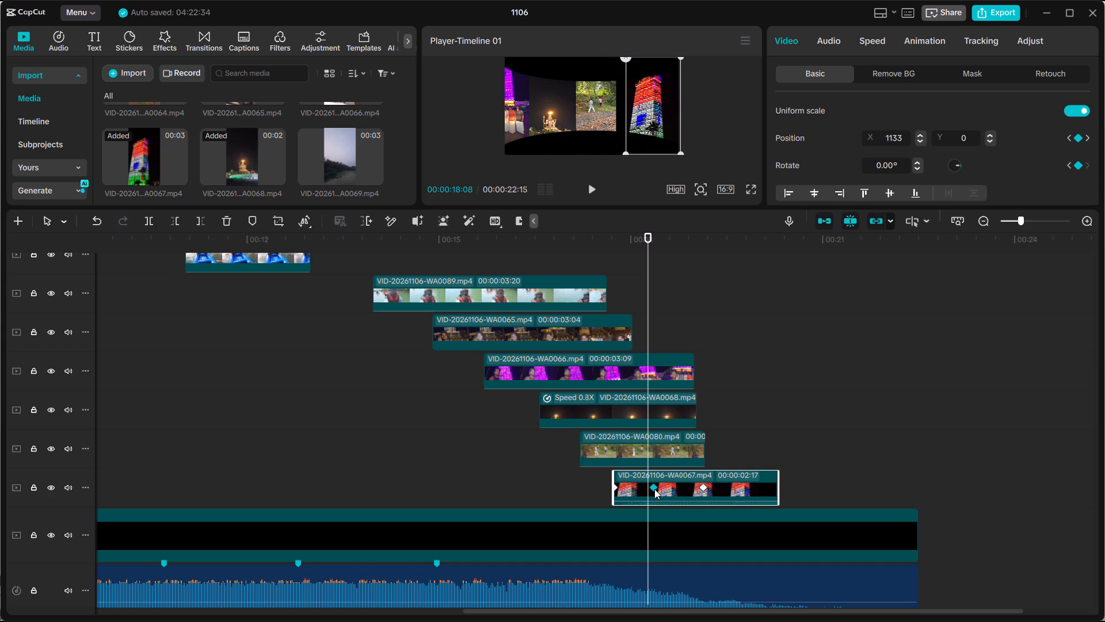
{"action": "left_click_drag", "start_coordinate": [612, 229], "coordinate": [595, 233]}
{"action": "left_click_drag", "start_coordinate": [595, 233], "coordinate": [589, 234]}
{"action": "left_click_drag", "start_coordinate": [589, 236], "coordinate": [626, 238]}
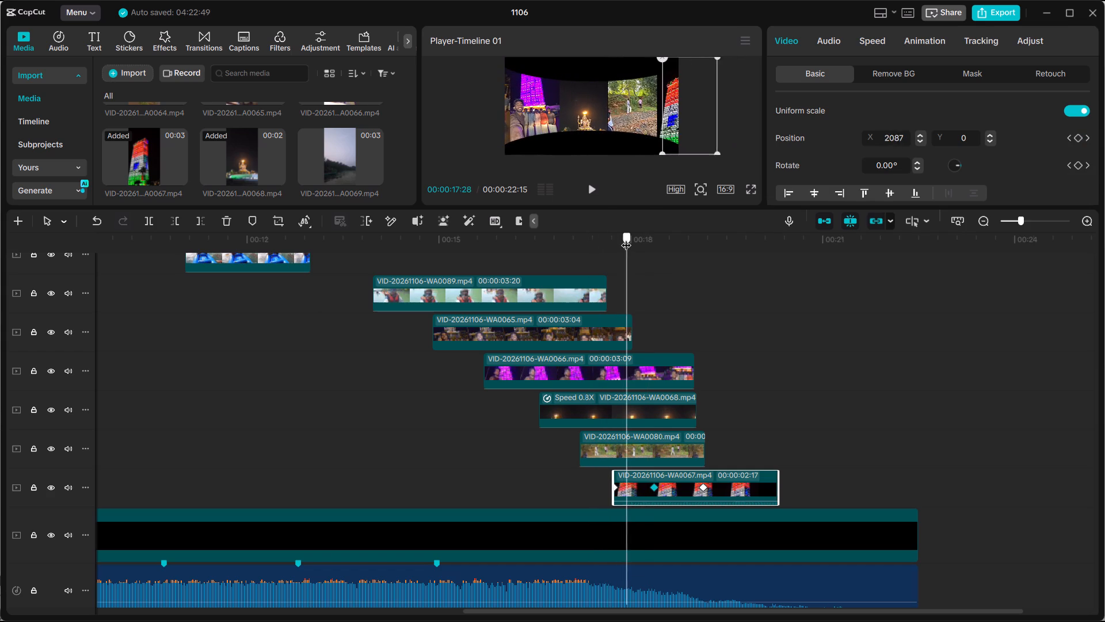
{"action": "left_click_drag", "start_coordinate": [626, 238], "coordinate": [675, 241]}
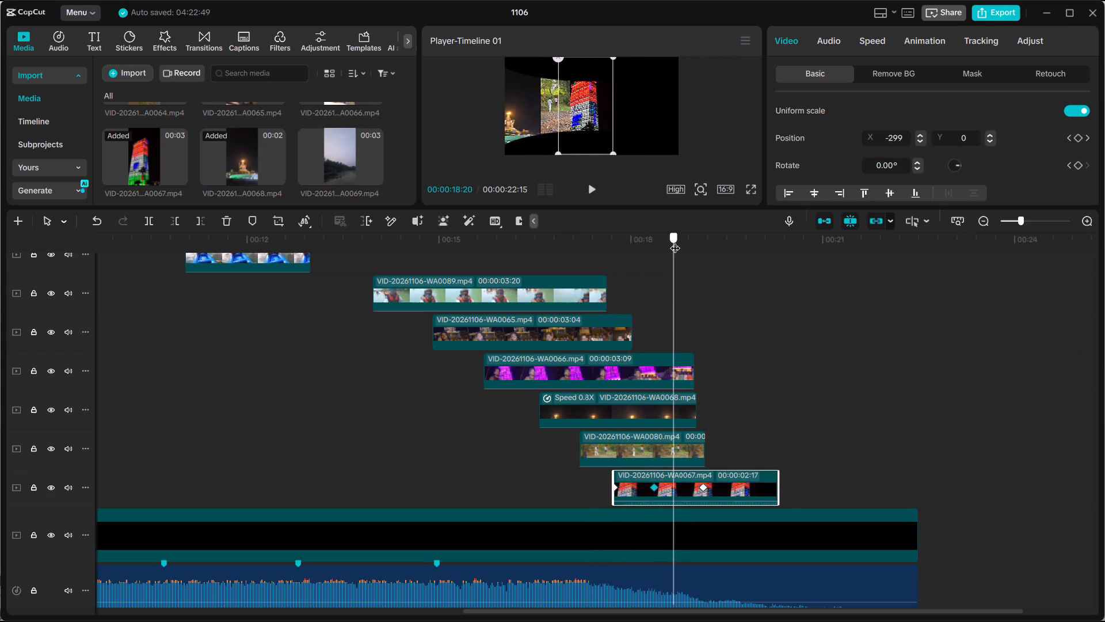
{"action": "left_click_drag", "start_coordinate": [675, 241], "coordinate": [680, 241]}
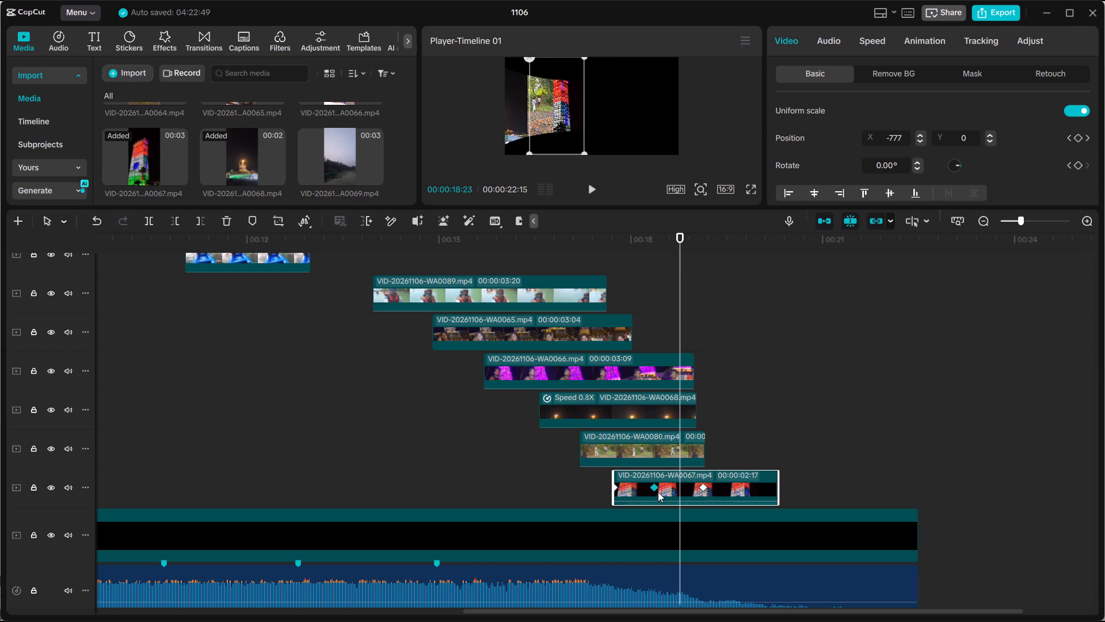
Move clip WA0067's second keyframe to 00:00:18:06 and shift its panel there against the frame's right edge.
{"action": "left_click_drag", "start_coordinate": [655, 486], "coordinate": [642, 486]}
{"action": "left_click_drag", "start_coordinate": [603, 237], "coordinate": [611, 238]}
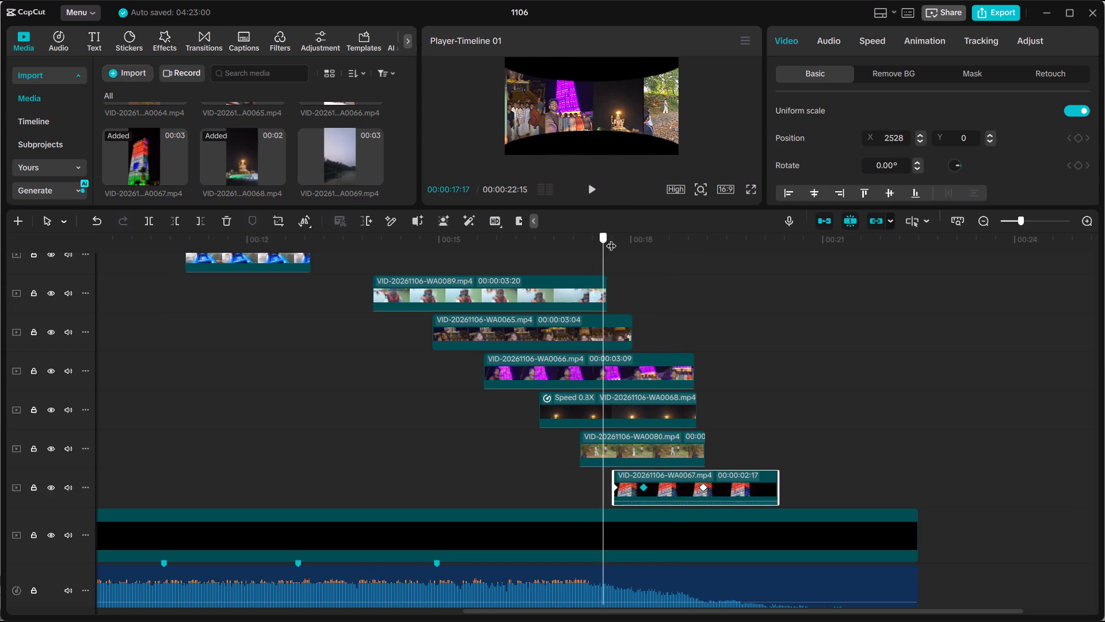
{"action": "left_click_drag", "start_coordinate": [611, 238], "coordinate": [645, 241]}
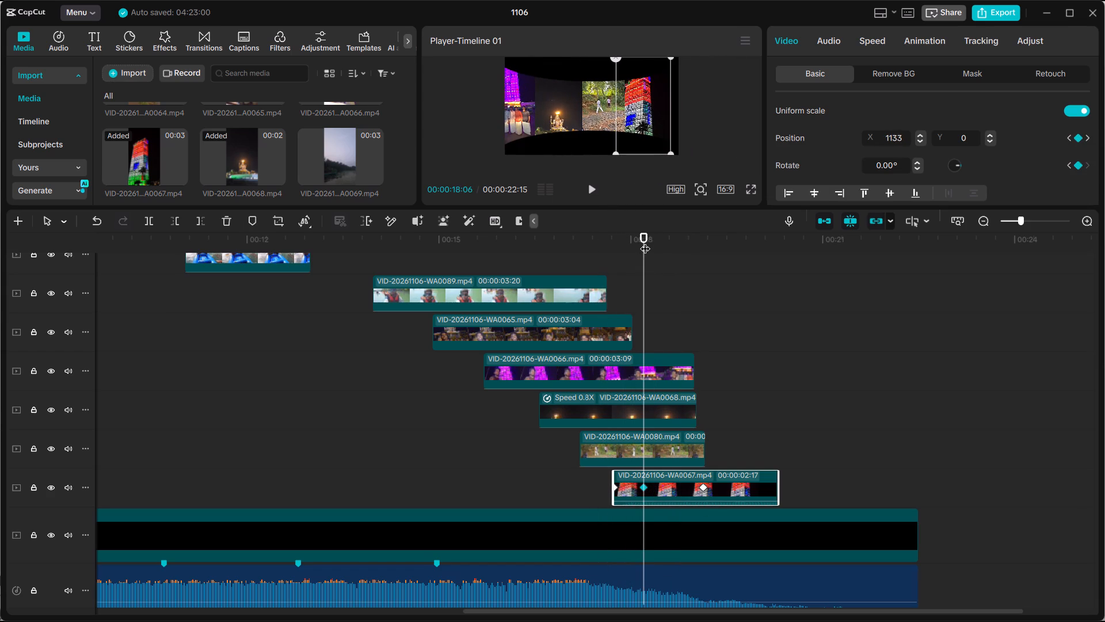
{"action": "left_click_drag", "start_coordinate": [641, 96], "coordinate": [650, 99]}
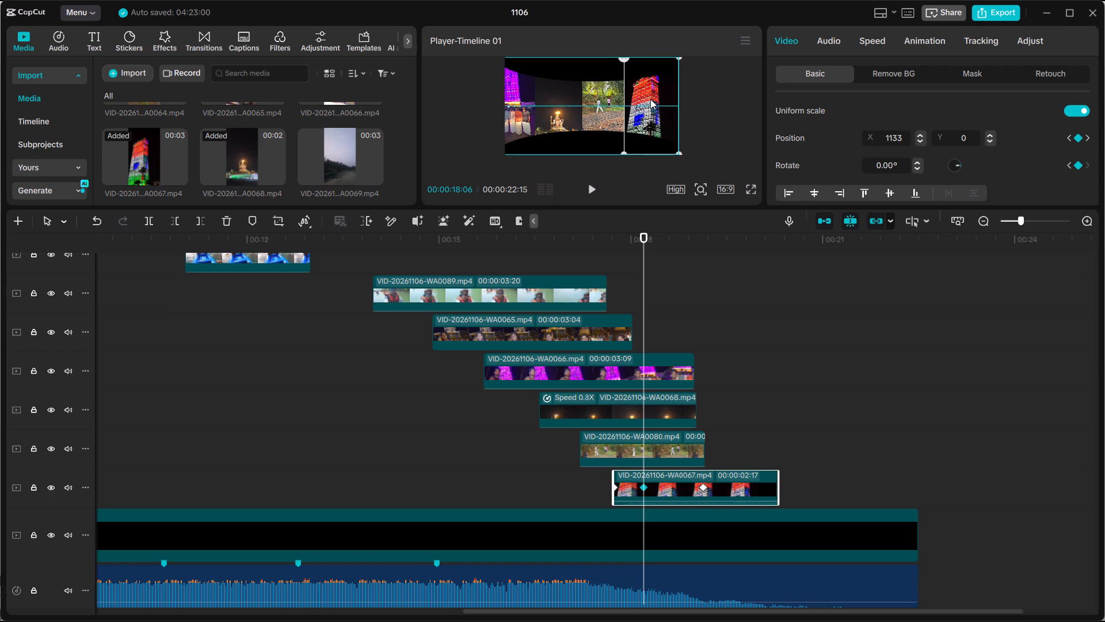
{"action": "left_click_drag", "start_coordinate": [650, 99], "coordinate": [650, 99]}
Add a position keyframe to clip WA0067 at 00:00:18:19 and move its panel to X 0, clear of the WA0080 panel.
{"action": "left_click_drag", "start_coordinate": [639, 231], "coordinate": [619, 232]}
{"action": "left_click_drag", "start_coordinate": [626, 238], "coordinate": [658, 242]}
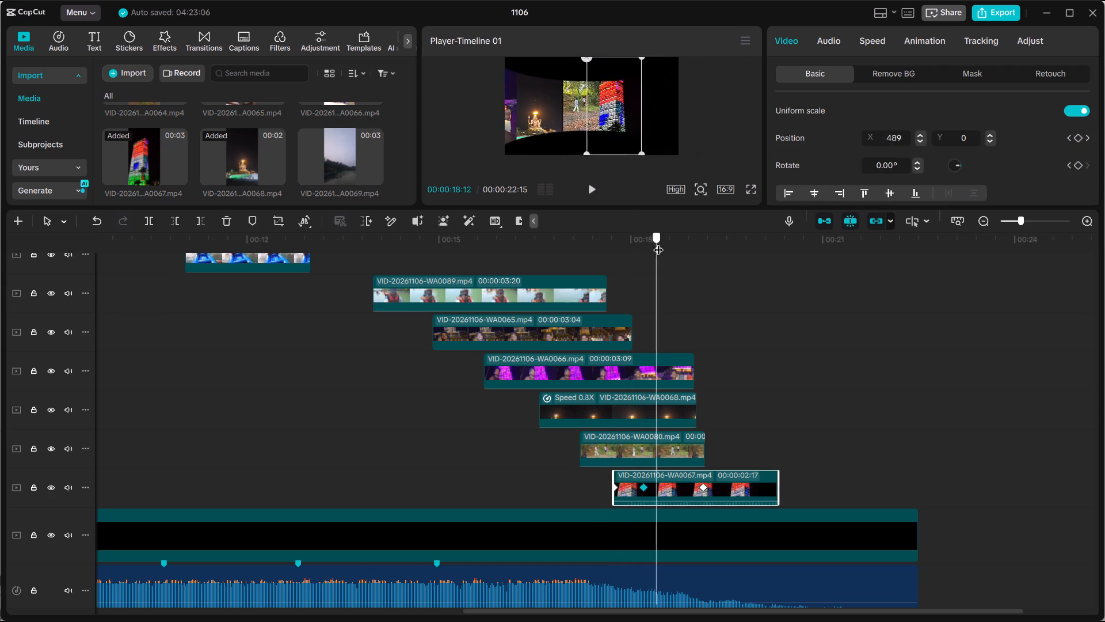
{"action": "left_click_drag", "start_coordinate": [658, 242], "coordinate": [672, 244]}
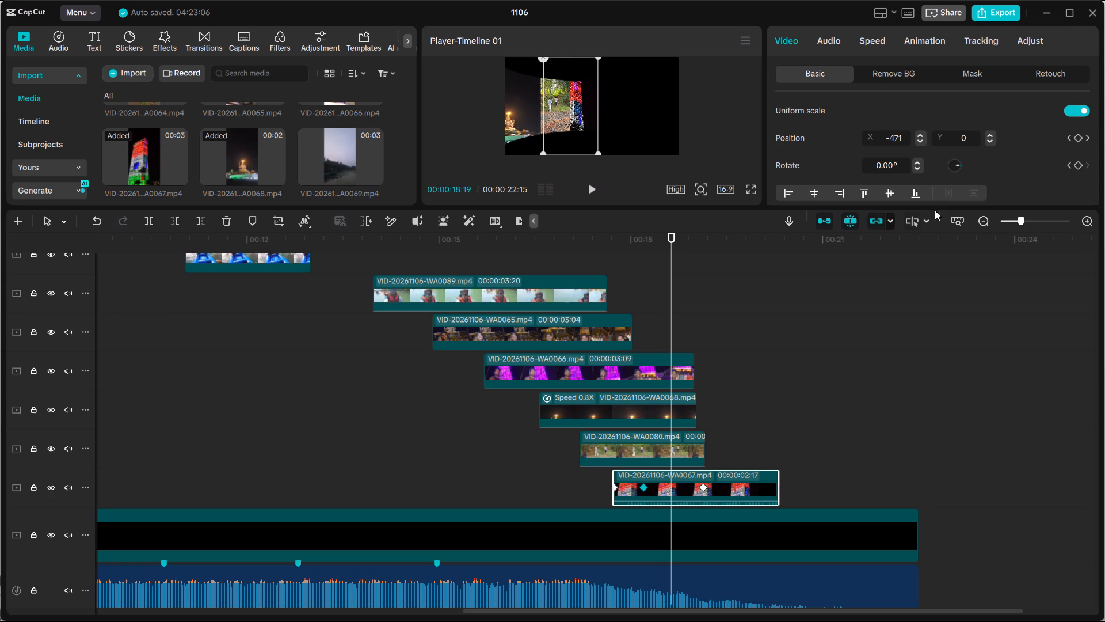
{"action": "left_click", "coordinate": [1081, 137]}
{"action": "left_click_drag", "start_coordinate": [582, 126], "coordinate": [599, 126]}
{"action": "left_click_drag", "start_coordinate": [599, 126], "coordinate": [620, 126]}
{"action": "left_click_drag", "start_coordinate": [568, 119], "coordinate": [576, 117]}
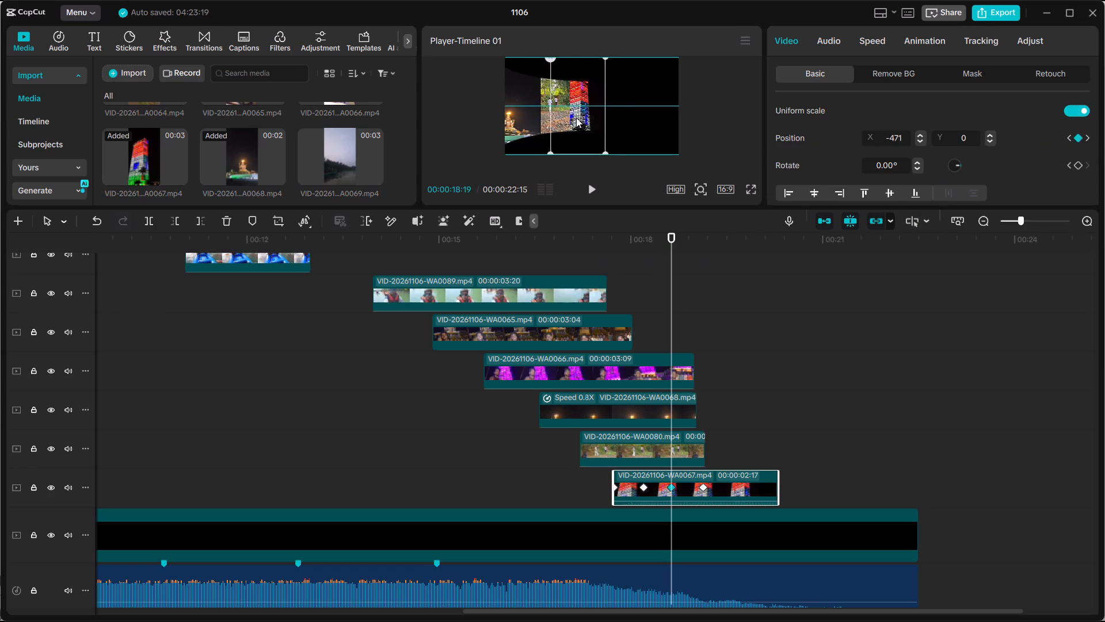
{"action": "left_click_drag", "start_coordinate": [576, 117], "coordinate": [592, 117]}
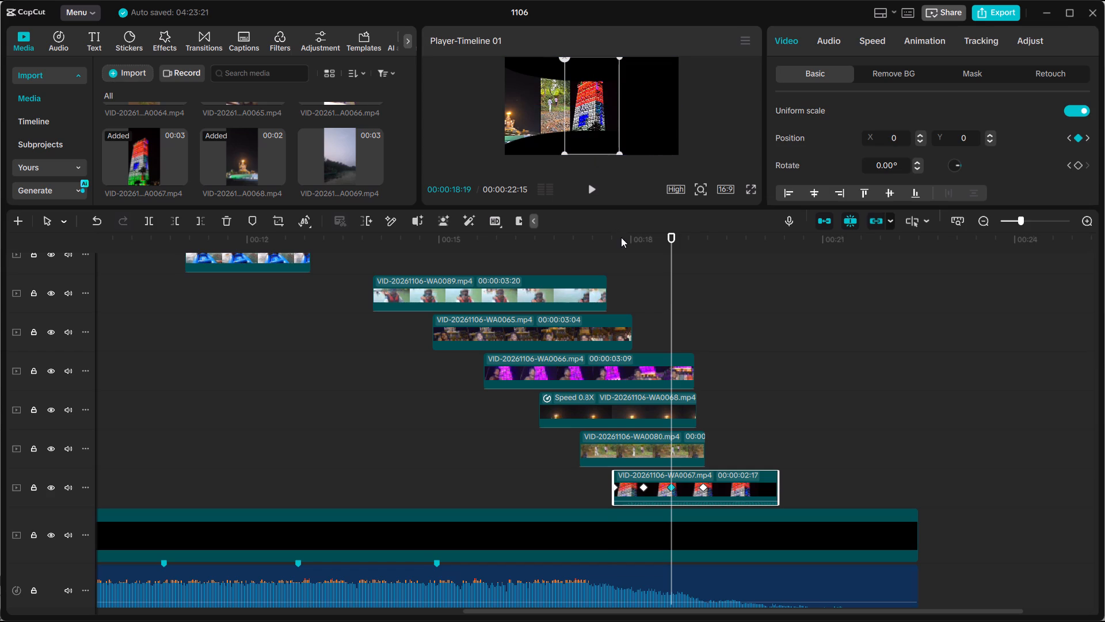
Move clip WA0067's panel to X -1312, against the frame's left edge, at its 00:00:19:04 keyframe and play back the slide.
{"action": "left_click_drag", "start_coordinate": [622, 238], "coordinate": [653, 242]}
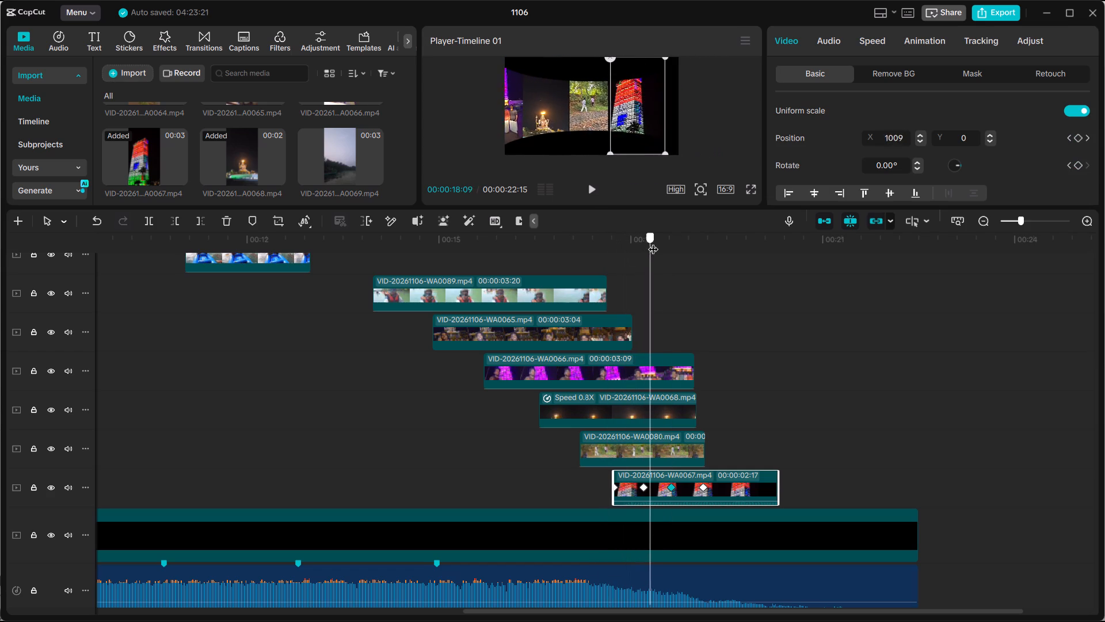
{"action": "left_click_drag", "start_coordinate": [653, 242], "coordinate": [701, 245]}
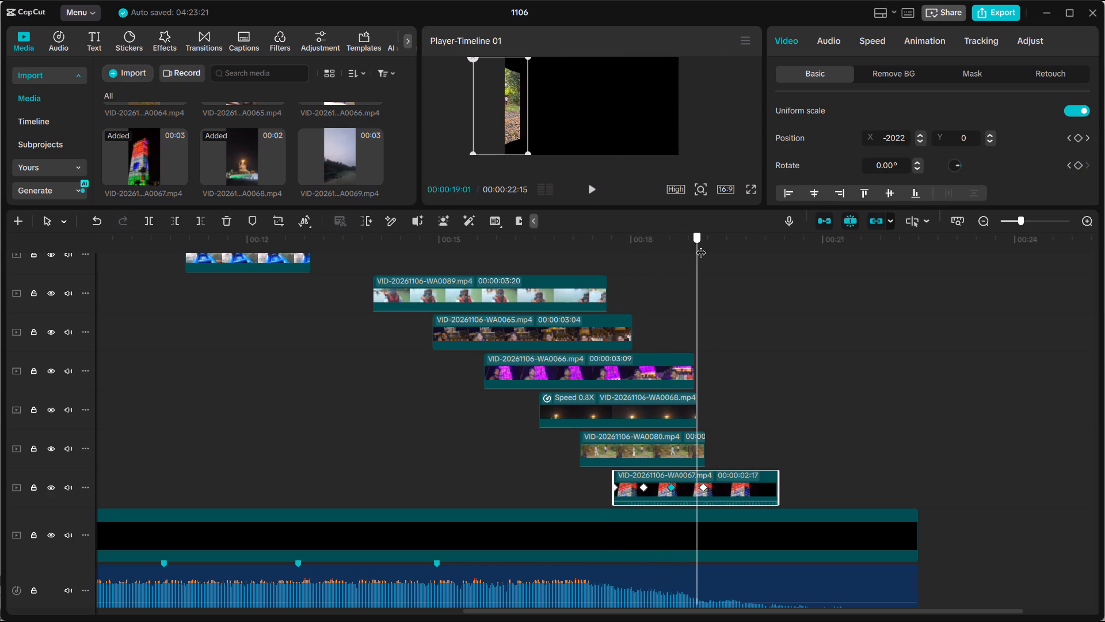
{"action": "left_click_drag", "start_coordinate": [701, 245], "coordinate": [700, 246]}
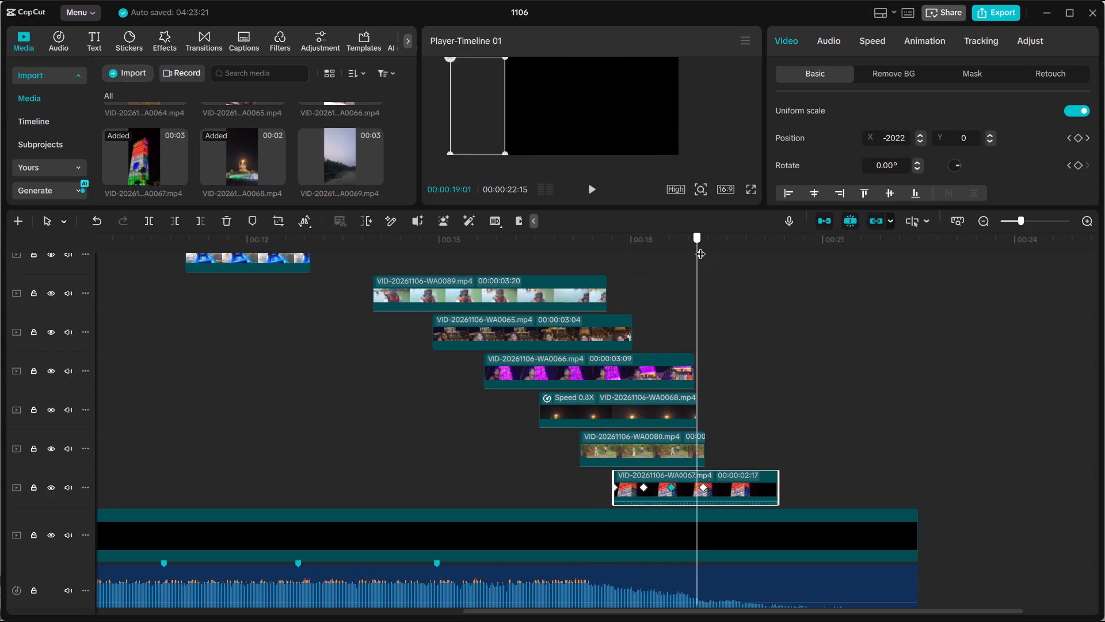
{"action": "left_click_drag", "start_coordinate": [700, 246], "coordinate": [704, 248]}
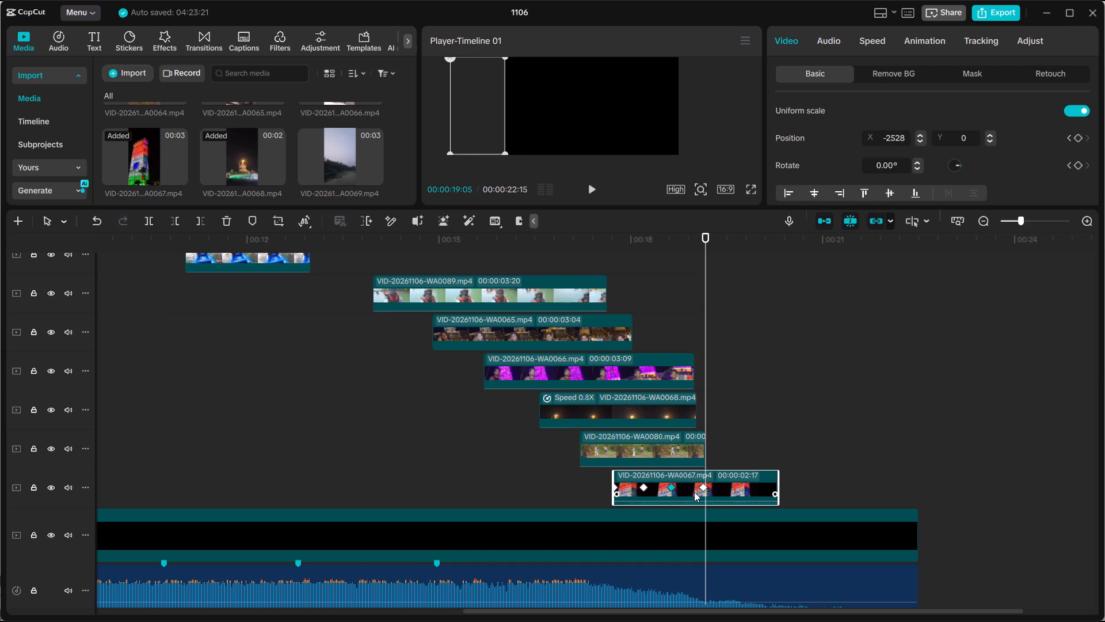
{"action": "left_click", "coordinate": [703, 483]}
{"action": "left_click_drag", "start_coordinate": [475, 124], "coordinate": [528, 122]}
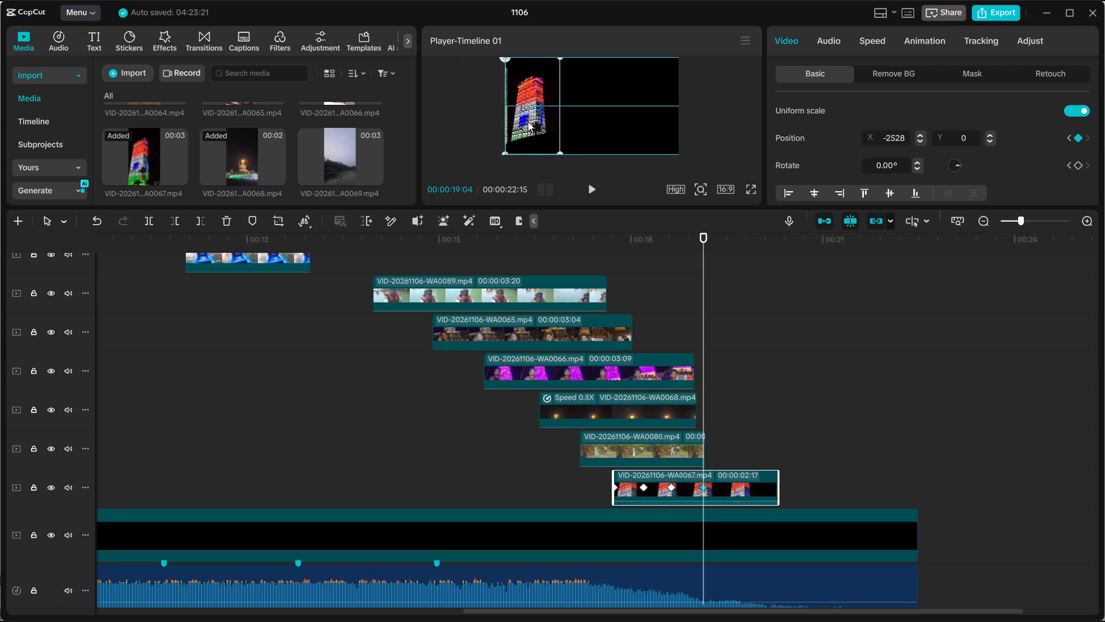
{"action": "left_click_drag", "start_coordinate": [528, 122], "coordinate": [527, 122]}
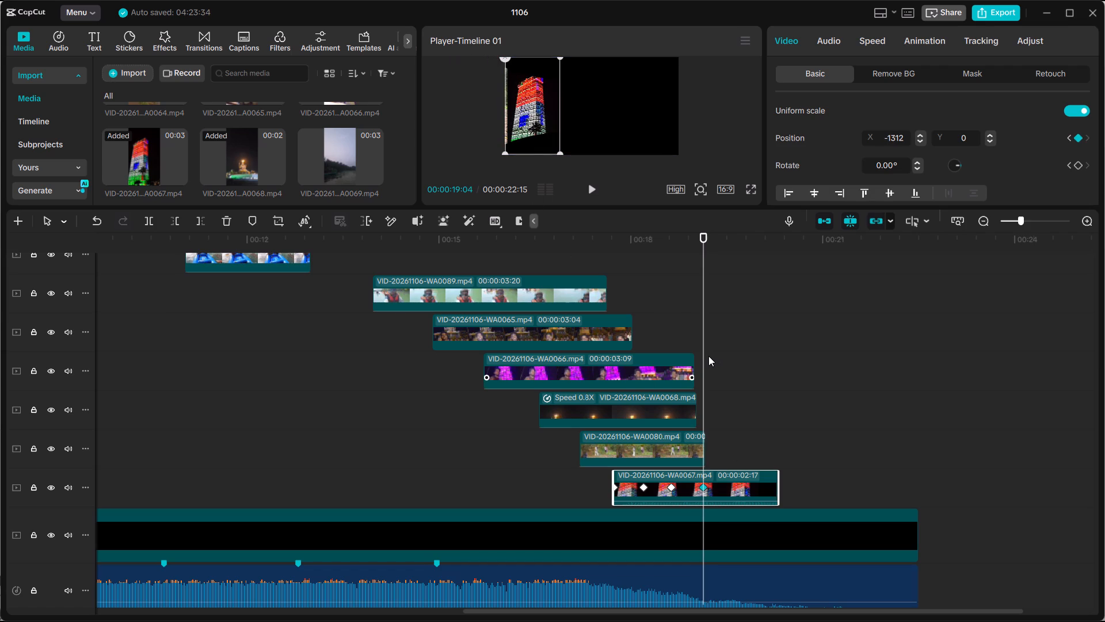
{"action": "left_click_drag", "start_coordinate": [699, 352], "coordinate": [616, 352]}
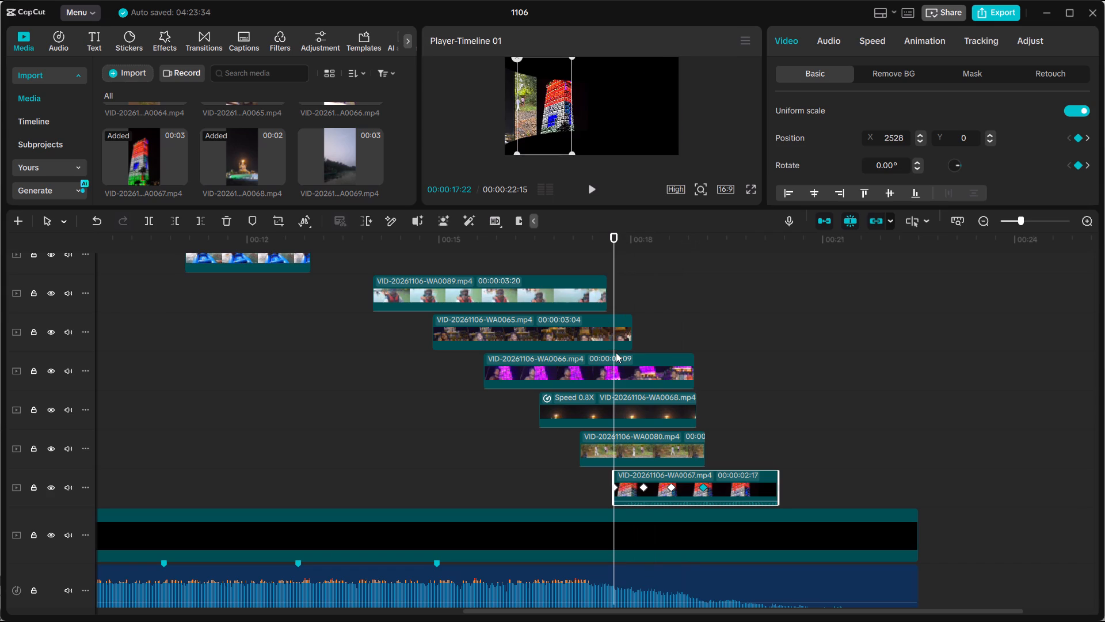
{"action": "left_click", "coordinate": [588, 181]}
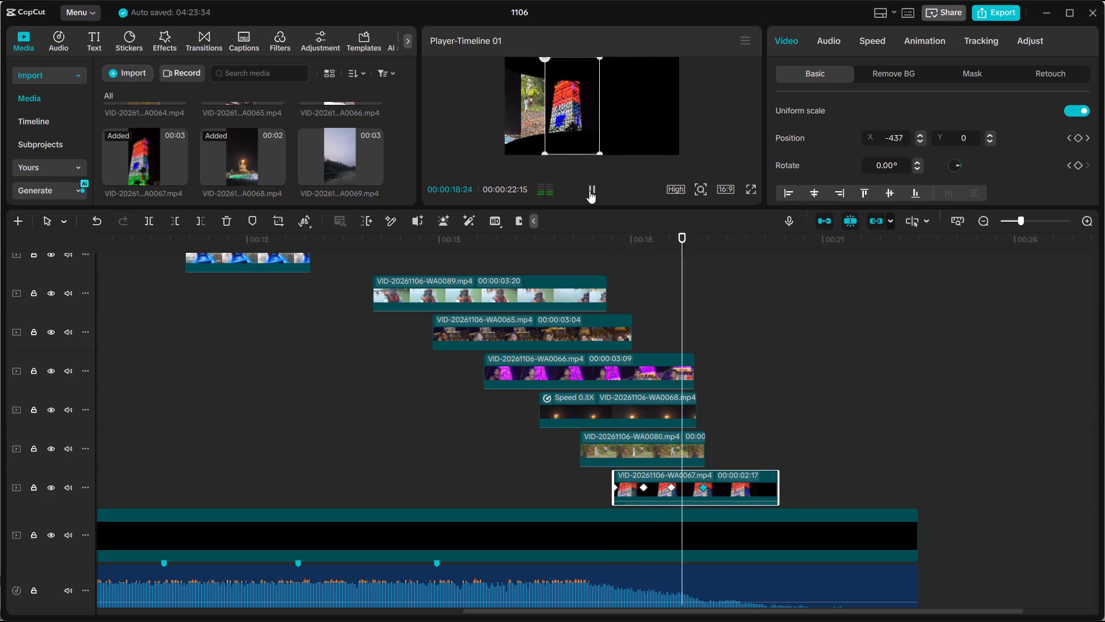
{"action": "left_click", "coordinate": [589, 191]}
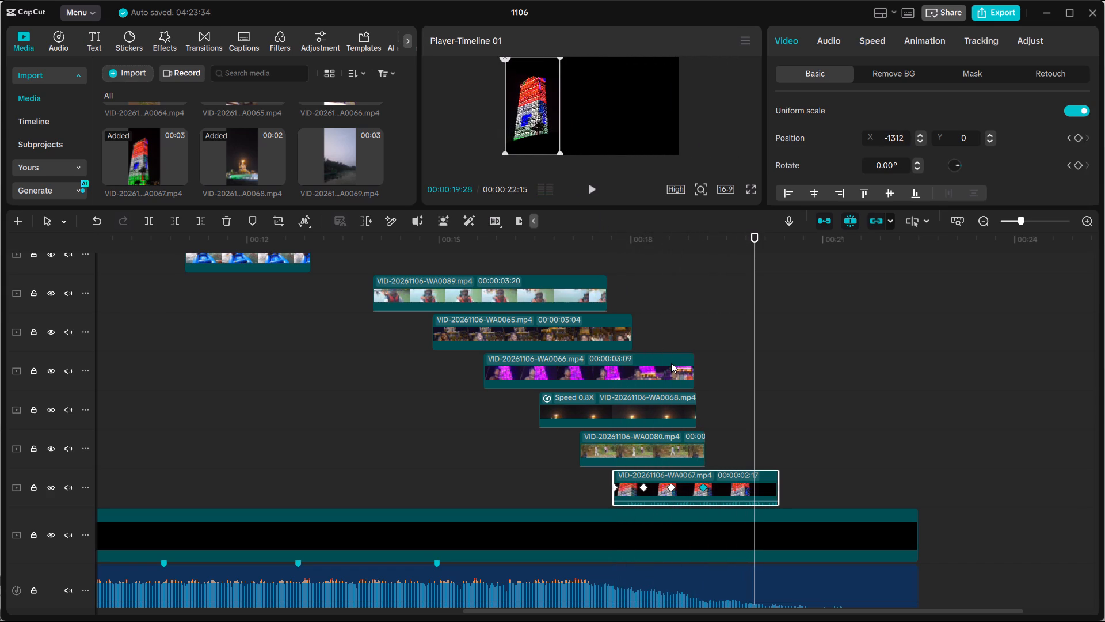
Add position and transform keyframes to clip WA0067 at 00:00:19:15 and move its panel off the frame's left side to X -2631, Y 87.
{"action": "left_click_drag", "start_coordinate": [753, 457], "coordinate": [726, 454]}
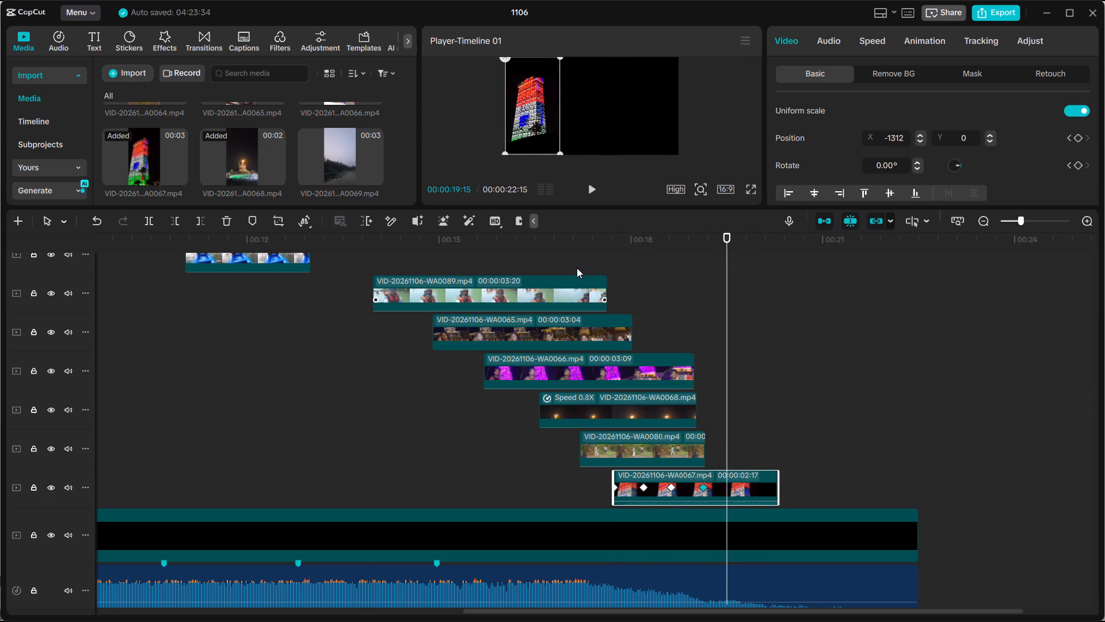
{"action": "left_click", "coordinate": [1078, 140]}
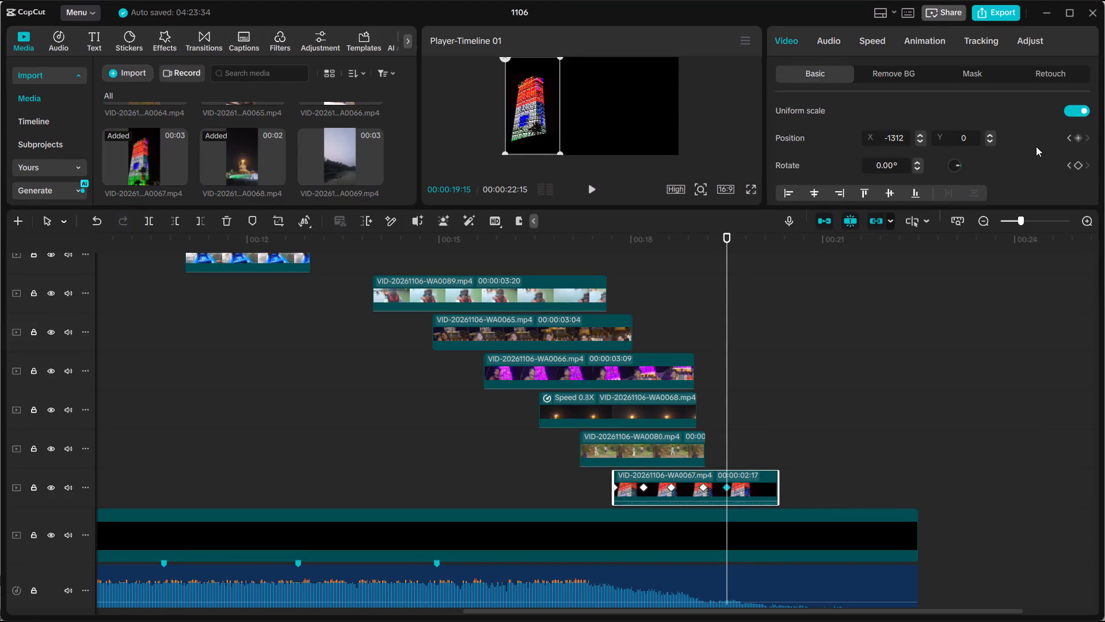
{"action": "scroll", "coordinate": [1028, 159], "scroll_direction": "up", "scroll_amount": 2}
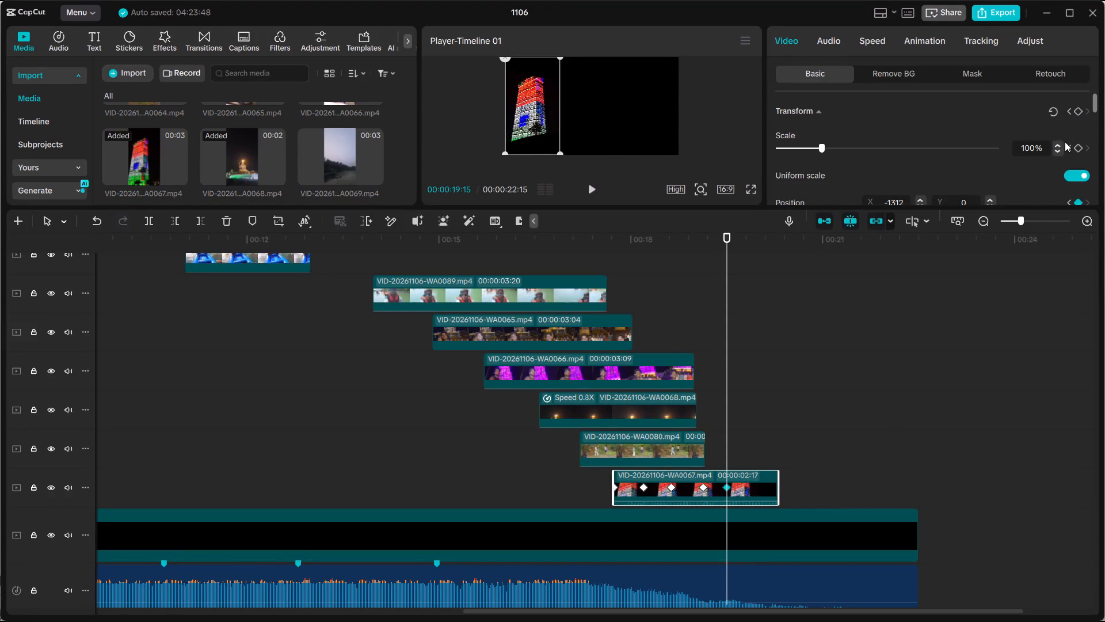
{"action": "left_click", "coordinate": [1075, 113]}
{"action": "left_click_drag", "start_coordinate": [536, 119], "coordinate": [421, 133]}
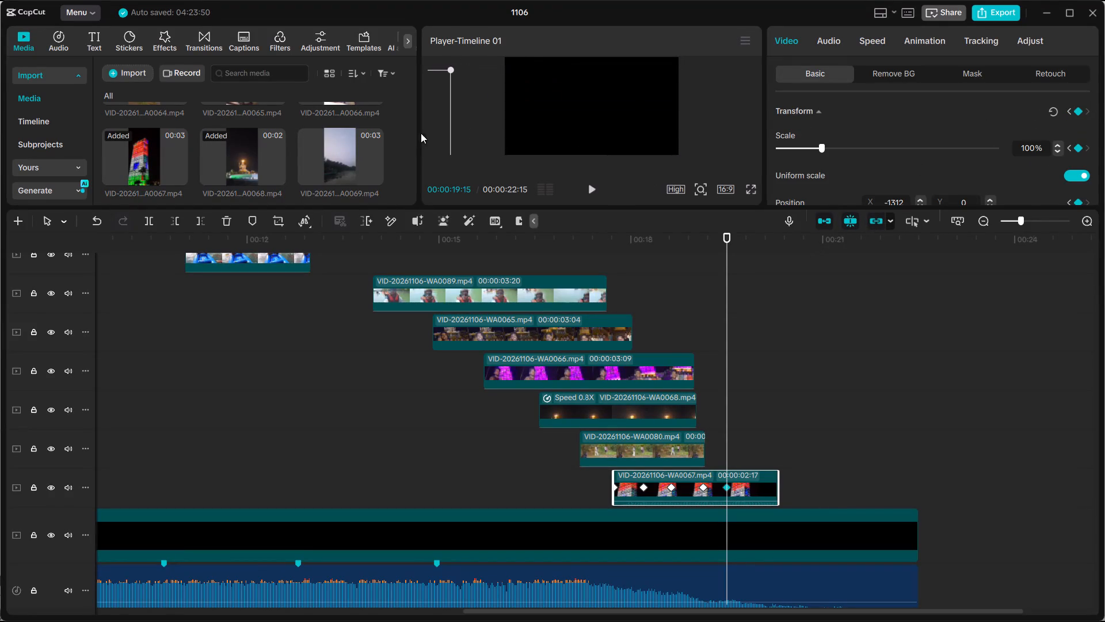
{"action": "left_click_drag", "start_coordinate": [421, 133], "coordinate": [477, 122]}
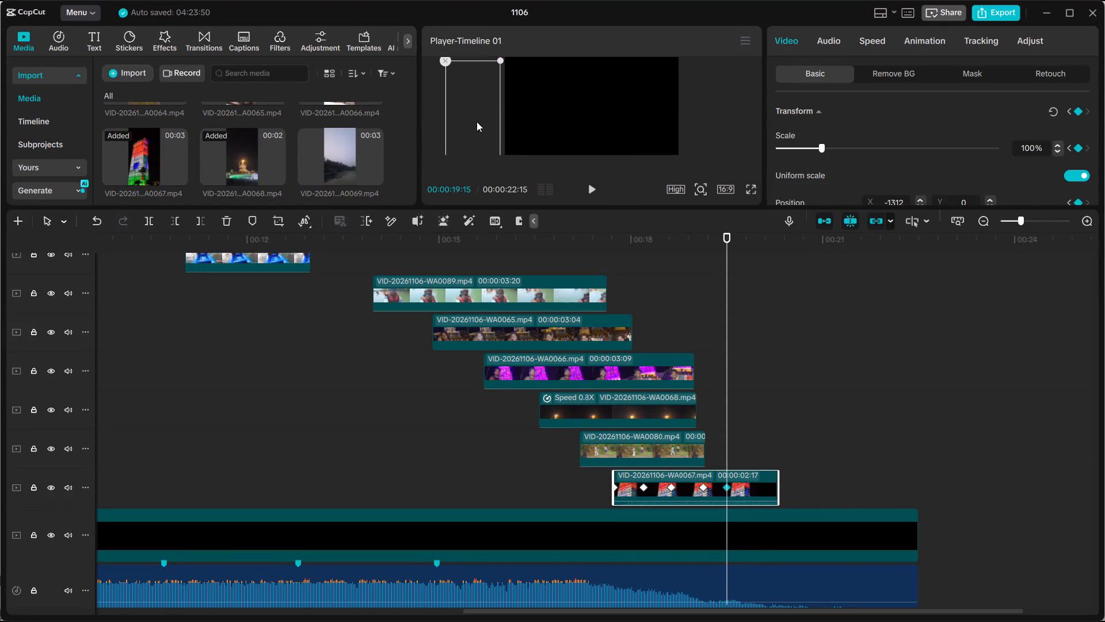
{"action": "left_click_drag", "start_coordinate": [477, 122], "coordinate": [477, 115]}
Scrub through the ending to check clip WA0067's panel exit, and return to the timeline's start and upper tracks.
{"action": "left_click_drag", "start_coordinate": [634, 240], "coordinate": [596, 240]}
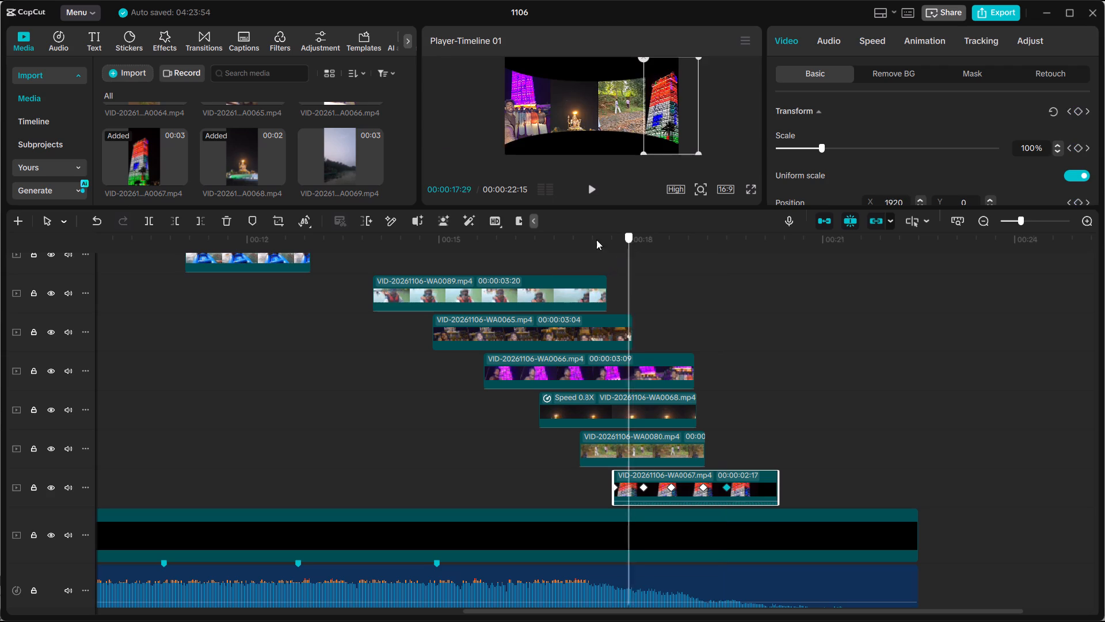
{"action": "left_click_drag", "start_coordinate": [596, 240], "coordinate": [698, 245]}
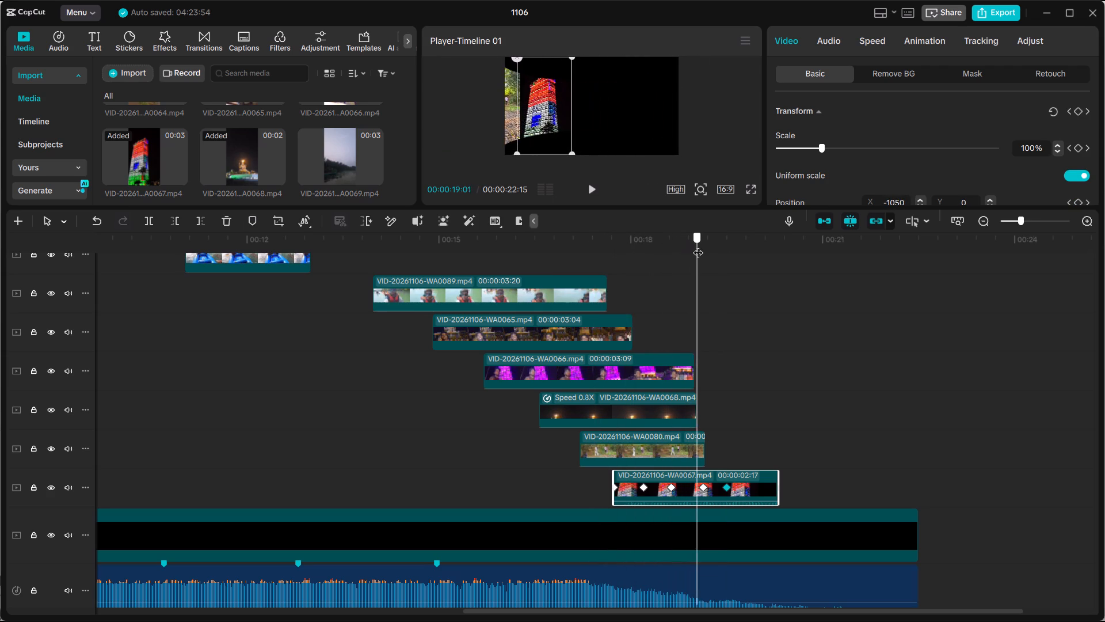
{"action": "left_click_drag", "start_coordinate": [698, 245], "coordinate": [751, 256]}
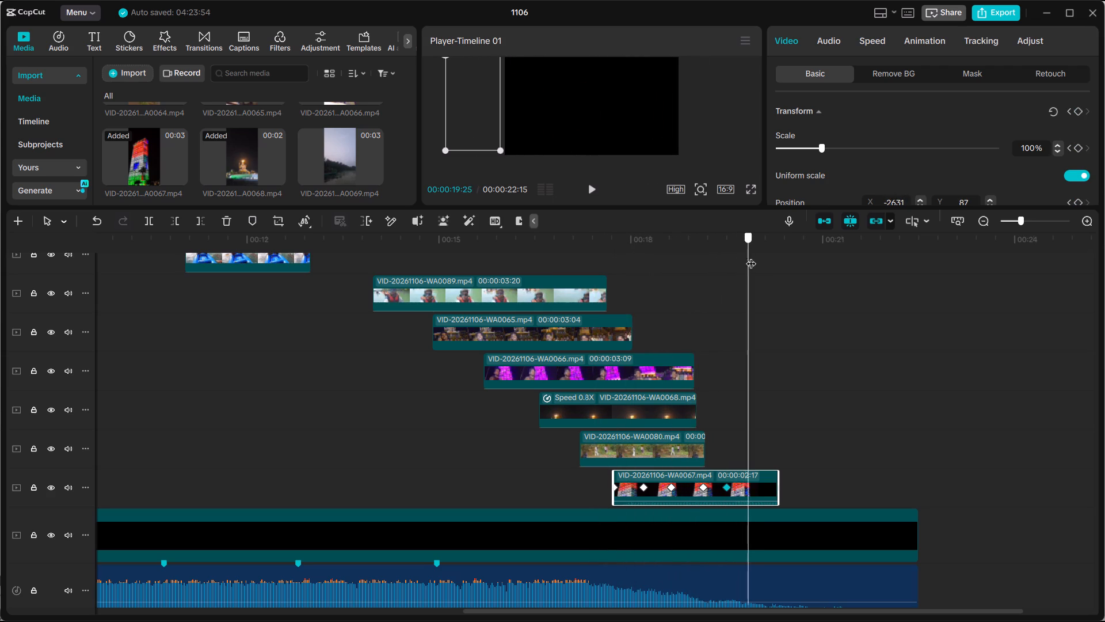
{"action": "left_click_drag", "start_coordinate": [751, 256], "coordinate": [802, 264]}
{"action": "scroll", "coordinate": [830, 324], "scroll_direction": "down", "scroll_amount": 3}
{"action": "scroll", "coordinate": [609, 350], "scroll_direction": "down", "scroll_amount": 5}
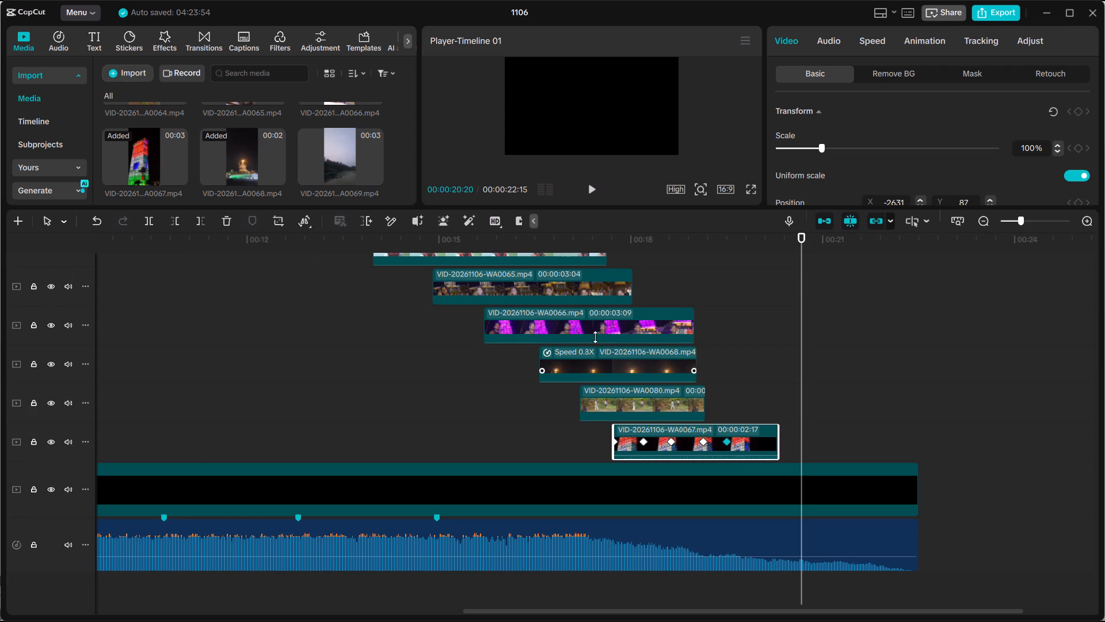
{"action": "left_click_drag", "start_coordinate": [599, 234], "coordinate": [0, 340]}
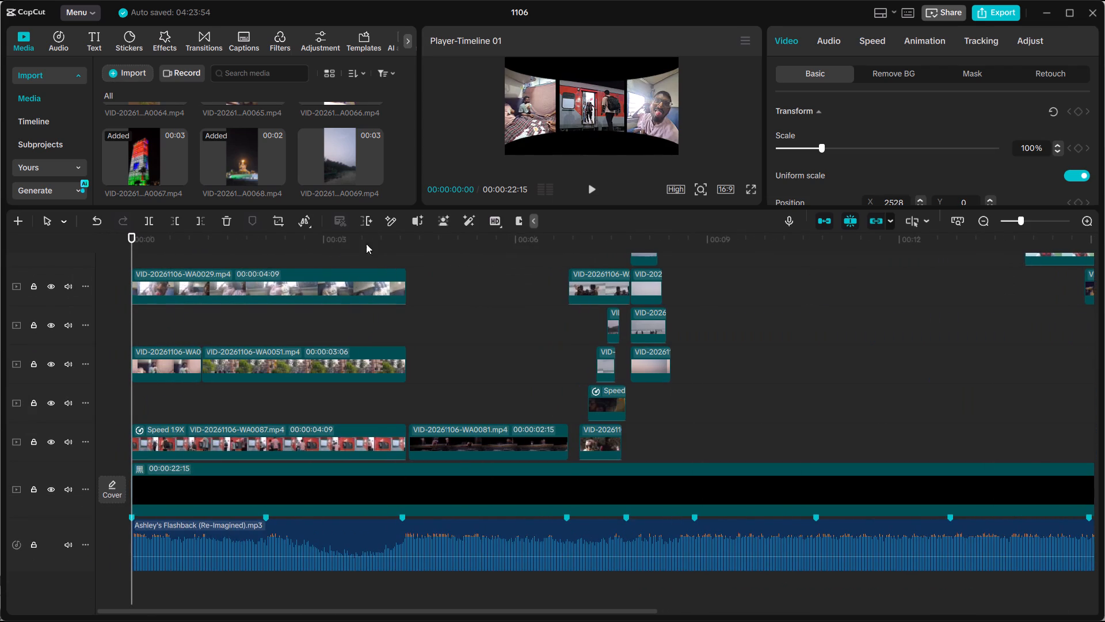
{"action": "scroll", "coordinate": [558, 350], "scroll_direction": "up", "scroll_amount": 19}
{"action": "scroll", "coordinate": [558, 352], "scroll_direction": "up", "scroll_amount": 7}
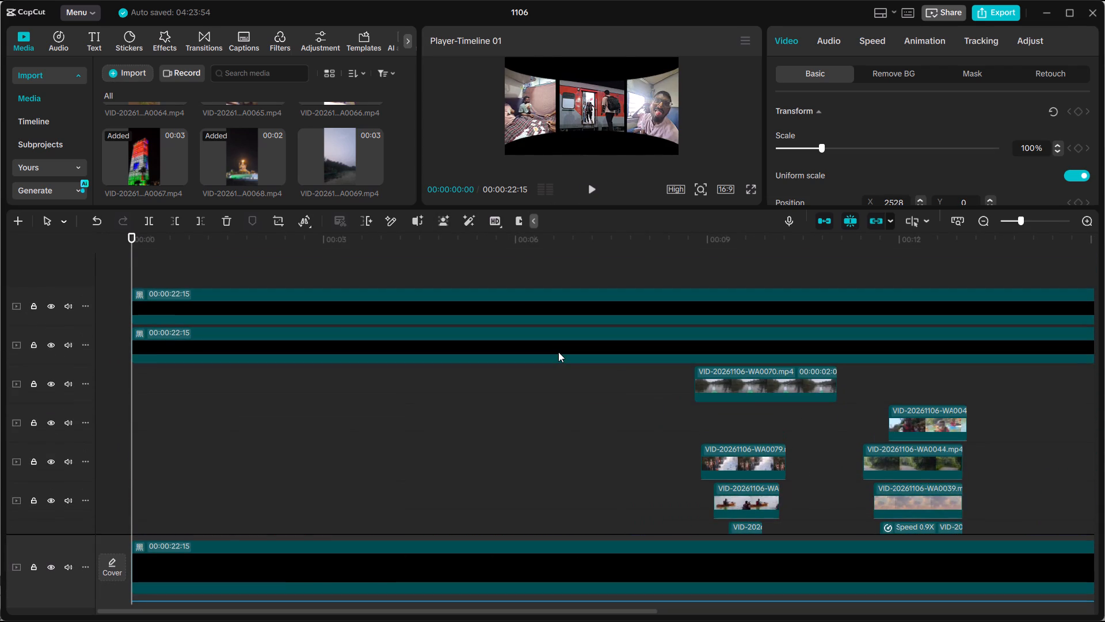
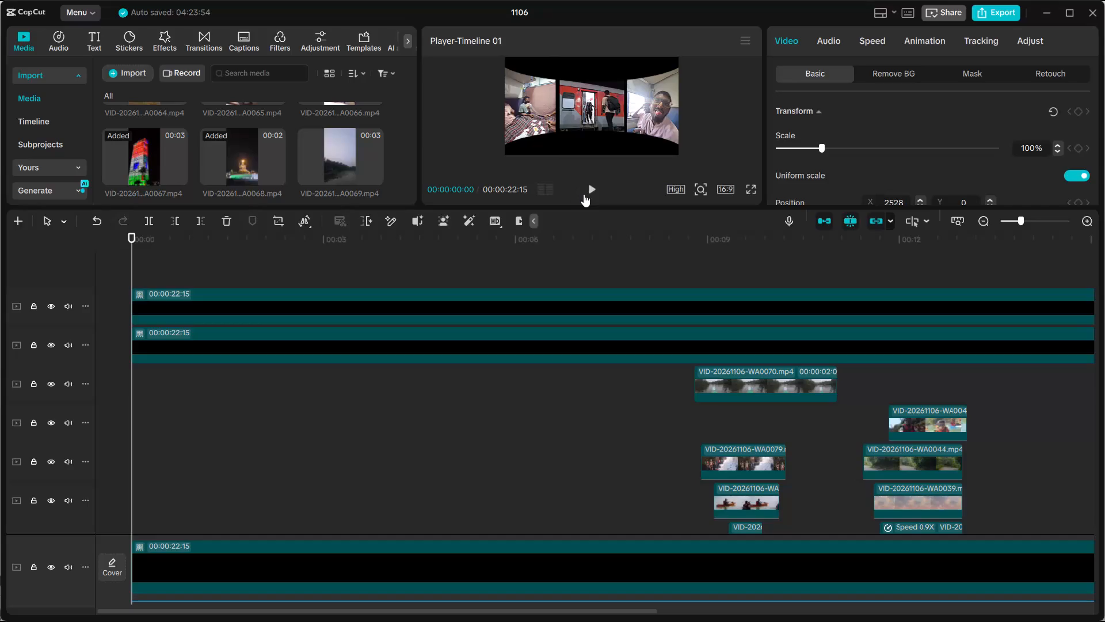
Play the video montage from the beginning through to its closing seconds to review it.
{"action": "left_click", "coordinate": [589, 194]}
{"action": "left_click", "coordinate": [589, 194]}
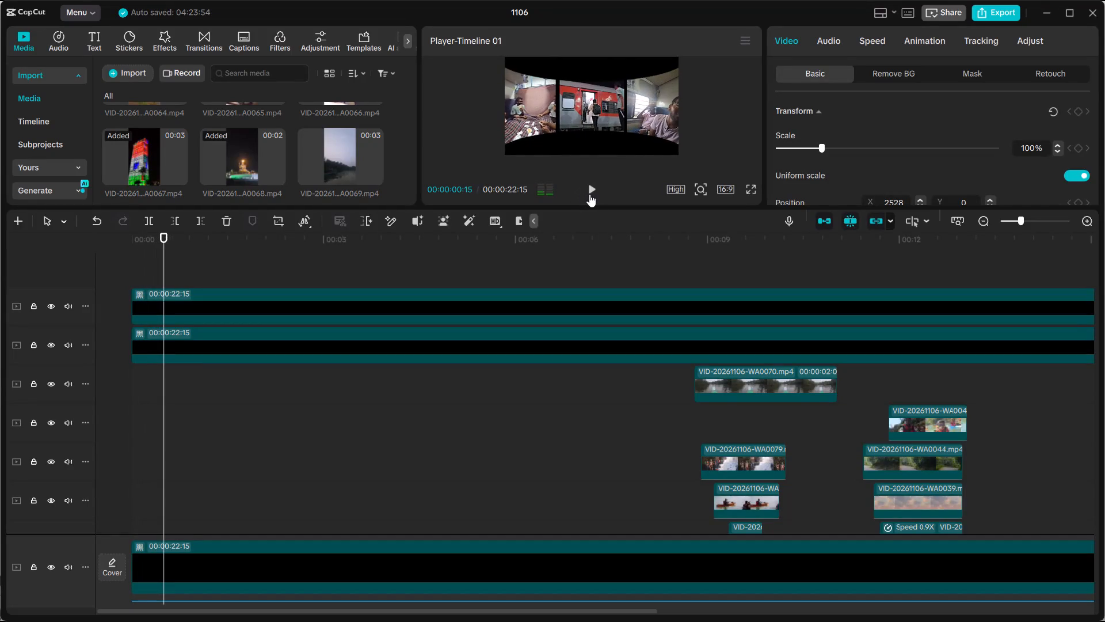
{"action": "scroll", "coordinate": [629, 413], "scroll_direction": "down", "scroll_amount": 4}
{"action": "left_click_drag", "start_coordinate": [628, 413], "coordinate": [634, 412]}
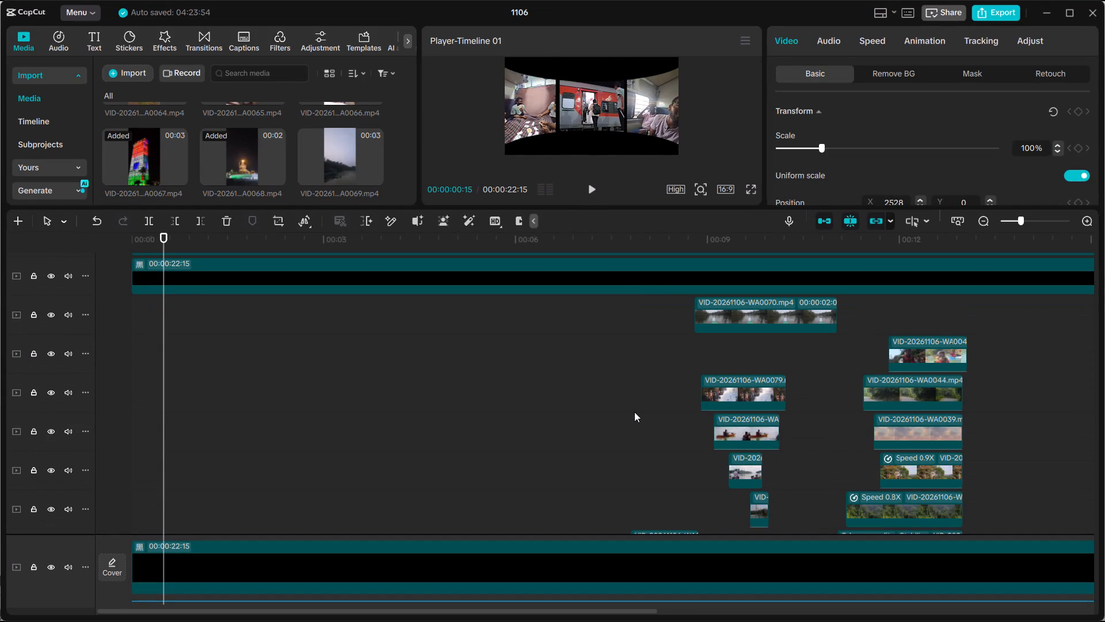
{"action": "left_click_drag", "start_coordinate": [635, 412], "coordinate": [646, 422]}
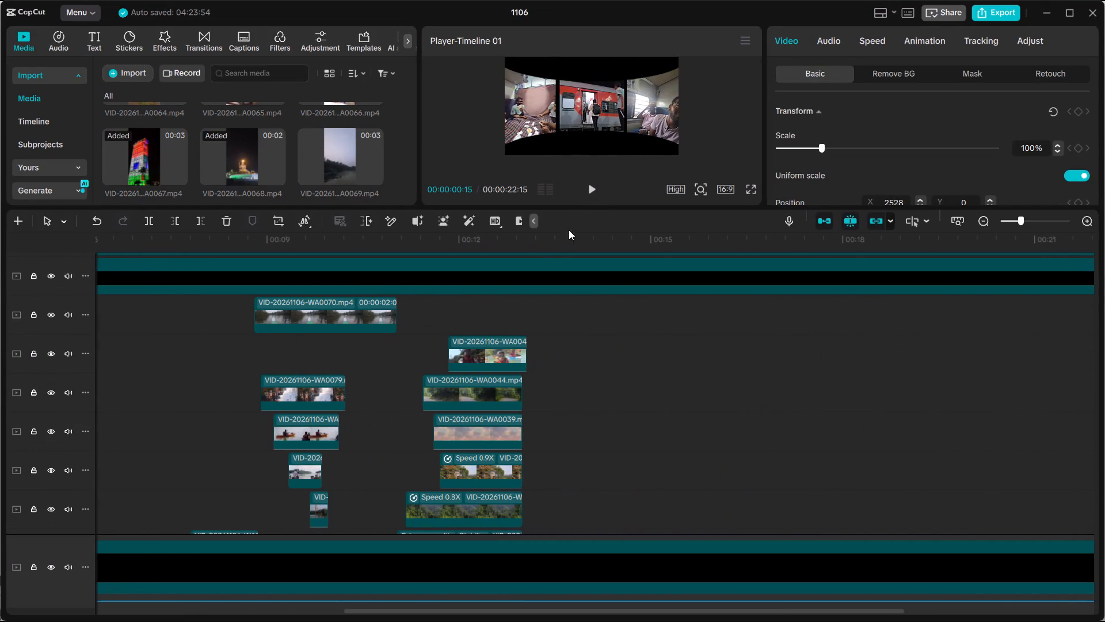
{"action": "left_click", "coordinate": [589, 194]}
{"action": "left_click", "coordinate": [589, 194]}
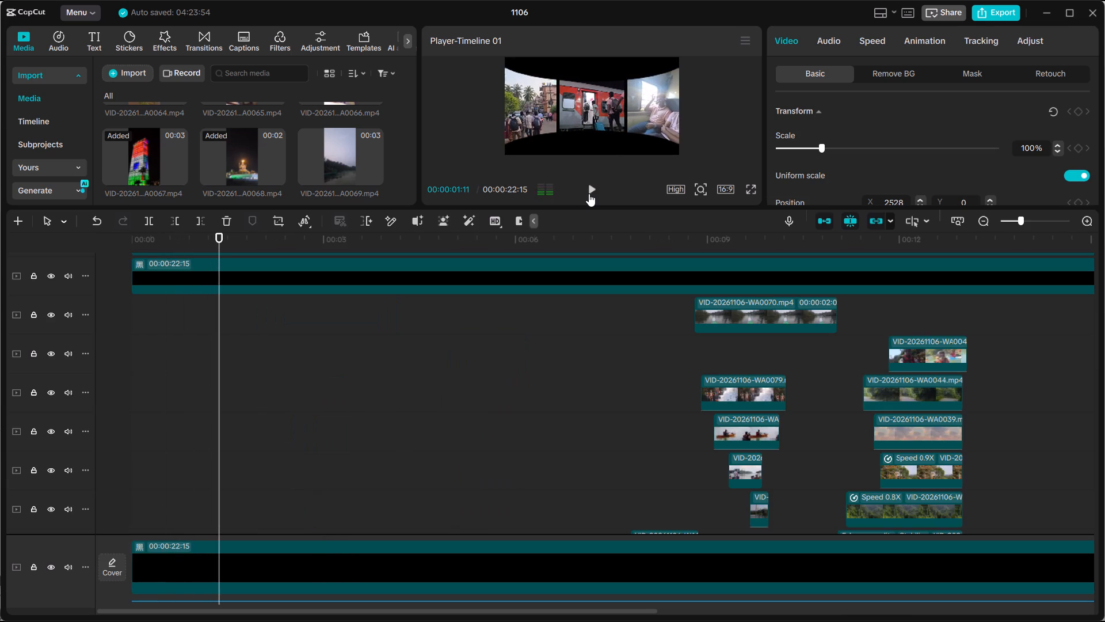
{"action": "left_click", "coordinate": [589, 194]}
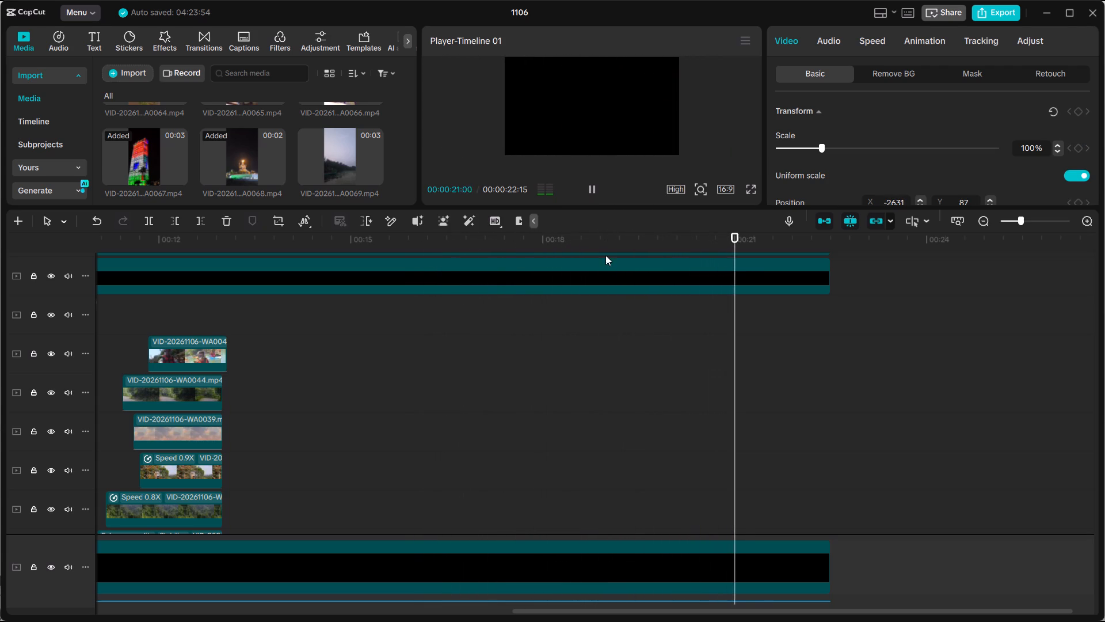
Replay the montage from the start, examining the stacked clip layers and the music track against the preview.
{"action": "left_click", "coordinate": [632, 438]}
{"action": "left_click_drag", "start_coordinate": [634, 437], "coordinate": [32, 432]}
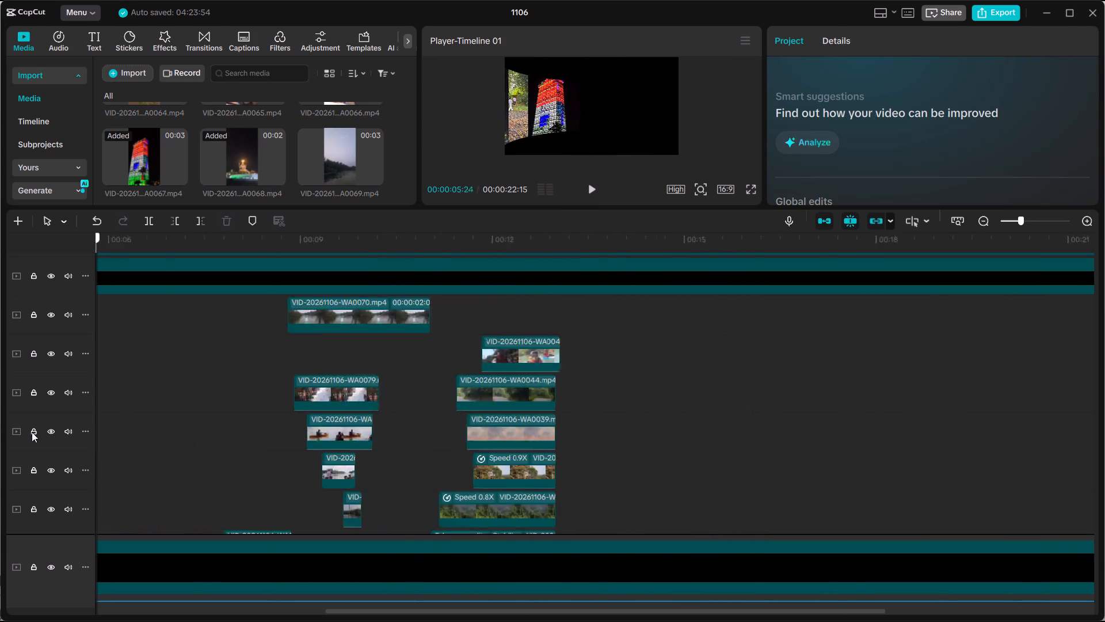
{"action": "left_click_drag", "start_coordinate": [32, 432], "coordinate": [30, 432]}
{"action": "left_click", "coordinate": [588, 187]}
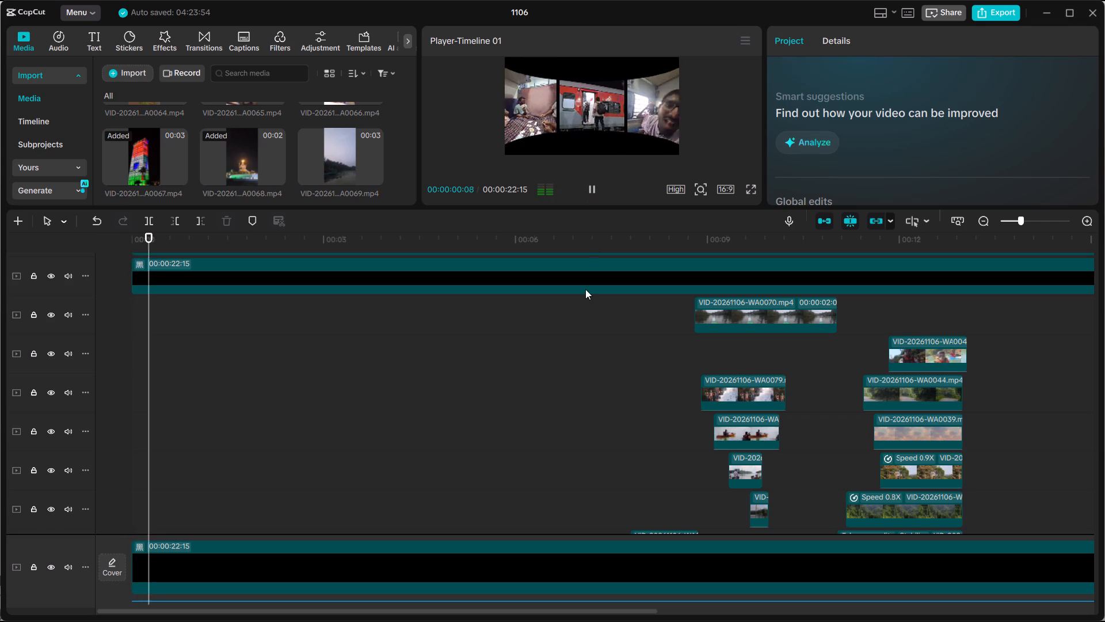
{"action": "scroll", "coordinate": [585, 290], "scroll_direction": "down", "scroll_amount": 18}
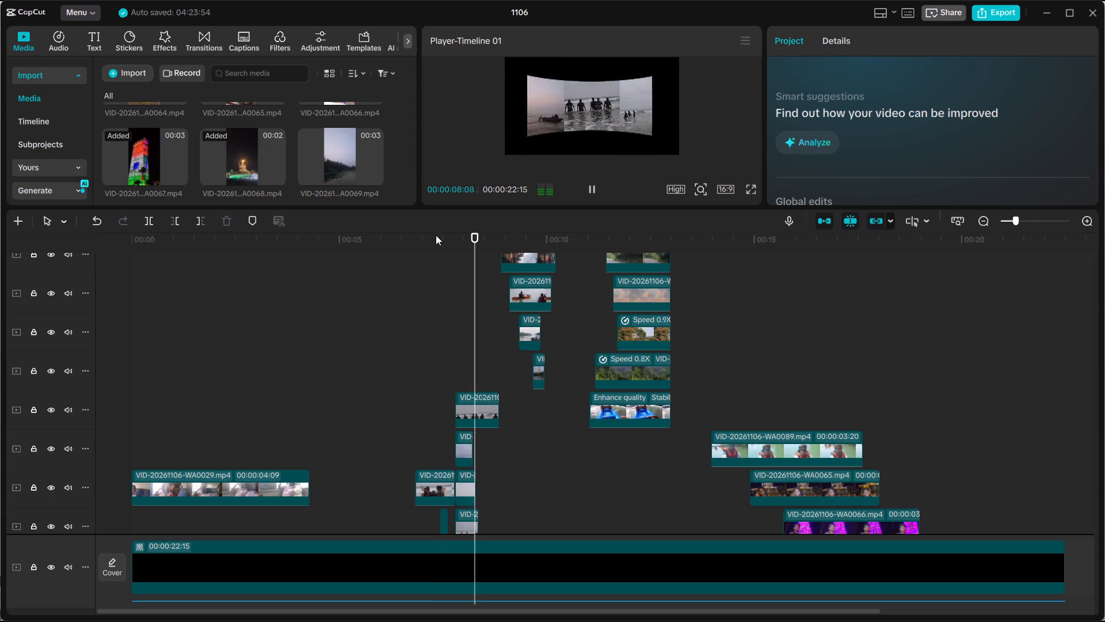
{"action": "left_click_drag", "start_coordinate": [449, 222], "coordinate": [432, 230]}
{"action": "left_click_drag", "start_coordinate": [432, 230], "coordinate": [413, 242]}
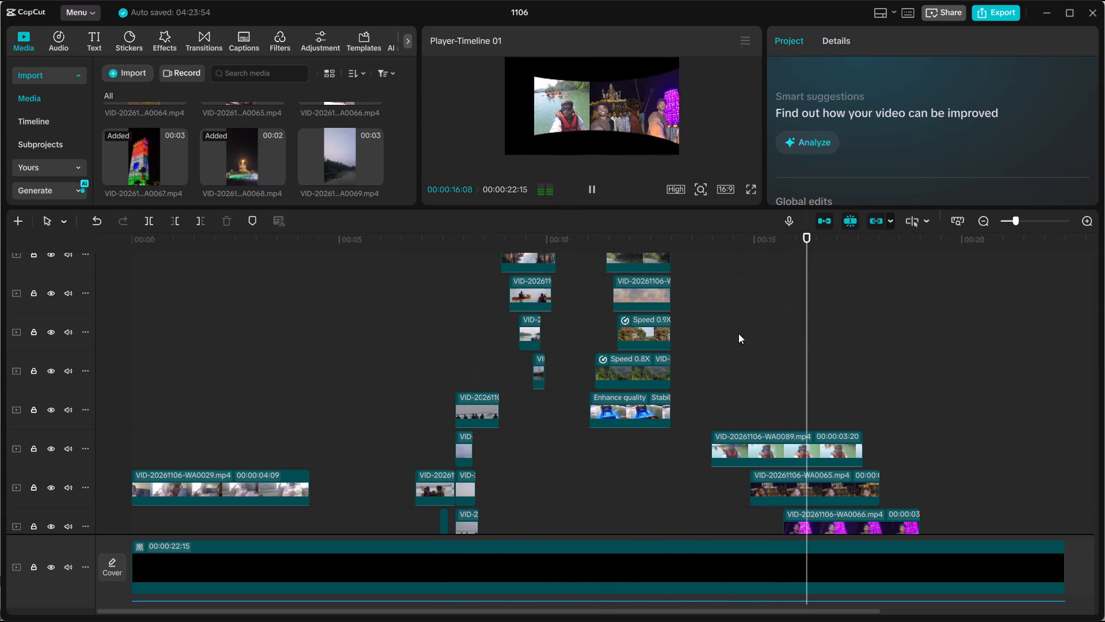
{"action": "scroll", "coordinate": [727, 331], "scroll_direction": "down", "scroll_amount": 12}
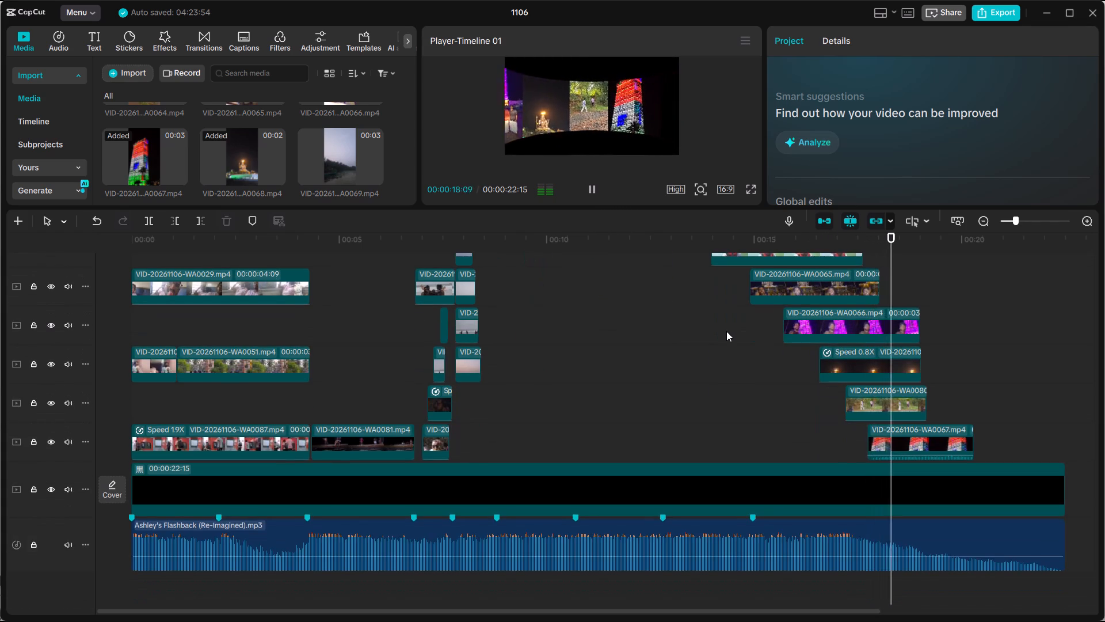
{"action": "scroll", "coordinate": [726, 331], "scroll_direction": "down", "scroll_amount": 4, "text": "ctrl"}
{"action": "scroll", "coordinate": [726, 331], "scroll_direction": "up", "scroll_amount": 6, "text": "ctrl"}
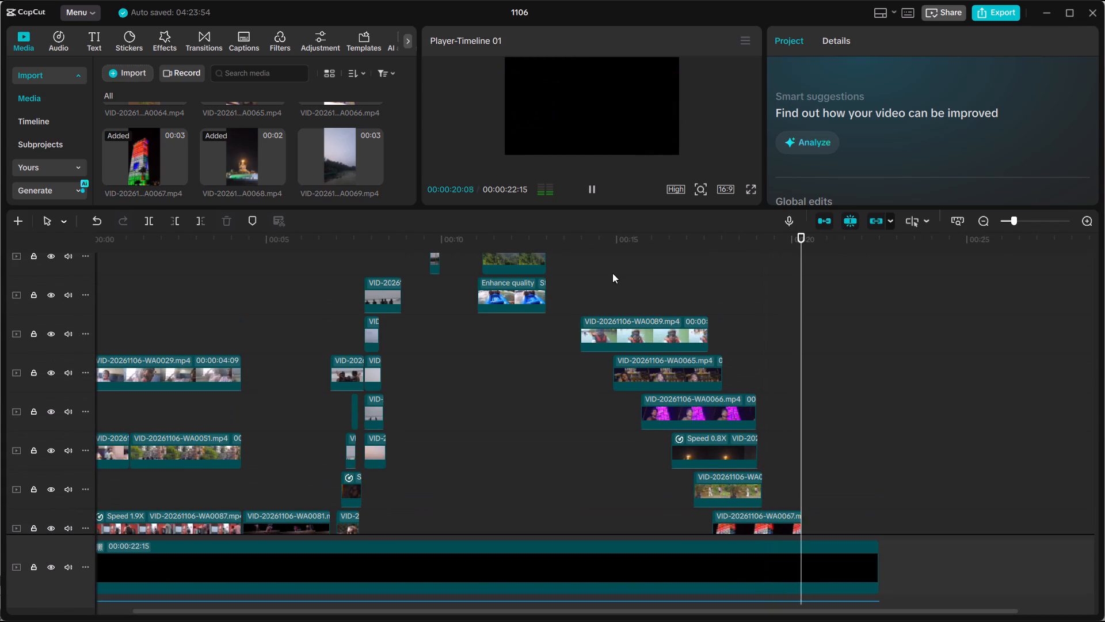
Add a default text clip at the very start of the timeline, on its own track above the WA0029 clip.
{"action": "left_click_drag", "start_coordinate": [592, 241], "coordinate": [51, 257]}
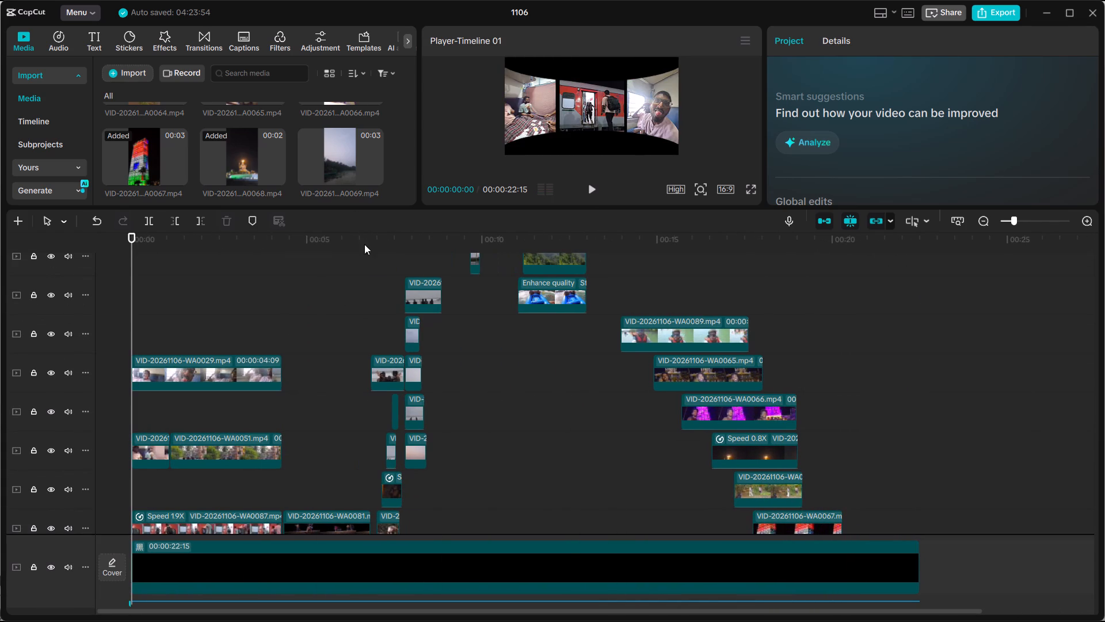
{"action": "scroll", "coordinate": [172, 358], "scroll_direction": "up", "scroll_amount": 15}
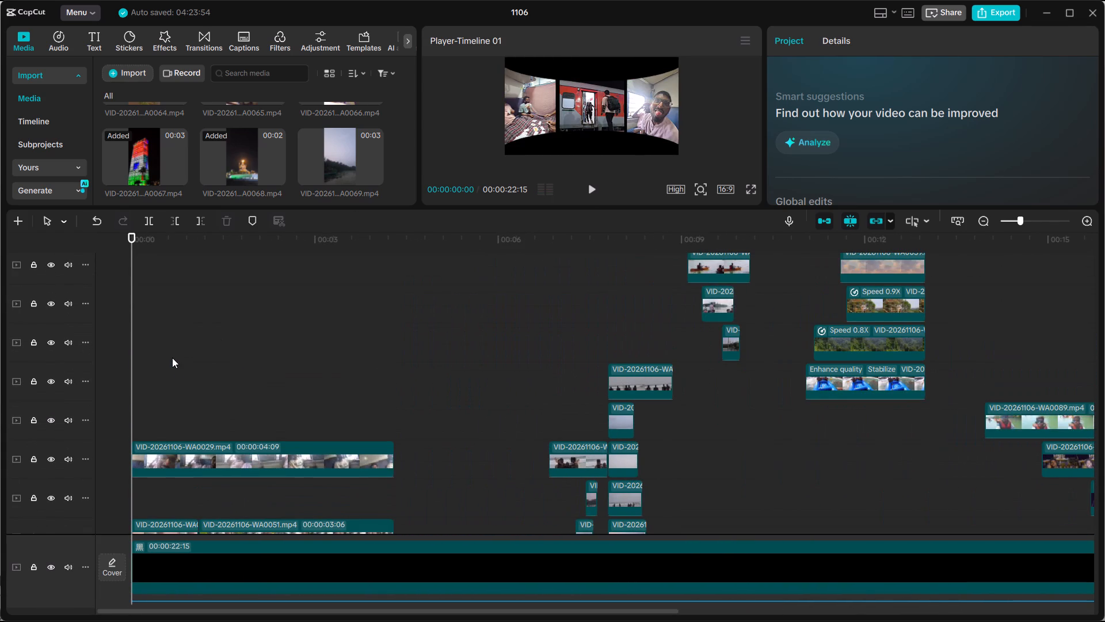
{"action": "left_click", "coordinate": [97, 40]}
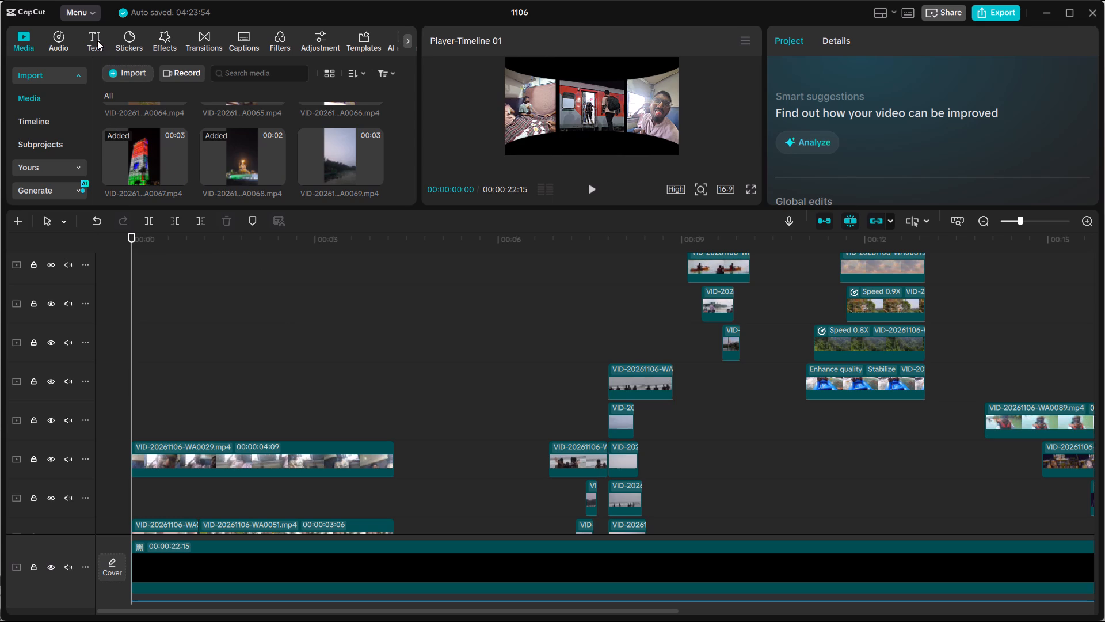
{"action": "left_click_drag", "start_coordinate": [139, 105], "coordinate": [135, 404]}
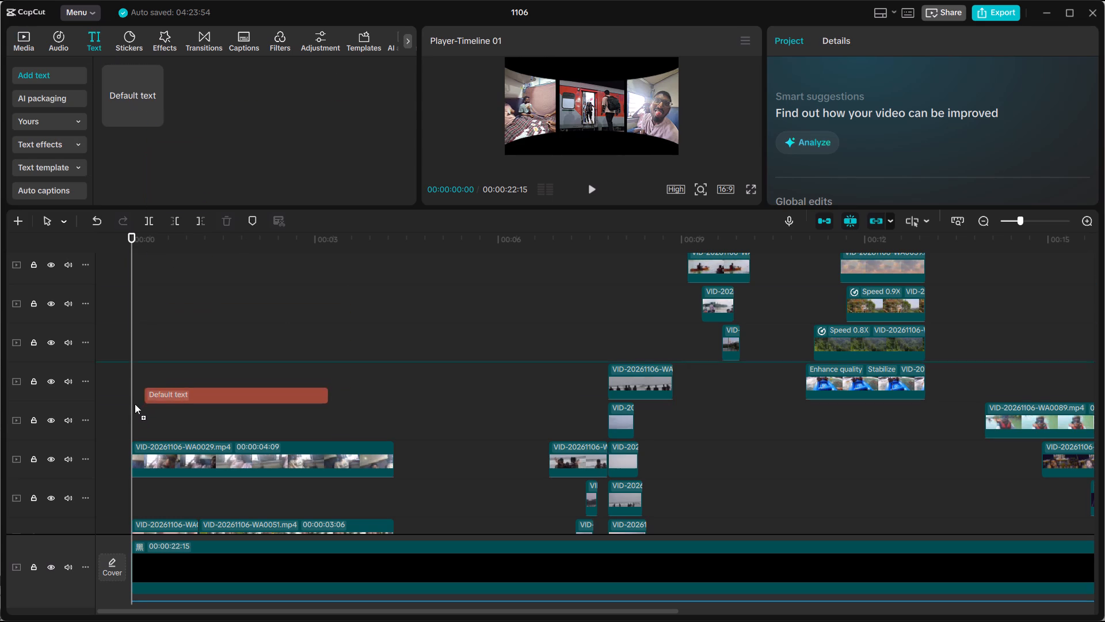
{"action": "left_click_drag", "start_coordinate": [135, 404], "coordinate": [131, 414]}
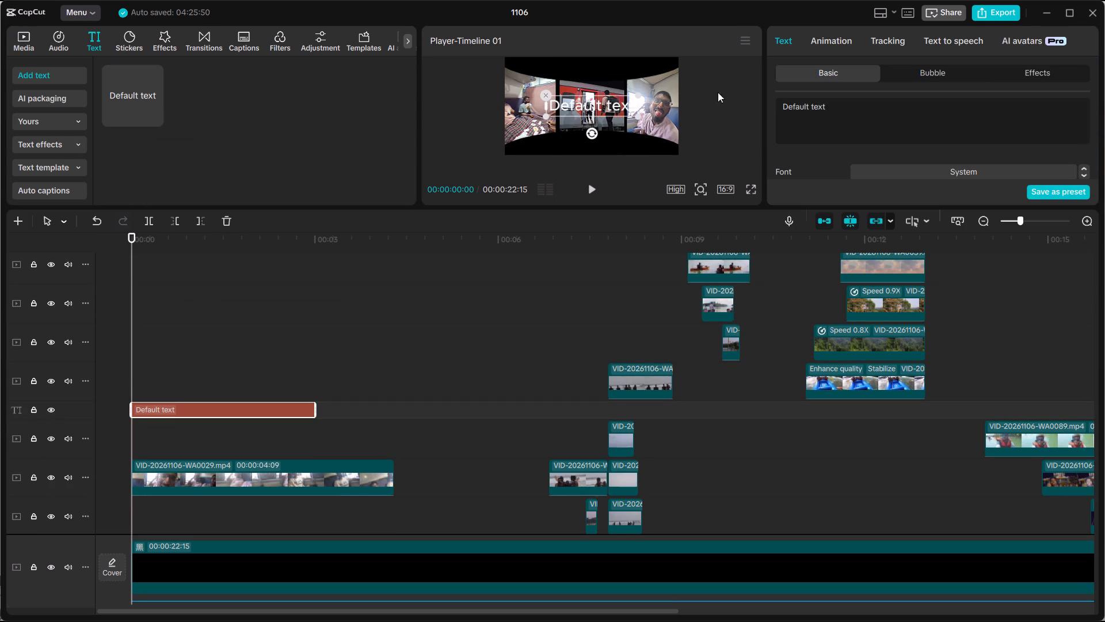
Replace the default text's wording with "How was your", with a capital H.
{"action": "left_click_drag", "start_coordinate": [838, 110], "coordinate": [736, 103]}
{"action": "type", "text": "how was your"}
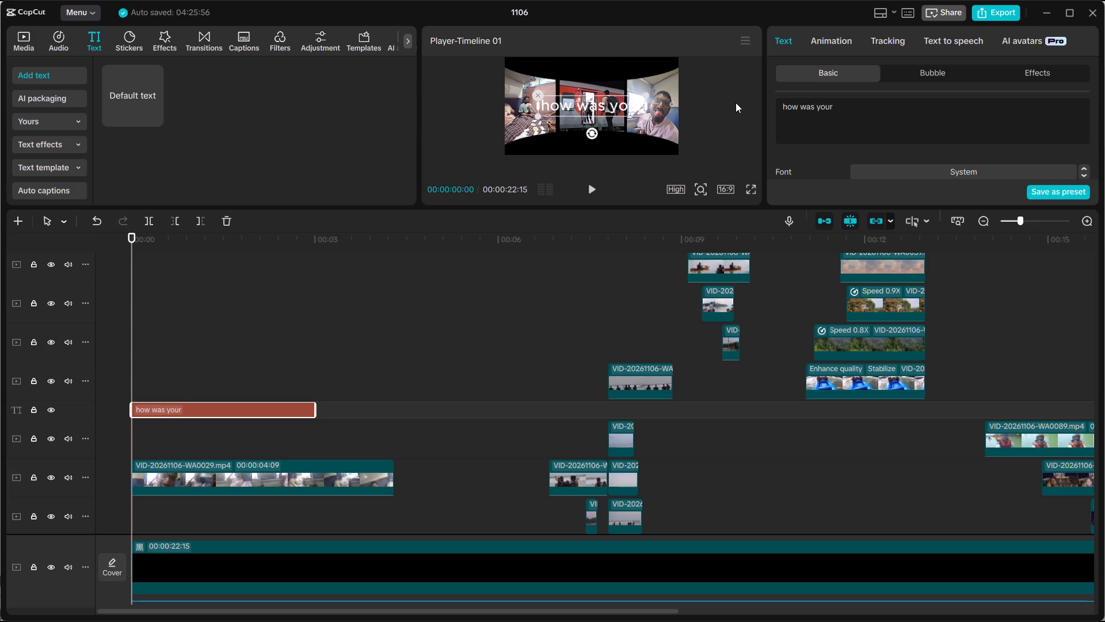
{"action": "key", "text": "space"}
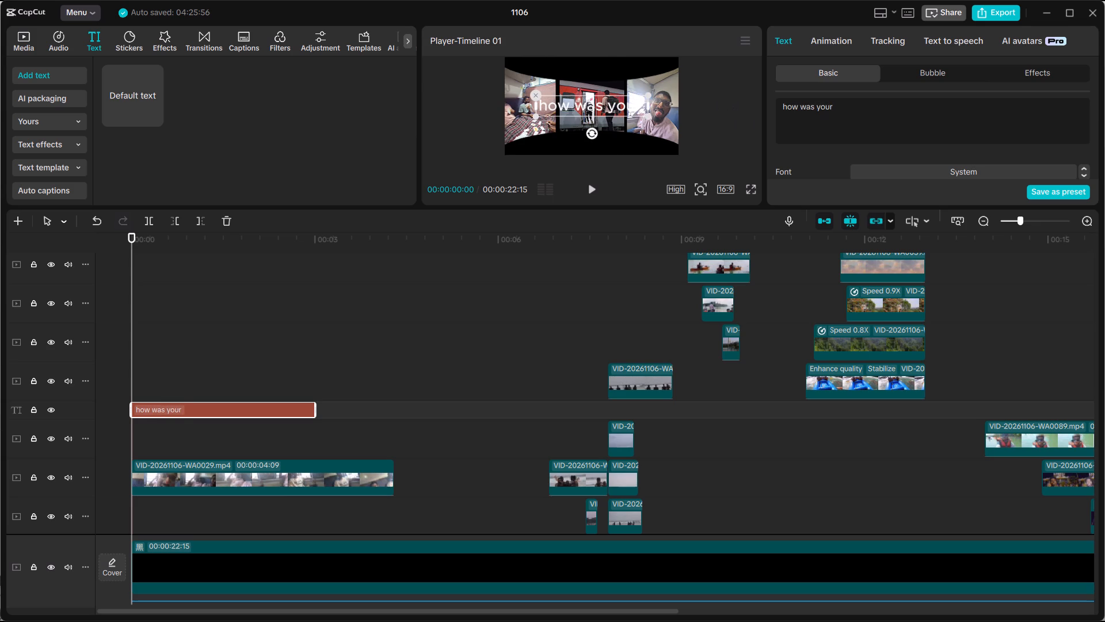
{"action": "left_click", "coordinate": [906, 168]}
{"action": "left_click", "coordinate": [780, 104]}
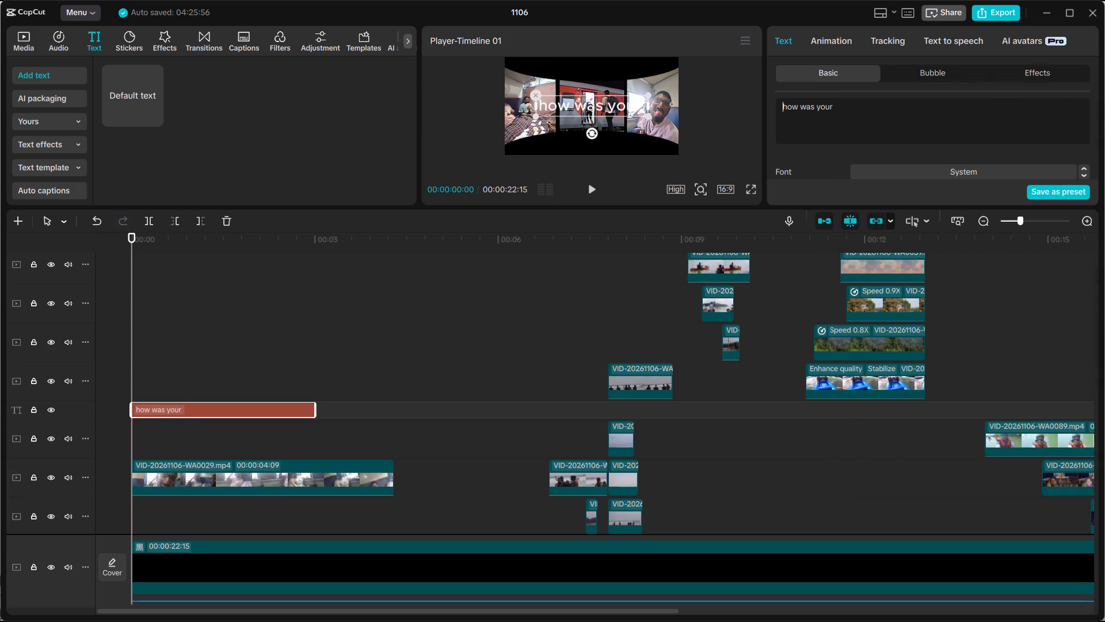
{"action": "left_click", "coordinate": [787, 108]}
{"action": "key", "text": "BackSpace"}
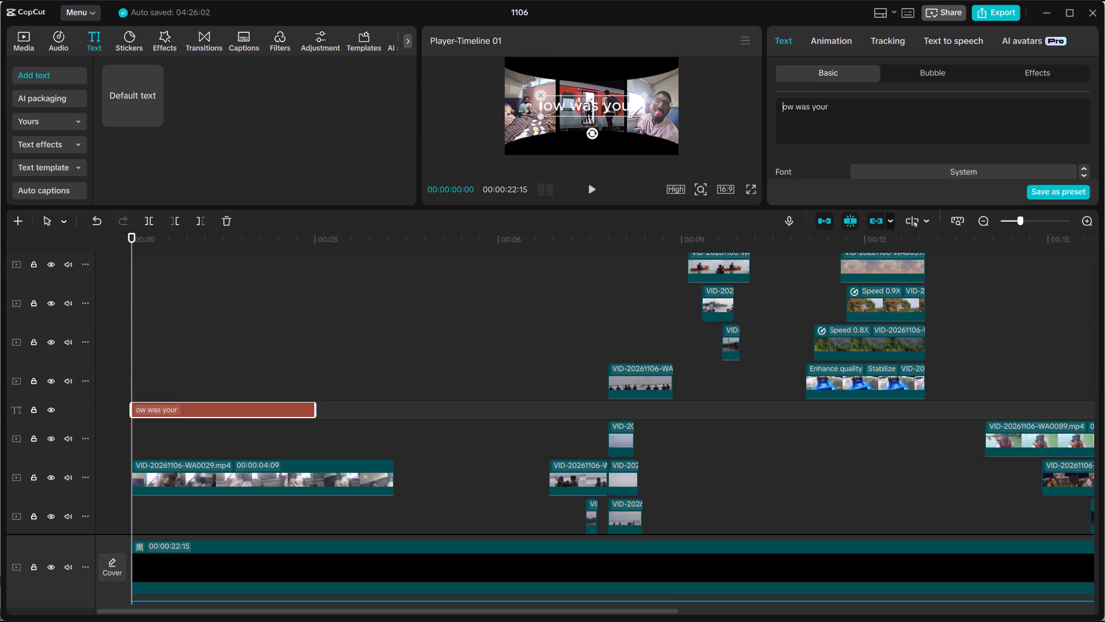
{"action": "key", "text": "h"}
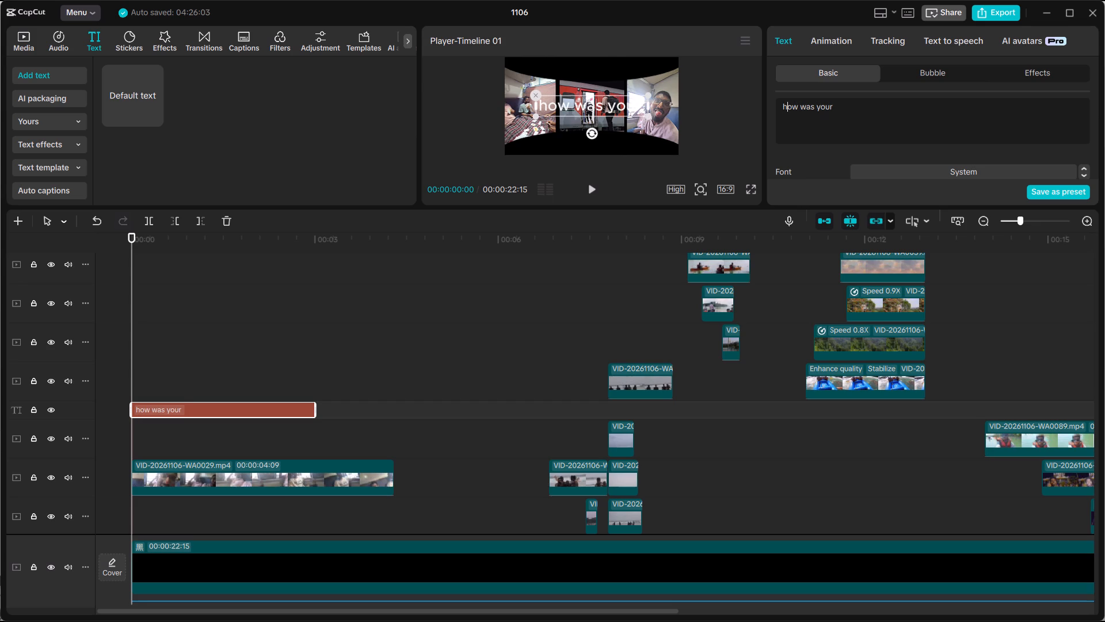
{"action": "key", "text": "BackSpace"}
{"action": "key", "text": "shift+g"}
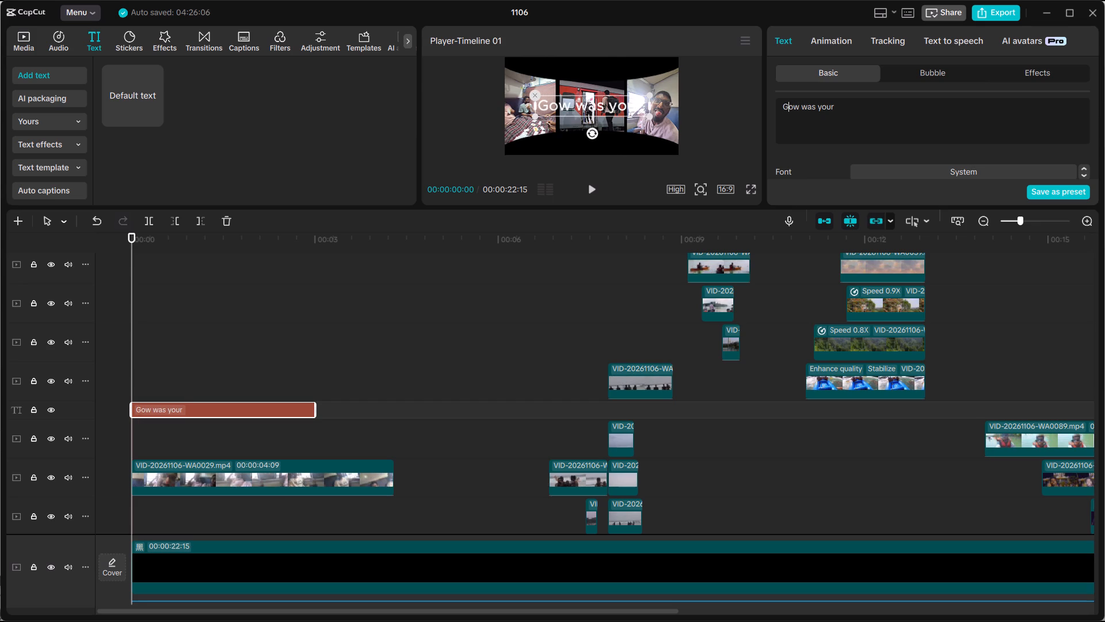
{"action": "key", "text": "BackSpace"}
{"action": "key", "text": "shift+h"}
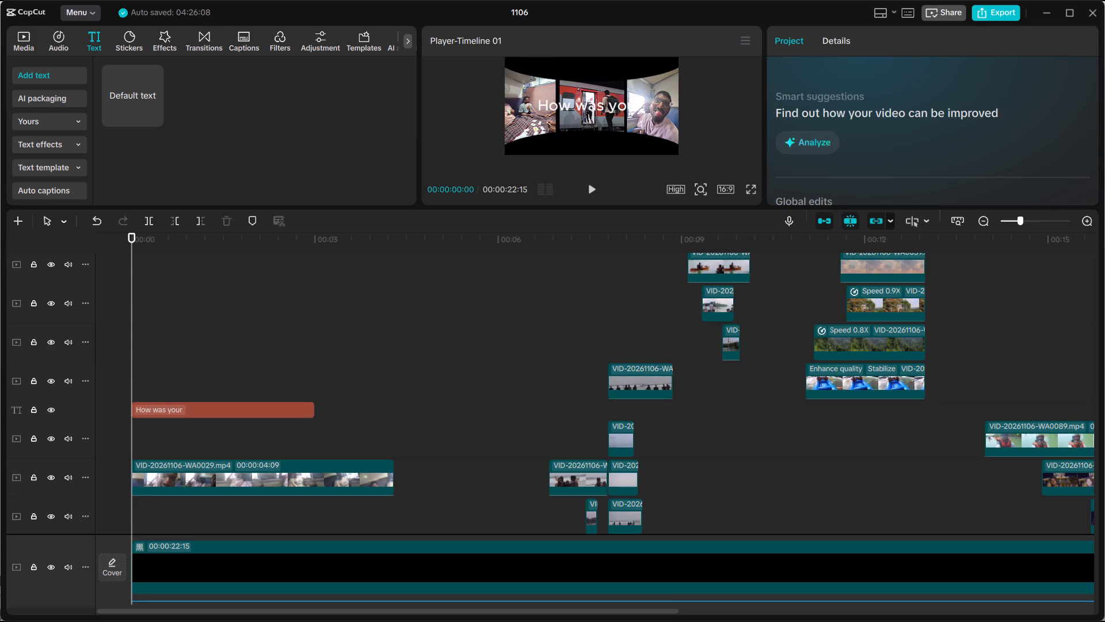
Change the font of the "How was your" text to BebasNeue.
{"action": "left_click", "coordinate": [217, 412]}
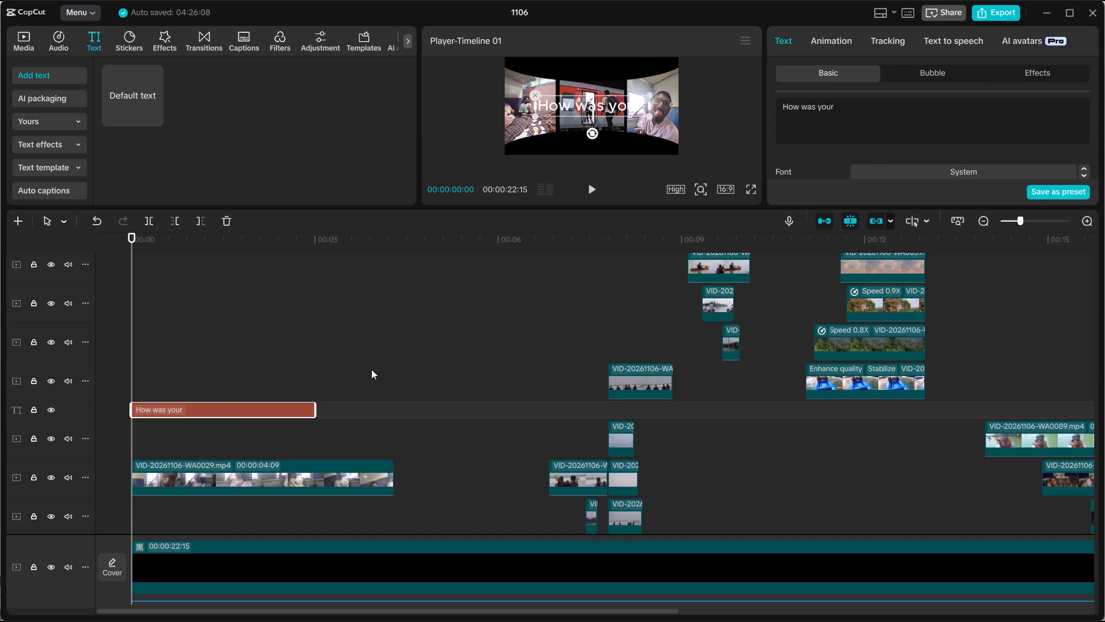
{"action": "scroll", "coordinate": [885, 154], "scroll_direction": "down", "scroll_amount": 3}
{"action": "scroll", "coordinate": [896, 139], "scroll_direction": "up", "scroll_amount": 7}
{"action": "scroll", "coordinate": [948, 164], "scroll_direction": "up", "scroll_amount": 4}
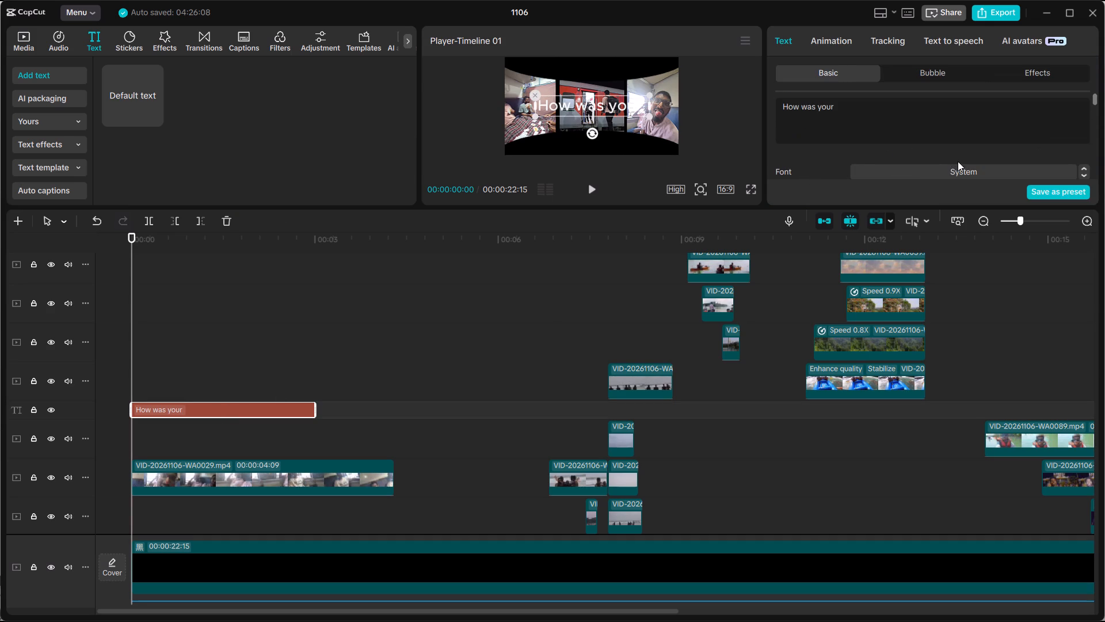
{"action": "left_click", "coordinate": [958, 173]}
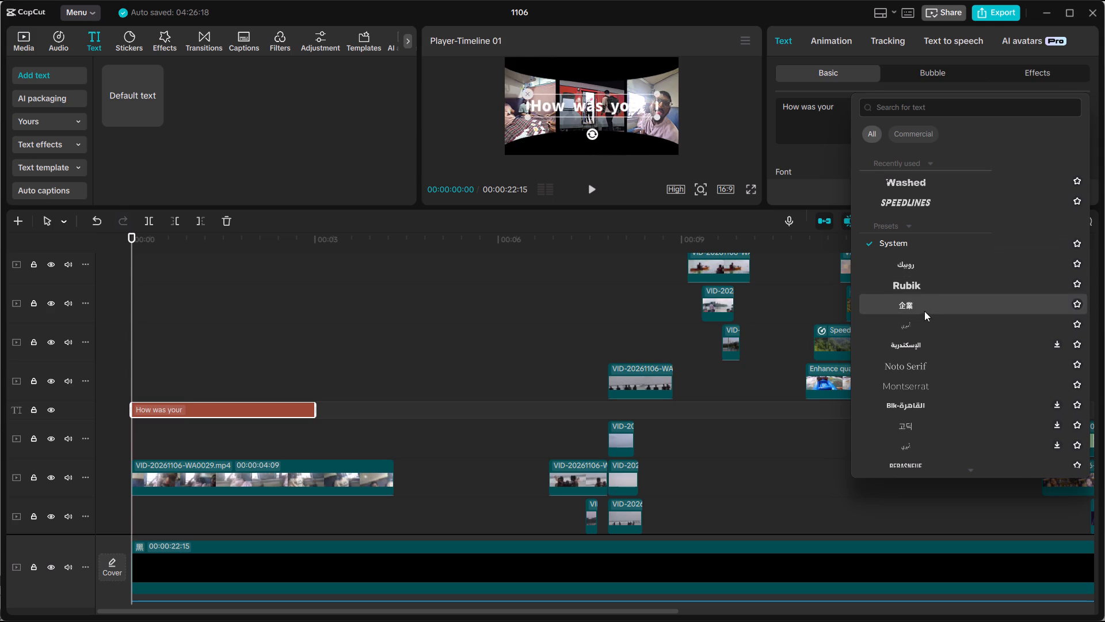
{"action": "scroll", "coordinate": [922, 371], "scroll_direction": "down", "scroll_amount": 2}
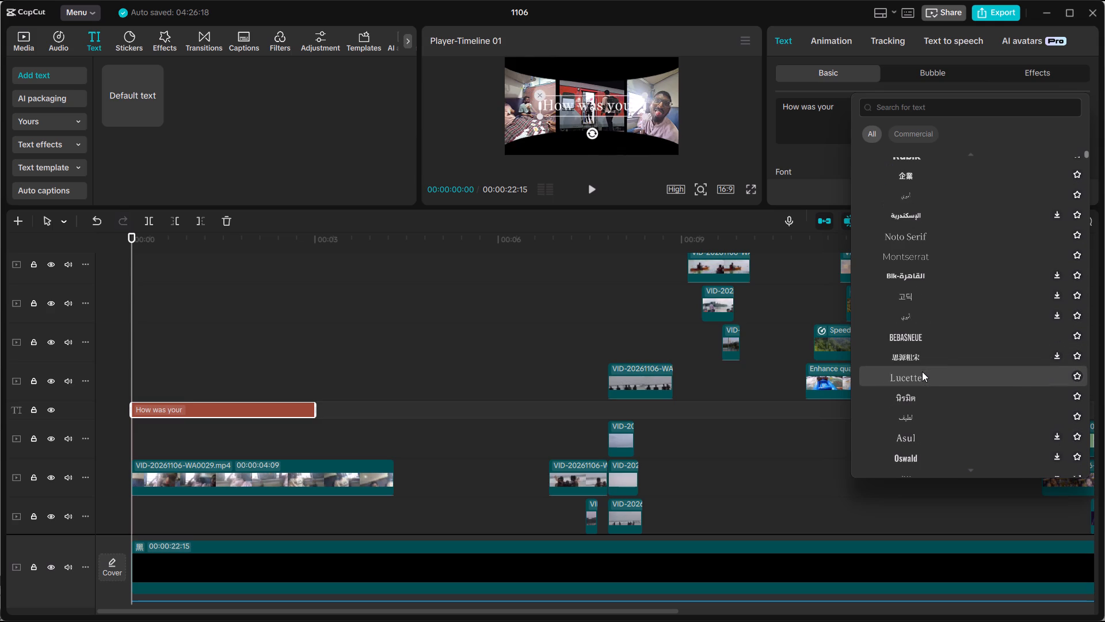
{"action": "left_click", "coordinate": [935, 339]}
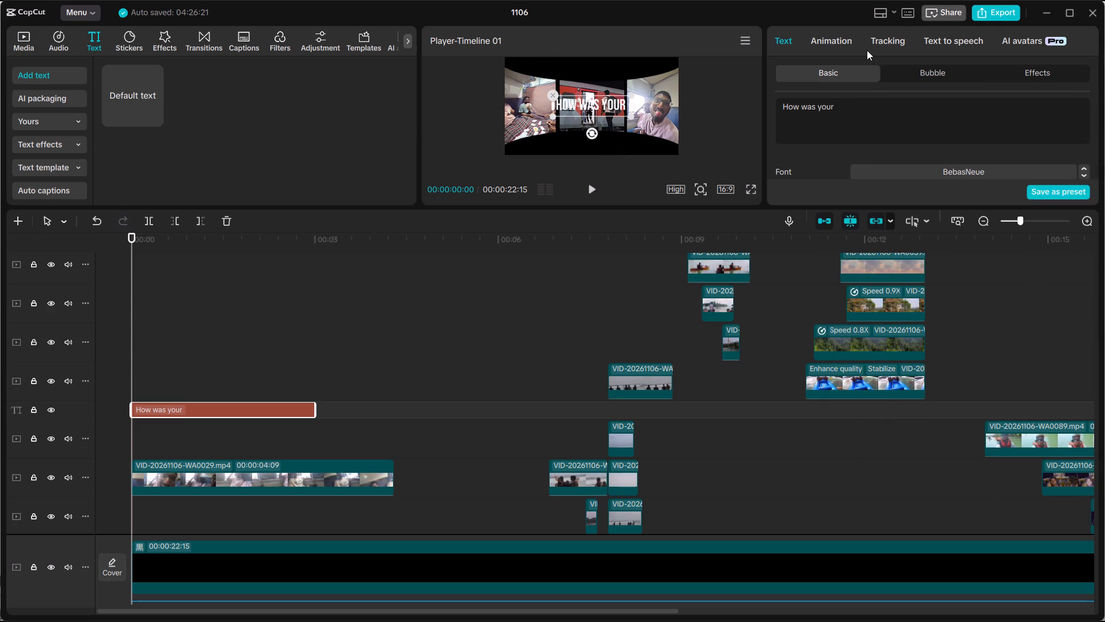
Enable the Curve option for the "How was your" text.
{"action": "left_click", "coordinate": [840, 43]}
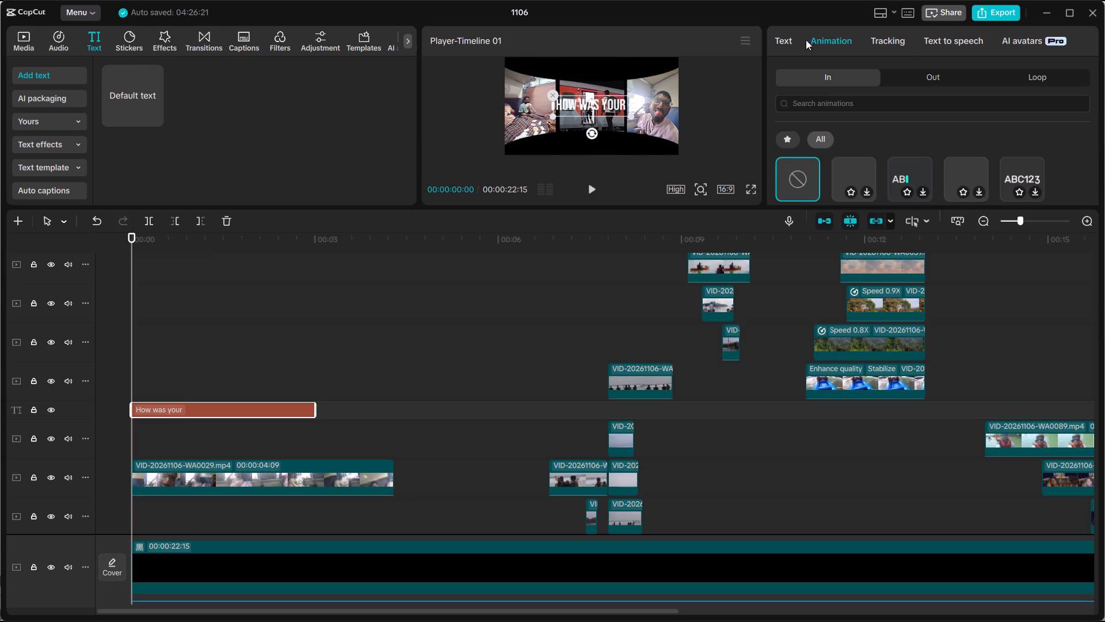
{"action": "left_click", "coordinate": [784, 40]}
{"action": "scroll", "coordinate": [864, 100], "scroll_direction": "down", "scroll_amount": 8}
{"action": "scroll", "coordinate": [868, 168], "scroll_direction": "down", "scroll_amount": 7}
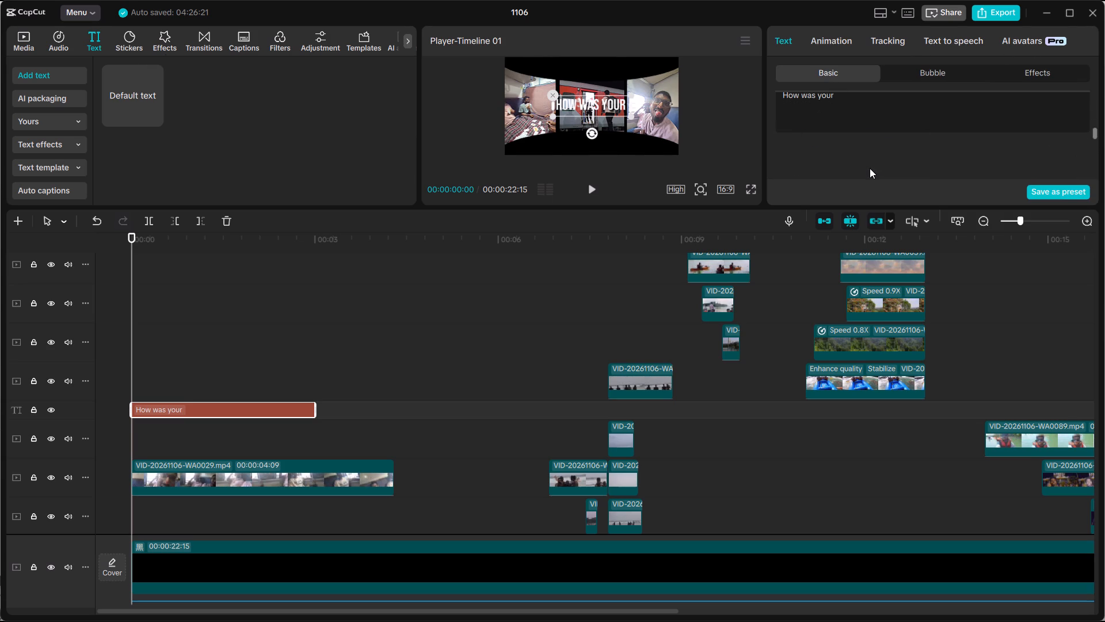
{"action": "scroll", "coordinate": [870, 168], "scroll_direction": "down", "scroll_amount": 7}
{"action": "left_click_drag", "start_coordinate": [863, 208], "coordinate": [865, 263]}
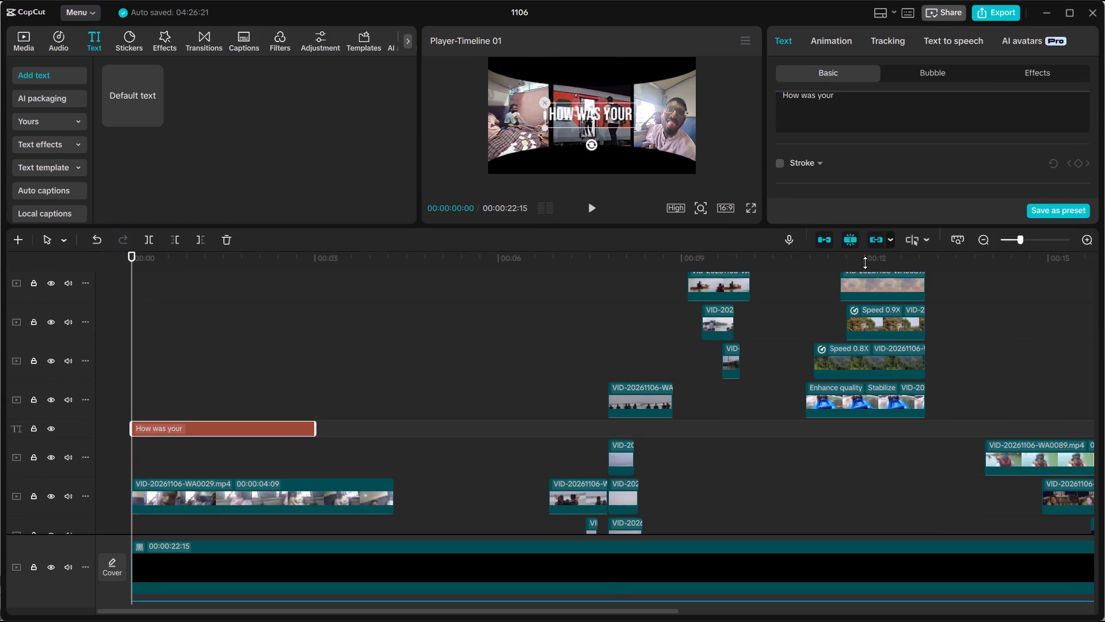
{"action": "left_click_drag", "start_coordinate": [865, 263], "coordinate": [866, 274]}
{"action": "scroll", "coordinate": [919, 176], "scroll_direction": "down", "scroll_amount": 11}
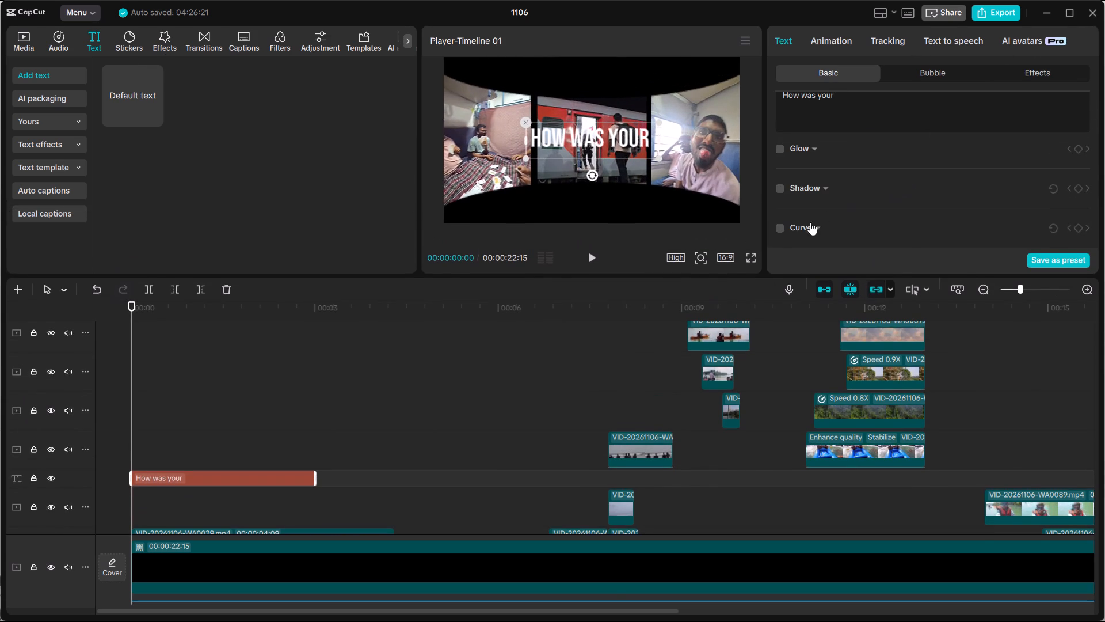
{"action": "left_click", "coordinate": [784, 226]}
{"action": "left_click", "coordinate": [785, 231]}
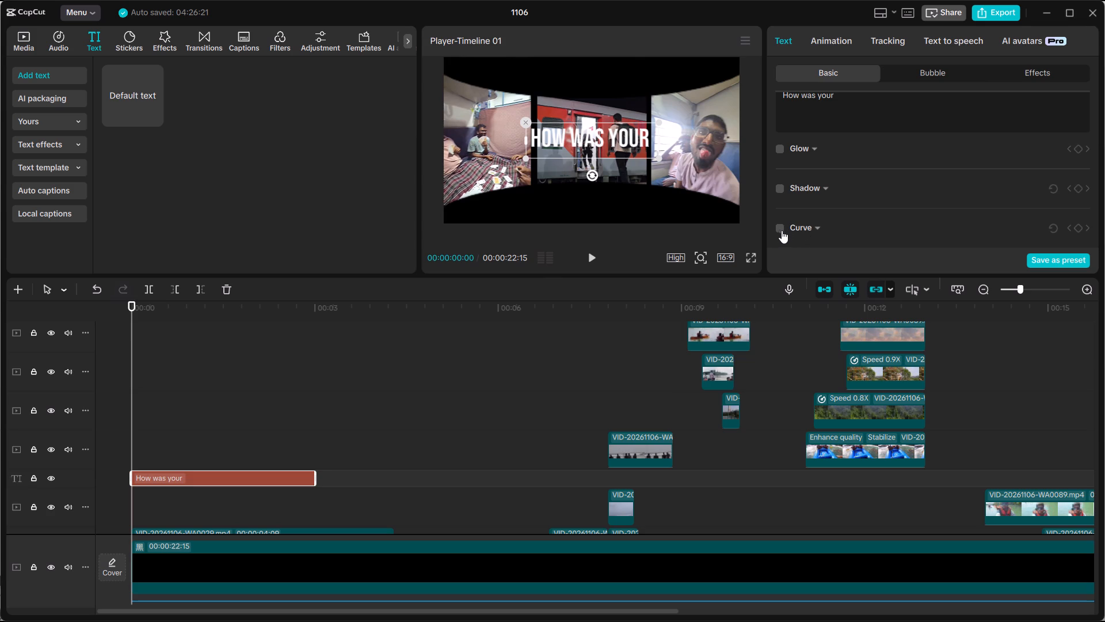
{"action": "left_click", "coordinate": [779, 229]}
Move the curved text straight up to the top edge of the video frame, keeping it horizontally centred.
{"action": "left_click_drag", "start_coordinate": [582, 137], "coordinate": [579, 90]}
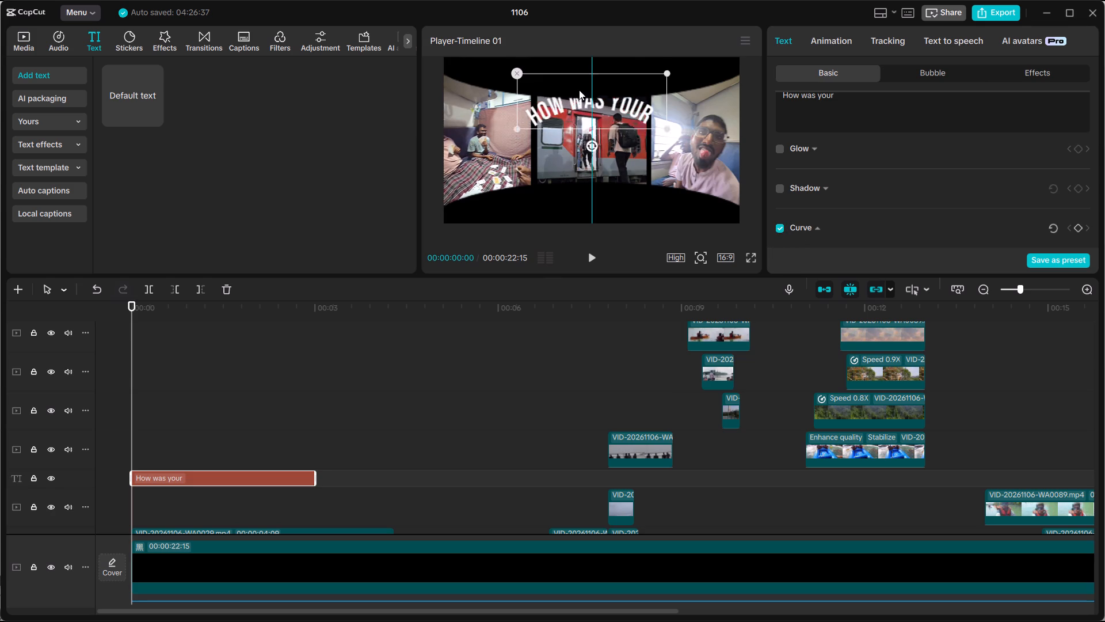
{"action": "left_click_drag", "start_coordinate": [579, 90], "coordinate": [581, 73]}
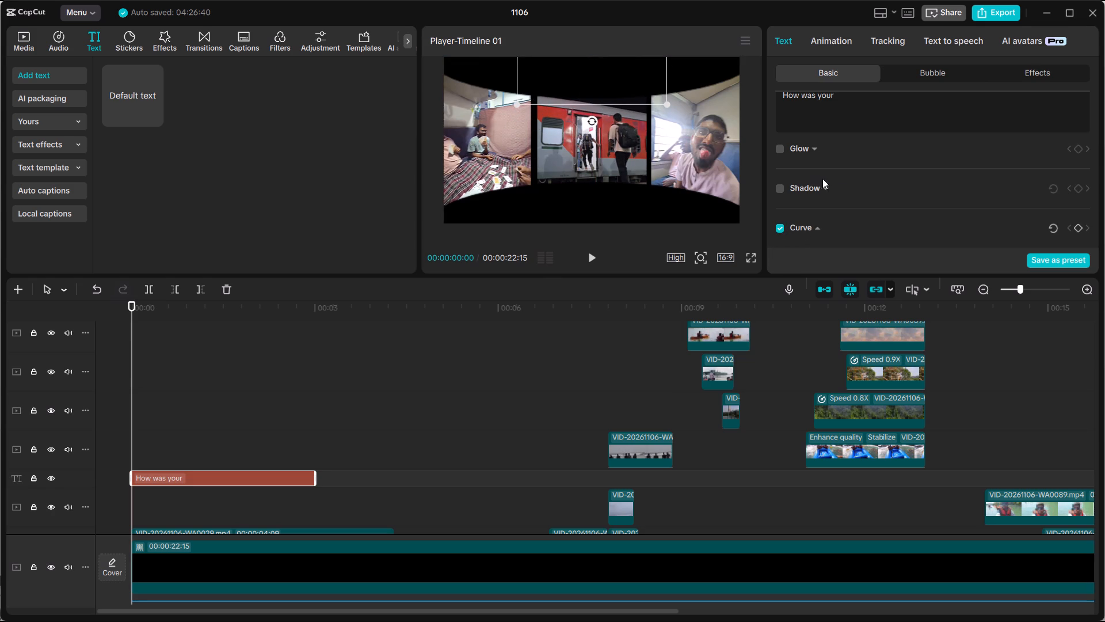
Bend the "How was your" text the opposite way with a curve strength of -42° and return it to the frame's top edge.
{"action": "scroll", "coordinate": [843, 188], "scroll_direction": "down", "scroll_amount": 14}
{"action": "left_click_drag", "start_coordinate": [890, 229], "coordinate": [879, 230]}
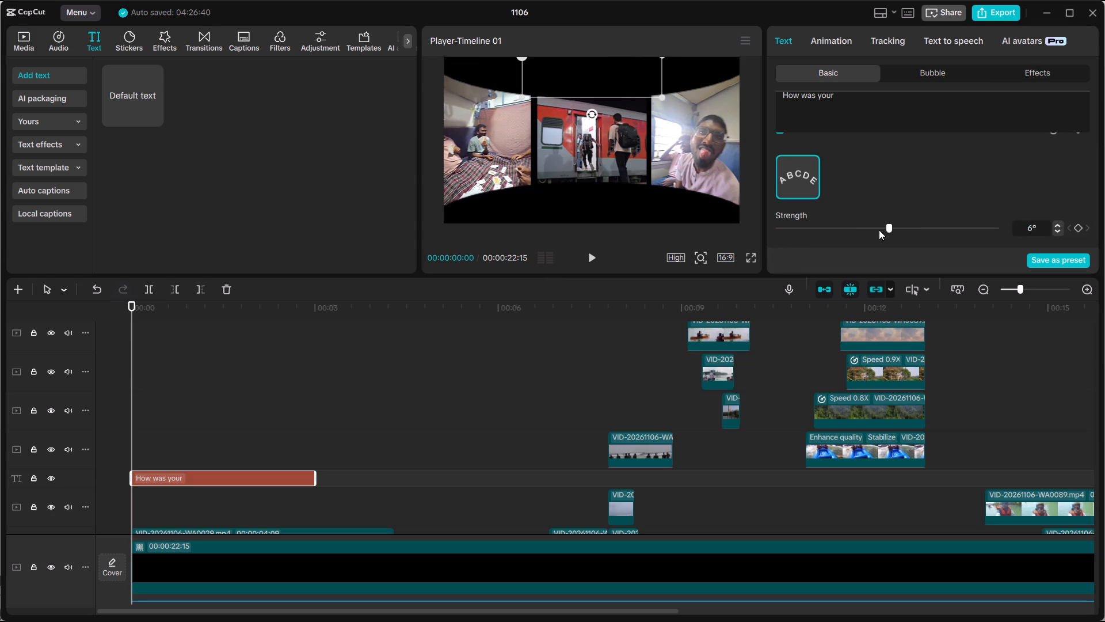
{"action": "left_click_drag", "start_coordinate": [879, 230], "coordinate": [856, 227]}
{"action": "left_click_drag", "start_coordinate": [615, 77], "coordinate": [608, 118]}
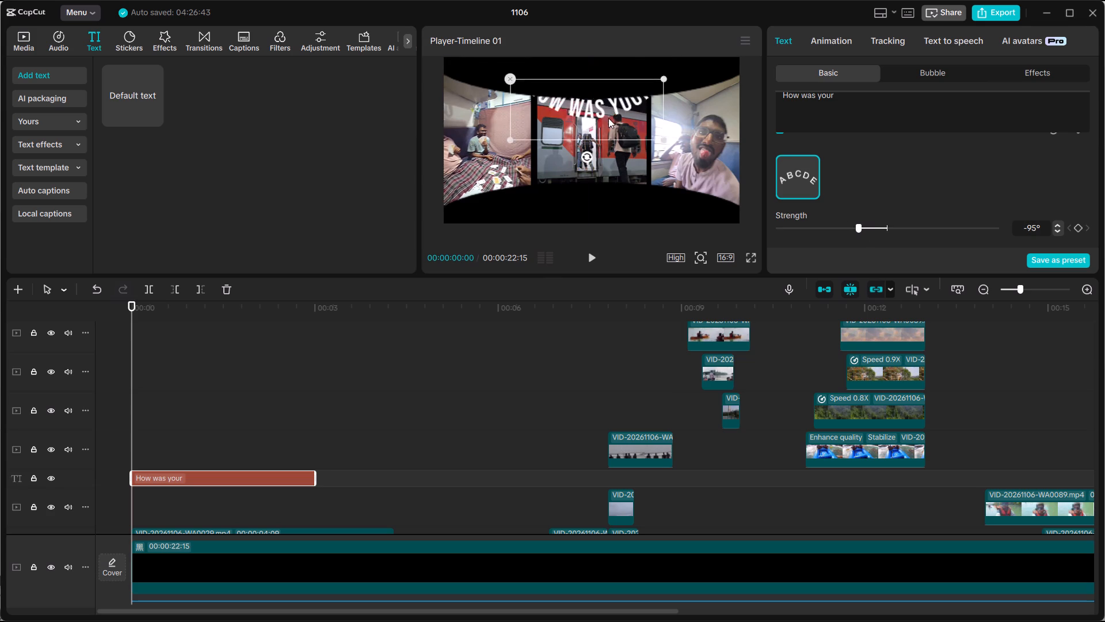
{"action": "left_click_drag", "start_coordinate": [608, 118], "coordinate": [617, 105]}
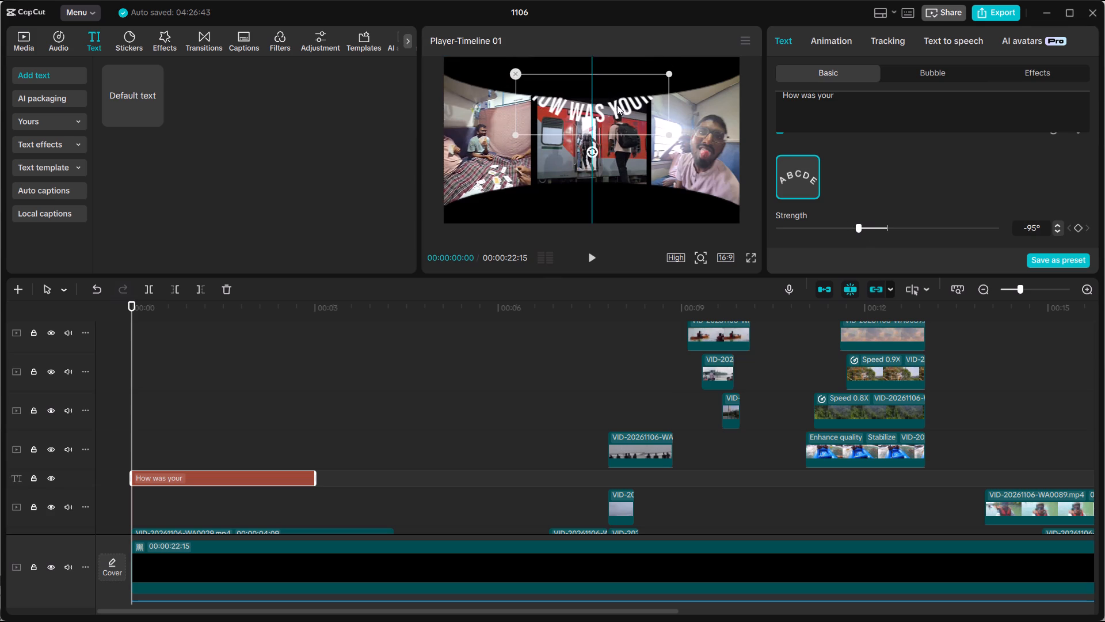
{"action": "left_click_drag", "start_coordinate": [617, 105], "coordinate": [617, 105]}
{"action": "left_click", "coordinate": [872, 226]}
{"action": "left_click", "coordinate": [872, 226]}
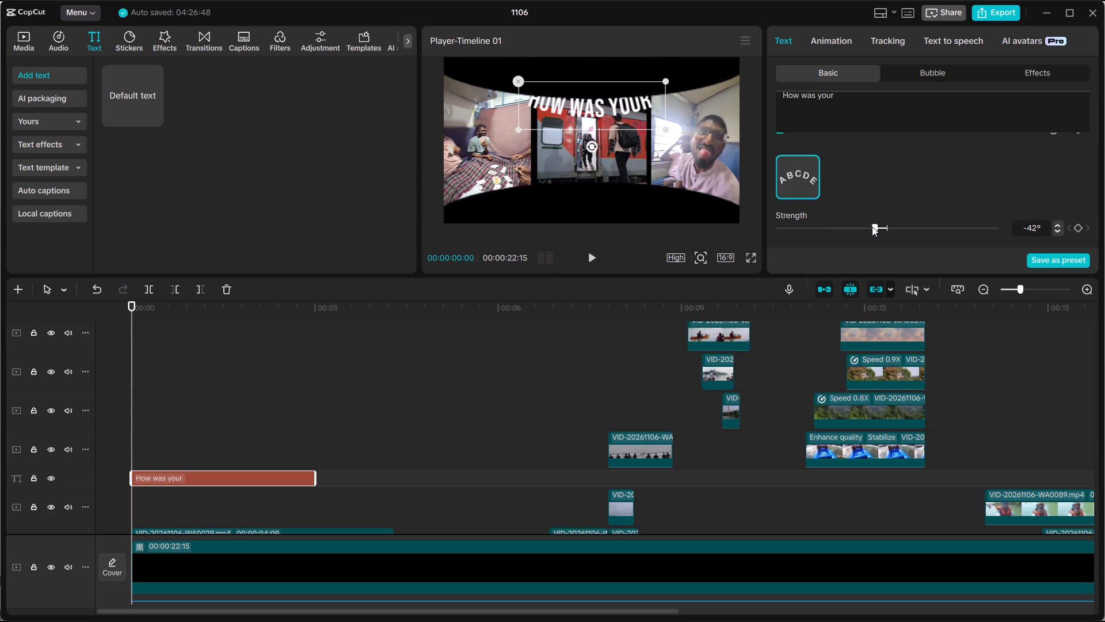
{"action": "left_click_drag", "start_coordinate": [570, 111], "coordinate": [582, 88]}
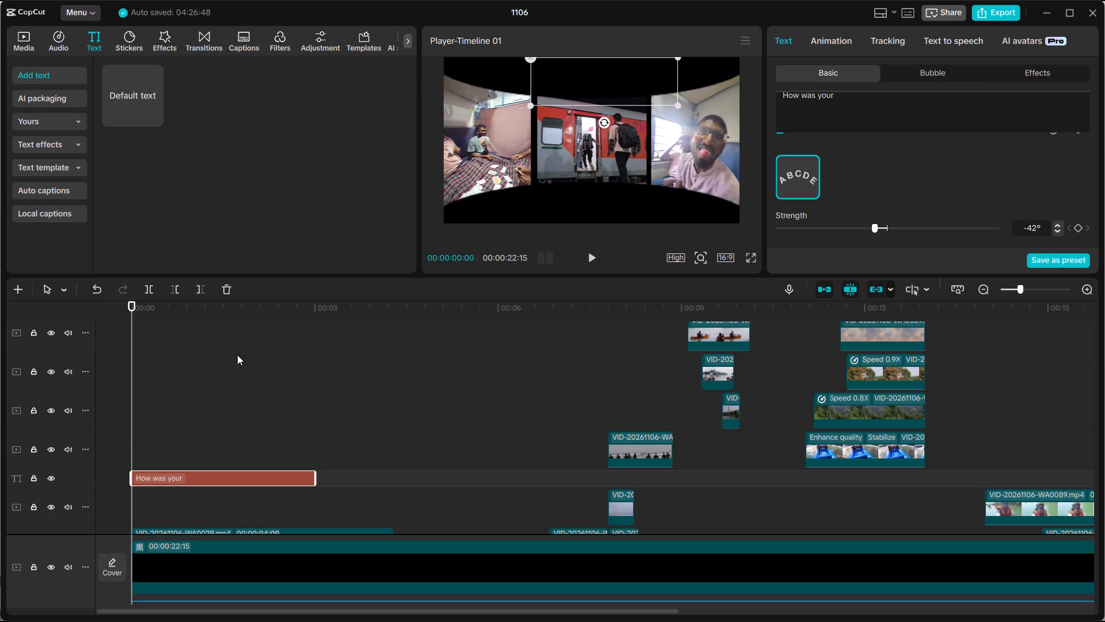
Move the "How was your" text clip to a new track above all other layers, starting at 00:00.
{"action": "left_click_drag", "start_coordinate": [210, 477], "coordinate": [205, 237]}
{"action": "scroll", "coordinate": [214, 382], "scroll_direction": "up", "scroll_amount": 2}
{"action": "left_click_drag", "start_coordinate": [214, 473], "coordinate": [210, 355]}
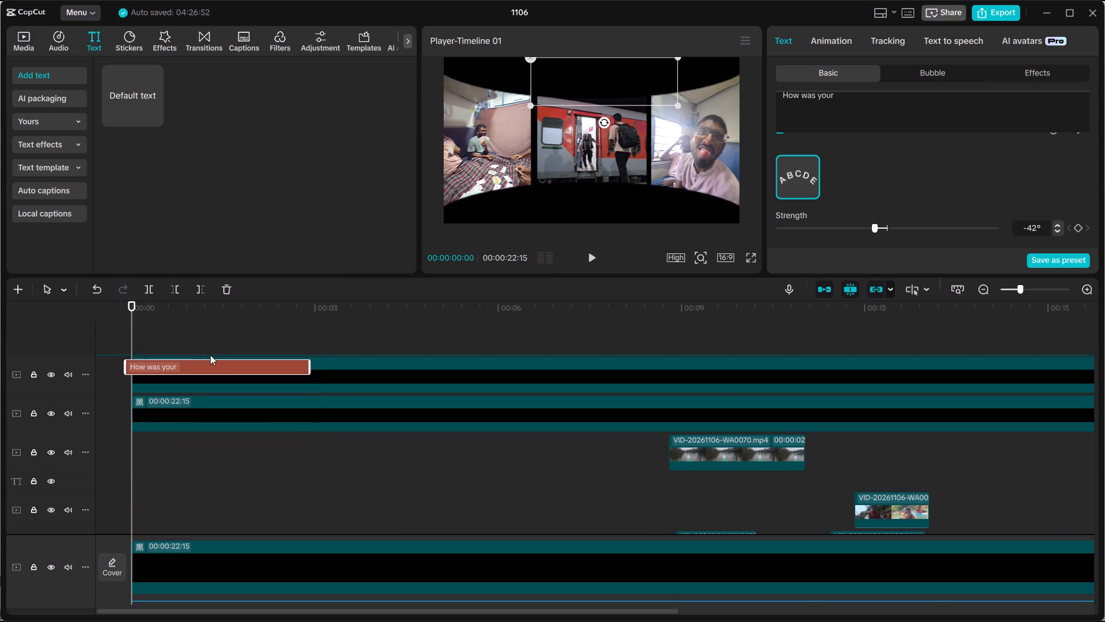
{"action": "left_click_drag", "start_coordinate": [210, 355], "coordinate": [207, 337]}
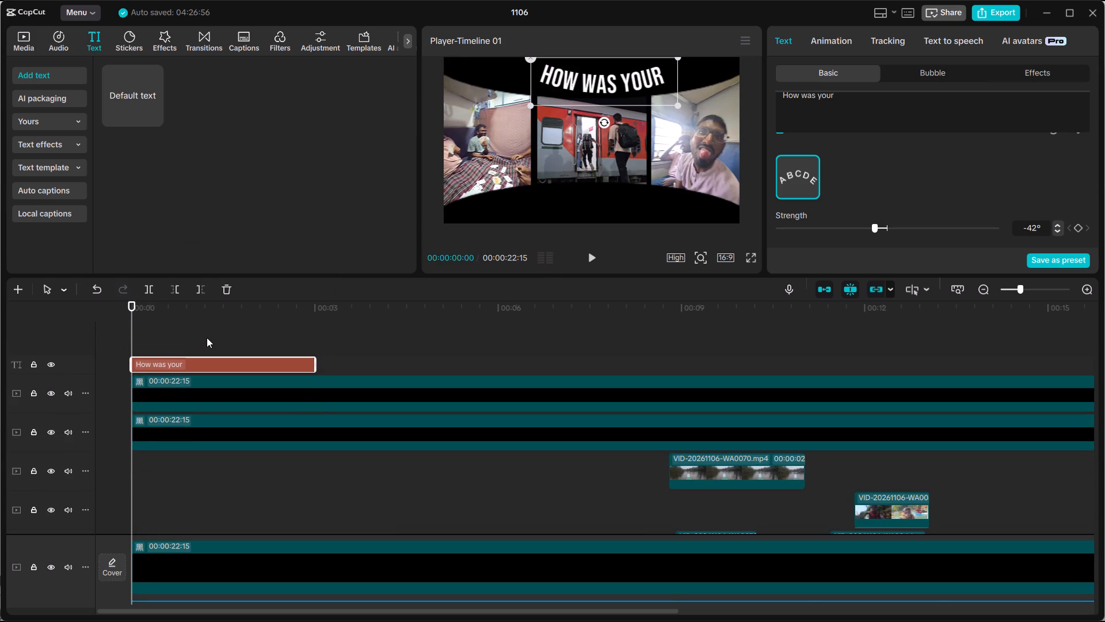
Centre the "How was your" text horizontally in the black band along the top of the video frame.
{"action": "left_click_drag", "start_coordinate": [602, 79], "coordinate": [601, 83]}
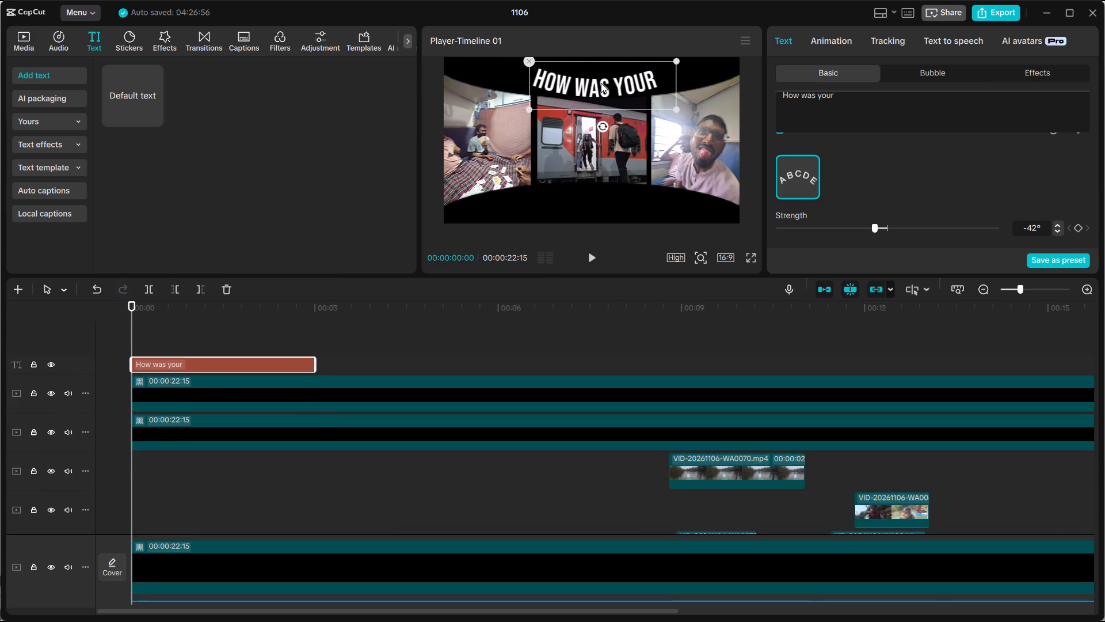
{"action": "left_click_drag", "start_coordinate": [601, 83], "coordinate": [592, 82]}
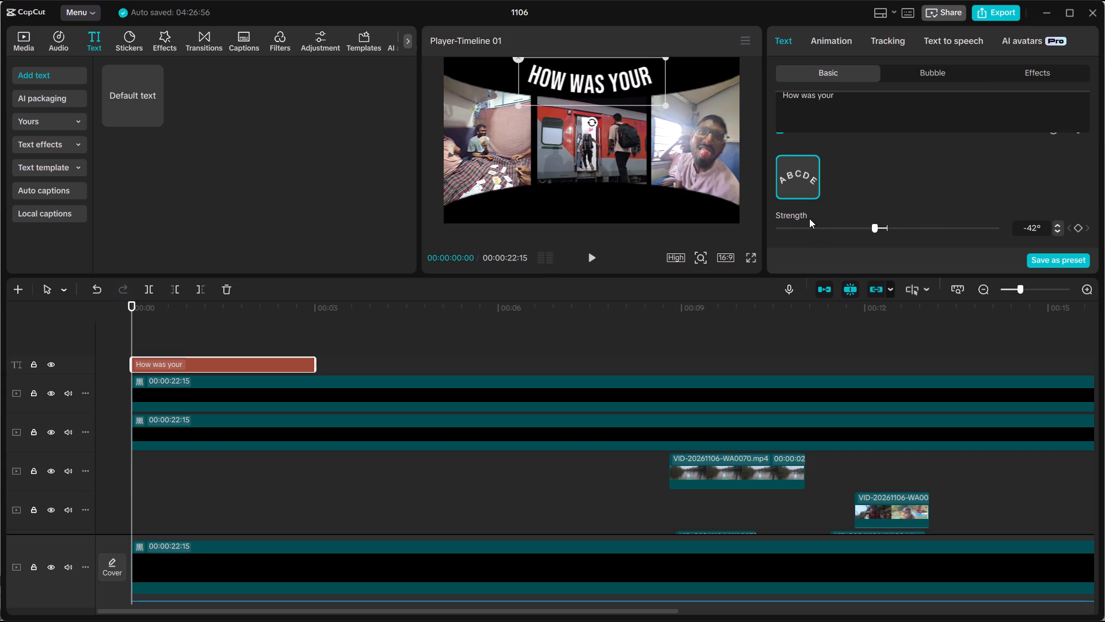
Fine-tune the curve strength of the "How was your" text to -38°.
{"action": "double_click", "coordinate": [1058, 230]}
{"action": "triple_click", "coordinate": [1055, 232]}
{"action": "triple_click", "coordinate": [1055, 232]}
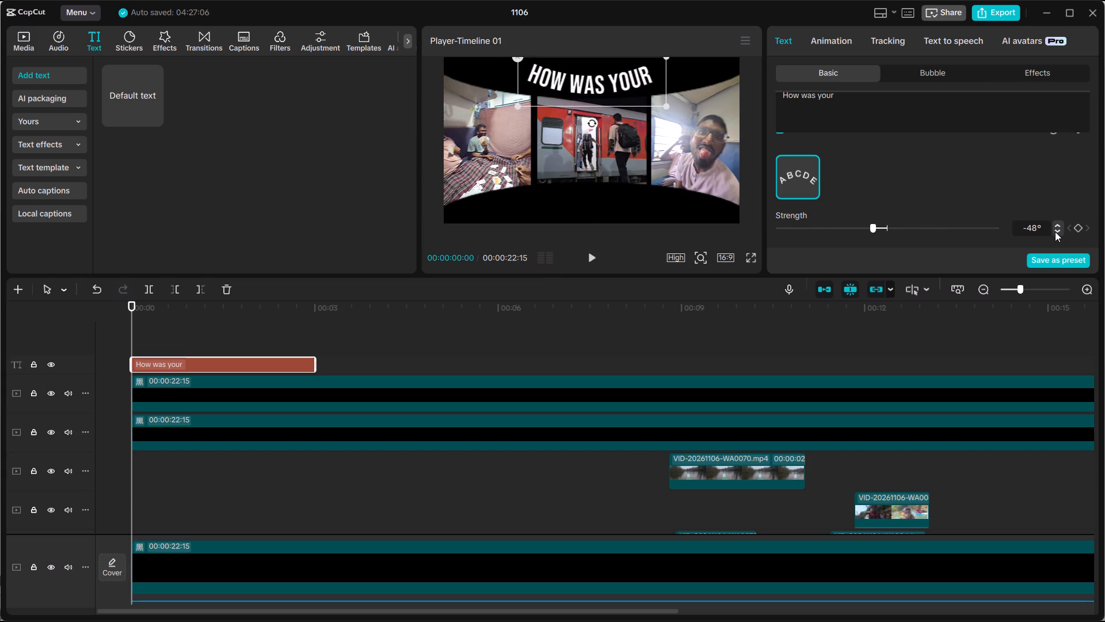
{"action": "triple_click", "coordinate": [1055, 232]}
{"action": "triple_click", "coordinate": [1060, 224]}
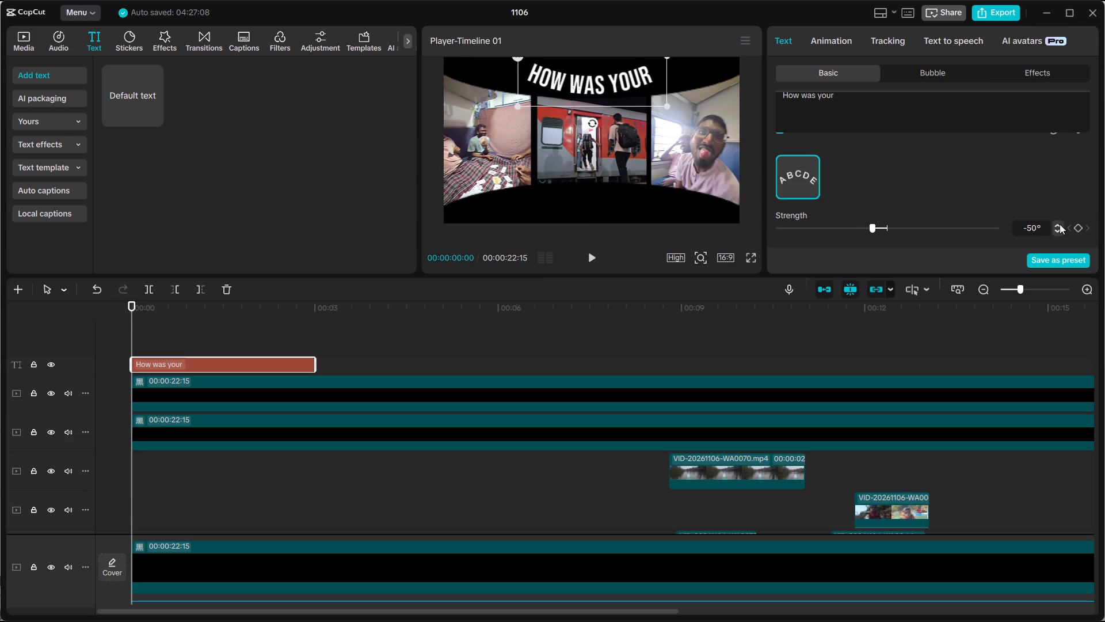
{"action": "triple_click", "coordinate": [1060, 224]}
{"action": "triple_click", "coordinate": [1060, 224]}
{"action": "triple_click", "coordinate": [1060, 224]}
{"action": "triple_click", "coordinate": [1060, 224]}
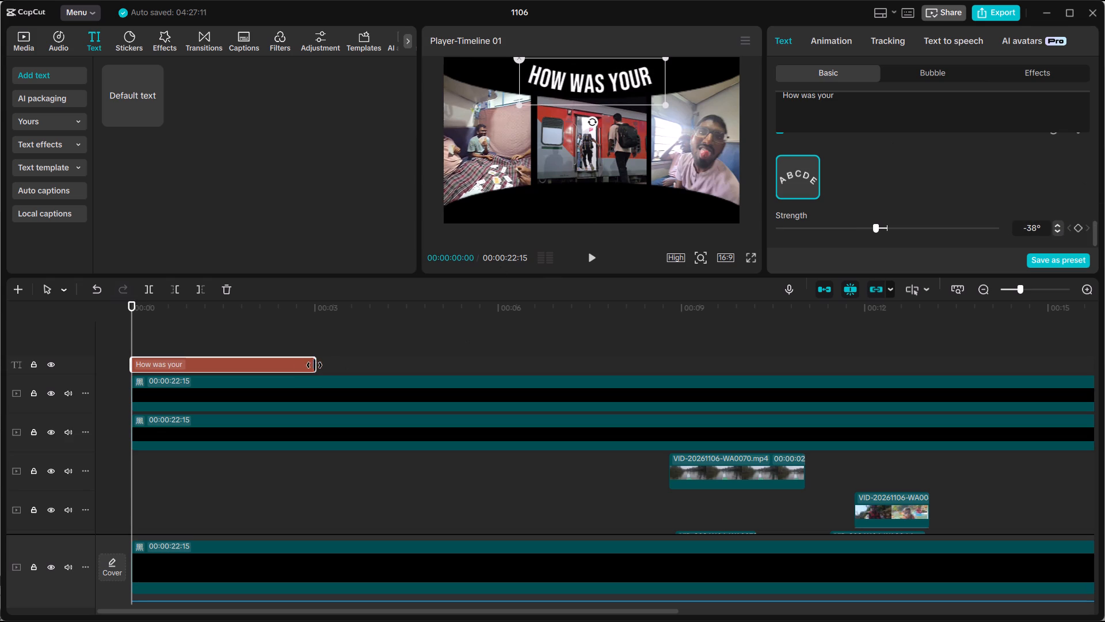
Duplicate the "How was your" text at the start of the timeline and change the copy's wording to "Trip done".
{"action": "key", "text": "ctrl+c"}
{"action": "key", "text": "ctrl+v"}
{"action": "scroll", "coordinate": [844, 117], "scroll_direction": "up", "scroll_amount": 1}
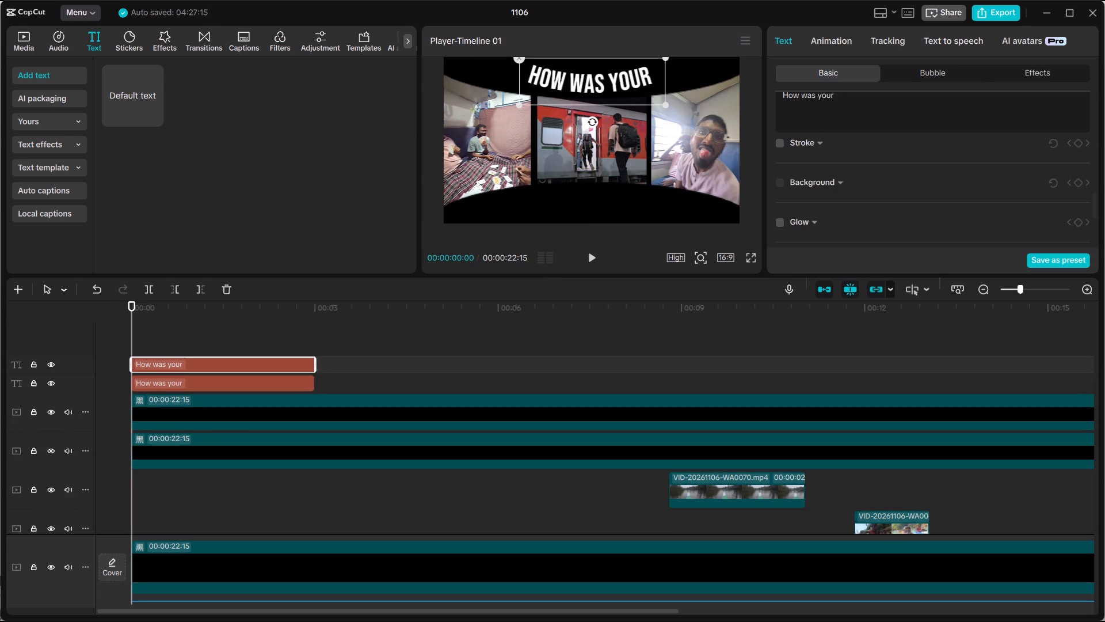
{"action": "left_click_drag", "start_coordinate": [847, 101], "coordinate": [752, 96]}
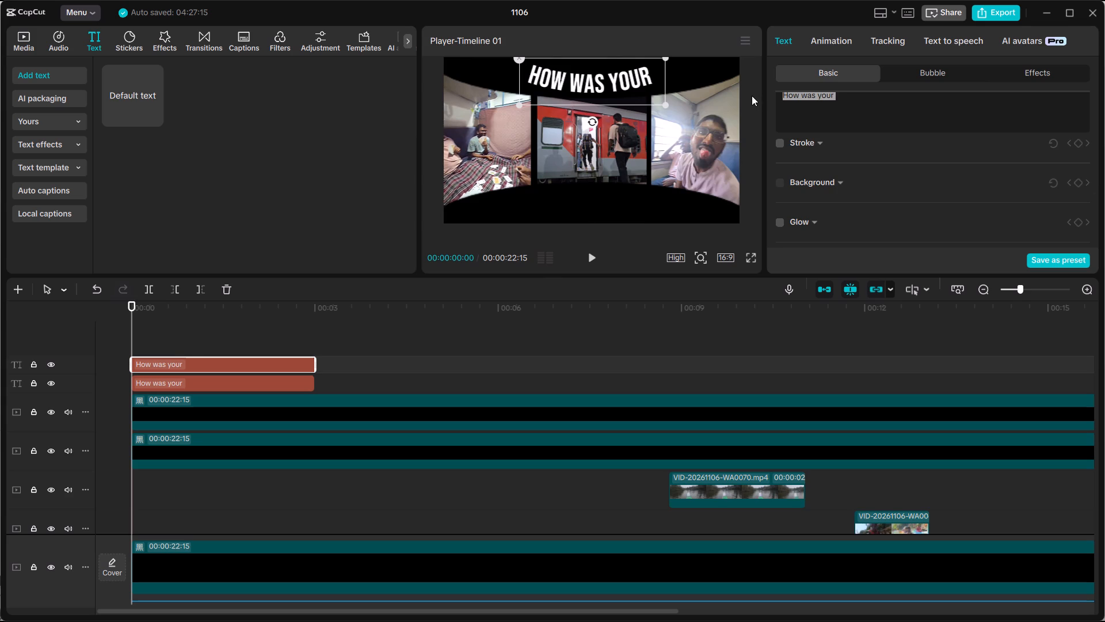
{"action": "type", "text": "trip done"}
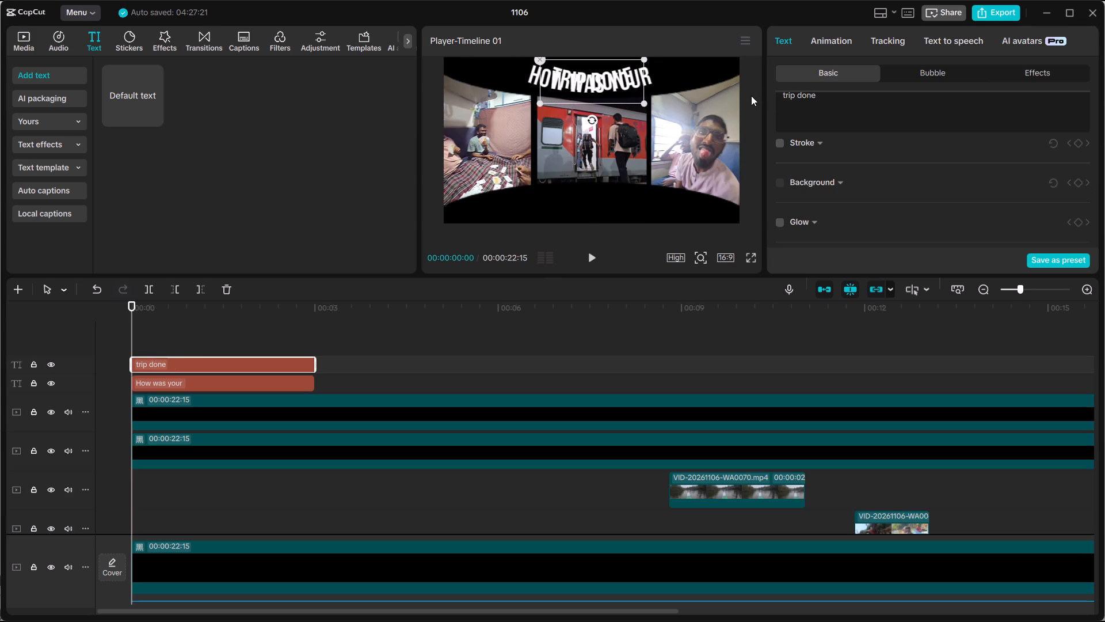
{"action": "left_click", "coordinate": [787, 94]}
{"action": "left_click", "coordinate": [784, 93]}
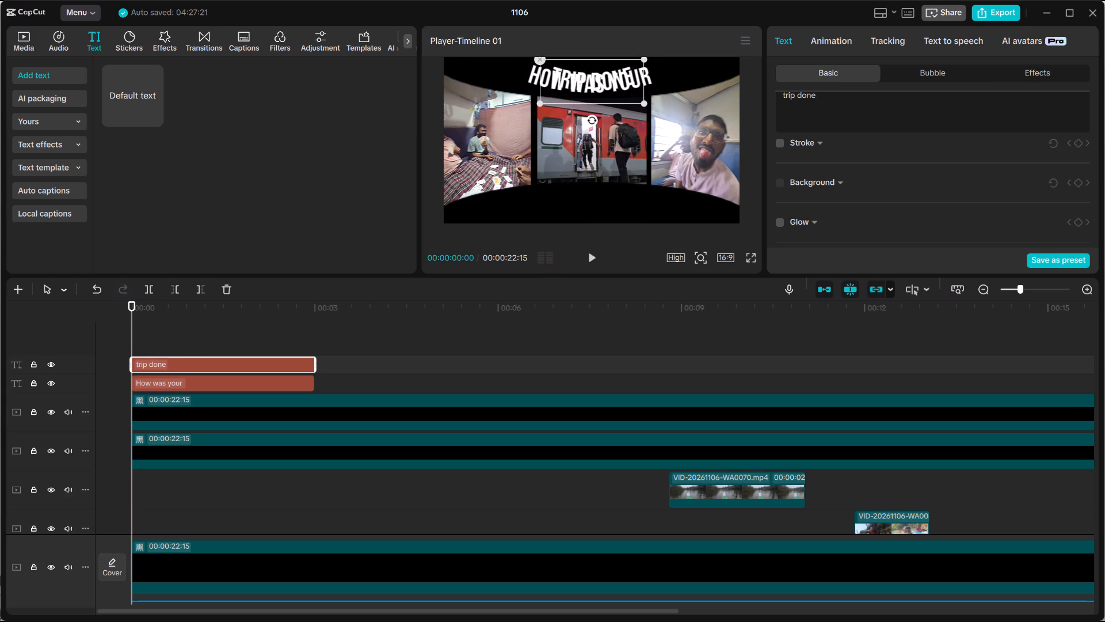
{"action": "left_click", "coordinate": [788, 96]}
{"action": "key", "text": "BackSpace"}
{"action": "key", "text": "BackSpace"}
{"action": "type", "text": "Tr"}
Move the "Trip done" text down to the black band at the bottom of the video frame, centred horizontally.
{"action": "left_click_drag", "start_coordinate": [597, 70], "coordinate": [582, 189]}
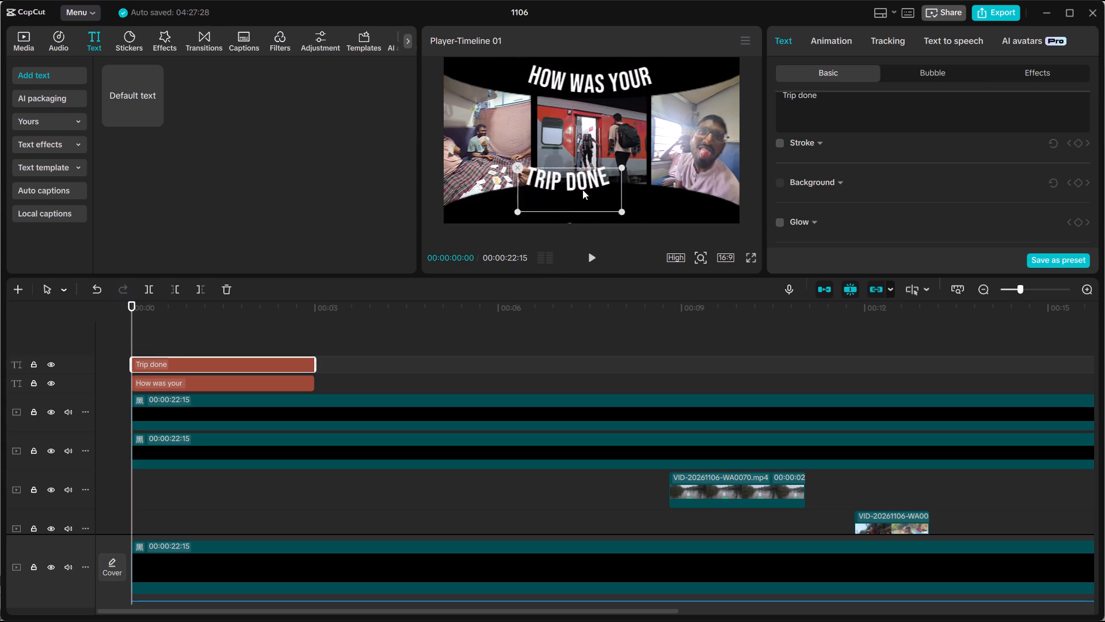
{"action": "left_click_drag", "start_coordinate": [582, 189], "coordinate": [596, 196]}
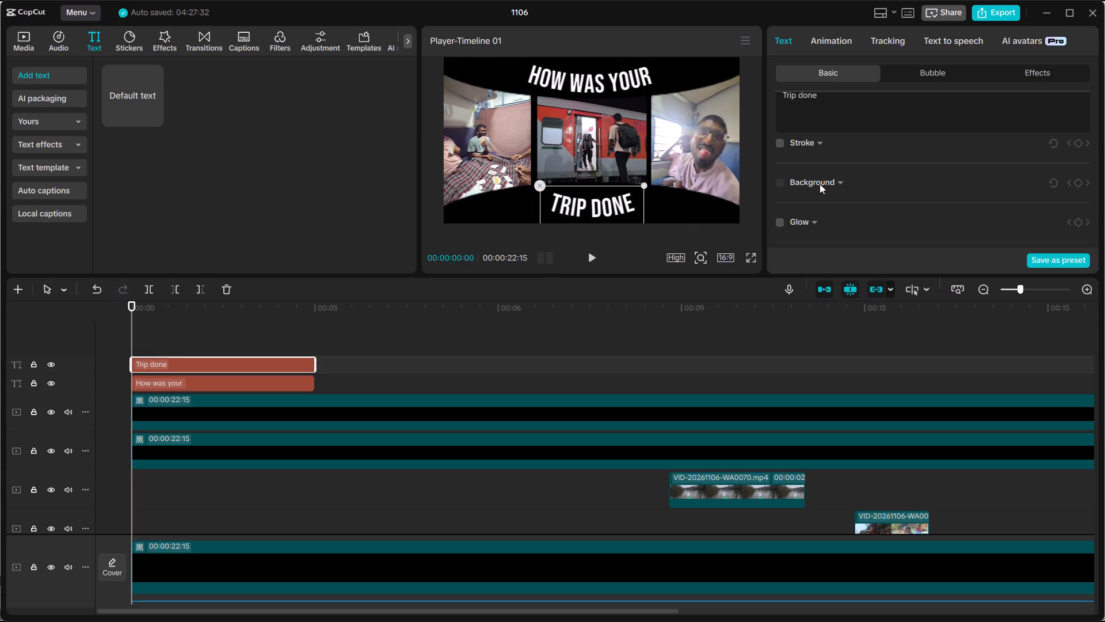
Set the curve strength of the "Trip done" text to 40° and nudge the text slightly upward.
{"action": "scroll", "coordinate": [833, 181], "scroll_direction": "down", "scroll_amount": 7}
{"action": "left_click_drag", "start_coordinate": [884, 229], "coordinate": [889, 230]}
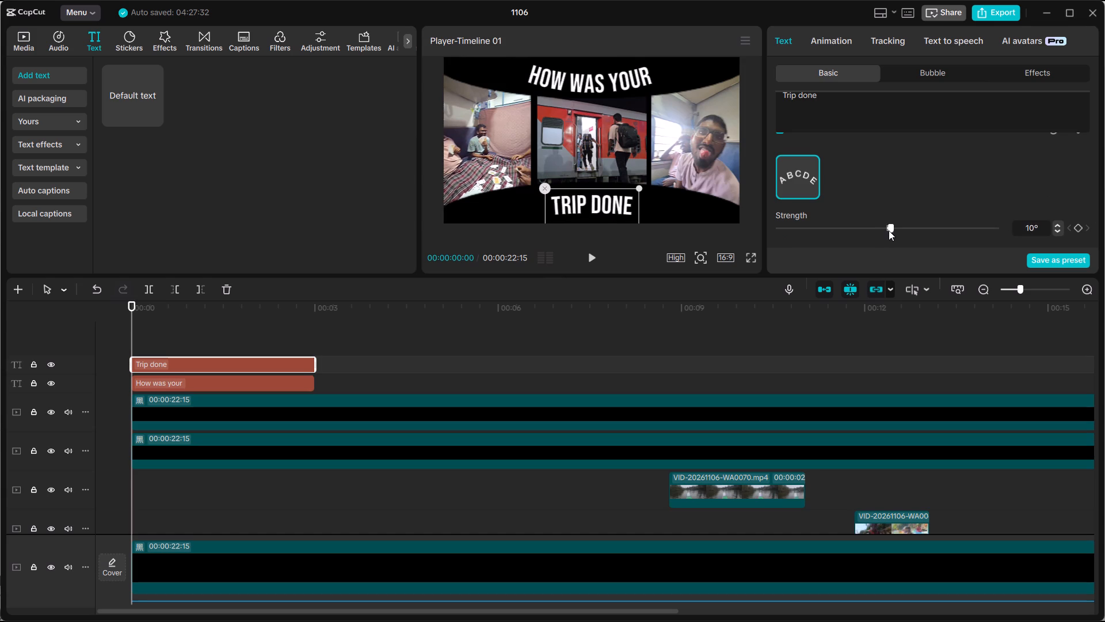
{"action": "left_click_drag", "start_coordinate": [889, 230], "coordinate": [897, 233]}
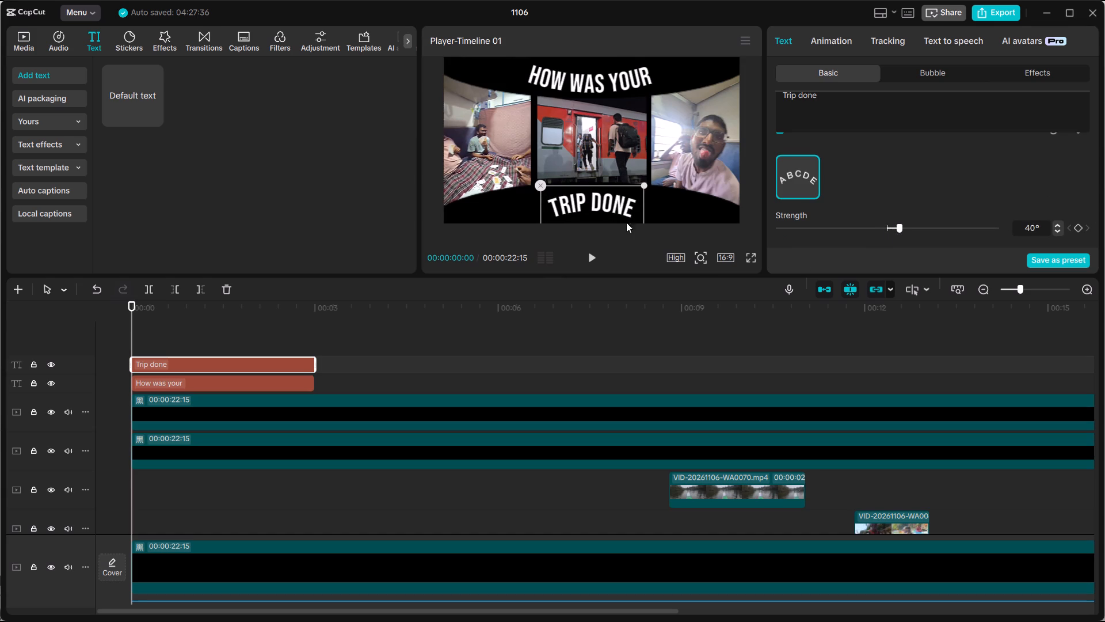
{"action": "left_click_drag", "start_coordinate": [609, 207], "coordinate": [611, 201]}
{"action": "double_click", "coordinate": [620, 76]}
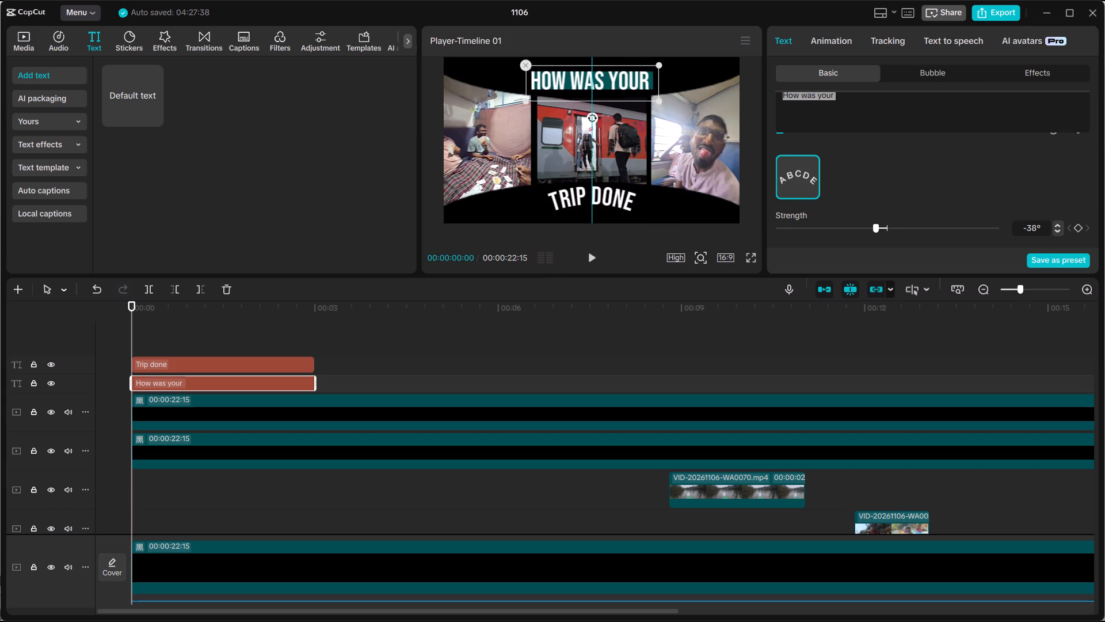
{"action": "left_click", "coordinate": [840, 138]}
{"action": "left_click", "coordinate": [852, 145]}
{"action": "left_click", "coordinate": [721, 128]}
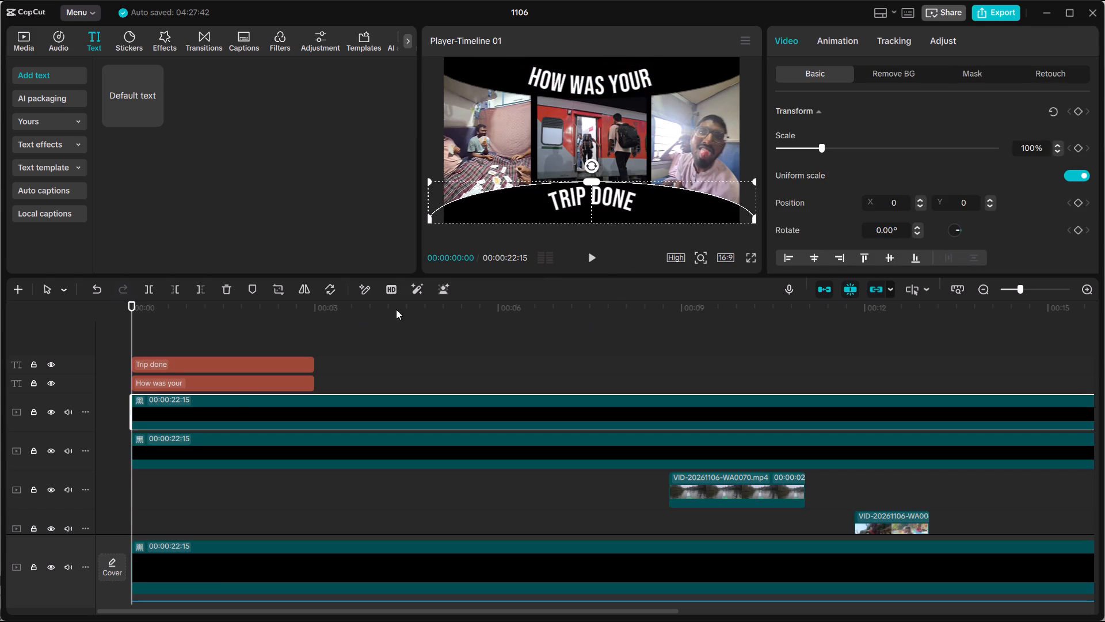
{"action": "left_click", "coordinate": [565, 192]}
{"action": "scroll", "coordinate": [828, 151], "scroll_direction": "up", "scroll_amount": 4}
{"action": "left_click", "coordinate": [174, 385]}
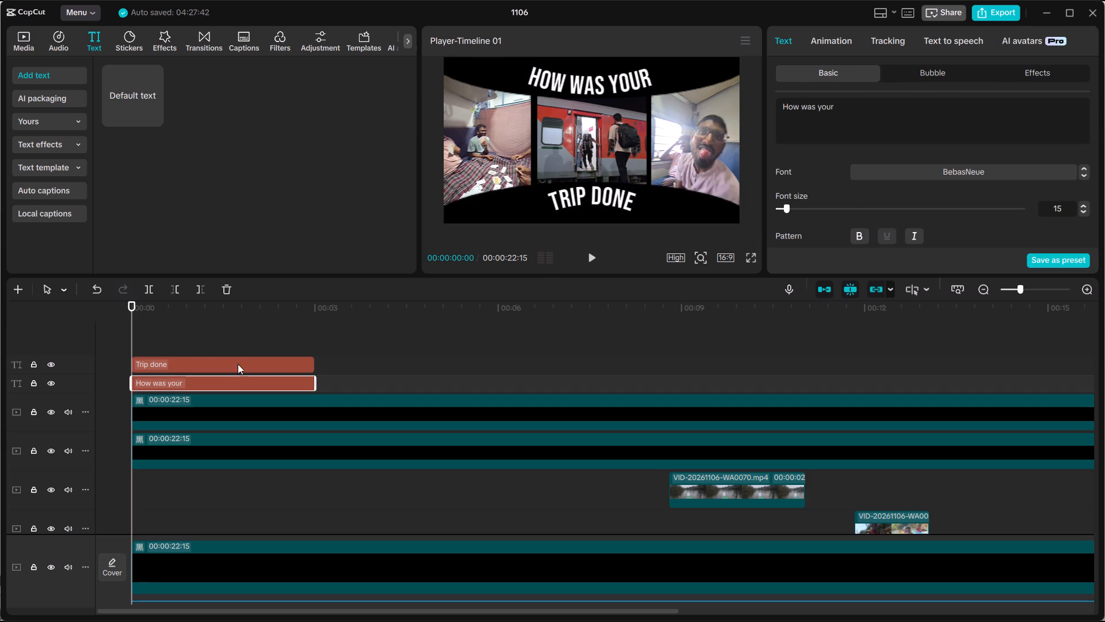
Colour only the word "Trip" in the "Trip done" text orange-yellow, hex FFB400.
{"action": "left_click", "coordinate": [250, 364]}
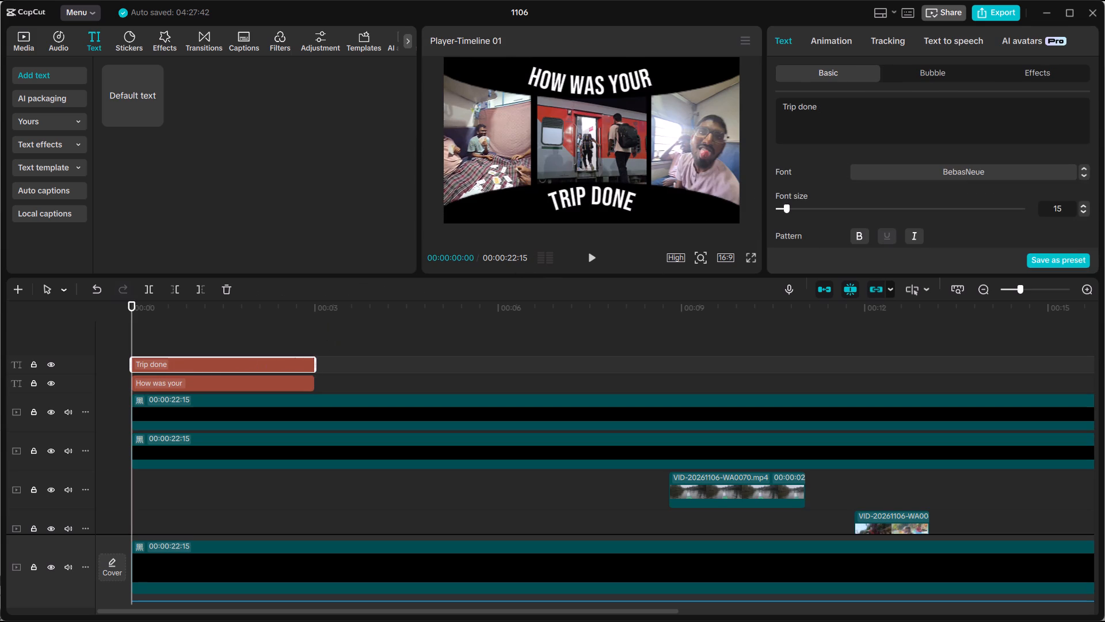
{"action": "left_click_drag", "start_coordinate": [800, 107], "coordinate": [756, 107]}
{"action": "scroll", "coordinate": [911, 177], "scroll_direction": "down", "scroll_amount": 3}
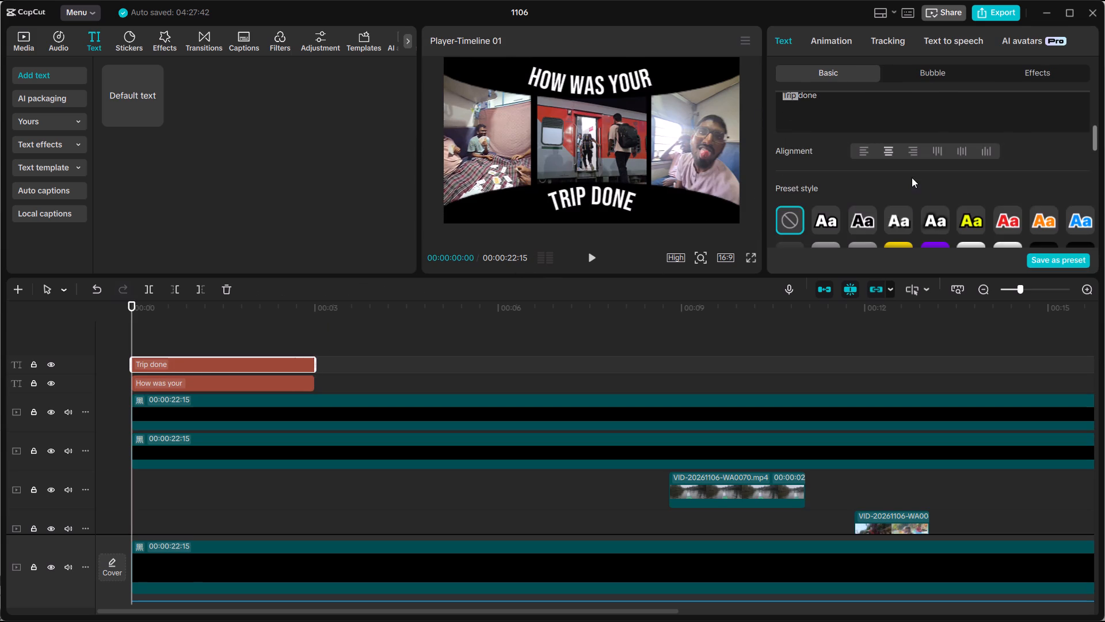
{"action": "scroll", "coordinate": [891, 164], "scroll_direction": "up", "scroll_amount": 1}
{"action": "left_click", "coordinate": [884, 160]}
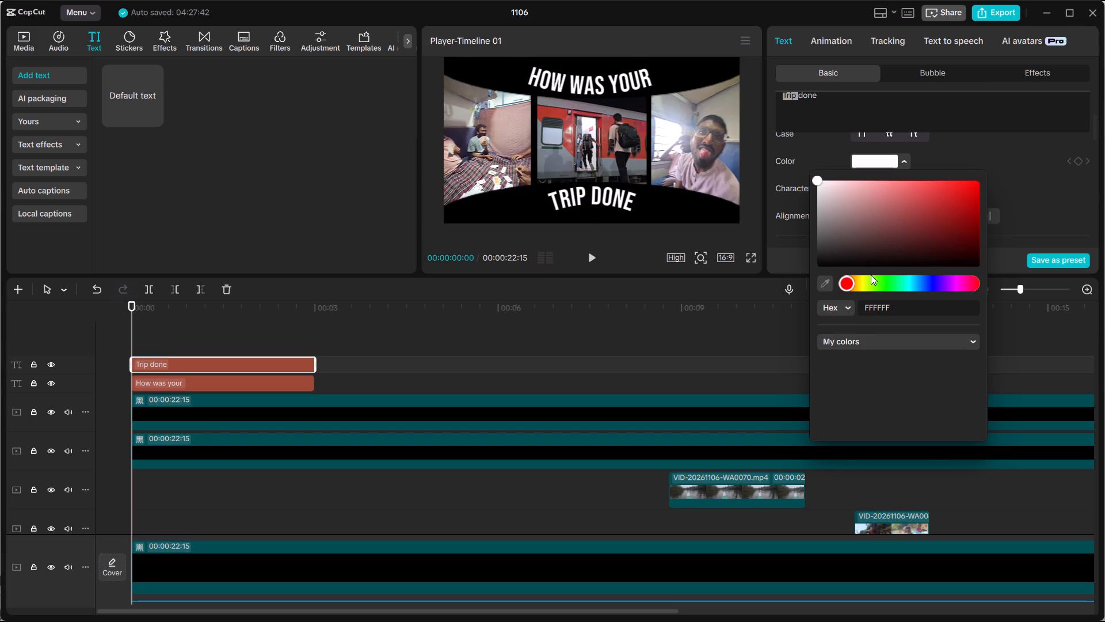
{"action": "left_click", "coordinate": [863, 285]}
{"action": "left_click_drag", "start_coordinate": [882, 208], "coordinate": [1045, 158]}
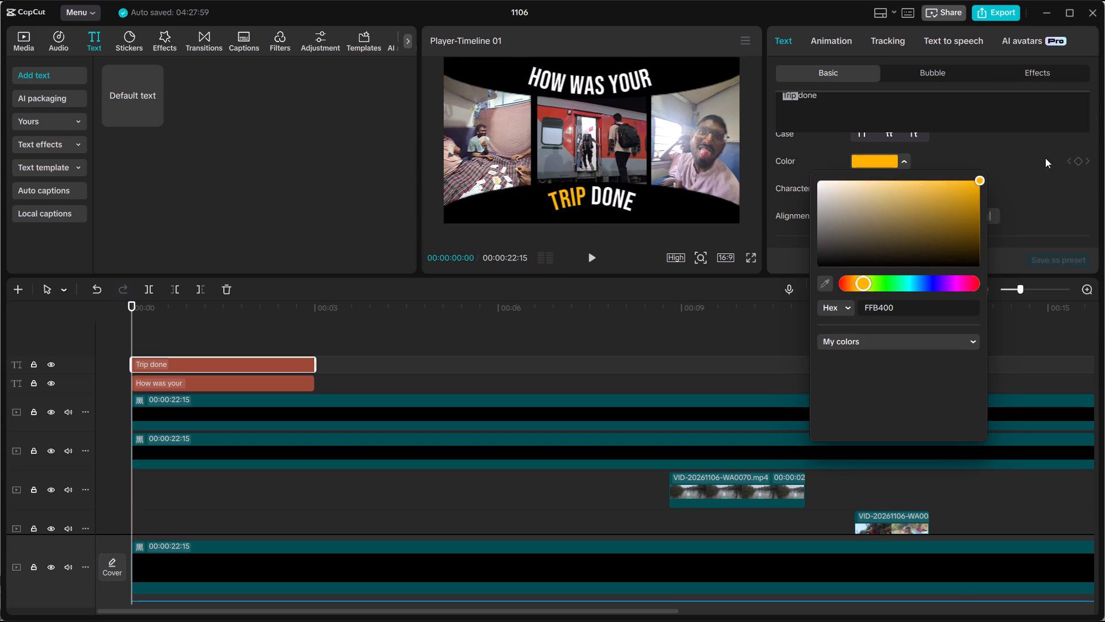
{"action": "left_click_drag", "start_coordinate": [1045, 158], "coordinate": [1073, 158]}
Trim the start of the "Trip done" text so it begins about a quarter second after the "How was your" text.
{"action": "left_click_drag", "start_coordinate": [129, 363], "coordinate": [147, 367]}
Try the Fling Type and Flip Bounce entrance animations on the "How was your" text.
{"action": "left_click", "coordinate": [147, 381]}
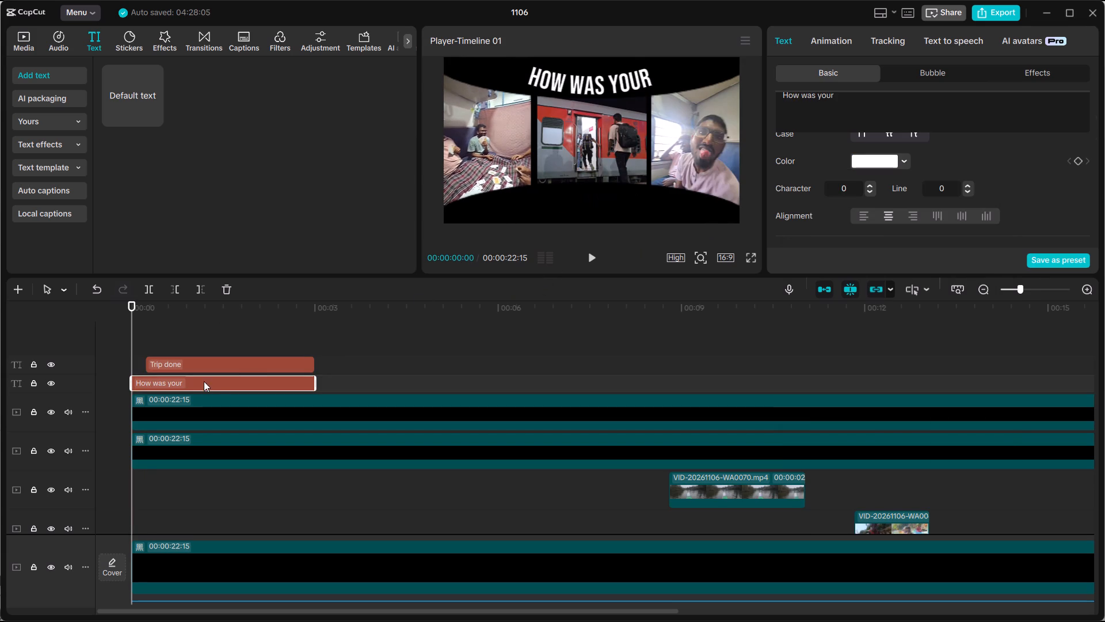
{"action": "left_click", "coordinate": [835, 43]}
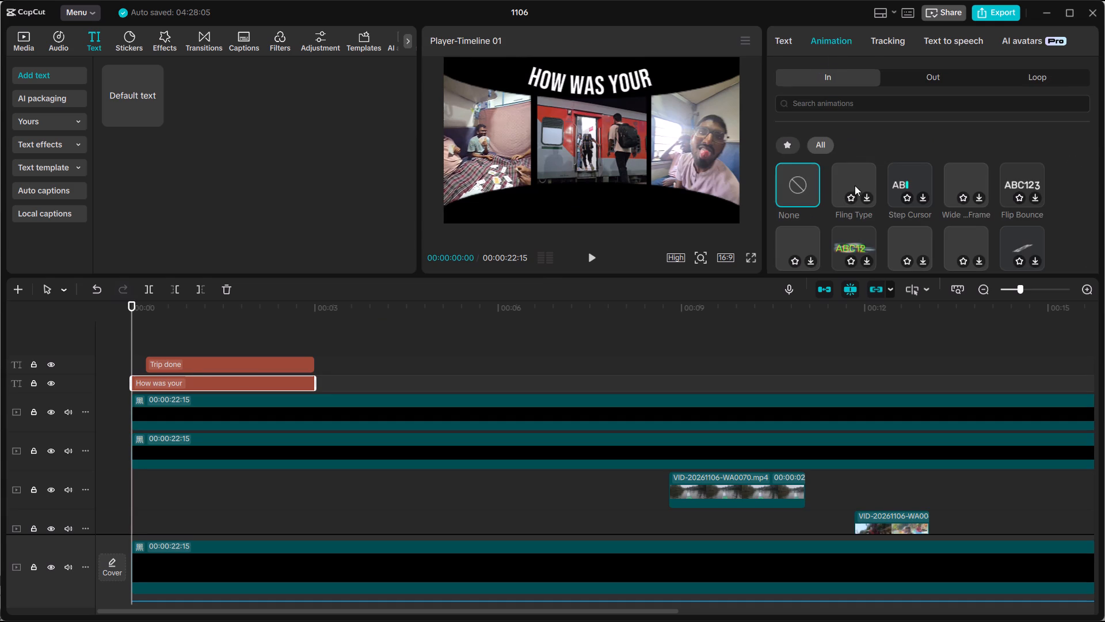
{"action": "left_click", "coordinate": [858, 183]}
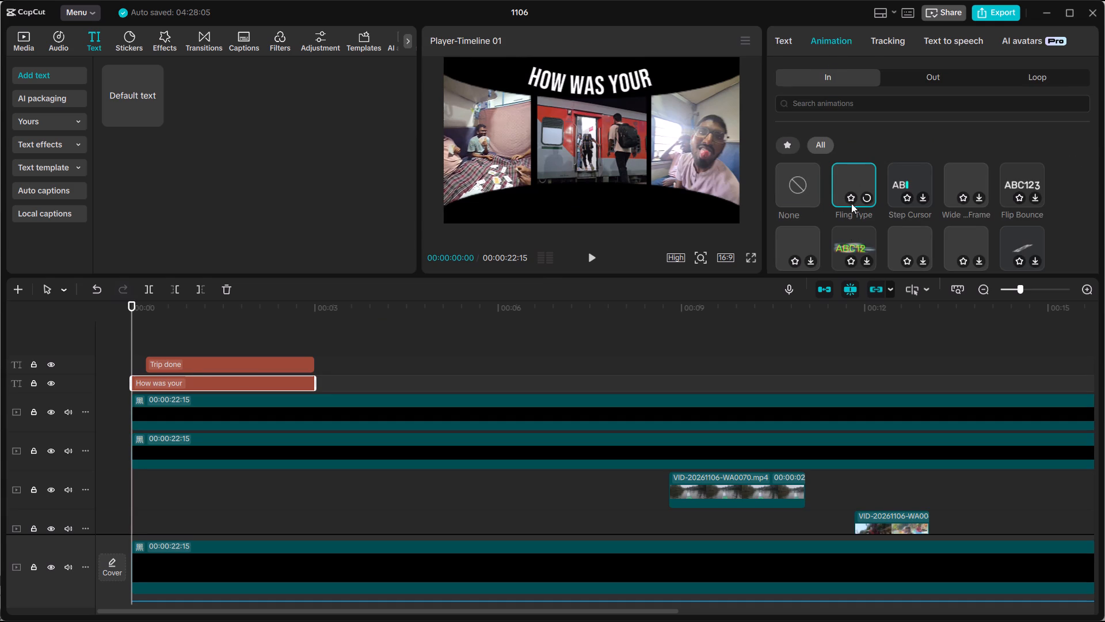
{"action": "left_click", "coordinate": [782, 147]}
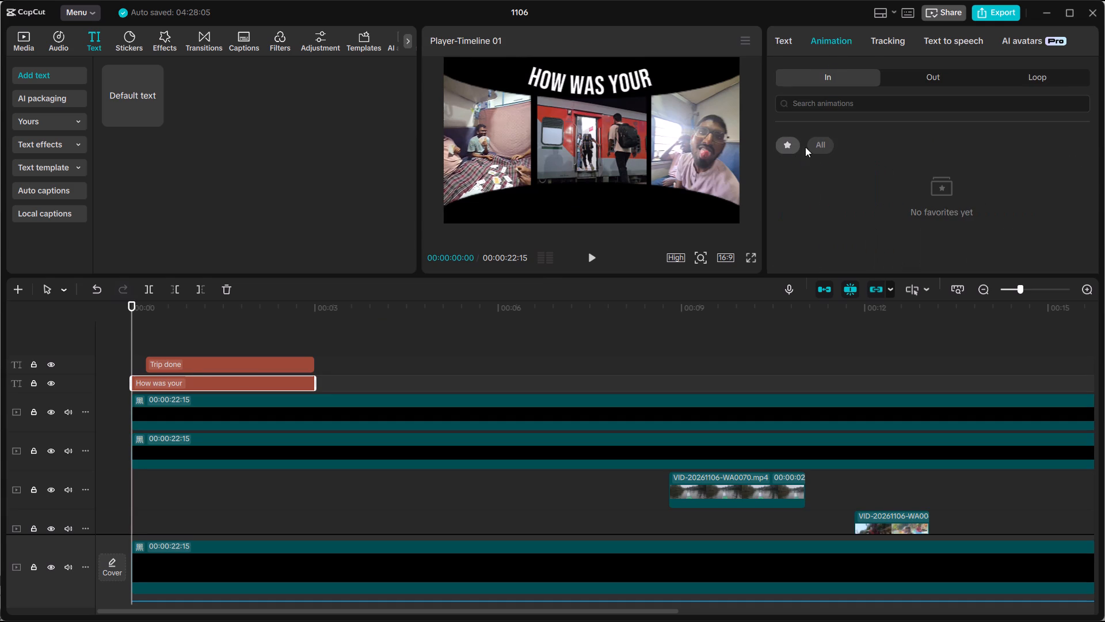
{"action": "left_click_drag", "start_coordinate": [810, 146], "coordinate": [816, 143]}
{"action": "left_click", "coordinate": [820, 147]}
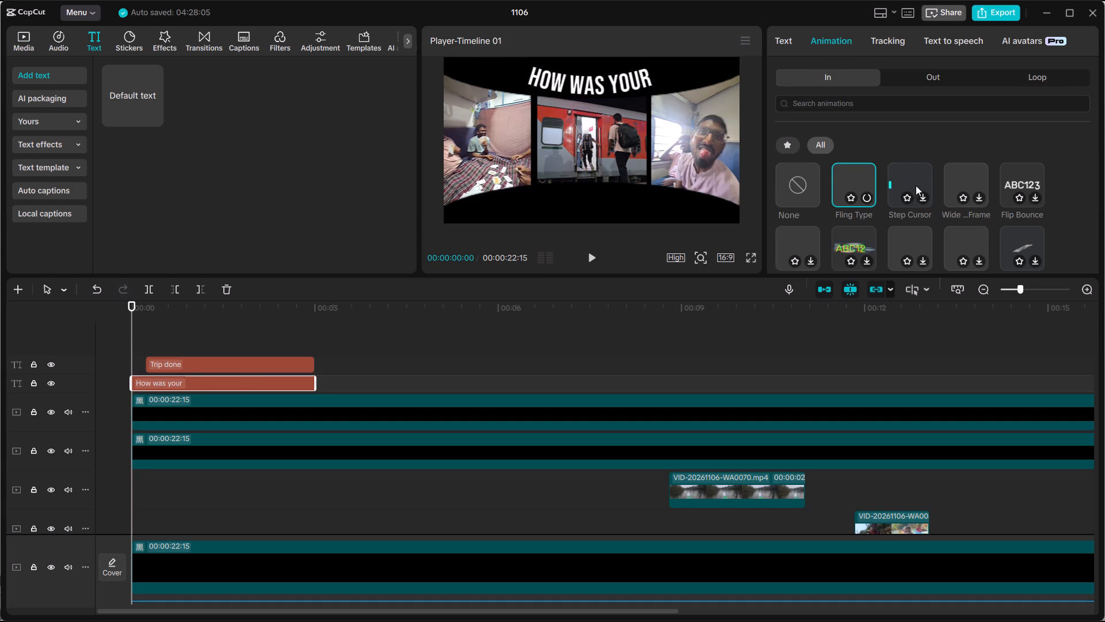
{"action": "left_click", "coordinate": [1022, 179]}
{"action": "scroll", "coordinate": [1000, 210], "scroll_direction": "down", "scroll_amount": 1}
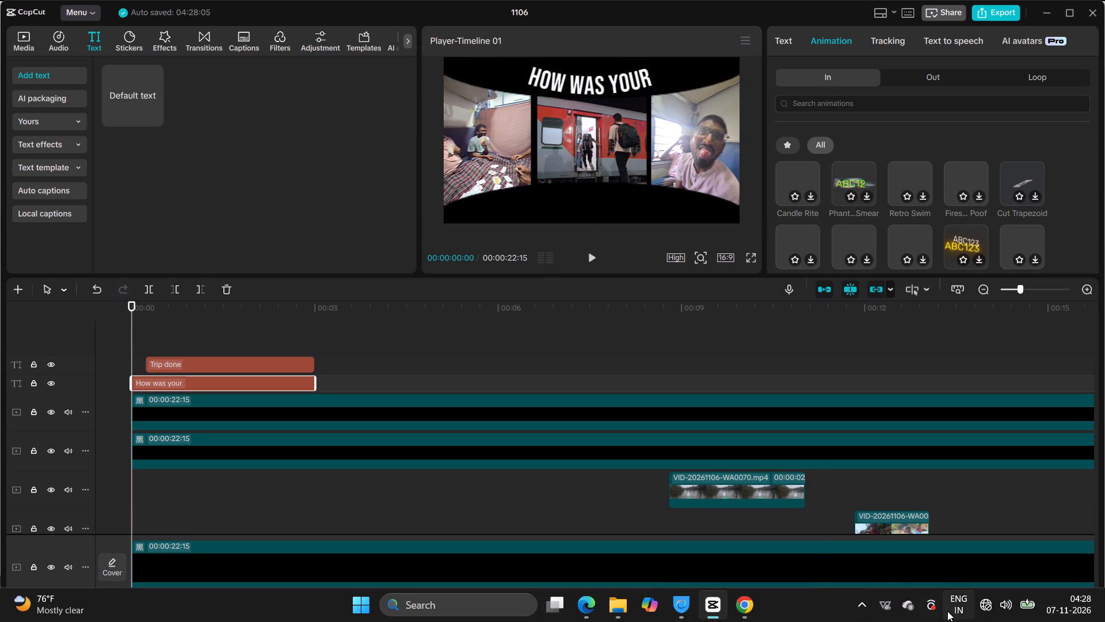
Open the Windows quick settings that hold the Wi-Fi connection.
{"action": "left_click", "coordinate": [980, 605]}
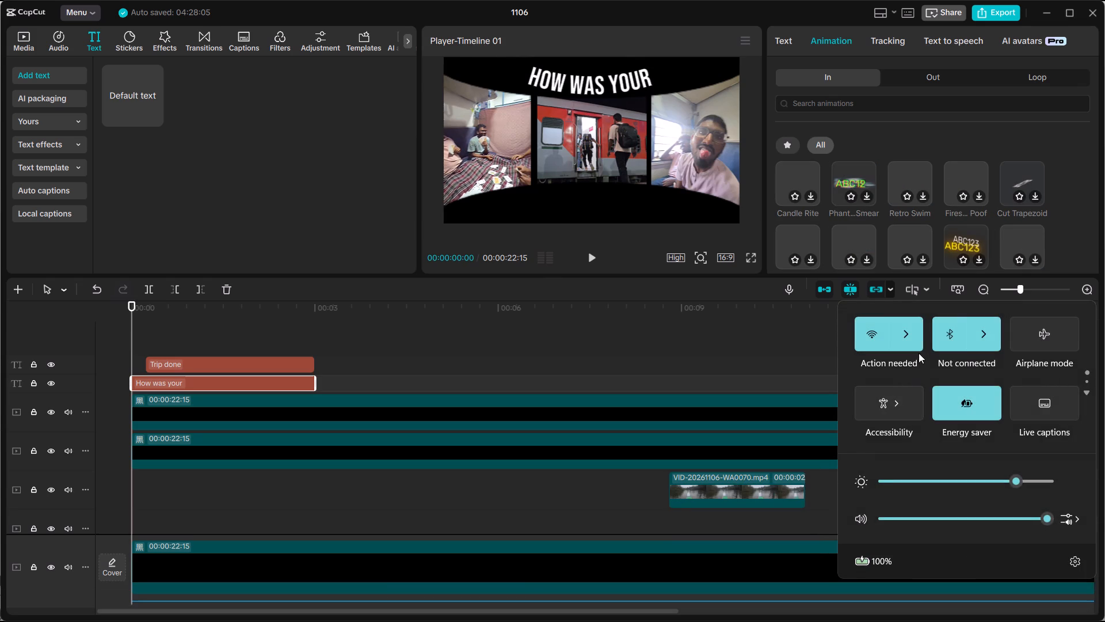
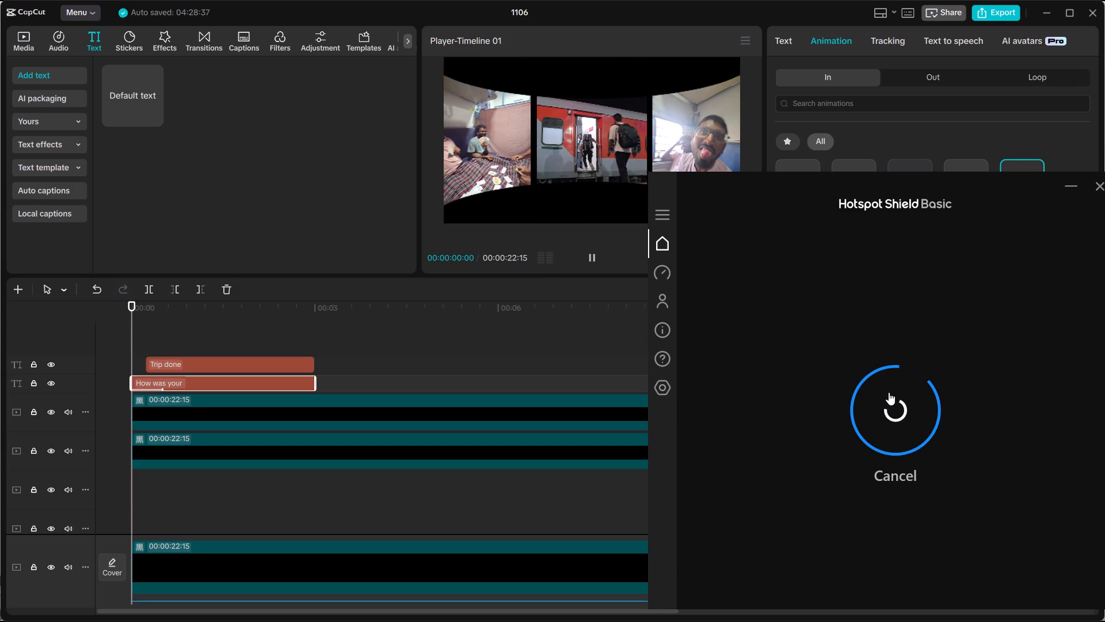
Minimise the Hotspot Shield window, return to CapCut and play the opening second of the title sequence.
{"action": "scroll", "coordinate": [925, 409], "scroll_direction": "down", "scroll_amount": 4}
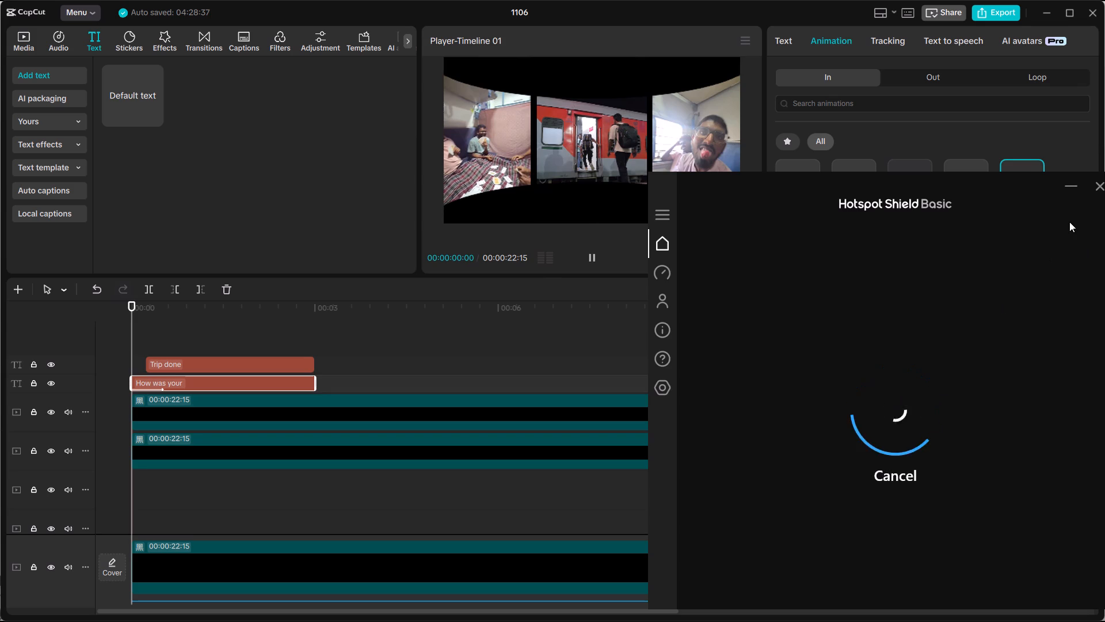
{"action": "left_click", "coordinate": [1069, 187]}
{"action": "left_click", "coordinate": [596, 254]}
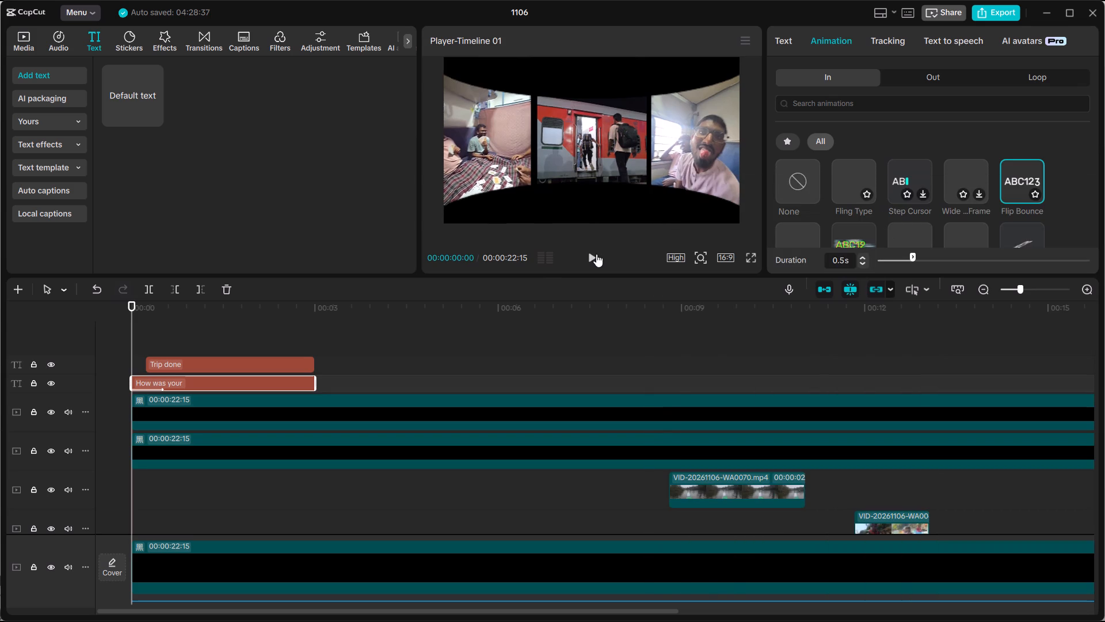
{"action": "left_click", "coordinate": [590, 255]}
{"action": "left_click", "coordinate": [589, 263]}
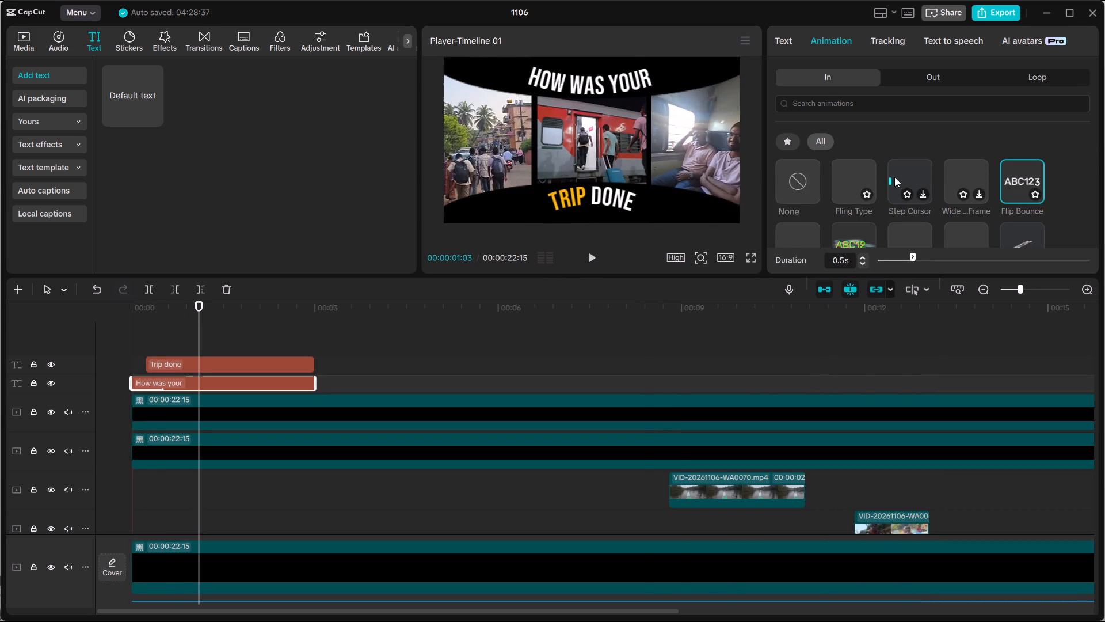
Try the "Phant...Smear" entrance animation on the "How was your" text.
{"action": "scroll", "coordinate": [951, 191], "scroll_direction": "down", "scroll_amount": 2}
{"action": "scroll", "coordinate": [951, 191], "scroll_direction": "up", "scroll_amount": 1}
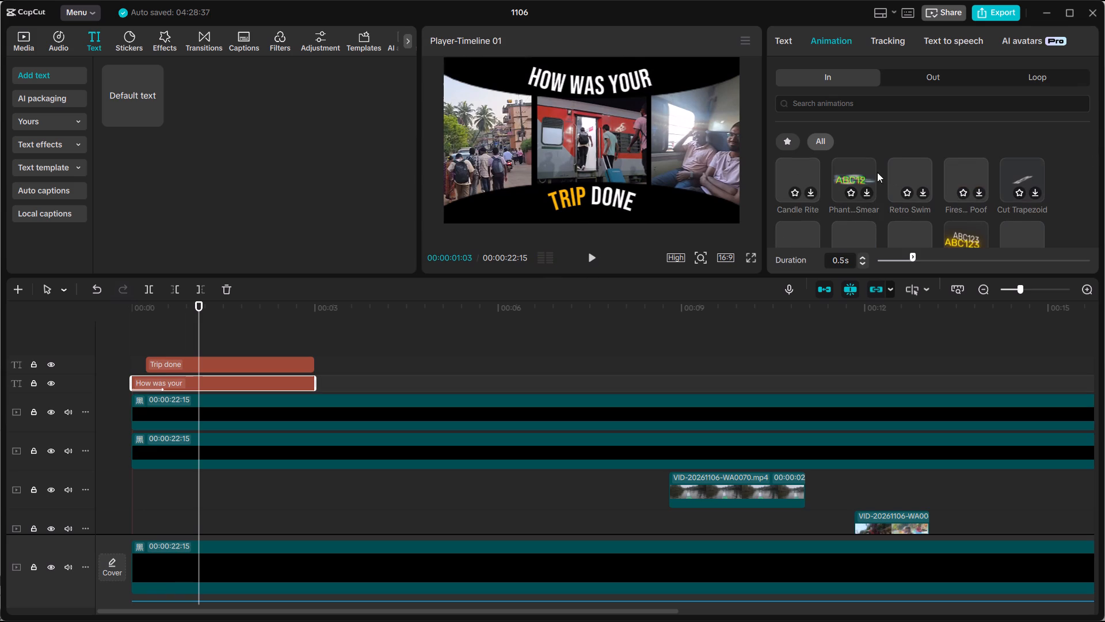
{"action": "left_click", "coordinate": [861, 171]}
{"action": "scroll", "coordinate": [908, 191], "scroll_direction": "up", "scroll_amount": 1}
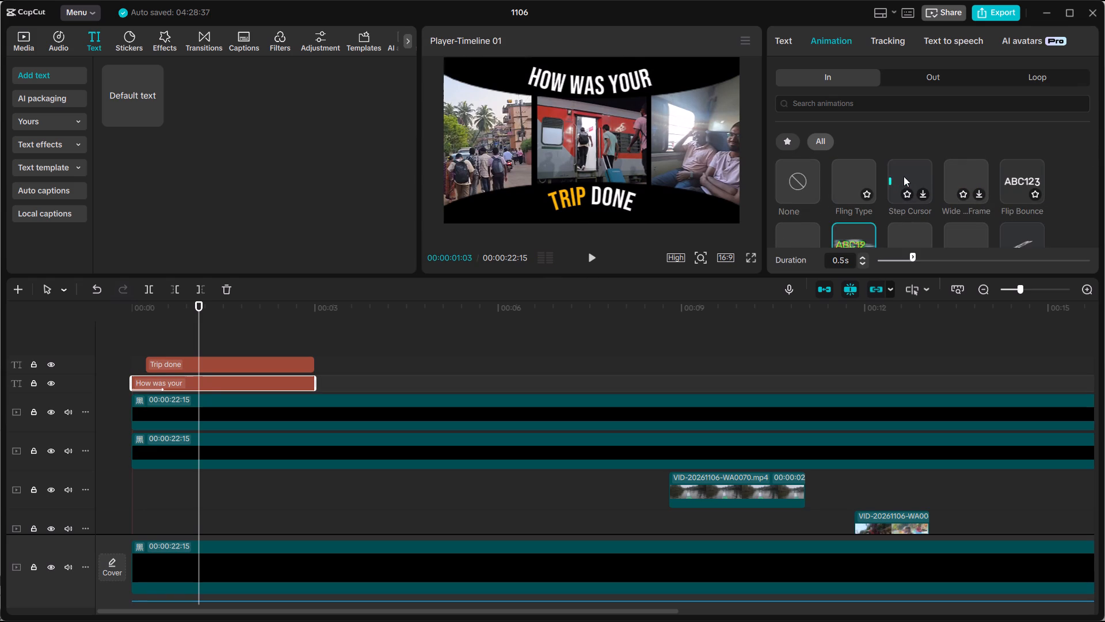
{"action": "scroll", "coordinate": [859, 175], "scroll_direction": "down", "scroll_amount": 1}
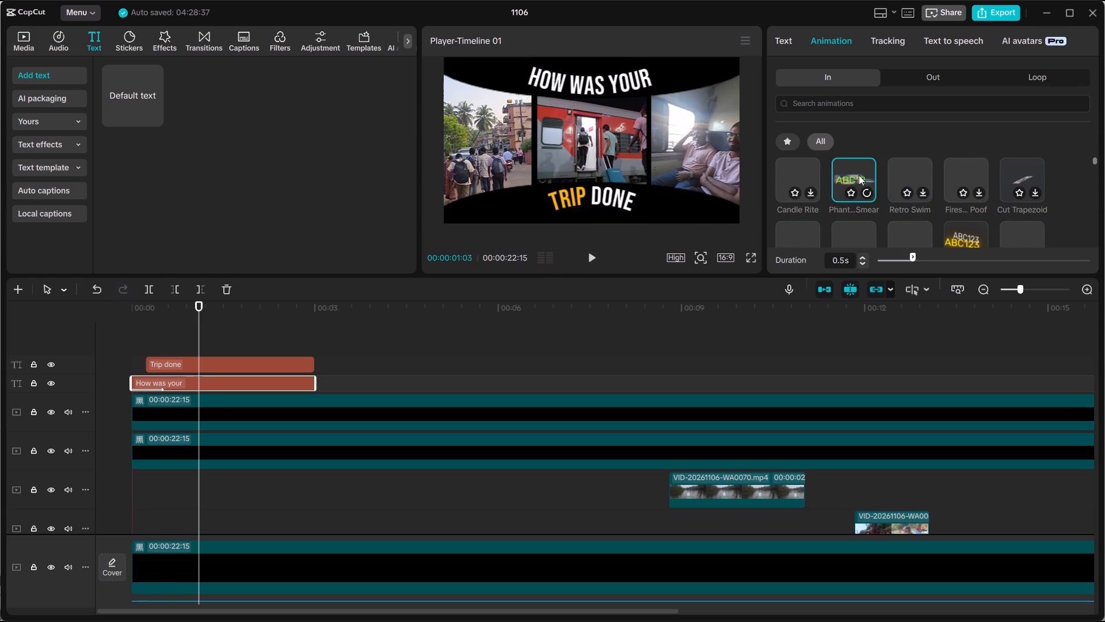
Look through the entrance animations for another option for the "How was your" text, trying one of them.
{"action": "scroll", "coordinate": [859, 175], "scroll_direction": "down", "scroll_amount": 6}
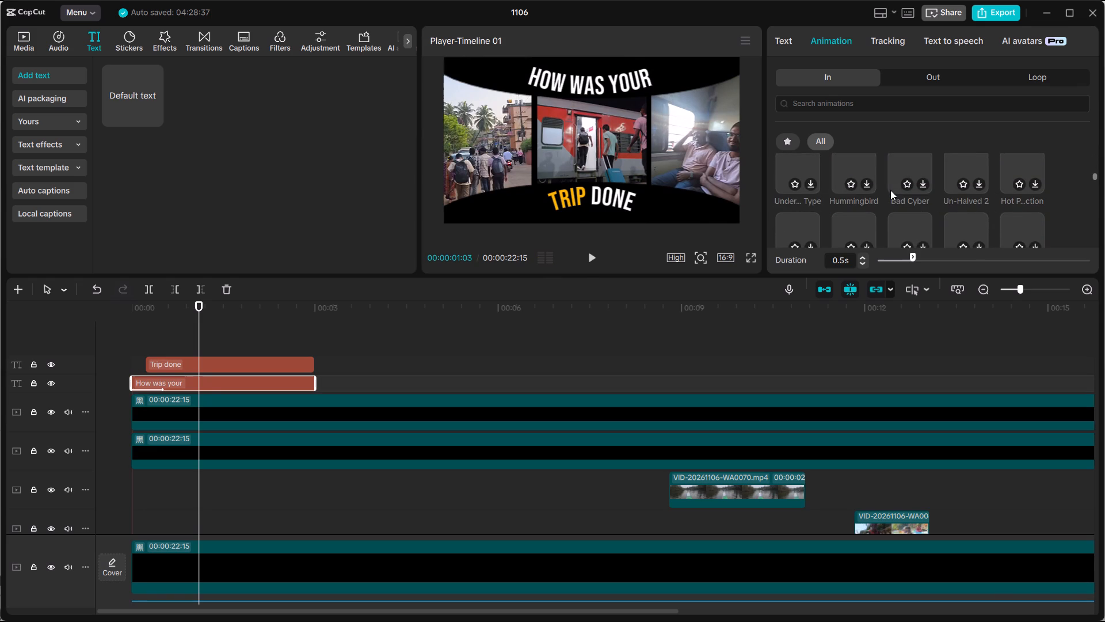
{"action": "scroll", "coordinate": [890, 190], "scroll_direction": "down", "scroll_amount": 1}
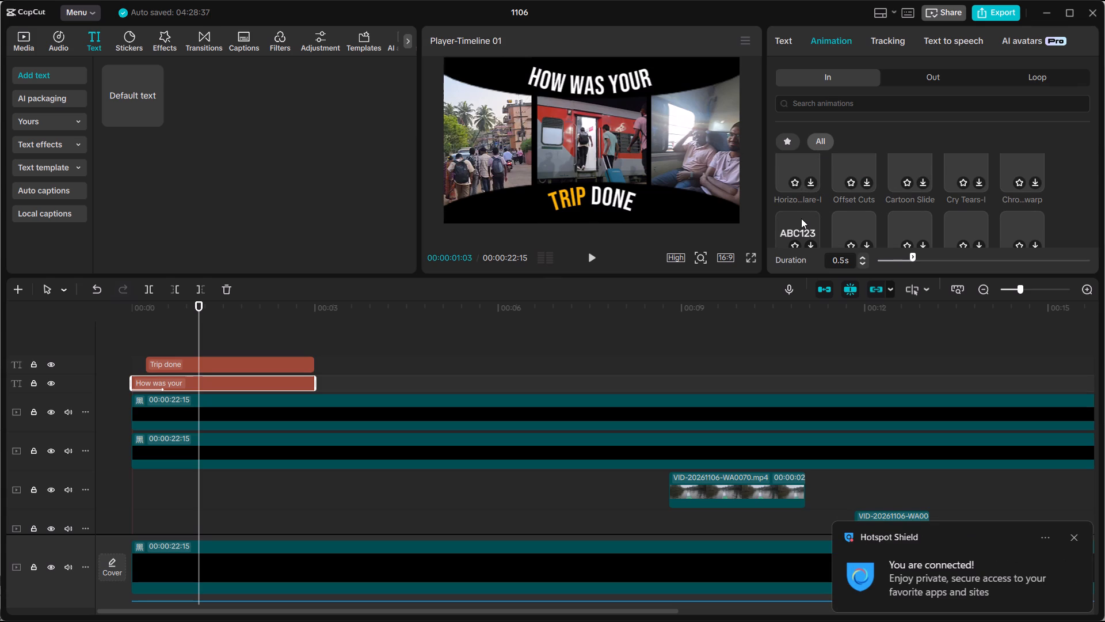
{"action": "left_click", "coordinate": [801, 220]}
{"action": "scroll", "coordinate": [814, 224], "scroll_direction": "up", "scroll_amount": 2}
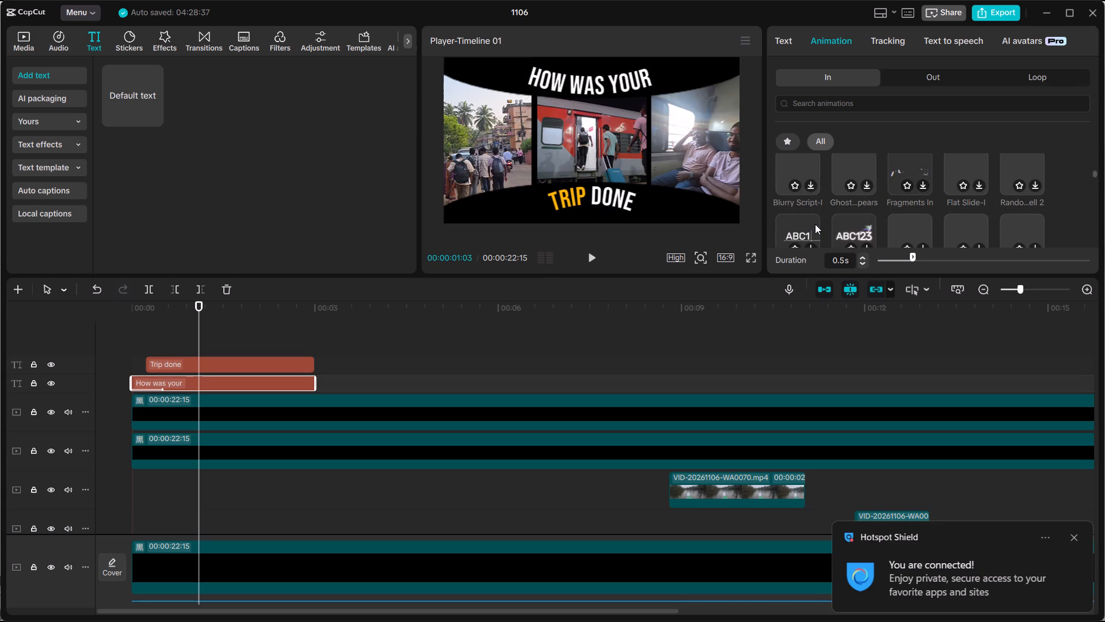
{"action": "scroll", "coordinate": [815, 224], "scroll_direction": "down", "scroll_amount": 4}
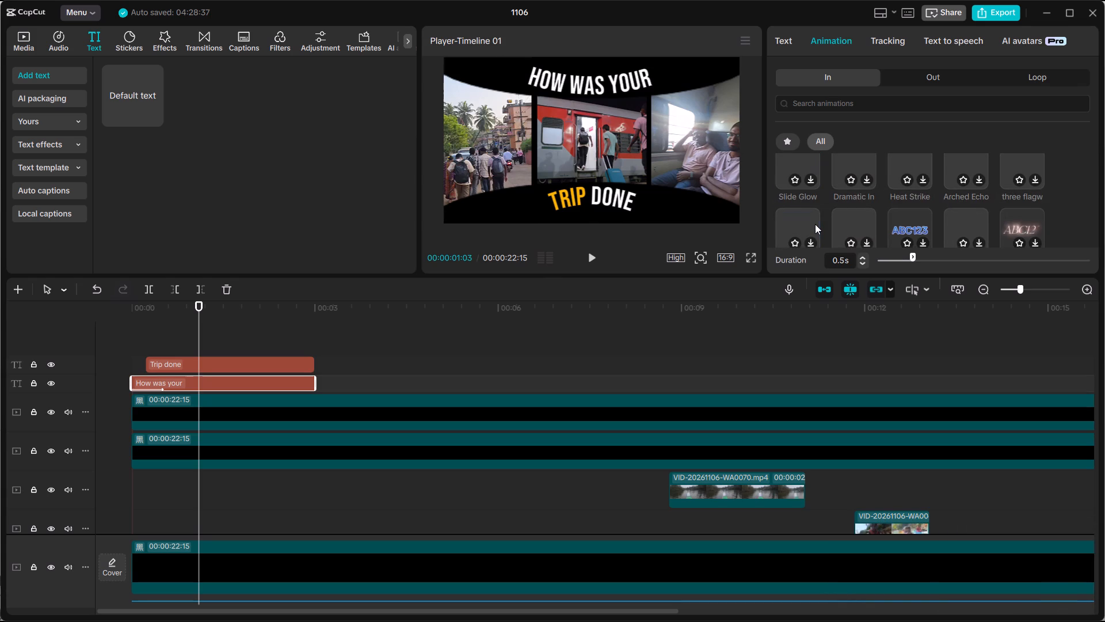
{"action": "scroll", "coordinate": [815, 224], "scroll_direction": "down", "scroll_amount": 2}
Apply the Fling Type entrance animation to the "How was your" text.
{"action": "scroll", "coordinate": [820, 211], "scroll_direction": "up", "scroll_amount": 4}
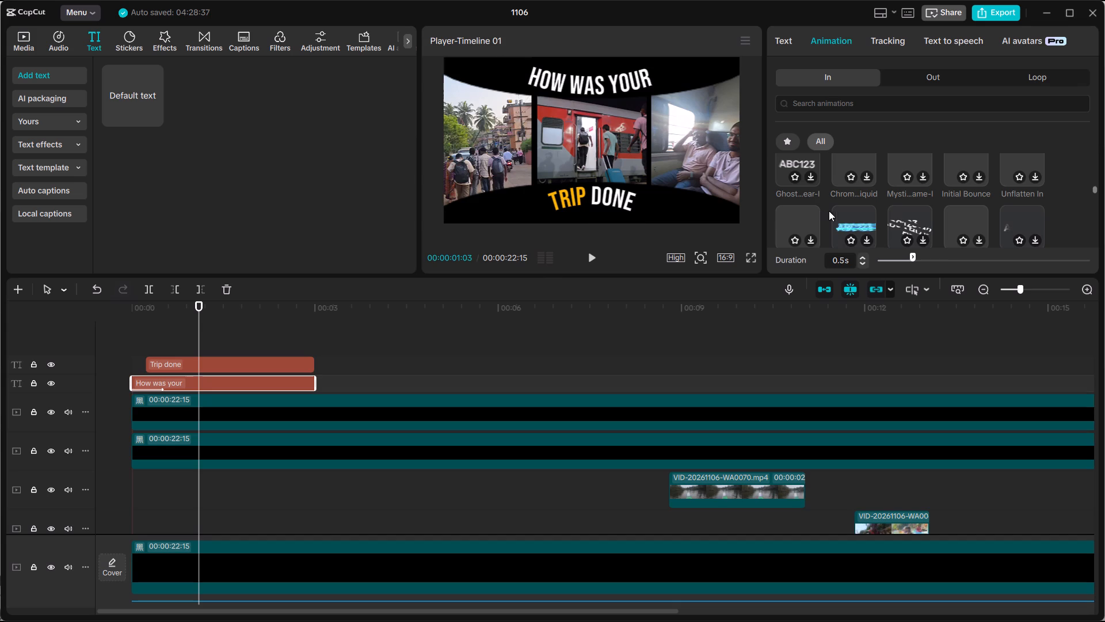
{"action": "scroll", "coordinate": [830, 211], "scroll_direction": "up", "scroll_amount": 5}
{"action": "scroll", "coordinate": [875, 220], "scroll_direction": "up", "scroll_amount": 9}
{"action": "left_click", "coordinate": [856, 175]}
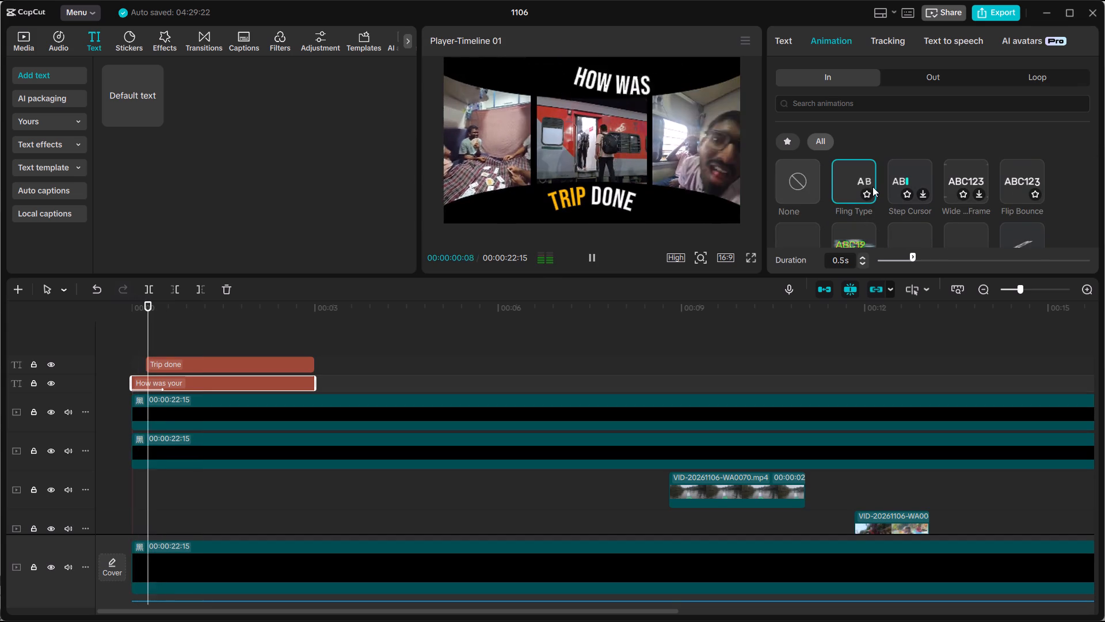
Search the entrance animations for "shake slow" with the "How was your" text selected.
{"action": "scroll", "coordinate": [902, 191], "scroll_direction": "down", "scroll_amount": 1}
{"action": "scroll", "coordinate": [939, 177], "scroll_direction": "up", "scroll_amount": 2}
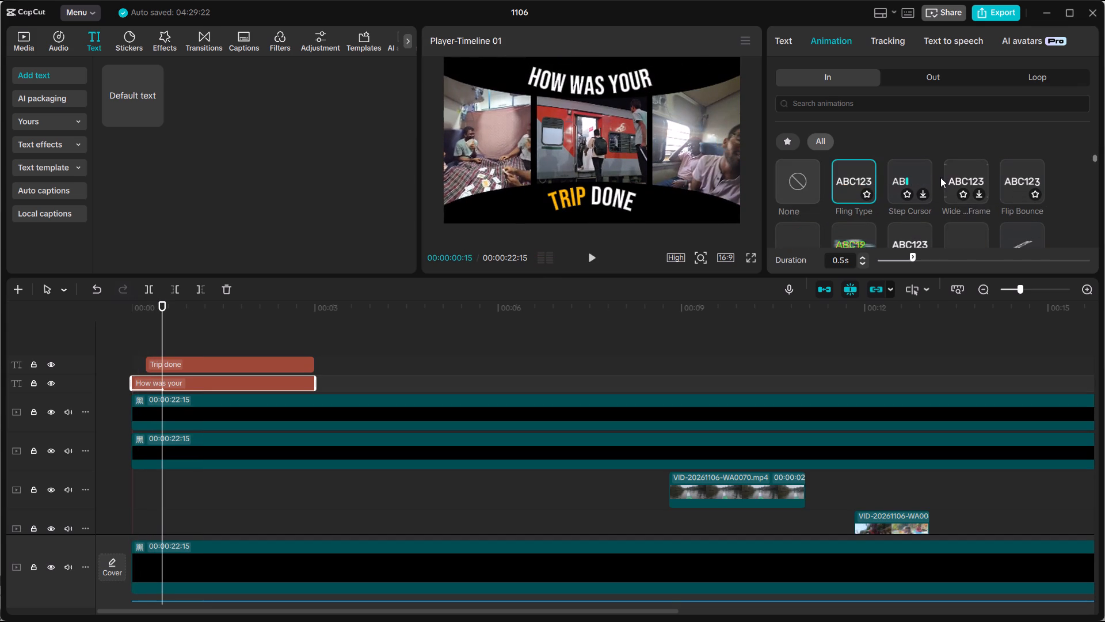
{"action": "left_click", "coordinate": [874, 97]}
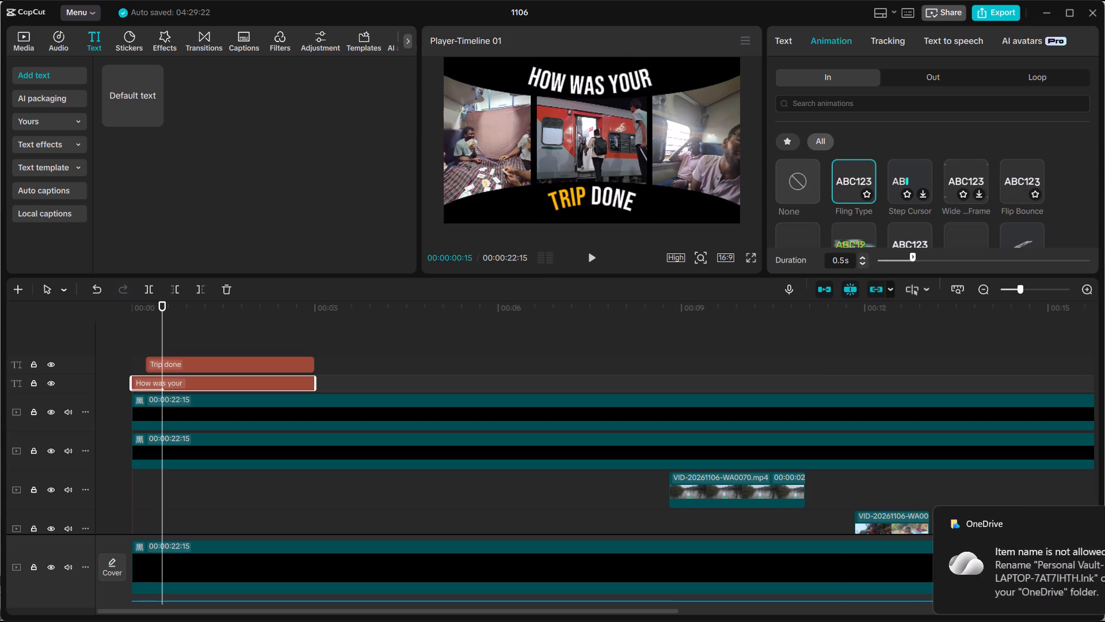
{"action": "left_click", "coordinate": [812, 148]}
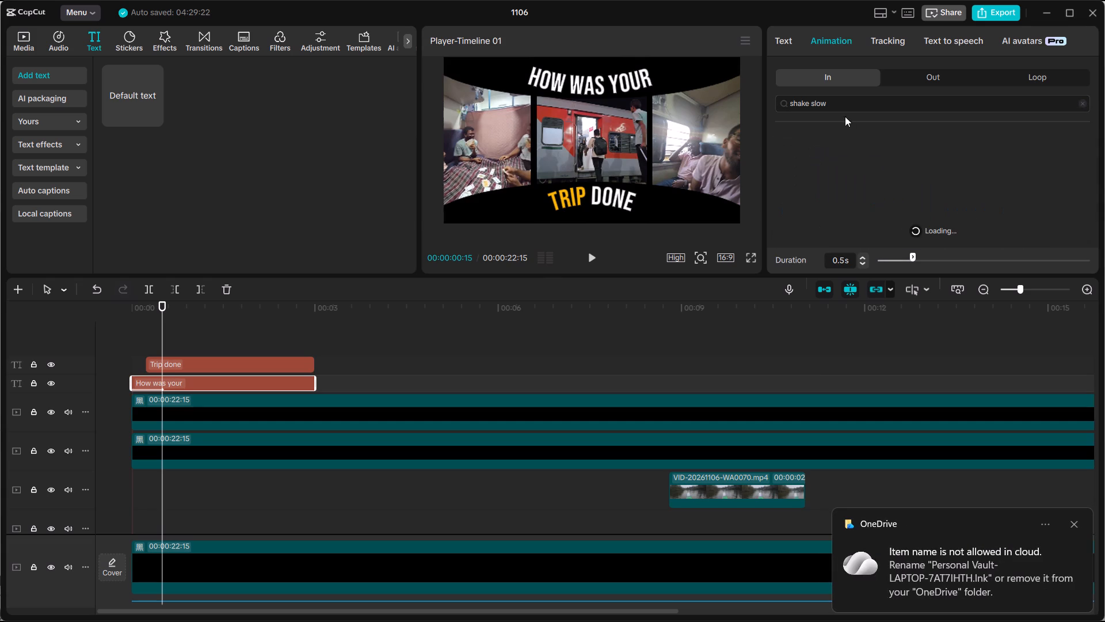
Find the "Type 2" In animation, apply it to the "How was your" text and set its duration to 1.9 s.
{"action": "left_click", "coordinate": [1083, 104]}
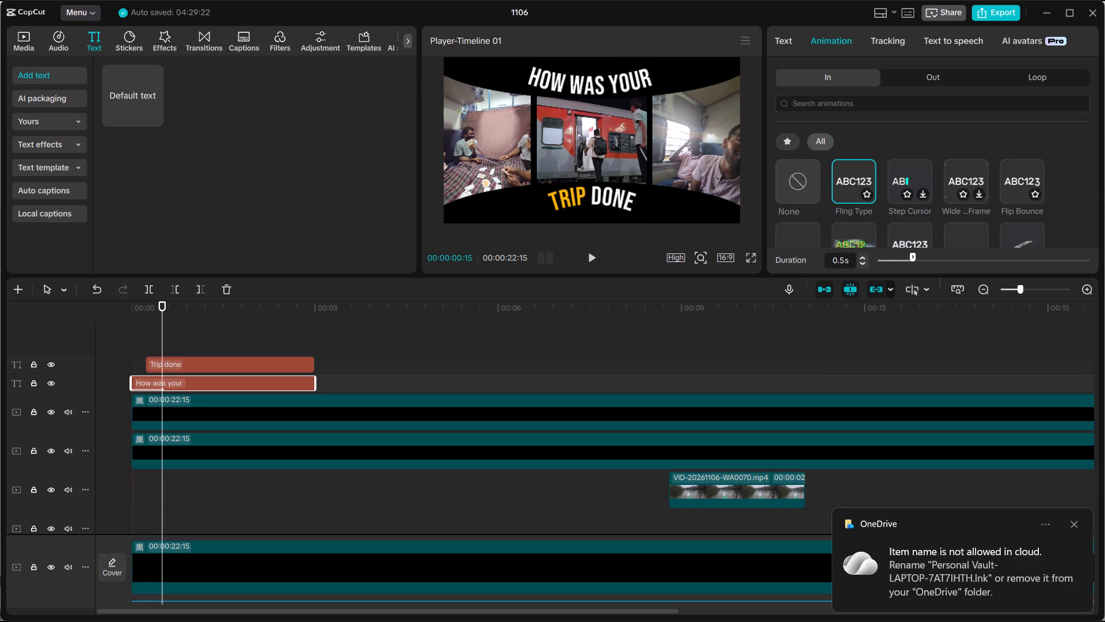
{"action": "left_click", "coordinate": [955, 107]}
{"action": "left_click", "coordinate": [870, 136]}
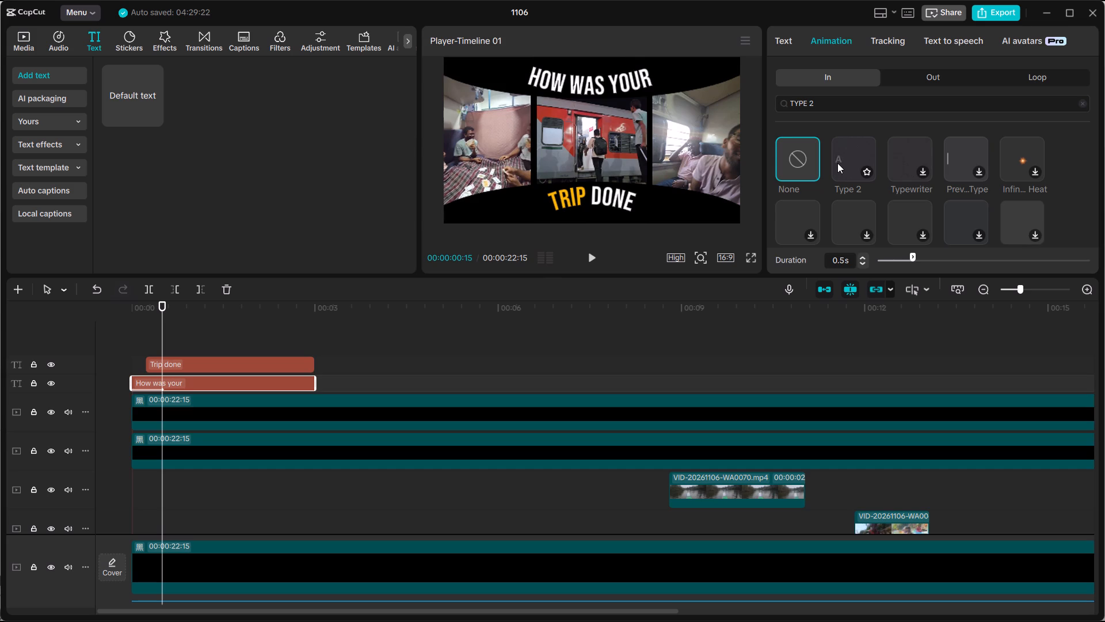
{"action": "left_click", "coordinate": [845, 161]}
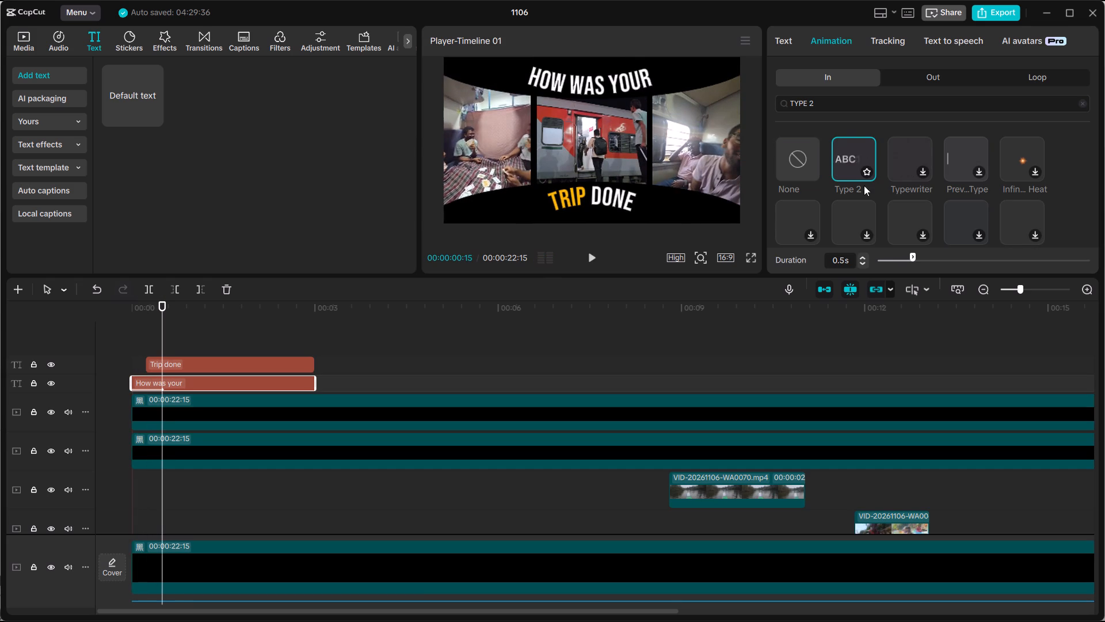
{"action": "left_click_drag", "start_coordinate": [913, 256], "coordinate": [1013, 271]}
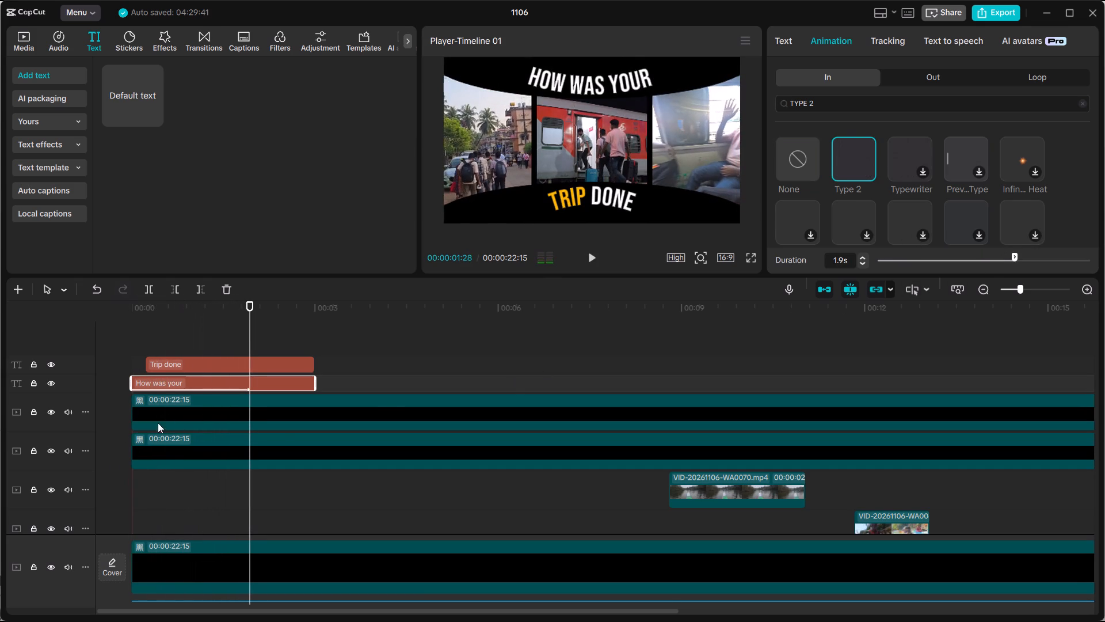
Move the "Trip done" text clip along the timeline so it starts at the playhead, 00:00:01:28.
{"action": "left_click", "coordinate": [197, 365]}
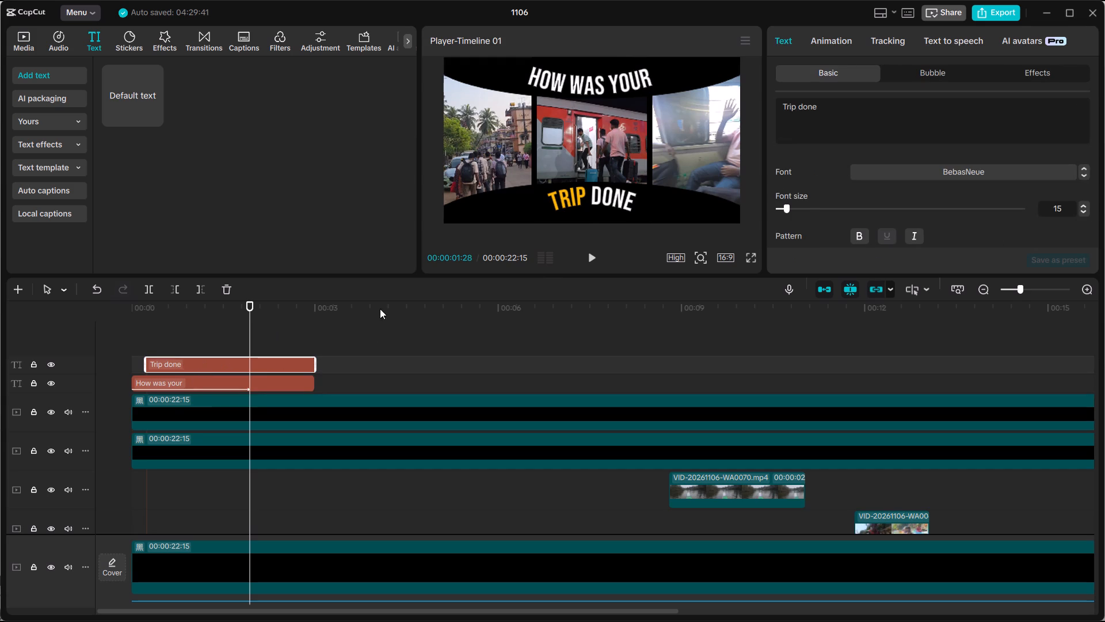
{"action": "left_click_drag", "start_coordinate": [215, 363], "coordinate": [318, 364]}
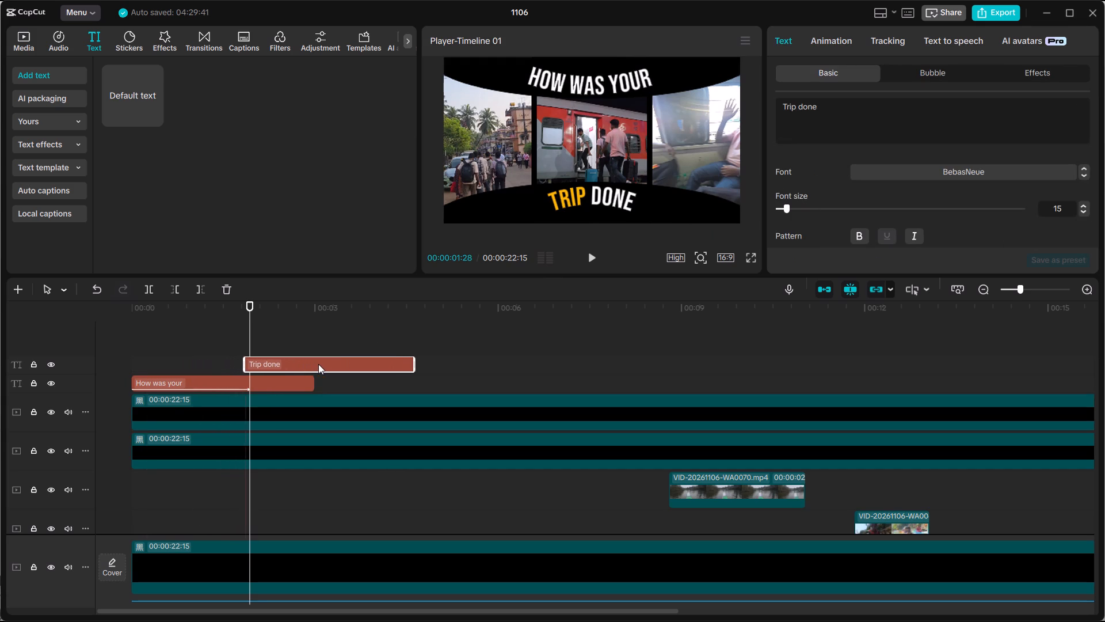
{"action": "left_click_drag", "start_coordinate": [318, 364], "coordinate": [319, 364]}
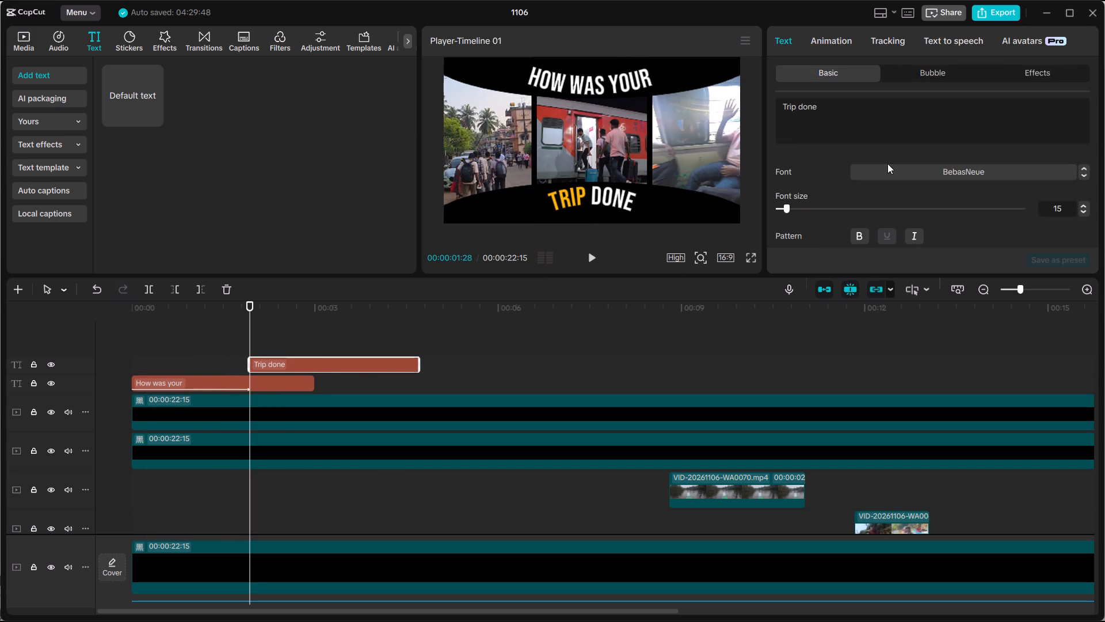
Apply the "Type 2" In animation to the "Trip done" text.
{"action": "scroll", "coordinate": [887, 164], "scroll_direction": "down", "scroll_amount": 3}
{"action": "left_click", "coordinate": [834, 44]}
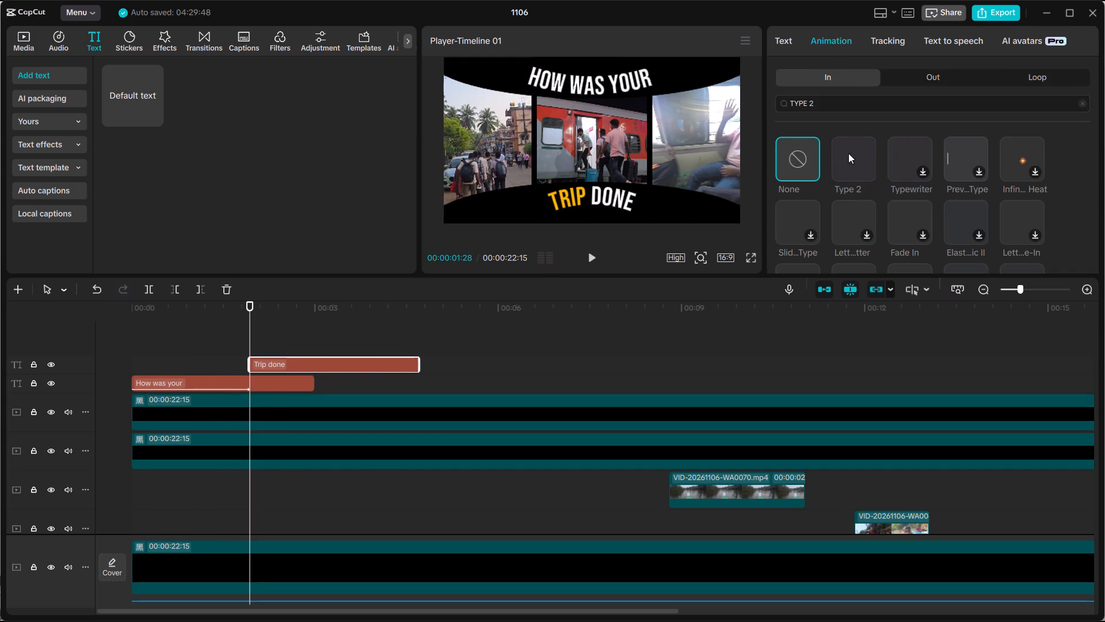
{"action": "left_click", "coordinate": [853, 160]}
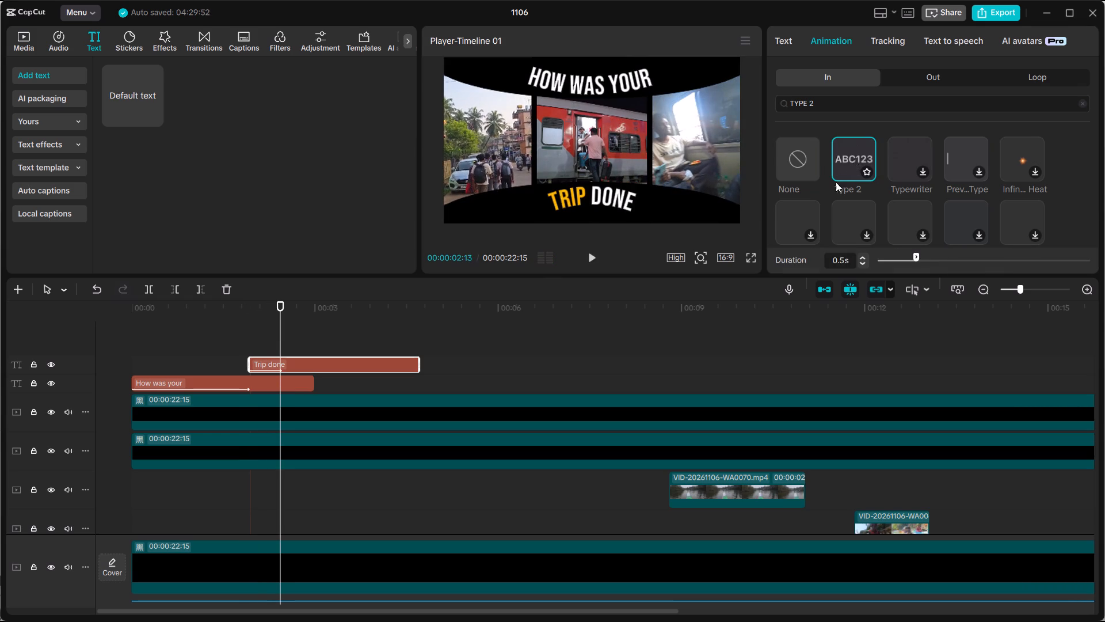
Extend the "How was your" clip and shorten the "Trip done" clip so both texts end together at about 4.3 s.
{"action": "left_click", "coordinate": [294, 382]}
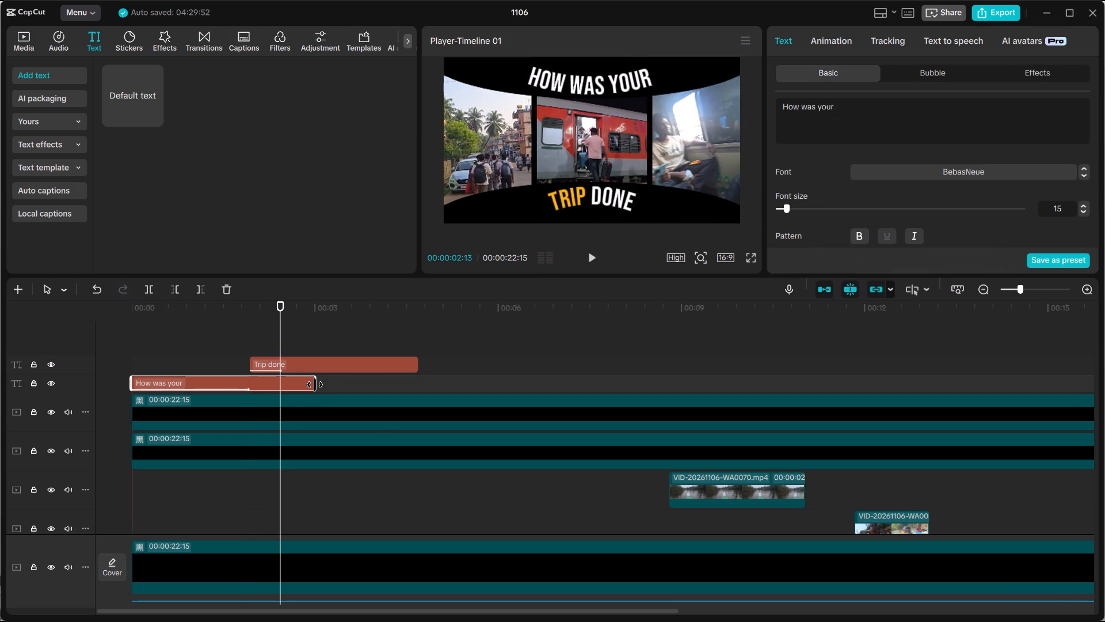
{"action": "left_click_drag", "start_coordinate": [315, 385], "coordinate": [445, 386]}
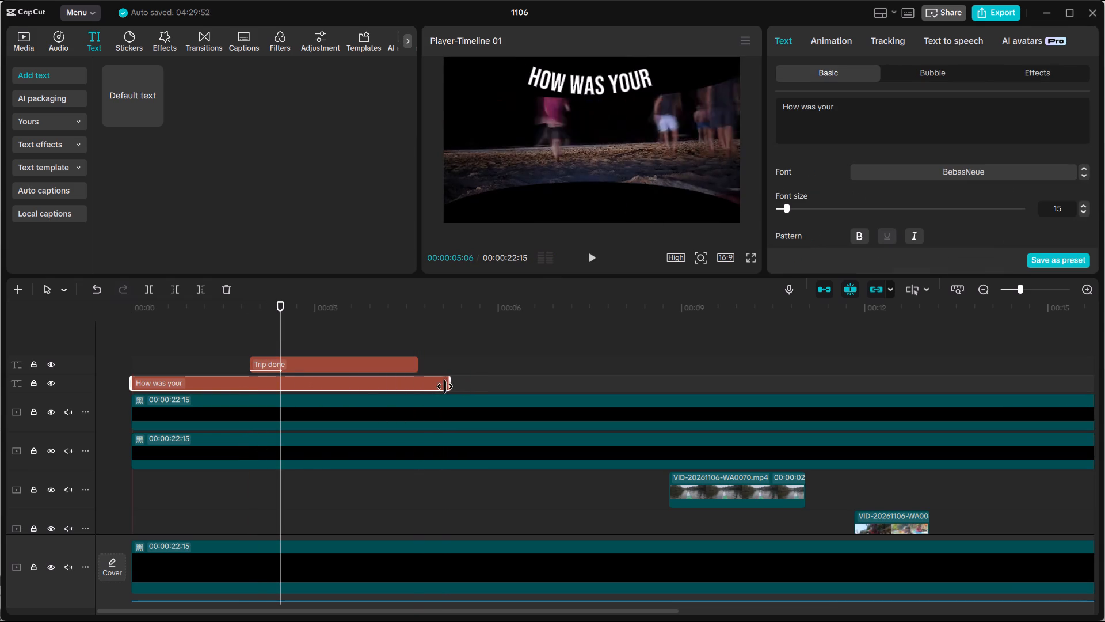
{"action": "left_click_drag", "start_coordinate": [445, 386], "coordinate": [414, 386]}
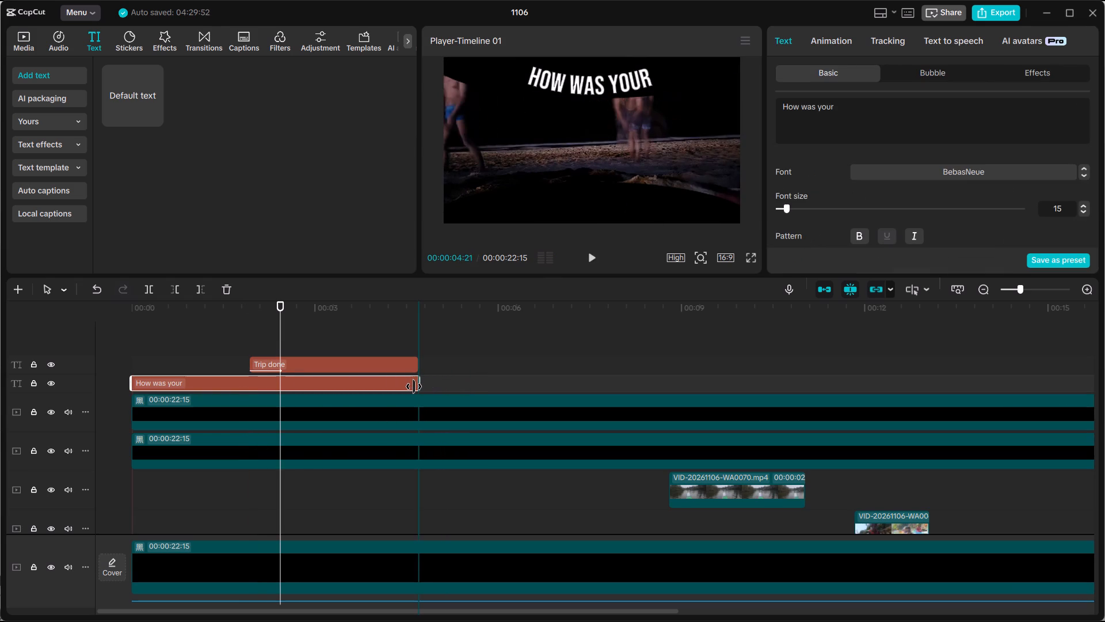
{"action": "left_click_drag", "start_coordinate": [414, 386], "coordinate": [393, 386]}
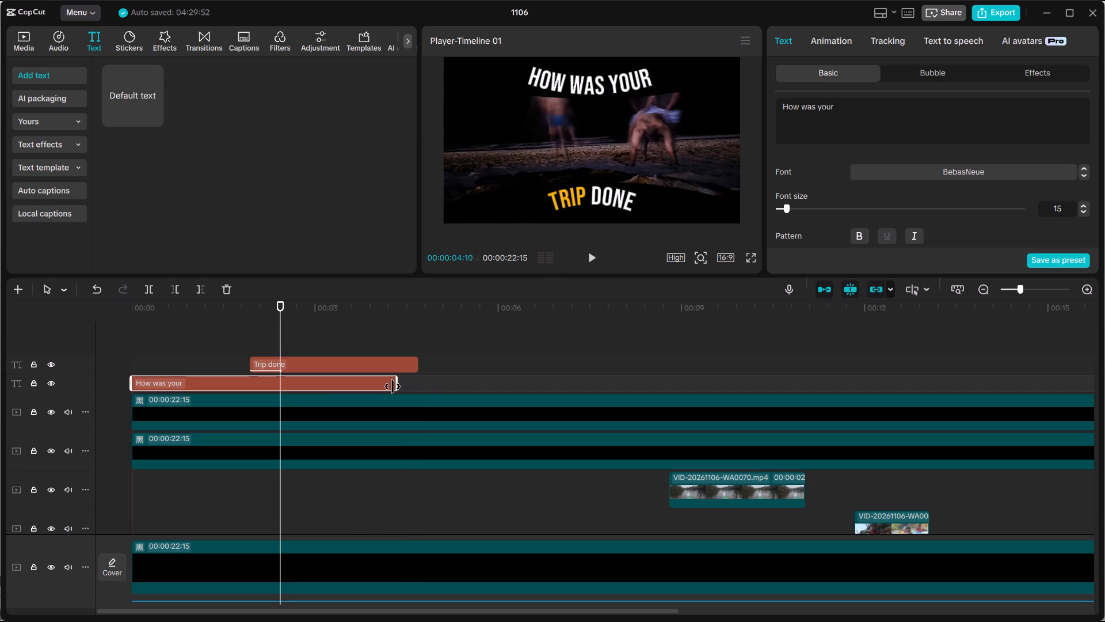
{"action": "left_click_drag", "start_coordinate": [393, 386], "coordinate": [391, 388]}
{"action": "left_click", "coordinate": [389, 367]}
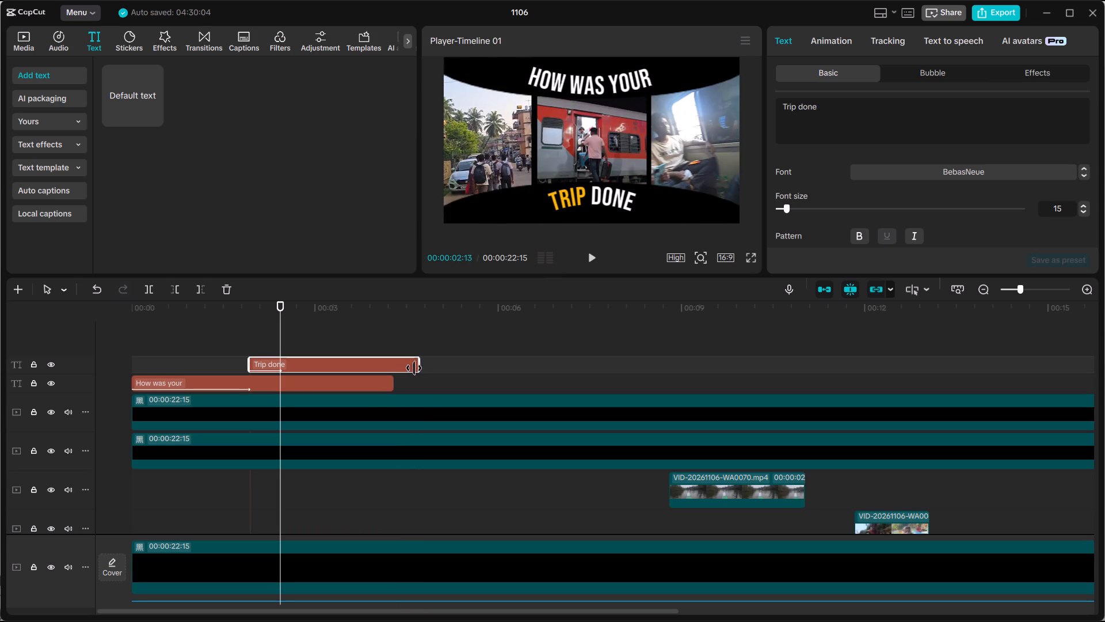
{"action": "left_click_drag", "start_coordinate": [417, 367], "coordinate": [390, 367]}
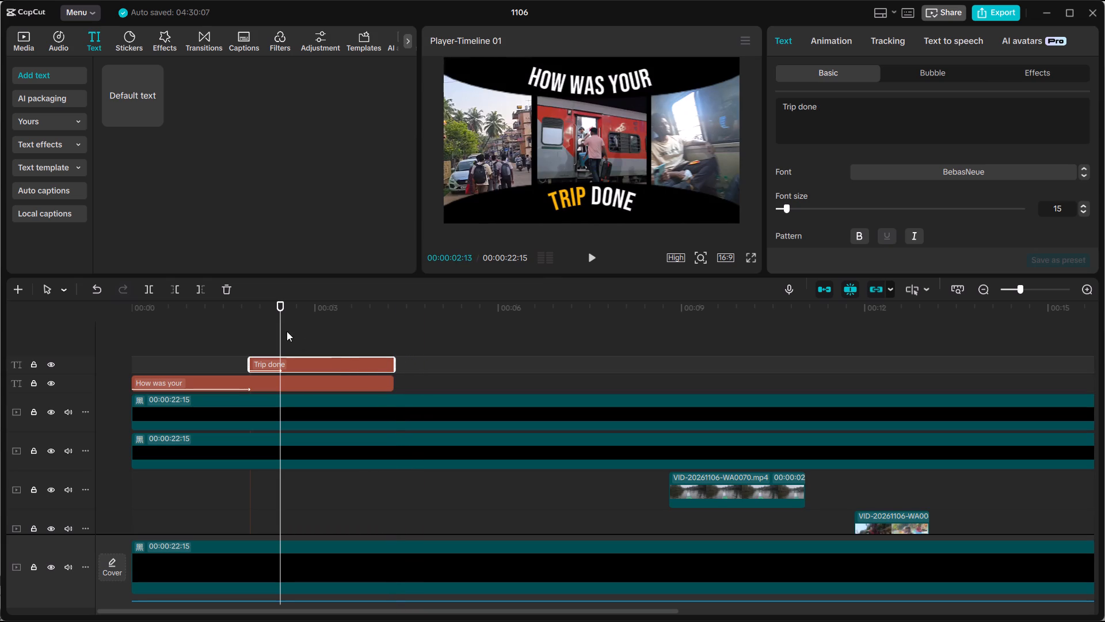
Set the duration of the "Trip done" text's In animation to 0.7 s.
{"action": "scroll", "coordinate": [826, 196], "scroll_direction": "down", "scroll_amount": 4}
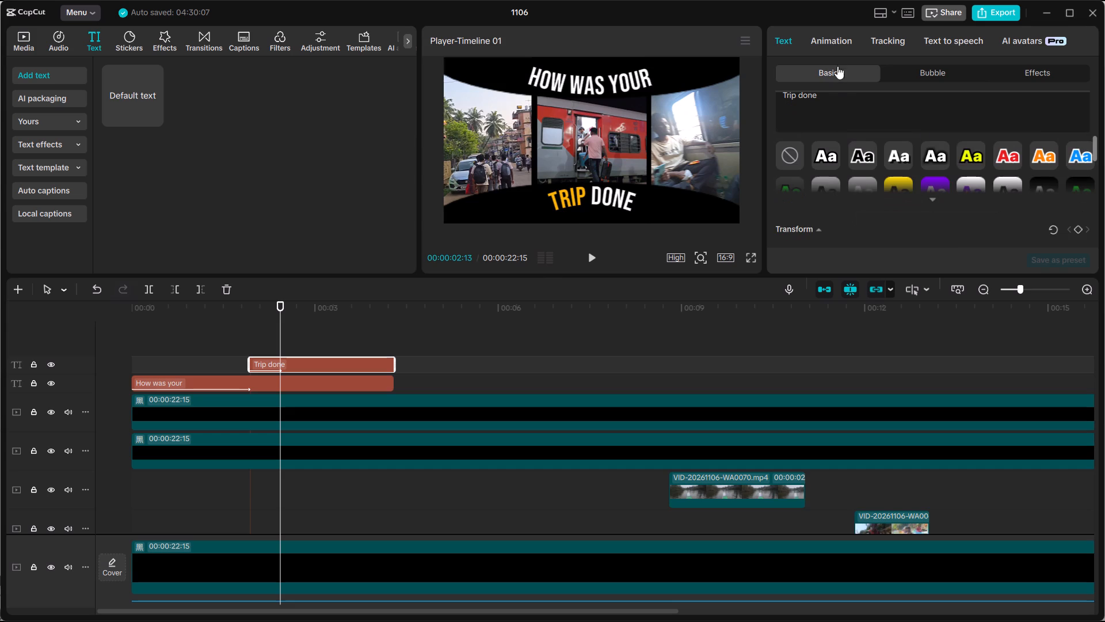
{"action": "left_click", "coordinate": [837, 41]}
{"action": "left_click_drag", "start_coordinate": [923, 254], "coordinate": [942, 255]}
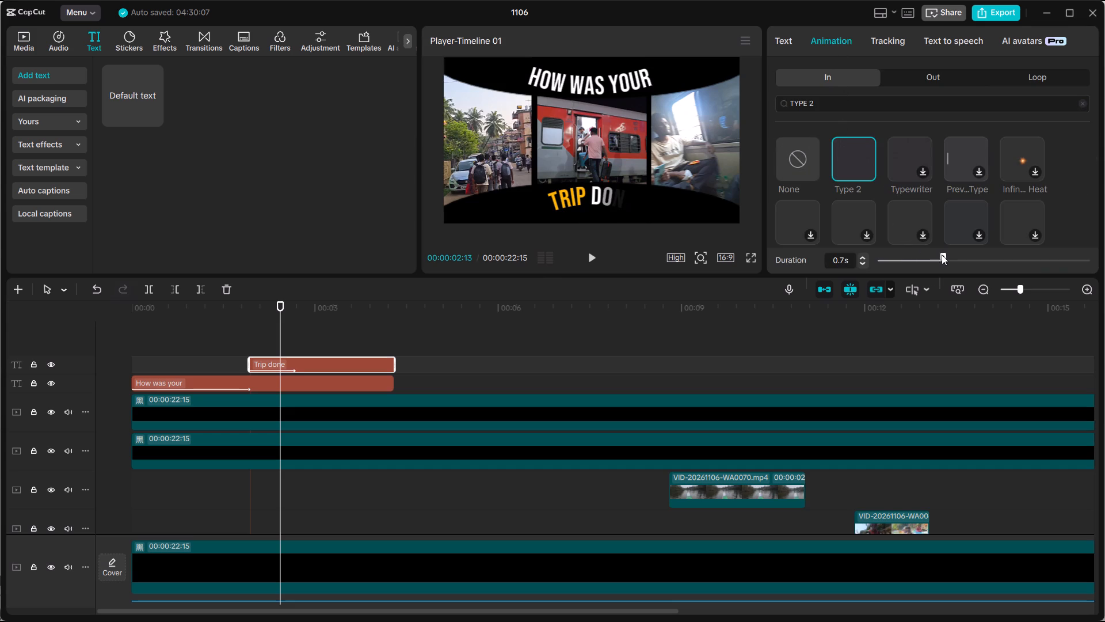
Play the whole video from the start to review the animated titles and the montage.
{"action": "left_click_drag", "start_coordinate": [176, 321], "coordinate": [103, 323]}
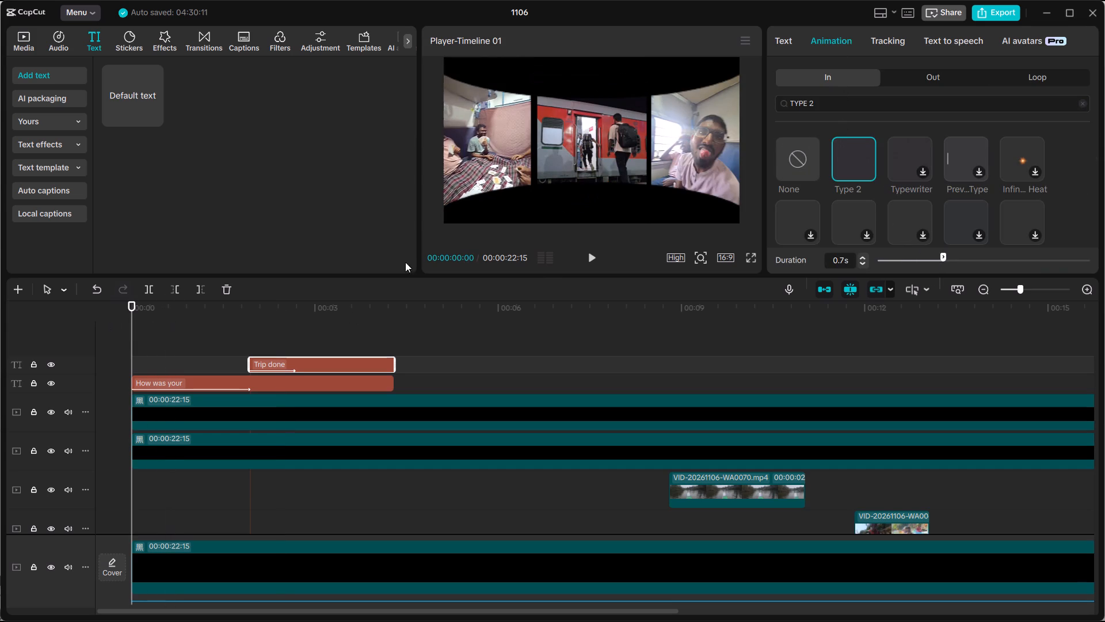
{"action": "left_click", "coordinate": [595, 256]}
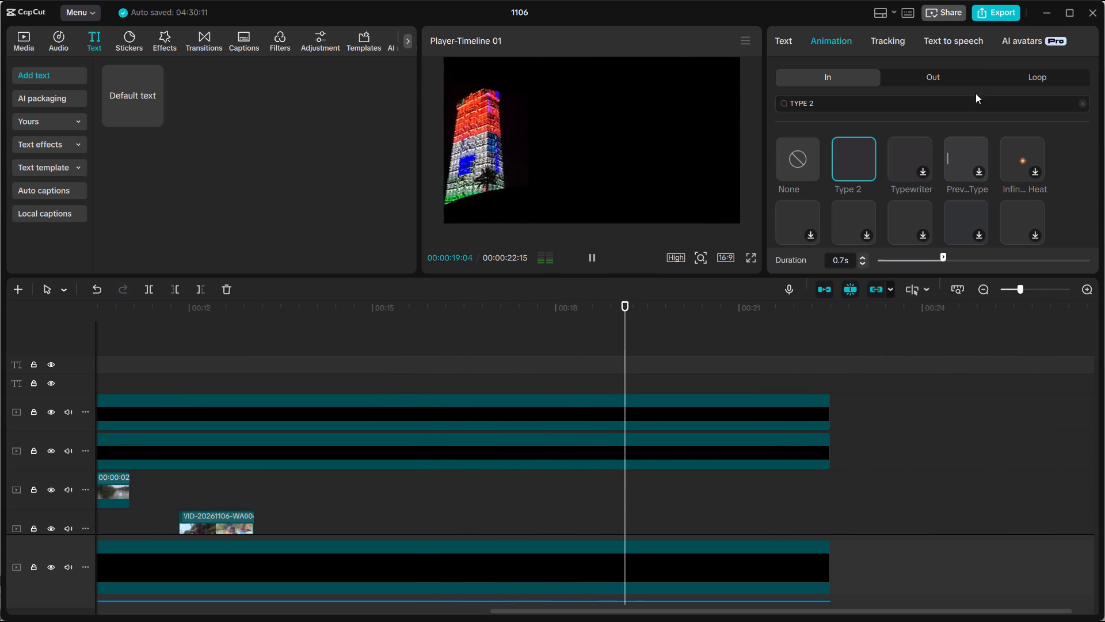
Shift the final group of six clips, WA0089 through WA0067, earlier together so it starts at about 13 s, just after the preceding clips.
{"action": "scroll", "coordinate": [736, 323], "scroll_direction": "down", "scroll_amount": 6, "text": "ctrl"}
{"action": "scroll", "coordinate": [703, 374], "scroll_direction": "down", "scroll_amount": 14}
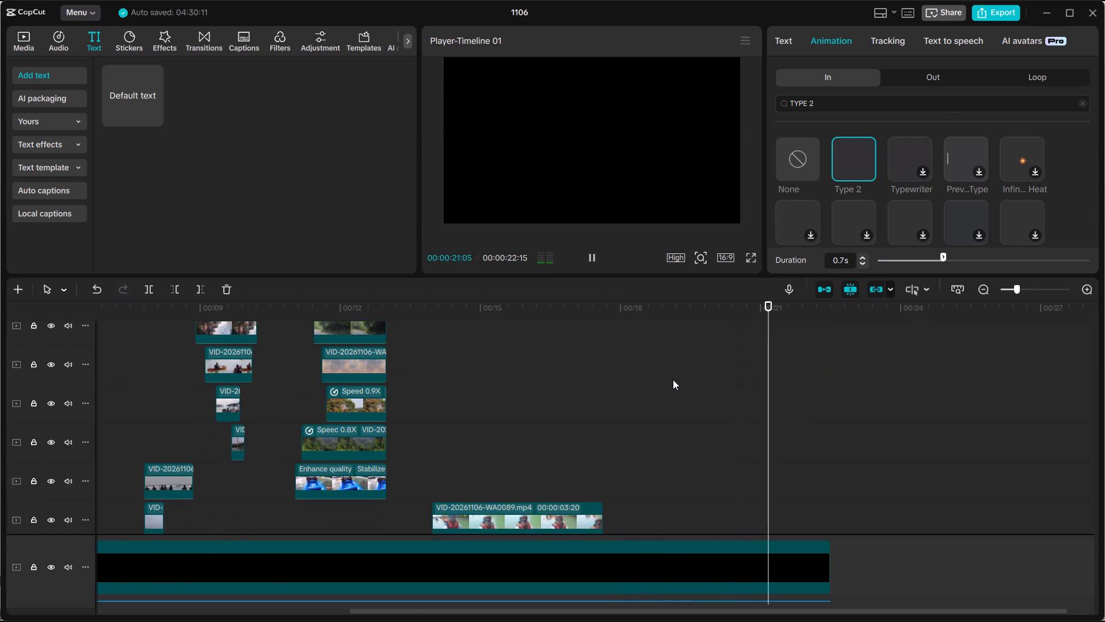
{"action": "scroll", "coordinate": [673, 380], "scroll_direction": "down", "scroll_amount": 6}
{"action": "scroll", "coordinate": [510, 380], "scroll_direction": "down", "scroll_amount": 7}
{"action": "scroll", "coordinate": [510, 380], "scroll_direction": "up", "scroll_amount": 3}
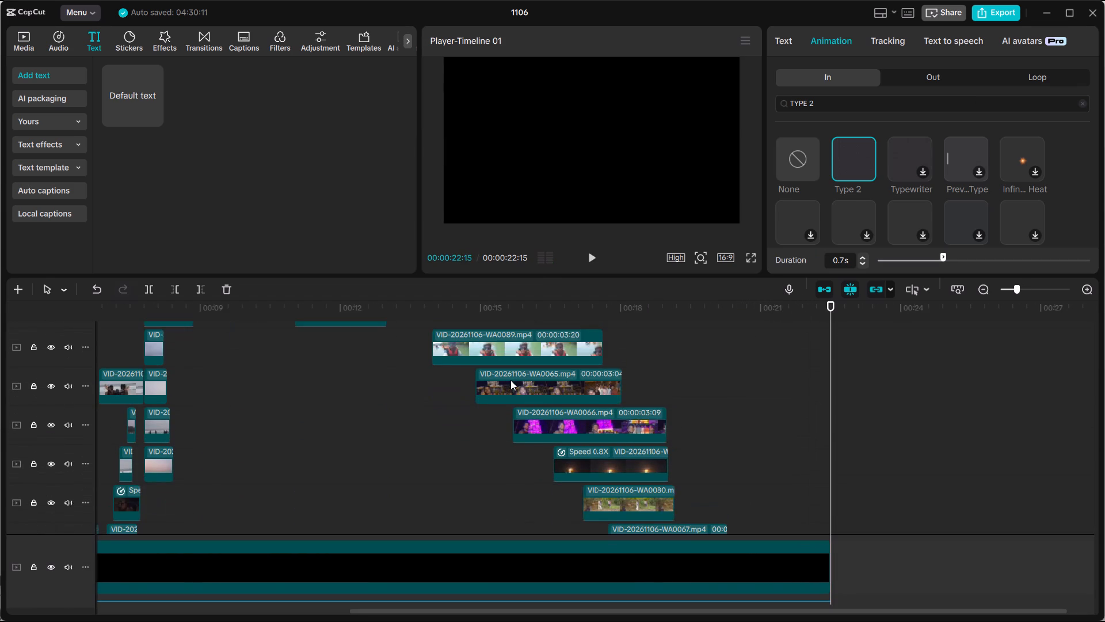
{"action": "scroll", "coordinate": [510, 380], "scroll_direction": "up", "scroll_amount": 2}
{"action": "scroll", "coordinate": [510, 380], "scroll_direction": "down", "scroll_amount": 7}
{"action": "scroll", "coordinate": [510, 380], "scroll_direction": "up", "scroll_amount": 5, "text": "ctrl"}
{"action": "scroll", "coordinate": [510, 380], "scroll_direction": "down", "scroll_amount": 3, "text": "ctrl"}
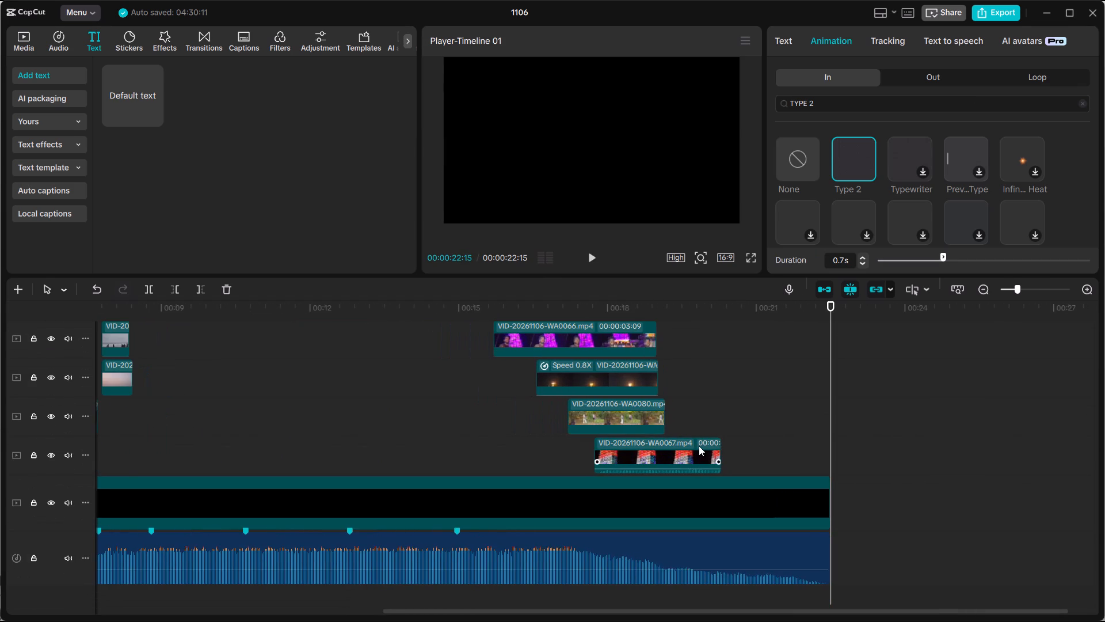
{"action": "scroll", "coordinate": [699, 446], "scroll_direction": "down", "scroll_amount": 7, "text": "ctrl"}
{"action": "scroll", "coordinate": [673, 396], "scroll_direction": "up", "scroll_amount": 7}
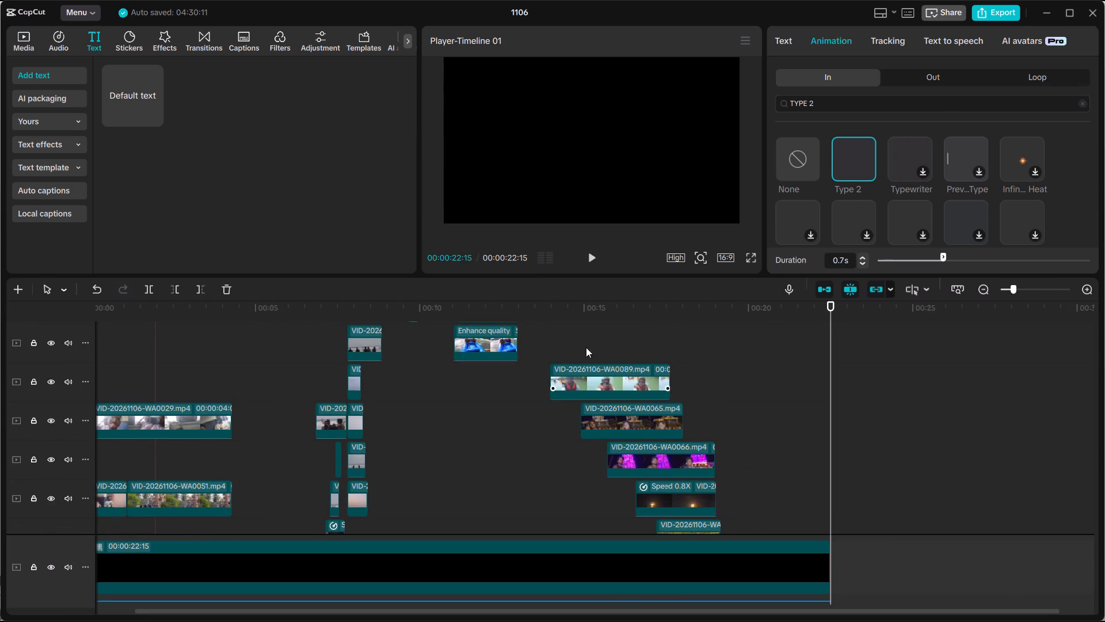
{"action": "left_click_drag", "start_coordinate": [579, 339], "coordinate": [741, 533]}
{"action": "scroll", "coordinate": [735, 502], "scroll_direction": "down", "scroll_amount": 5}
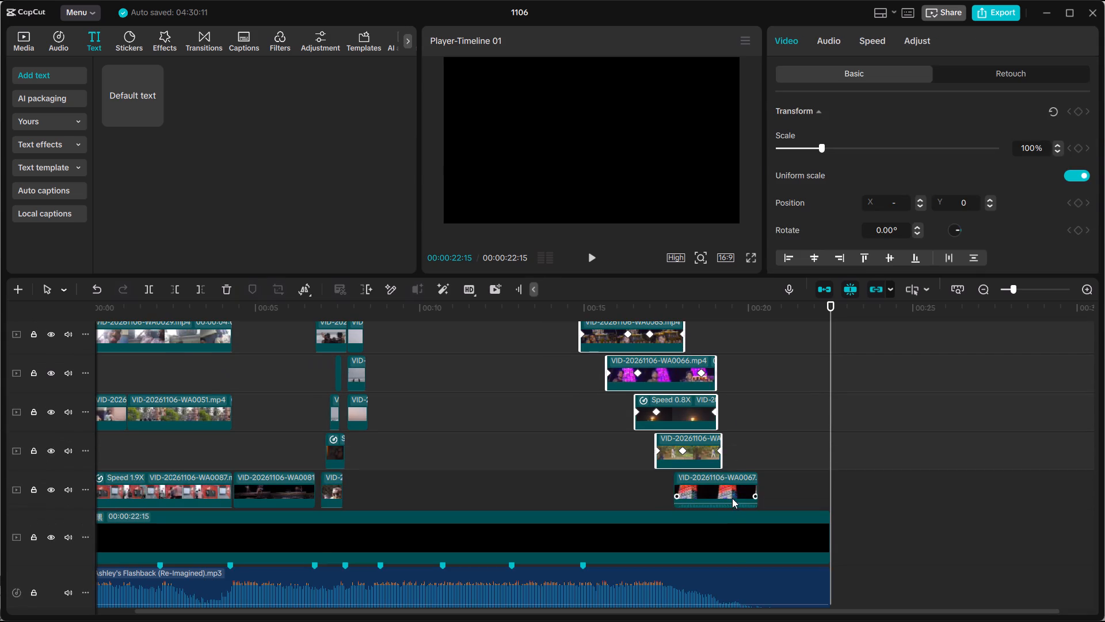
{"action": "left_click", "coordinate": [721, 481], "text": "ctrl"}
{"action": "left_click_drag", "start_coordinate": [683, 405], "coordinate": [668, 405]}
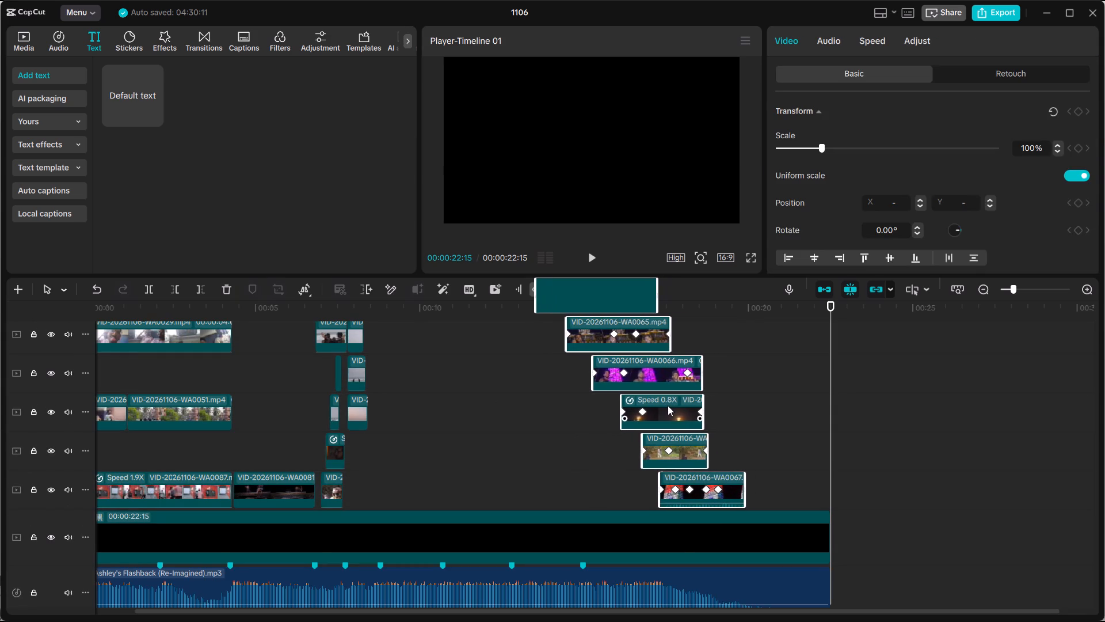
{"action": "left_click_drag", "start_coordinate": [668, 405], "coordinate": [653, 405]}
{"action": "scroll", "coordinate": [629, 406], "scroll_direction": "up", "scroll_amount": 6}
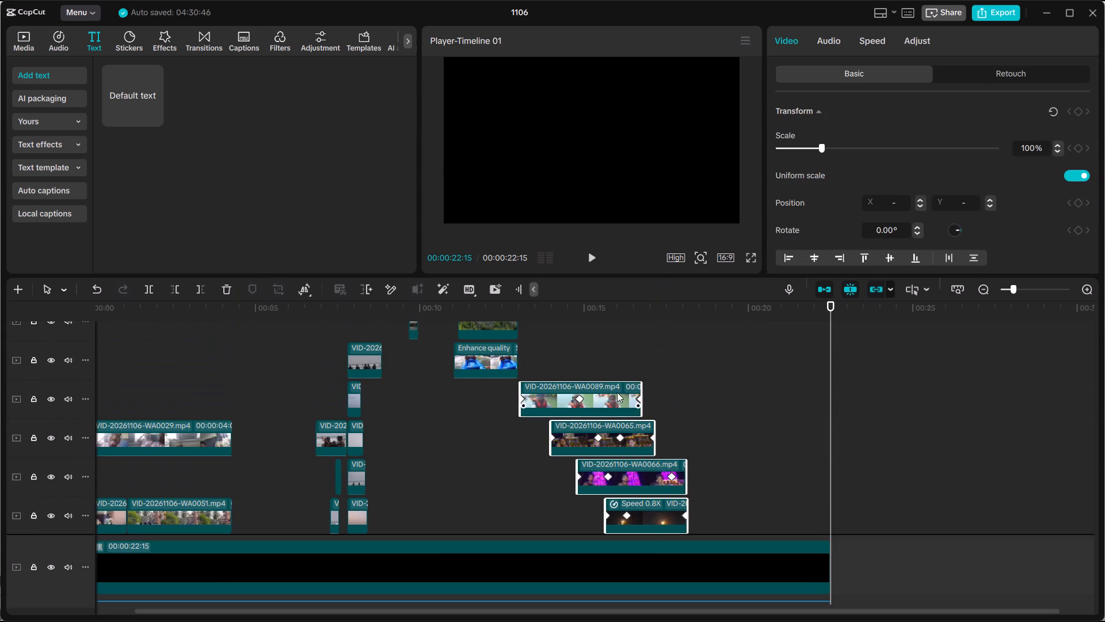
{"action": "left_click", "coordinate": [608, 394]}
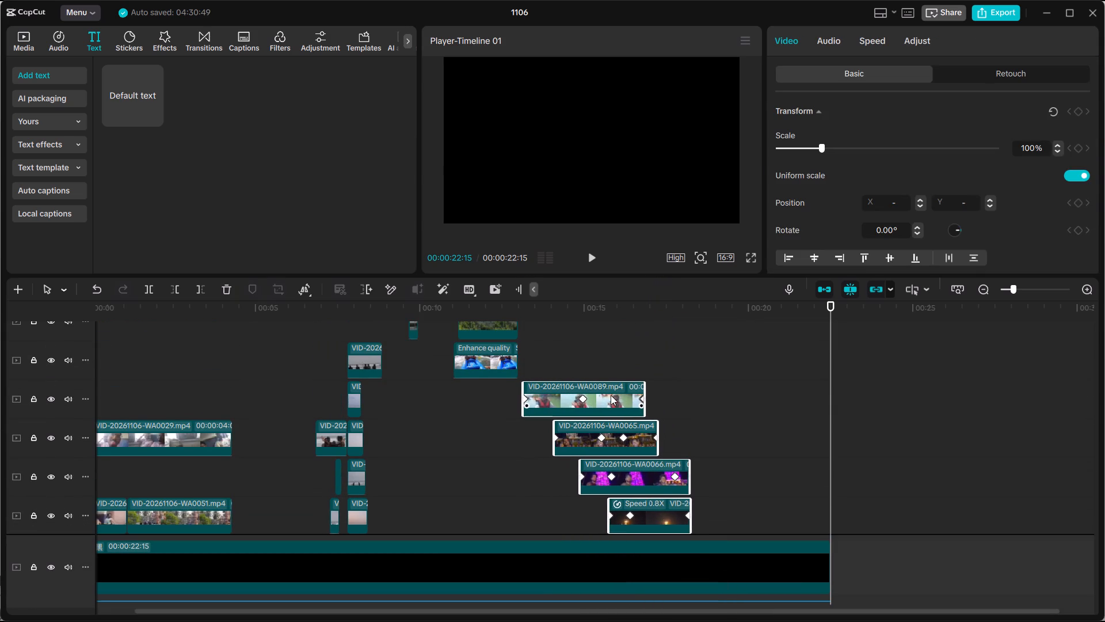
Play the ending from 00:00:13:00 to review the timing of the shifted clips.
{"action": "left_click", "coordinate": [523, 309]}
{"action": "left_click", "coordinate": [581, 263]}
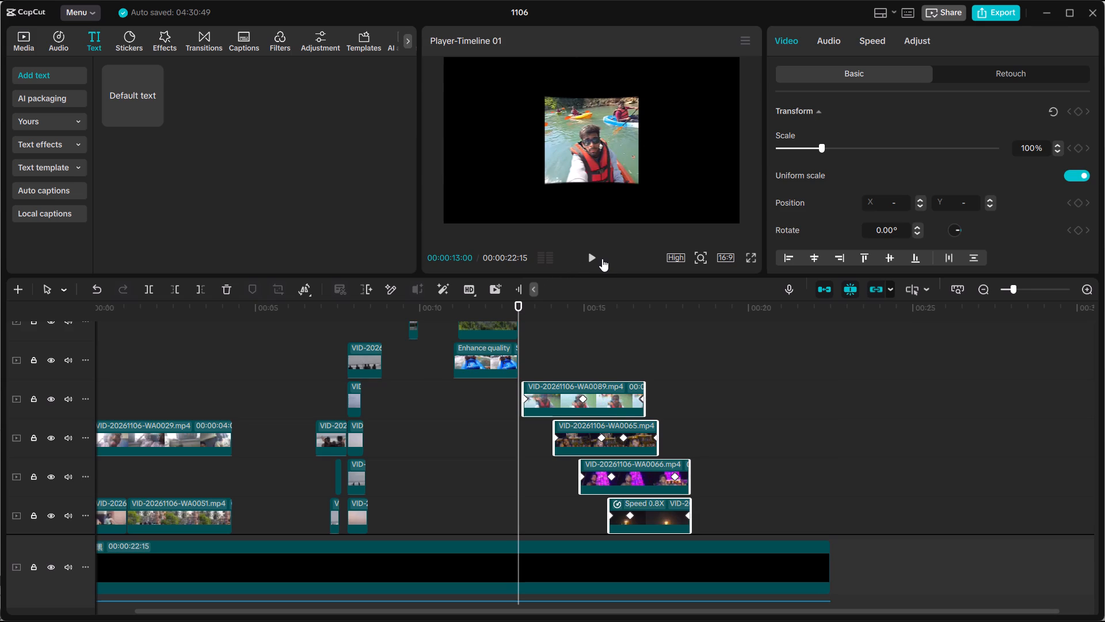
{"action": "left_click", "coordinate": [598, 258]}
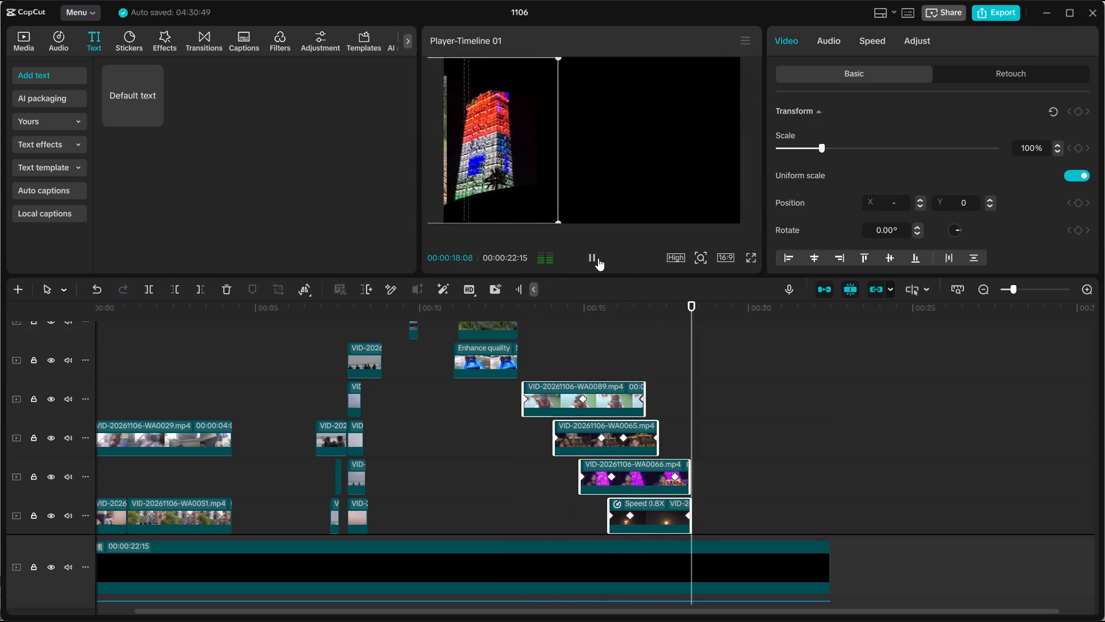
Export the finished video under the file name "praveen" with the existing export settings.
{"action": "left_click", "coordinate": [987, 14]}
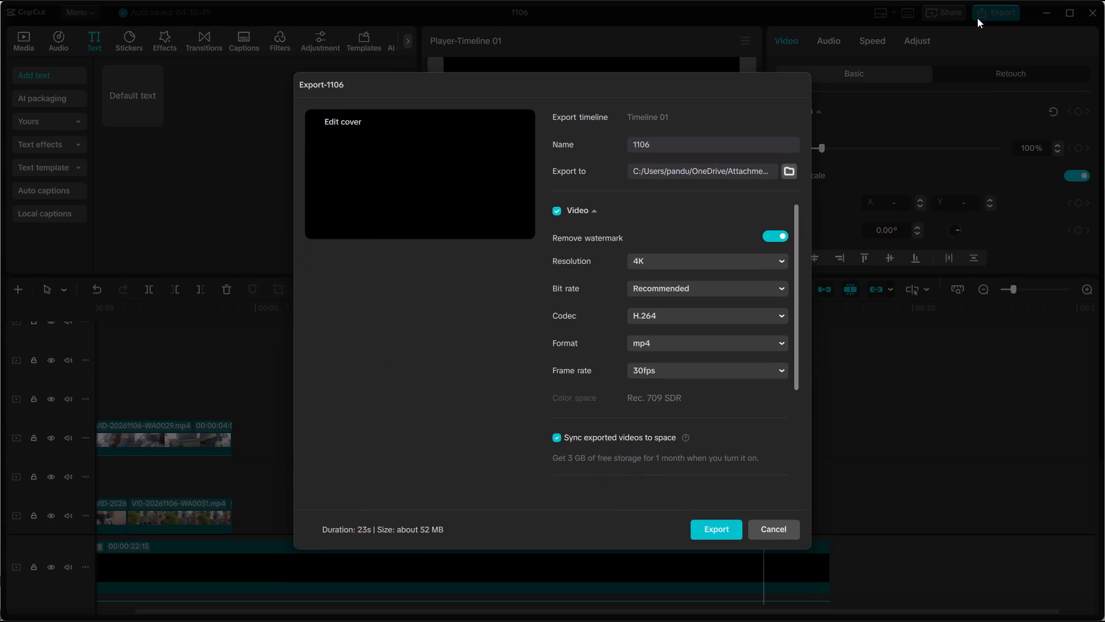
{"action": "double_click", "coordinate": [675, 141]}
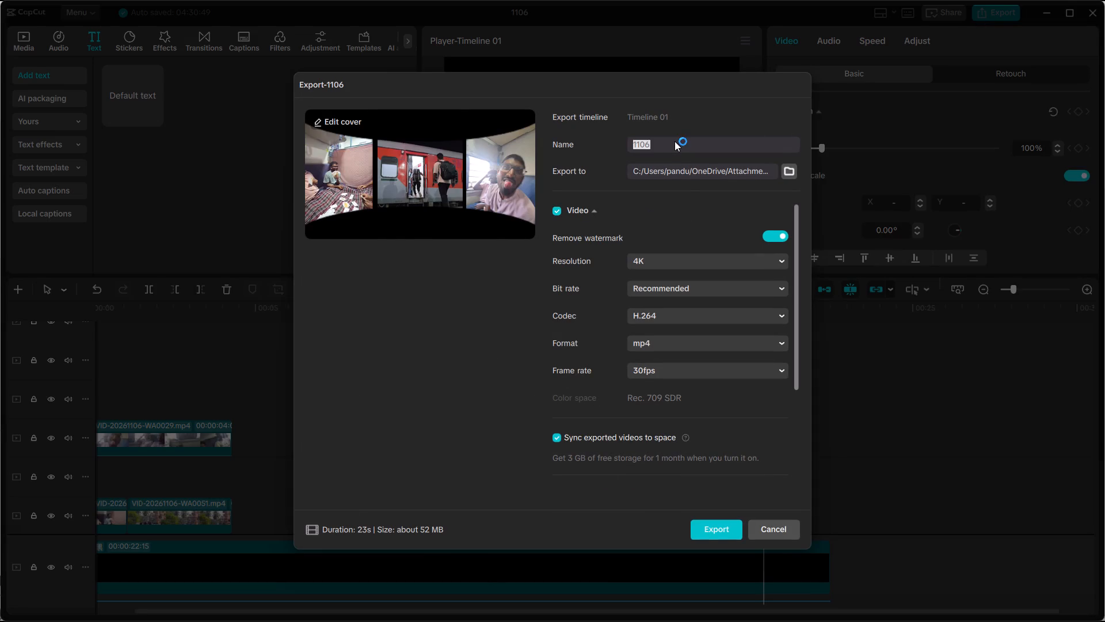
{"action": "type", "text": "praveen"}
{"action": "left_click", "coordinate": [714, 530]}
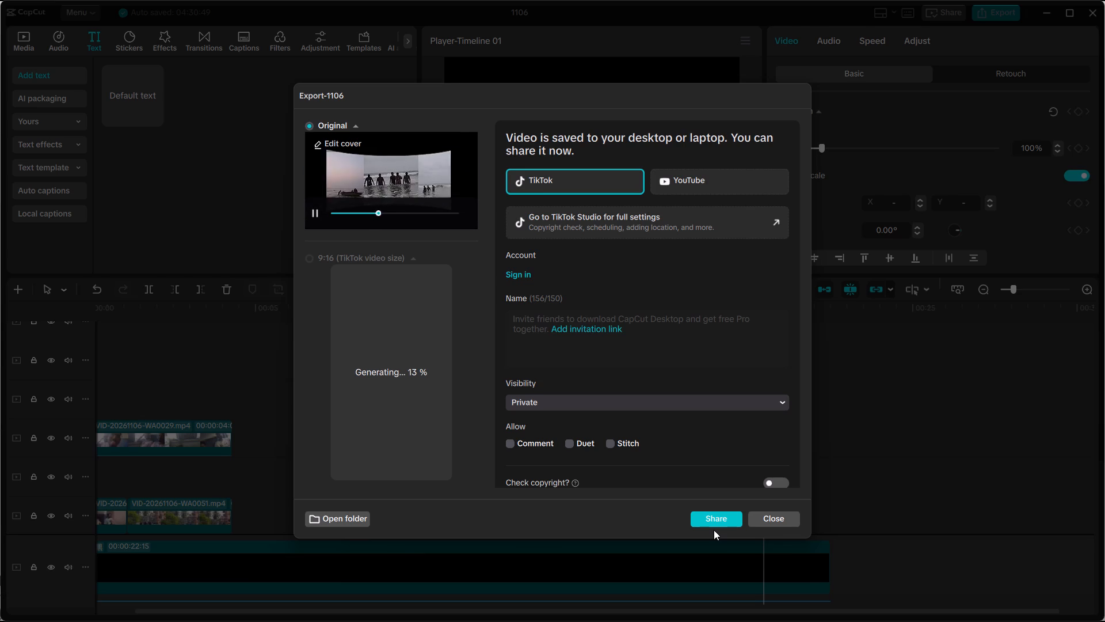
Open the folder containing the exported video and close the export window without sharing.
{"action": "left_click", "coordinate": [337, 518]}
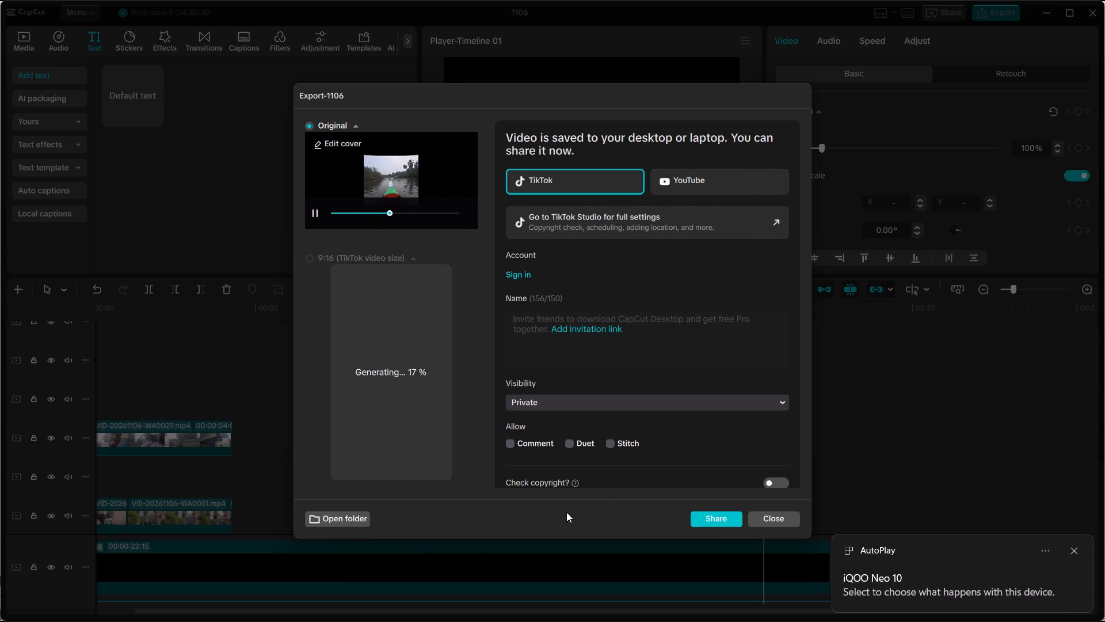
{"action": "left_click", "coordinate": [775, 522]}
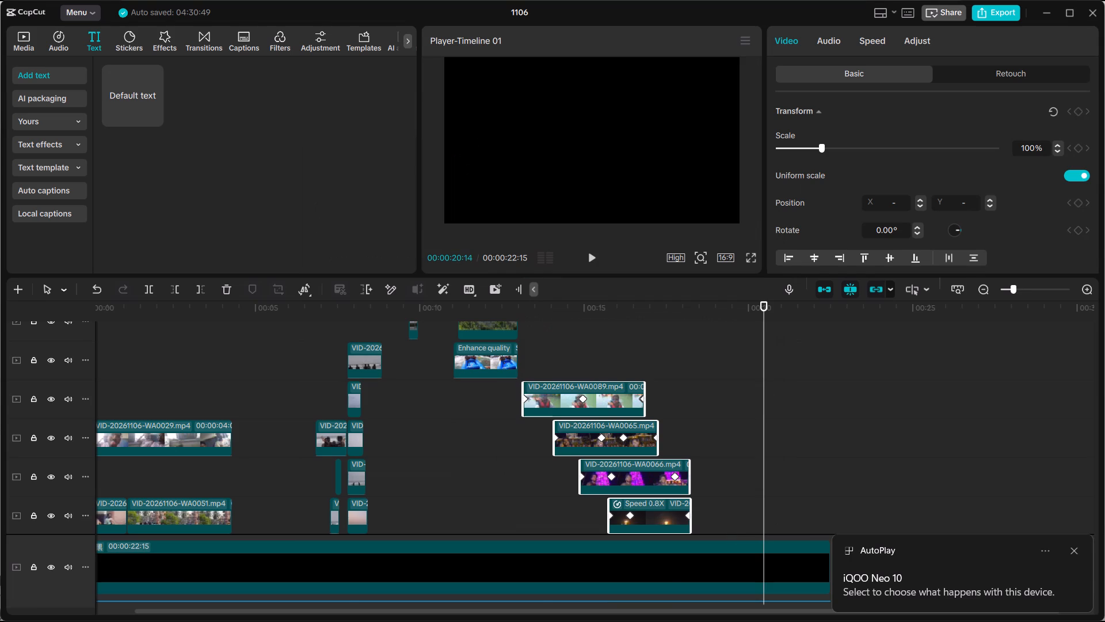
Switch to File Explorer, copy the exported "praveen" video from the edits folder, and open the iQOO Neo 10's internal storage.
{"action": "left_click", "coordinate": [676, 543]}
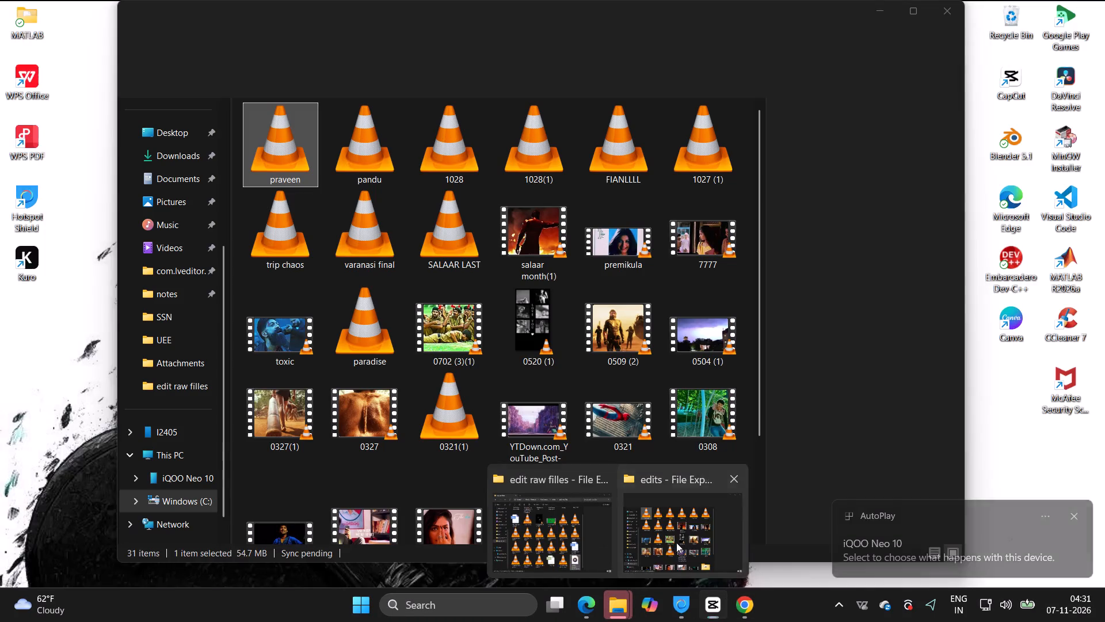
{"action": "left_click", "coordinate": [242, 84]}
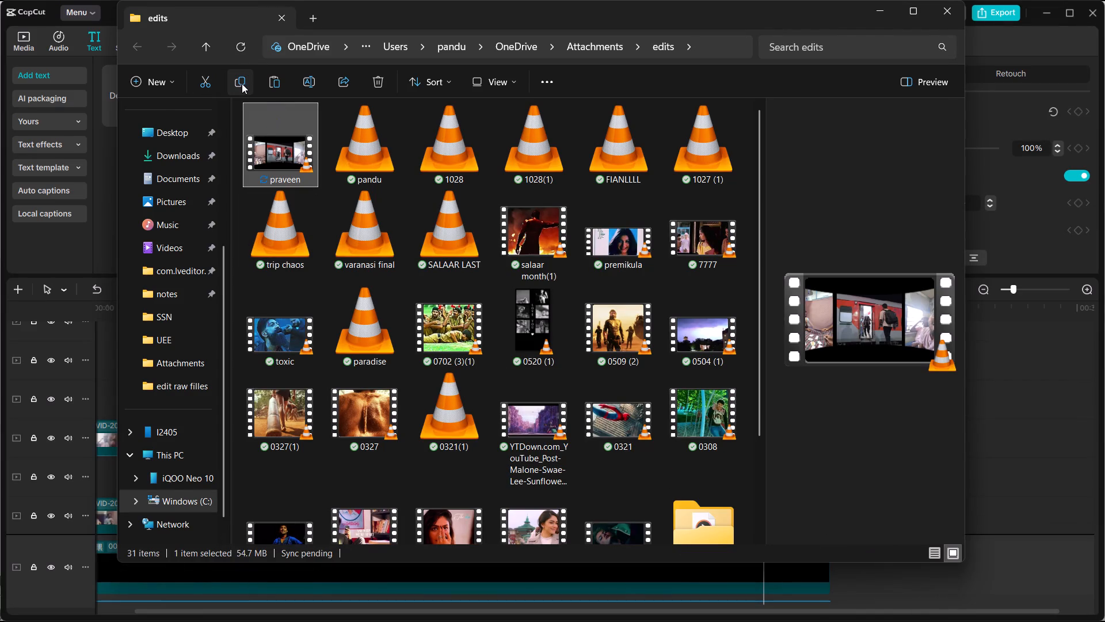
{"action": "scroll", "coordinate": [190, 335], "scroll_direction": "down", "scroll_amount": 7}
{"action": "left_click", "coordinate": [190, 438]}
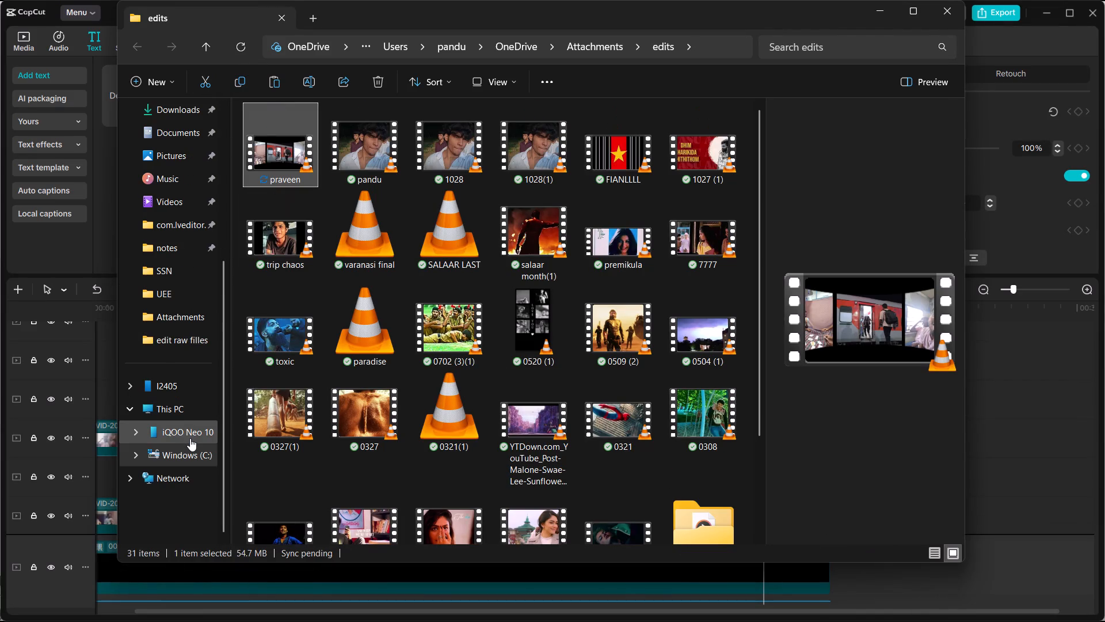
{"action": "double_click", "coordinate": [307, 128]}
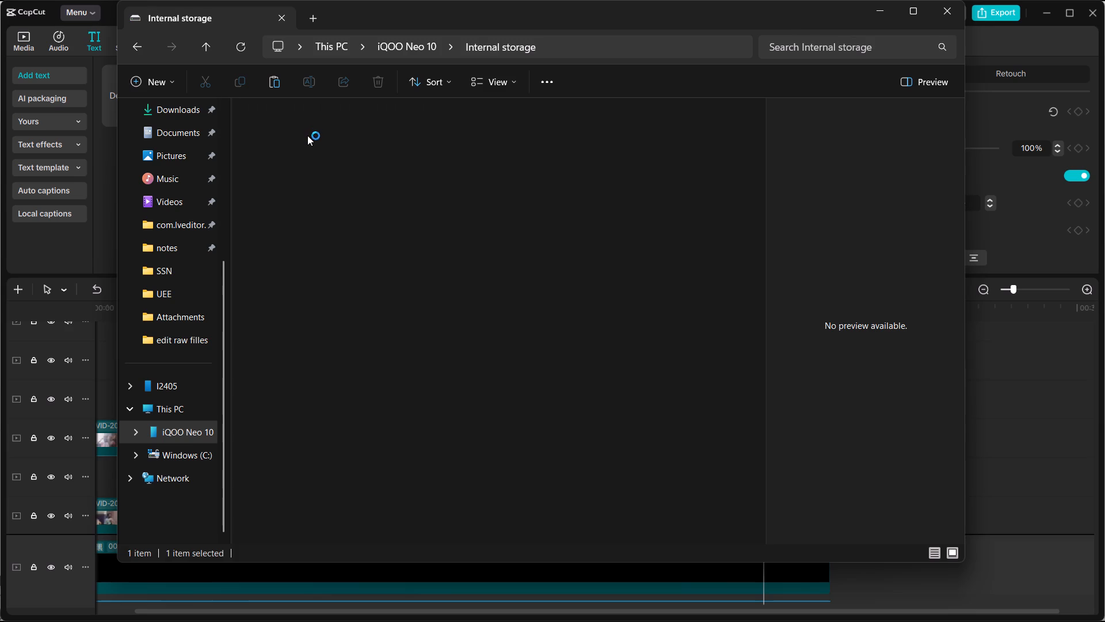
{"action": "left_click", "coordinate": [882, 16]}
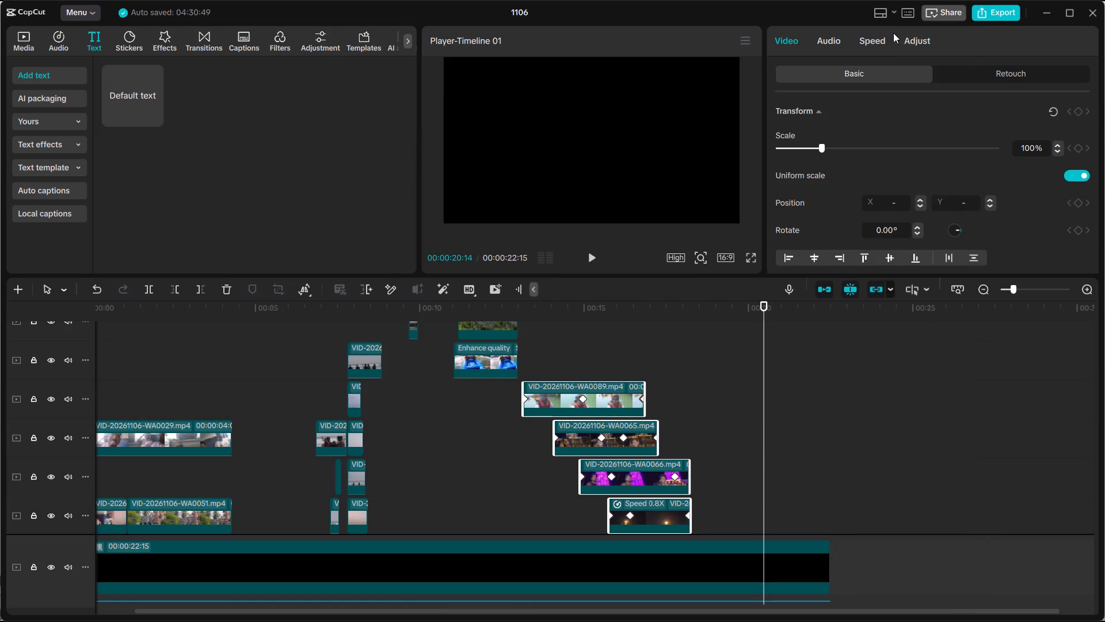
Return to CapCut and show the montage preview full screen, rewound to 00:00:00:00.
{"action": "left_click", "coordinate": [749, 261]}
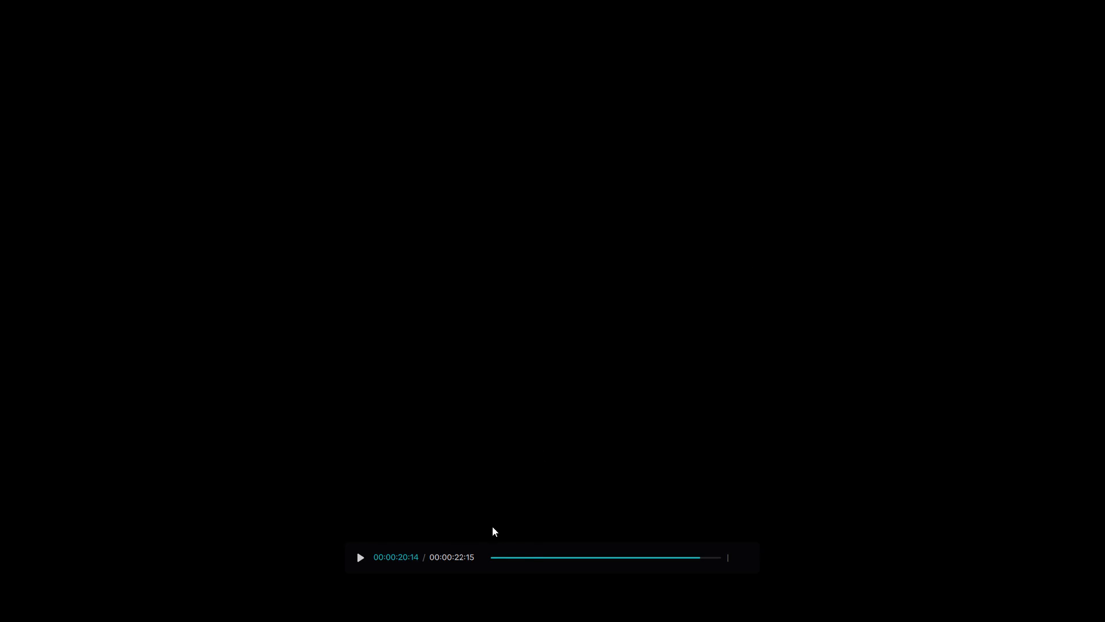
{"action": "left_click_drag", "start_coordinate": [535, 564], "coordinate": [529, 564]}
{"action": "left_click_drag", "start_coordinate": [528, 557], "coordinate": [408, 566]}
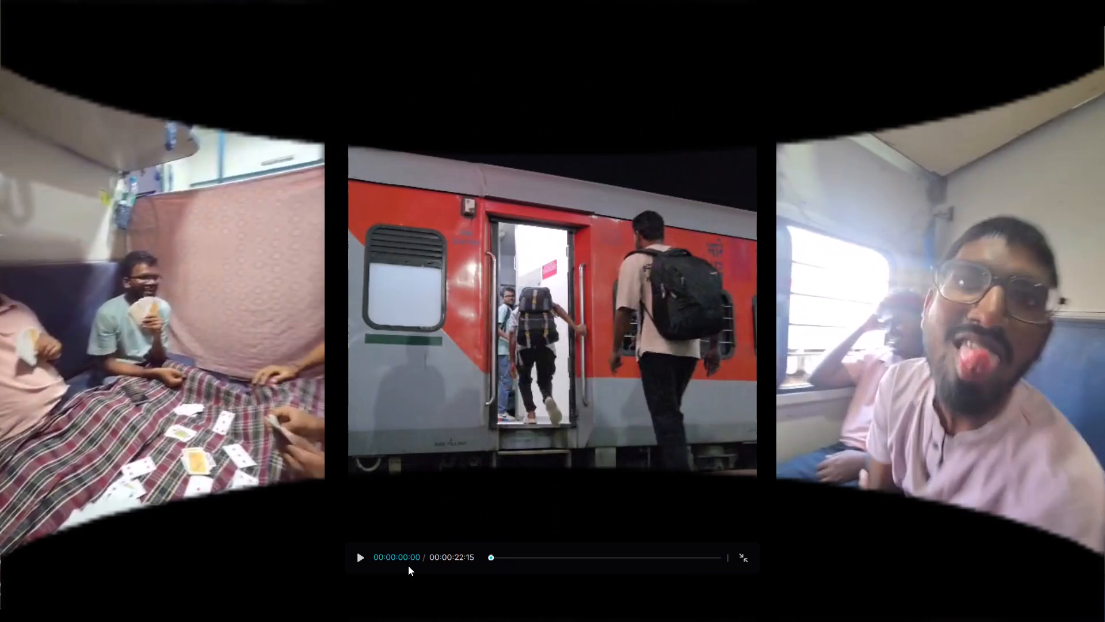